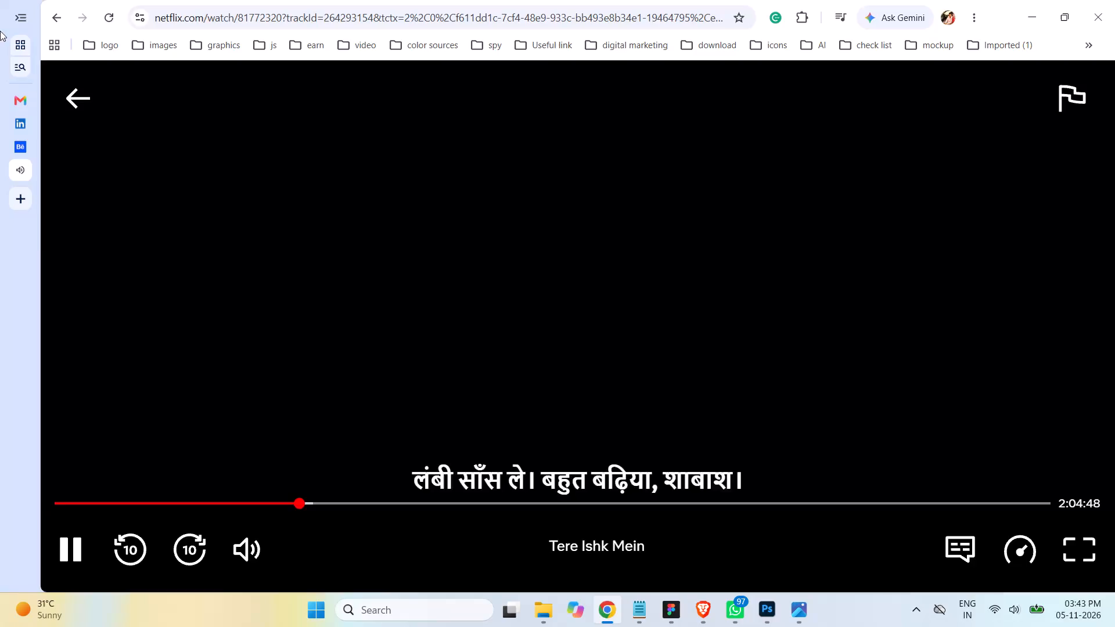
Close the Netflix video tab in the browser.
left_click(154, 169)
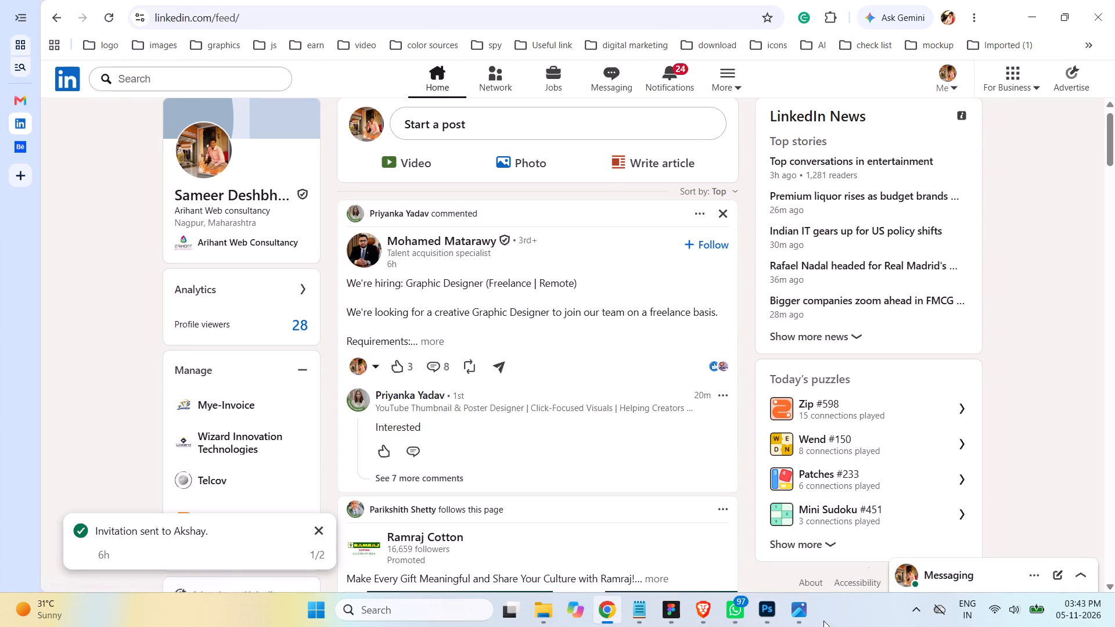
Switch to Figma and review the Listed Doctors, Upload Documents and Doctor Registration screens on the UI page.
left_click(667, 614)
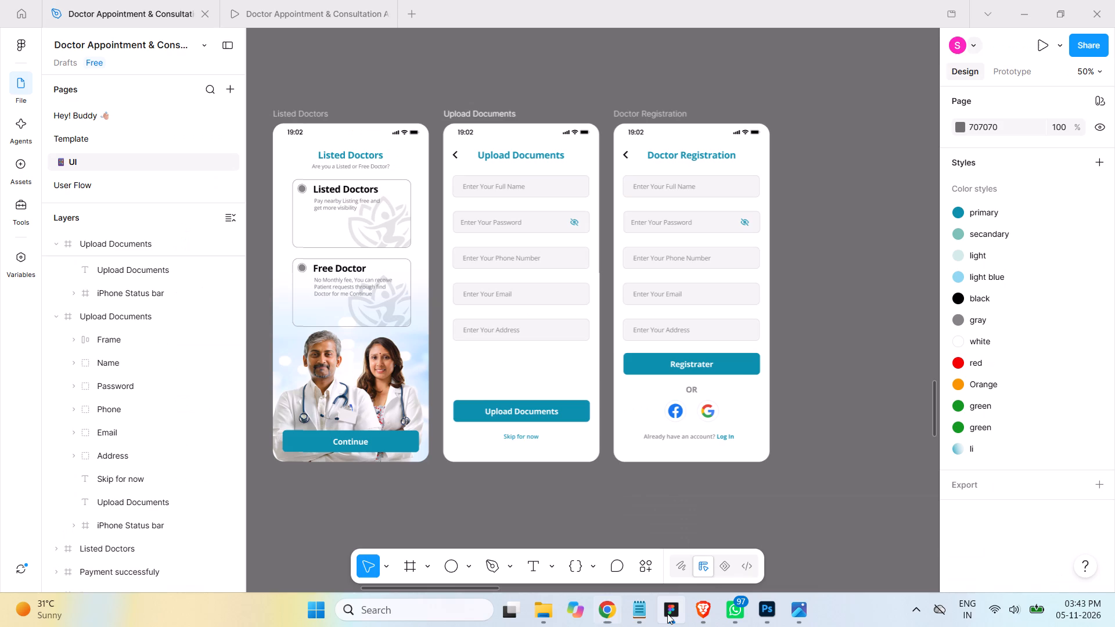
left_click(847, 354)
left_click_drag(455, 590, 455, 596)
left_click_drag(455, 596, 447, 596)
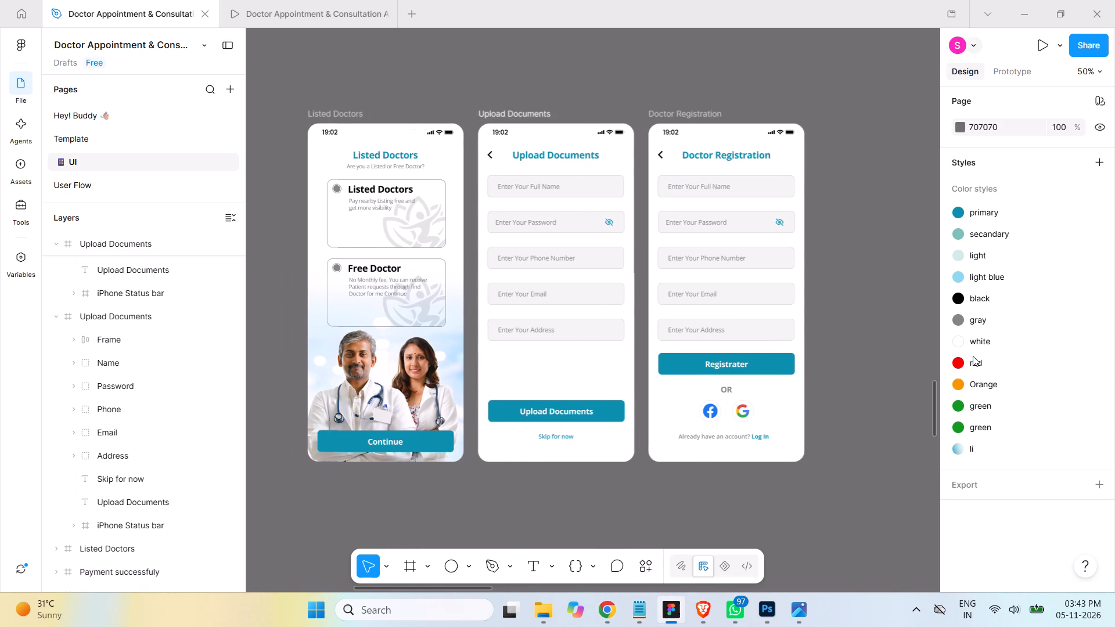
scroll(868, 354, "down", 2)
scroll(868, 355, "up", 1)
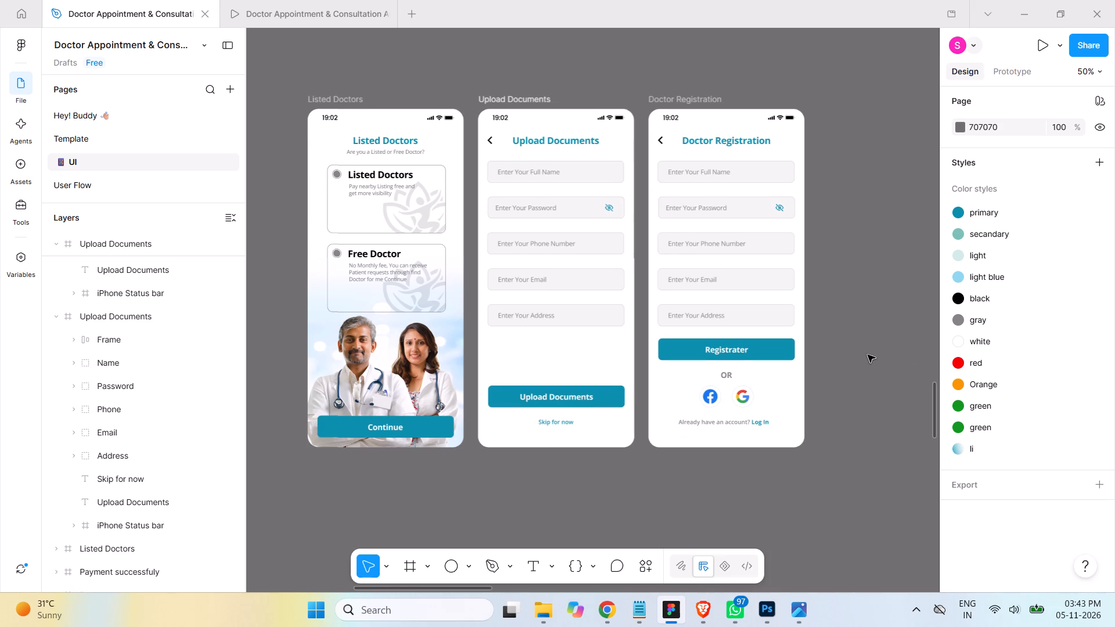
scroll(868, 355, "down", 7)
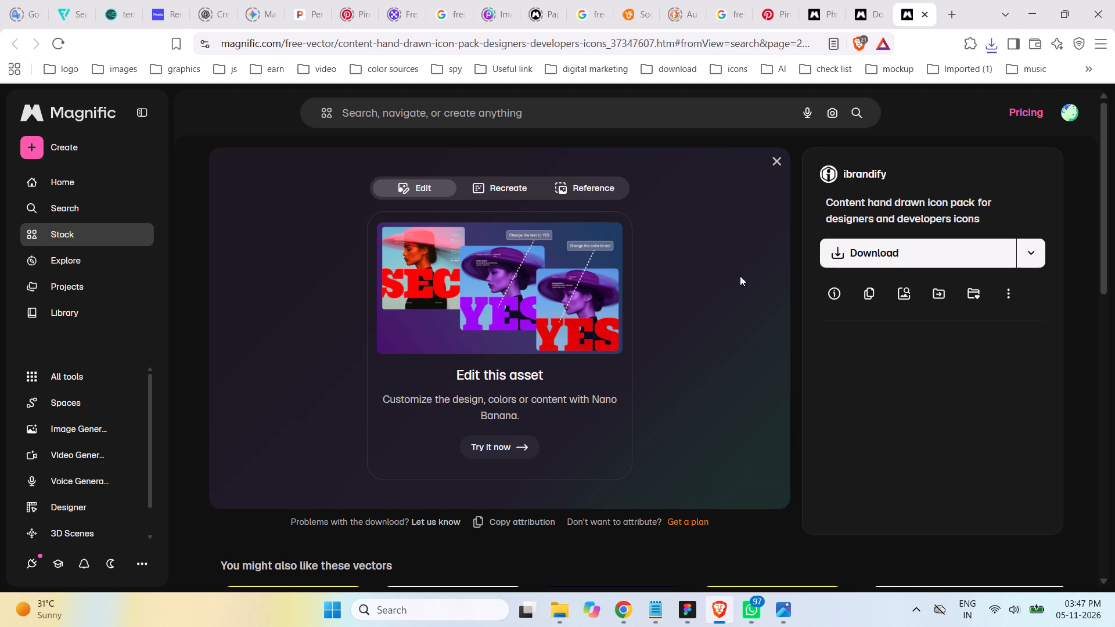
Switch to File Explorer and move the content-hand-drawn-icon-pack zip from Downloads into the Documents > Data > icons folder.
left_click(559, 611)
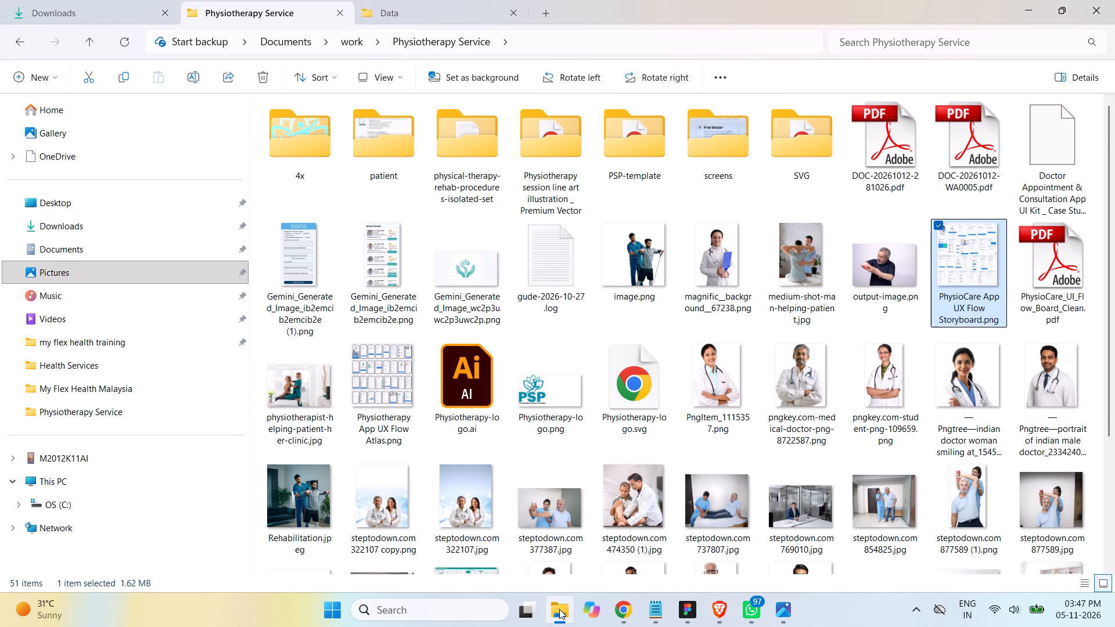
left_click(417, 12)
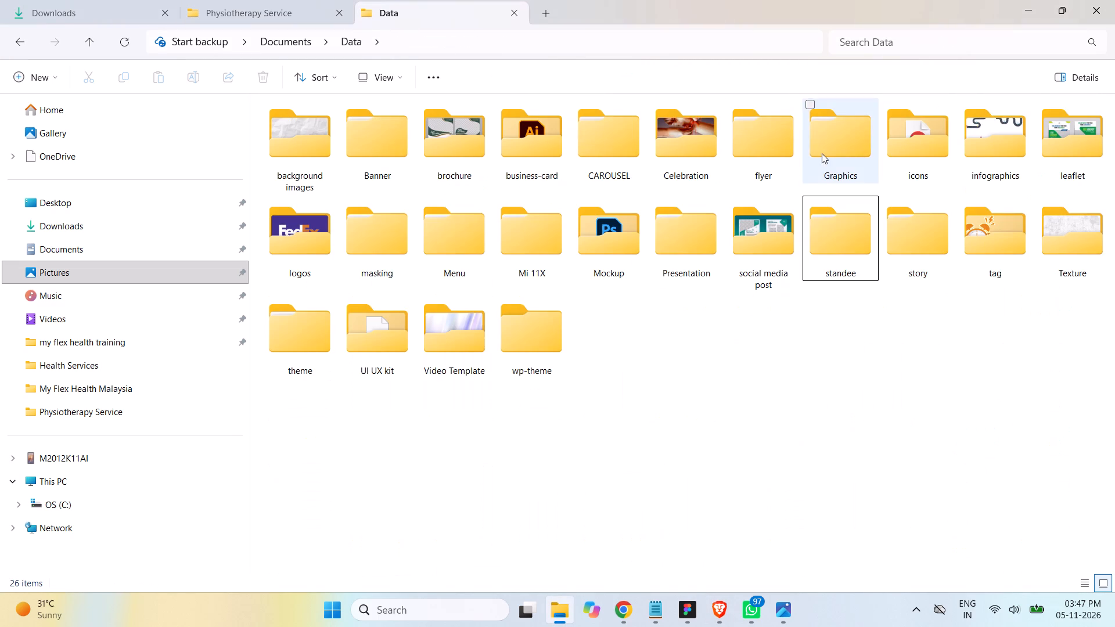
left_click(876, 342)
double_click(919, 157)
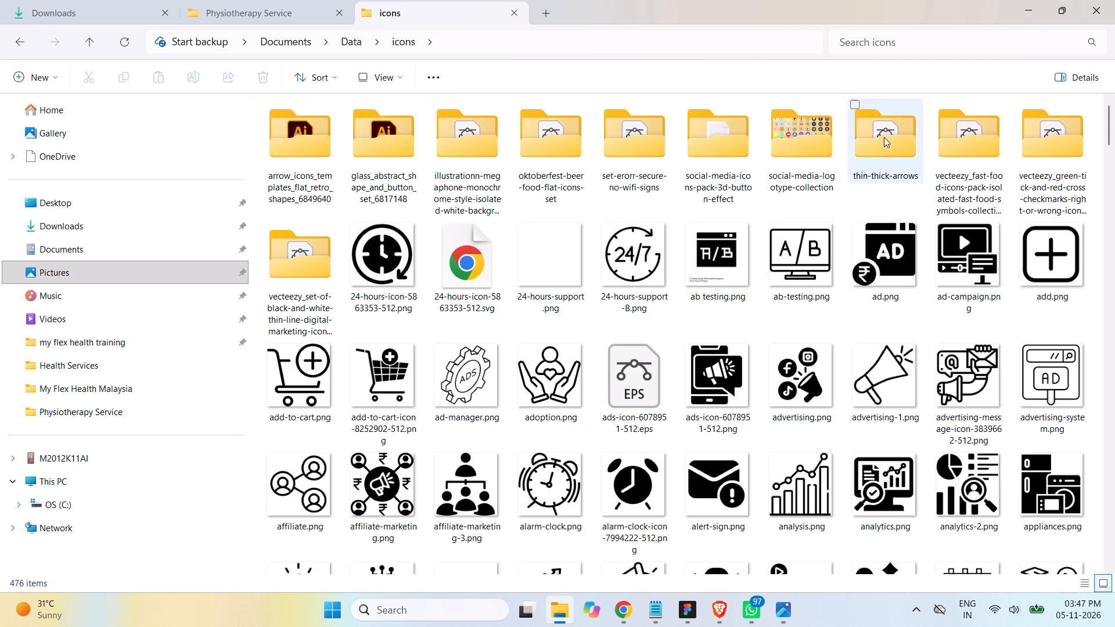
left_click(92, 10)
left_click(498, 165)
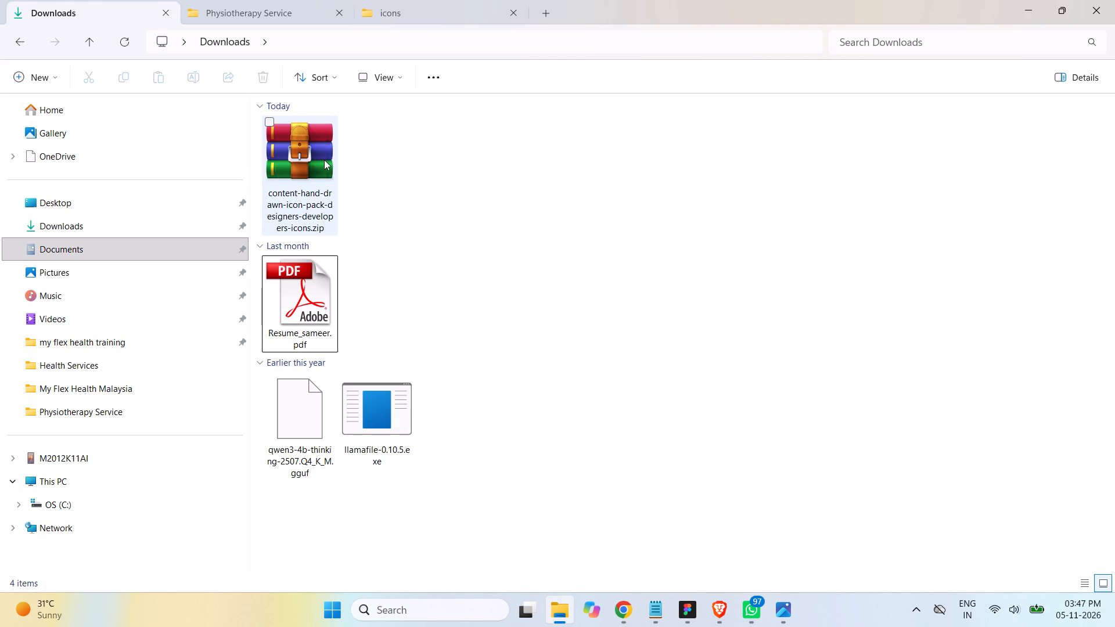
left_click(324, 160)
key("ctrl+x")
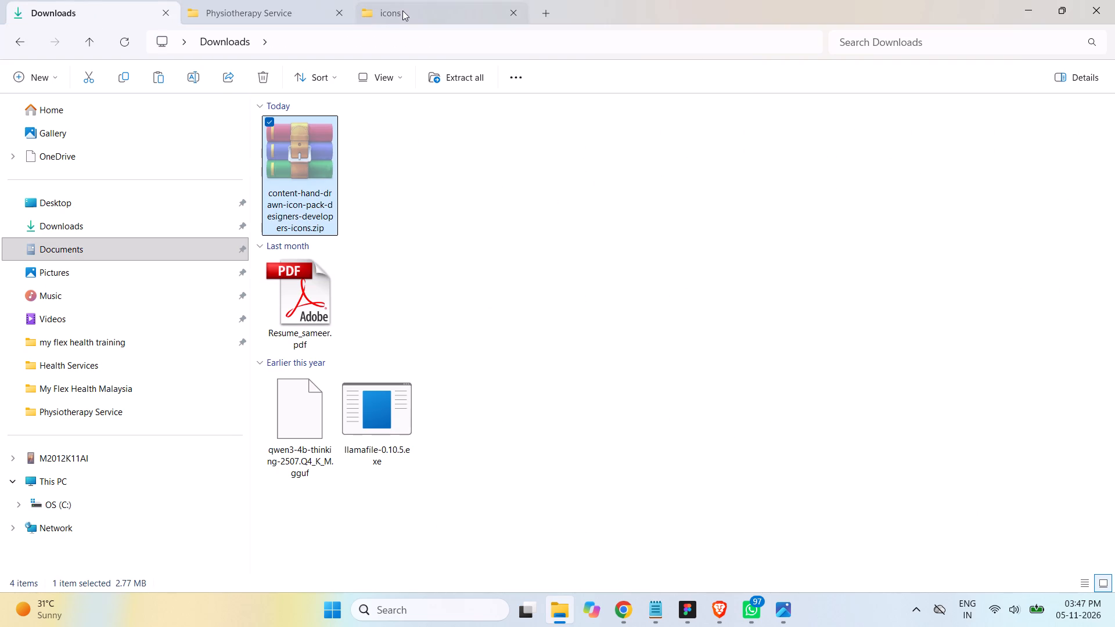
left_click(402, 10)
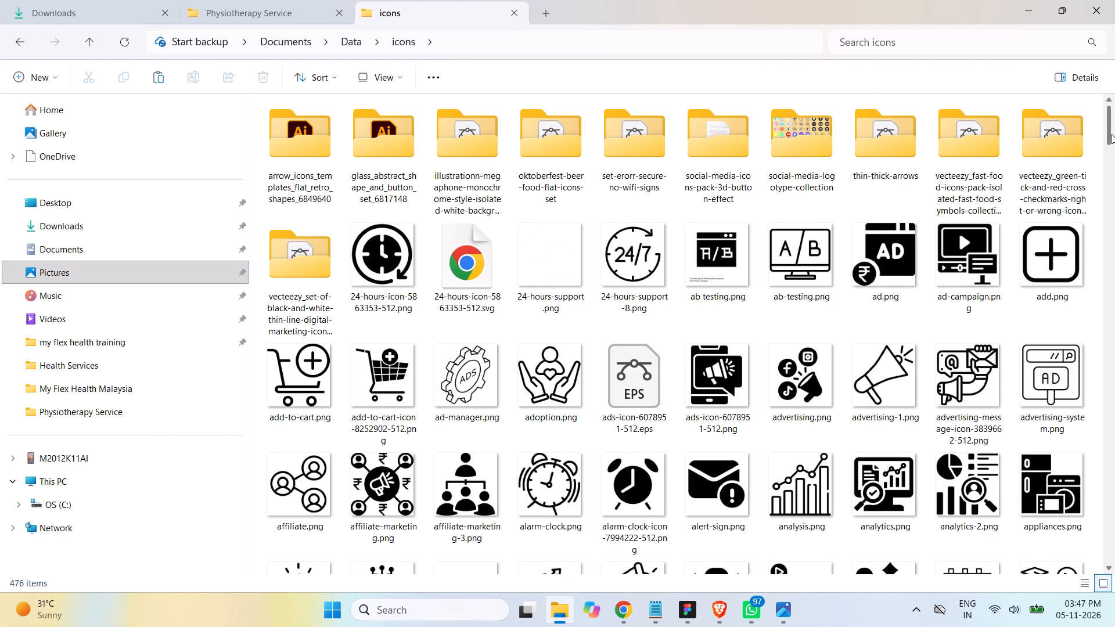
left_click_drag(1111, 134, 1114, 567)
left_click(875, 524)
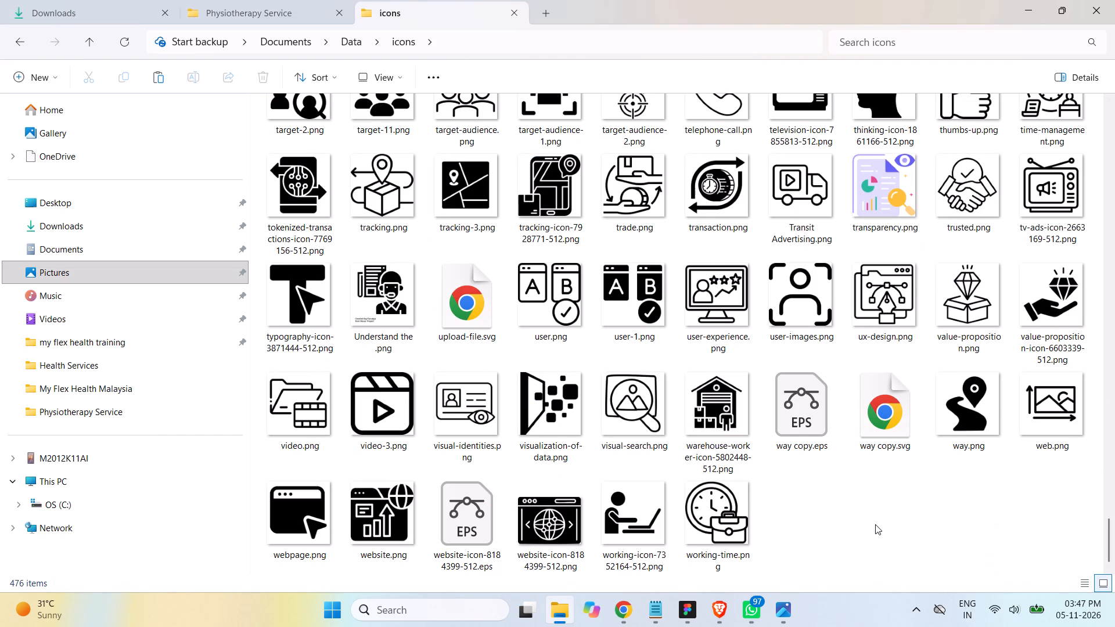
key("ctrl+v")
left_click(902, 518)
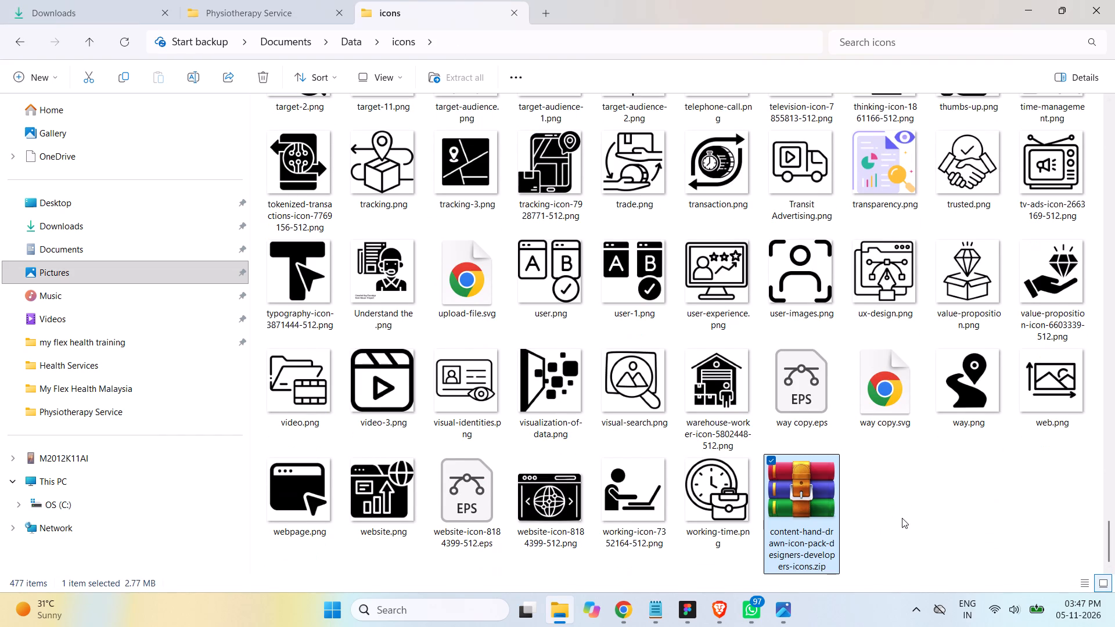
Extract the content-hand-drawn-icon-pack zip into a folder of the same name inside icons.
right_click(829, 493)
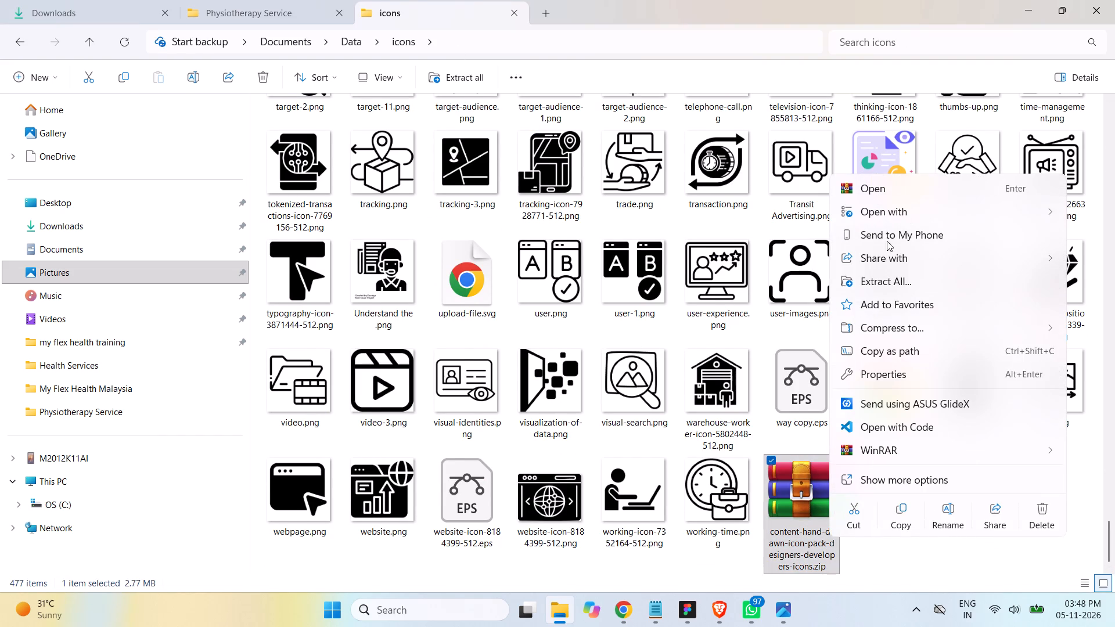
left_click(900, 283)
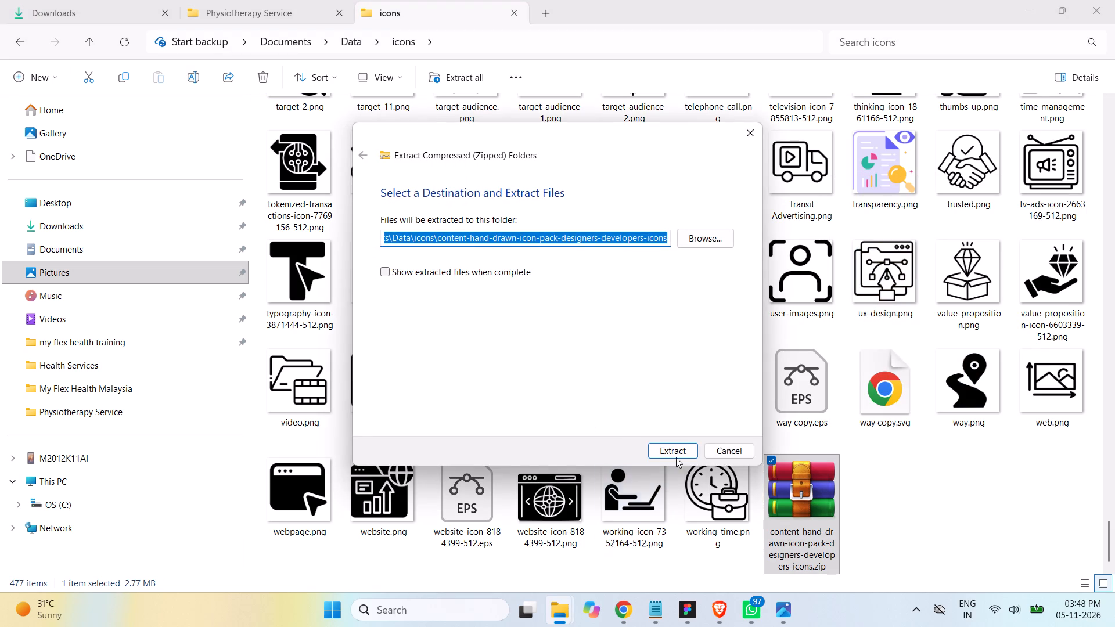
left_click(685, 449)
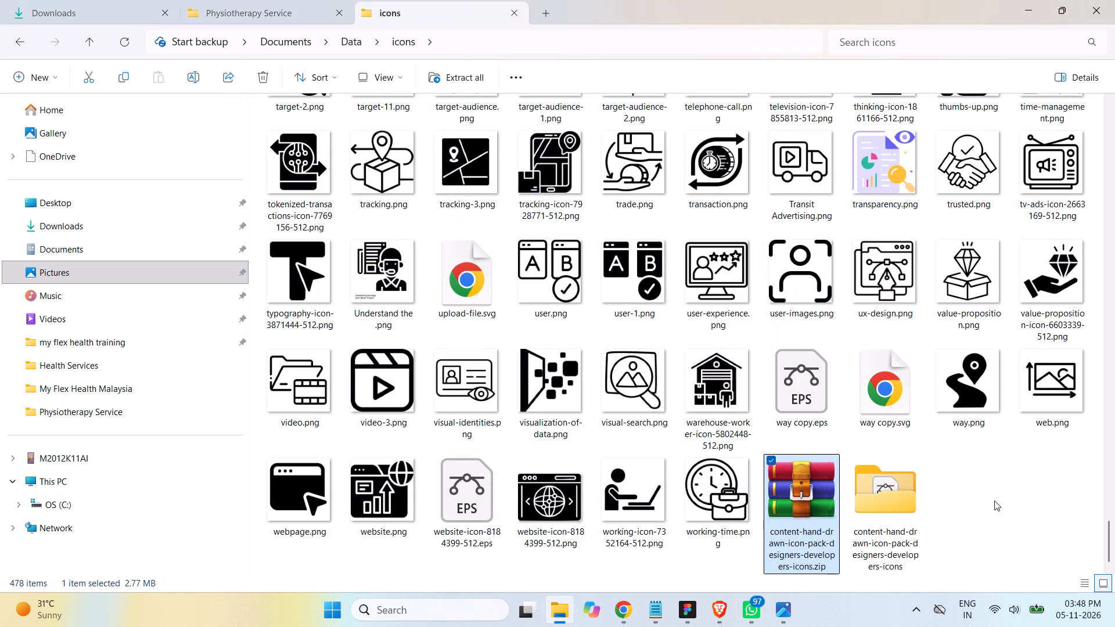
Permanently delete the content-hand-drawn-icon-pack zip from the icons folder.
key("shift+Delete")
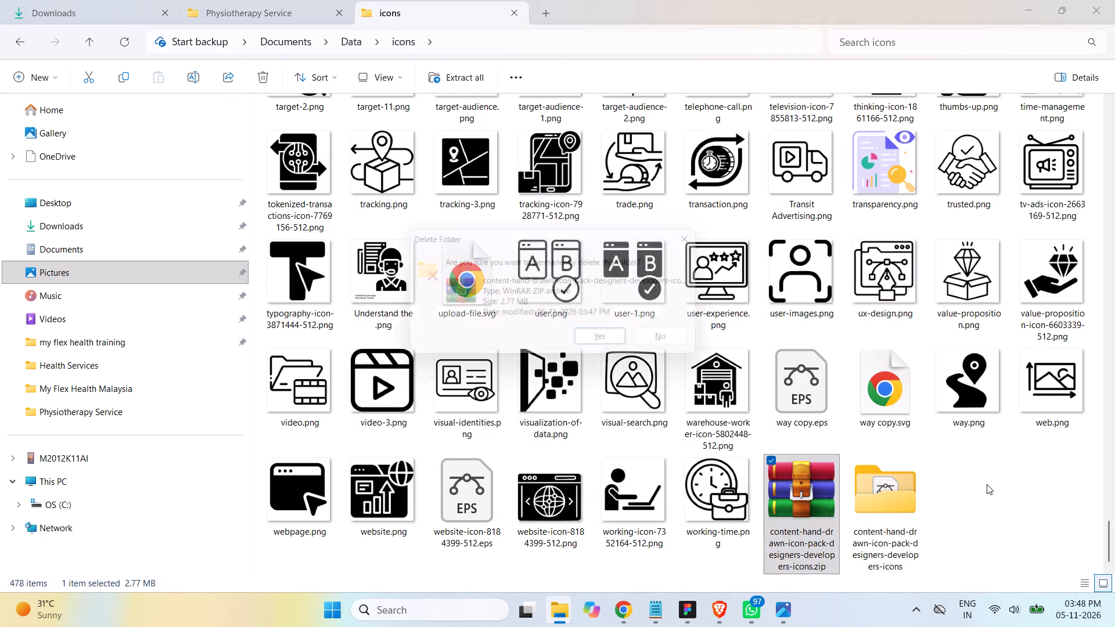
left_click(603, 340)
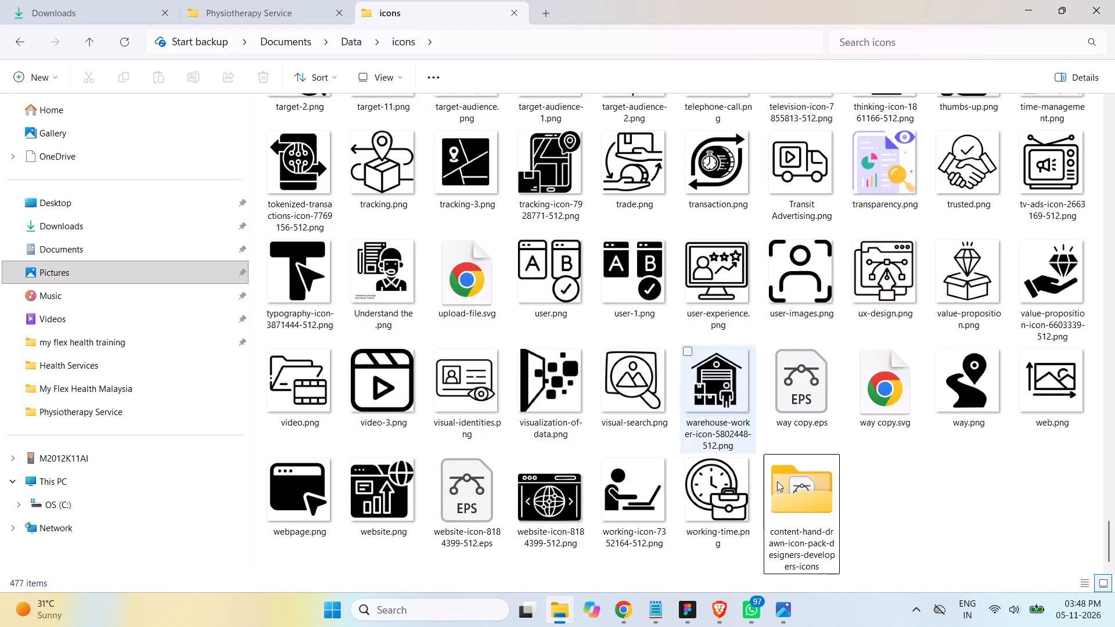
Open the file 3-HandDrawn-Sep to Jan-20.eps from the extracted icon pack folder in Illustrator.
double_click(819, 509)
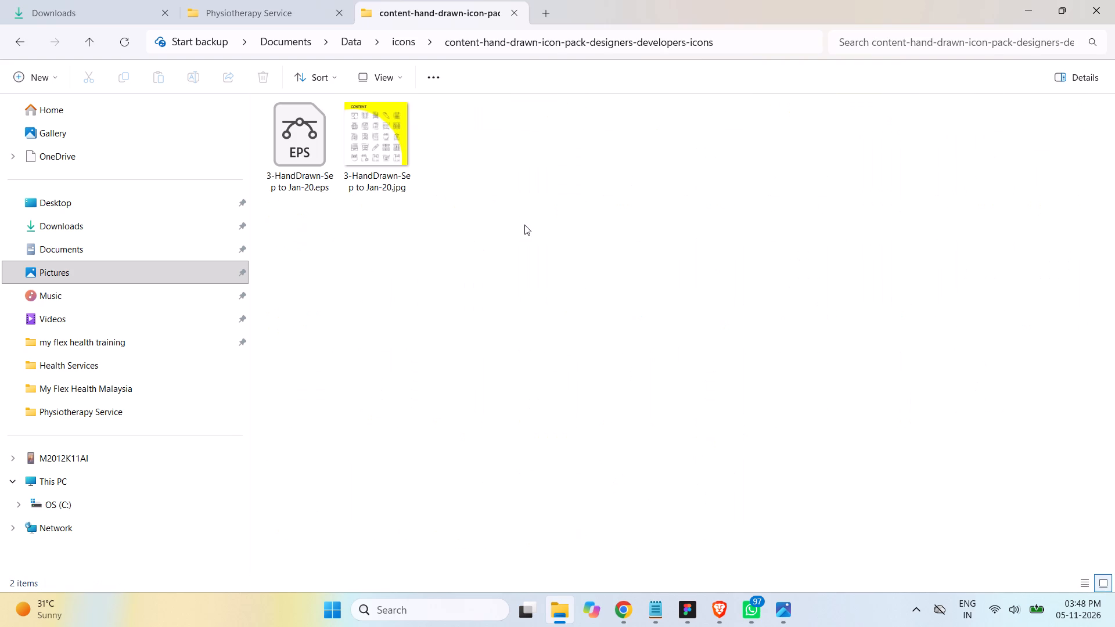
double_click(316, 159)
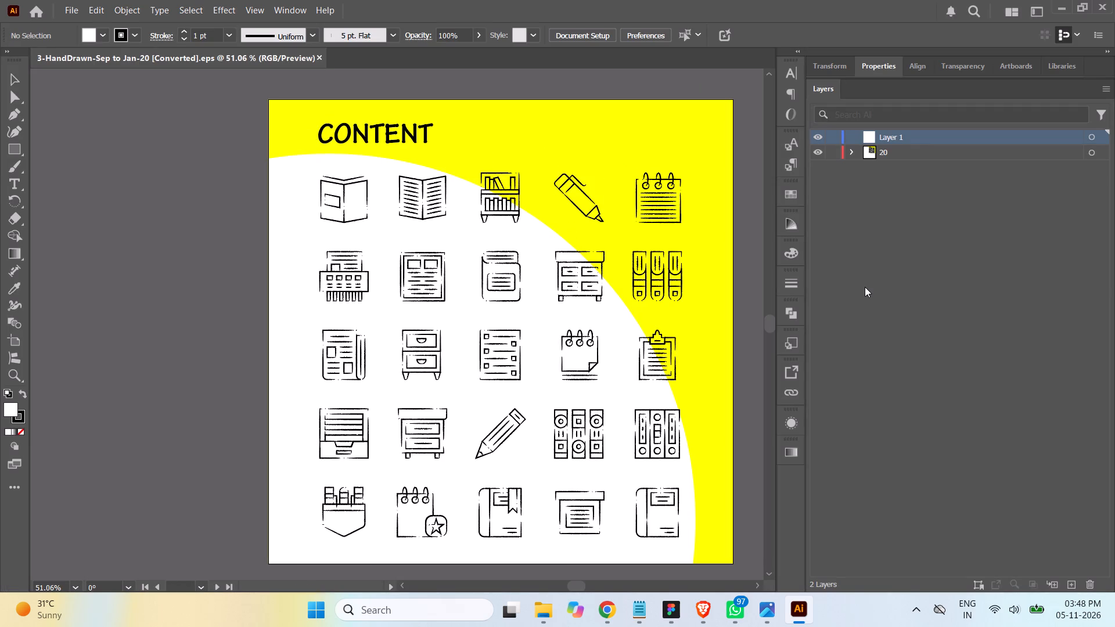
Check what Layer 1 contains by toggling its visibility and targeting it.
left_click(815, 137)
left_click(815, 137)
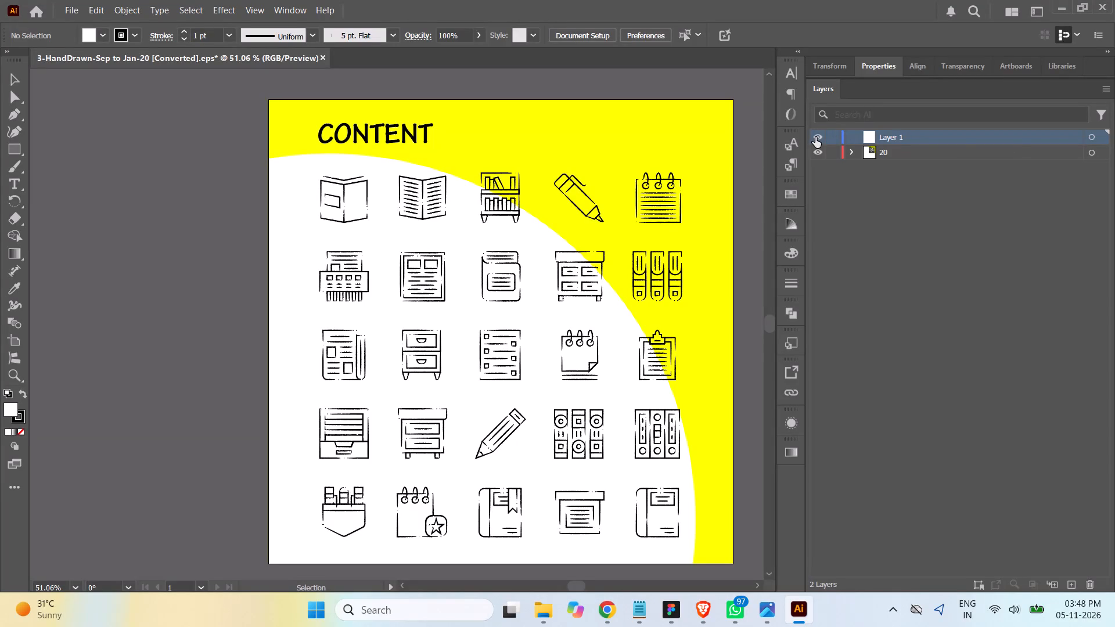
left_click(1092, 137)
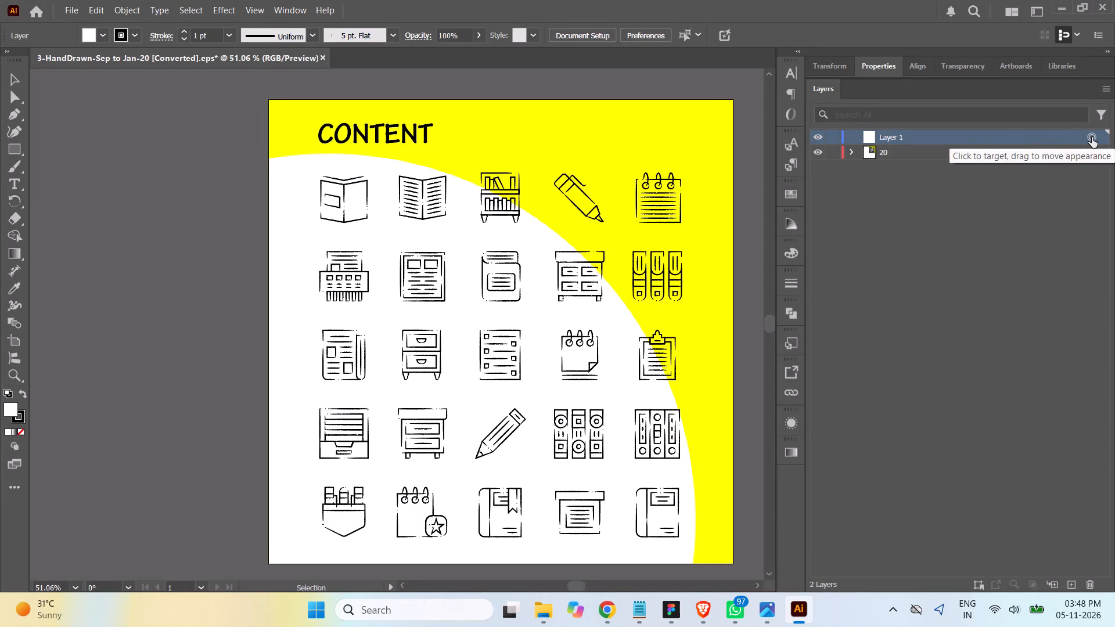
left_click(1004, 140)
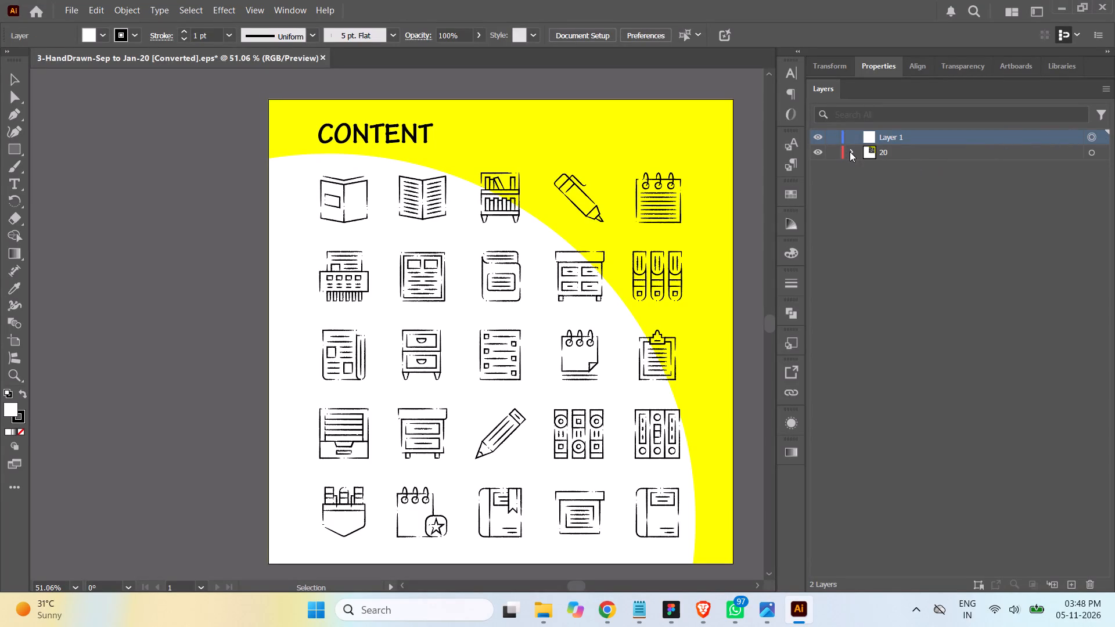
Expand layer 20 to its individual icon groups and export the first icon, the folded brochure, as SVG into the icon pack folder.
left_click(850, 151)
left_click(868, 166)
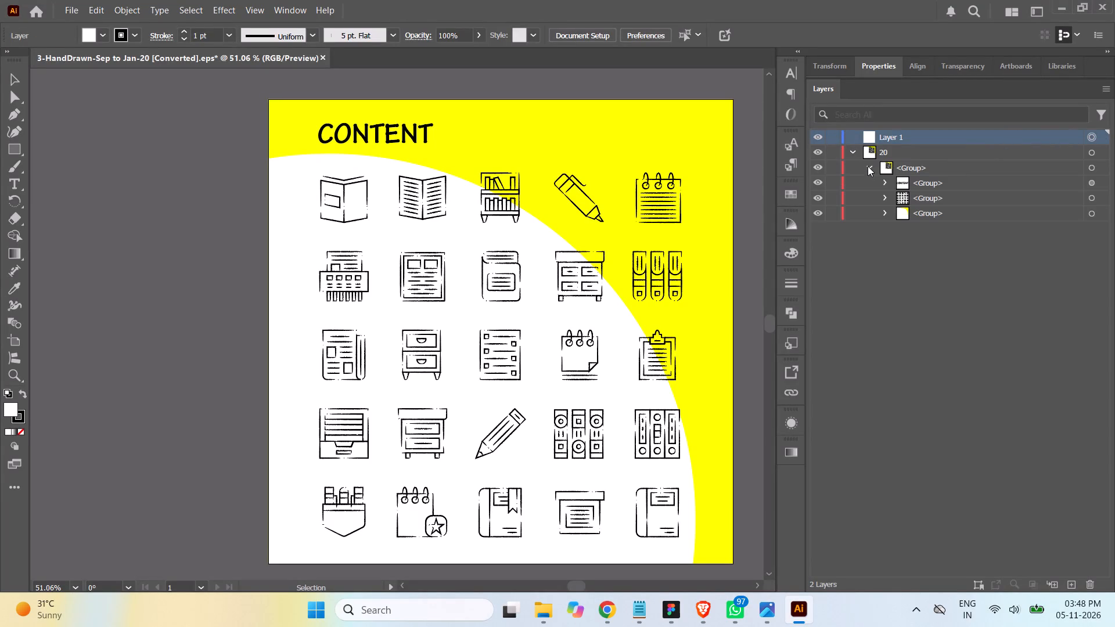
left_click(885, 196)
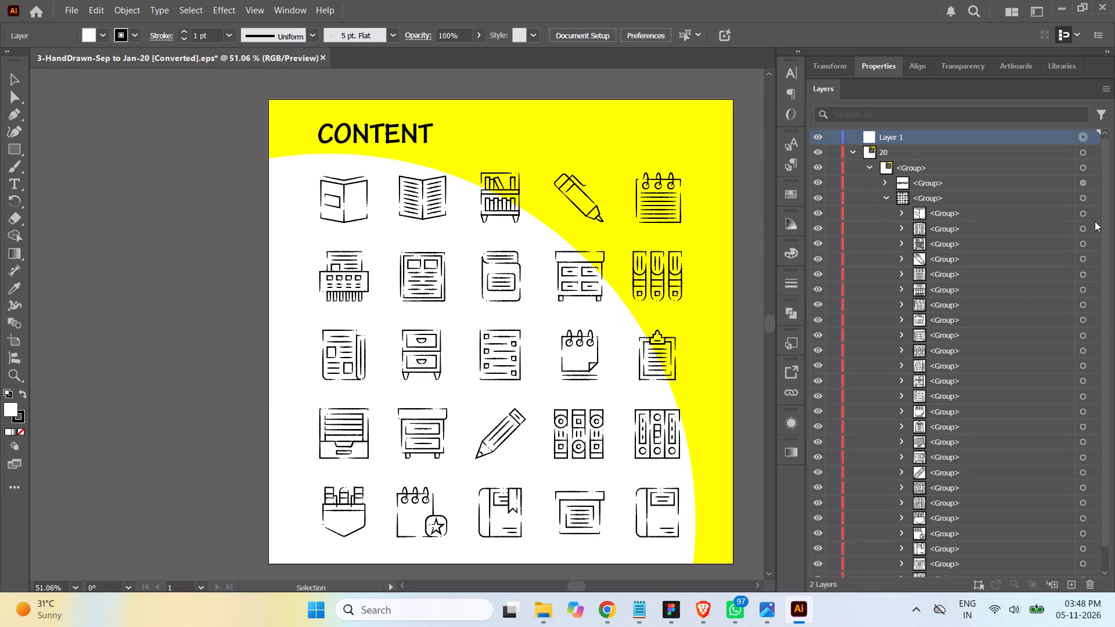
left_click(1085, 214)
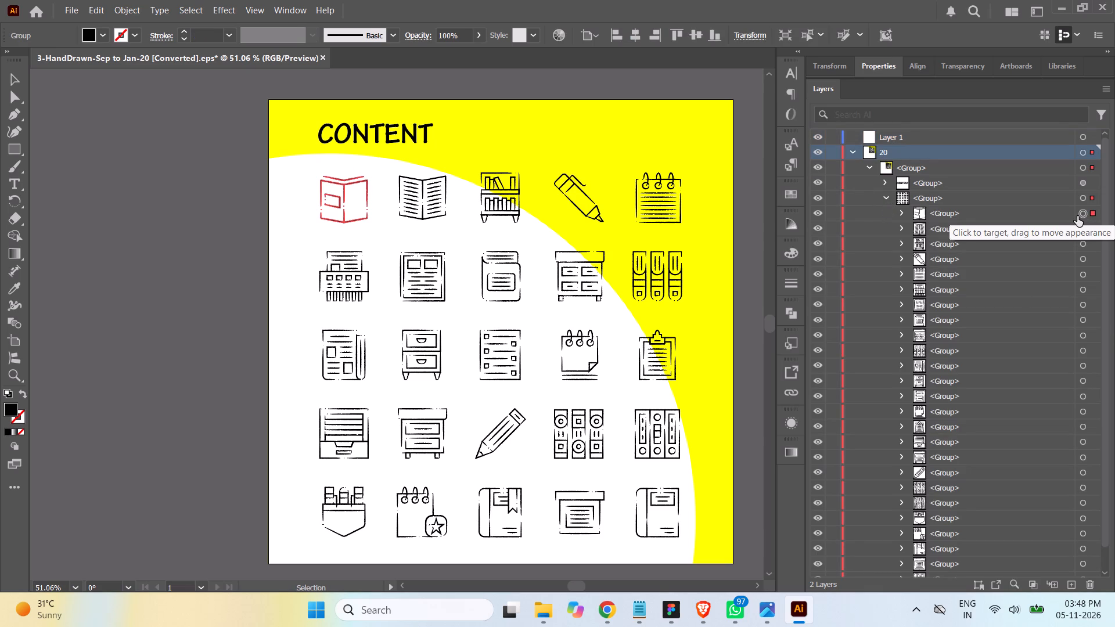
left_click(792, 374)
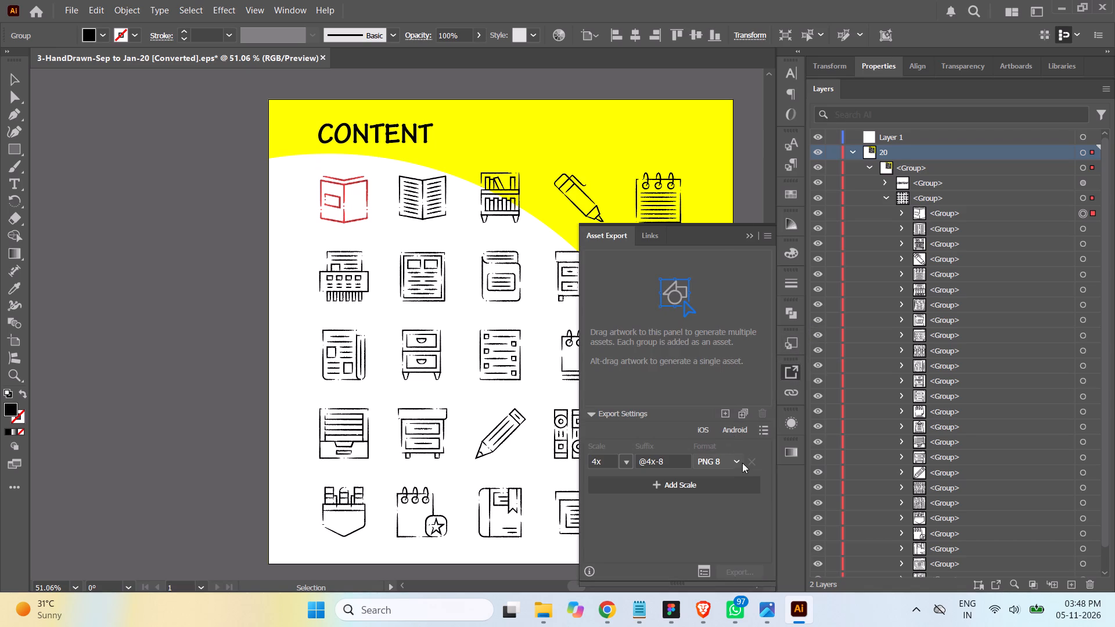
left_click(737, 460)
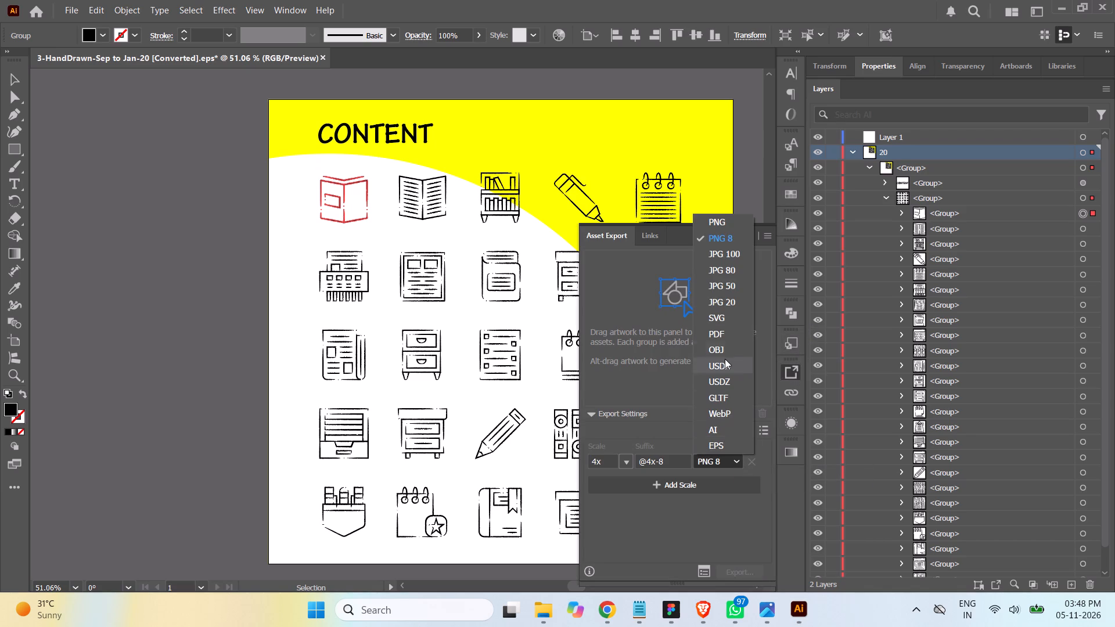
left_click(723, 320)
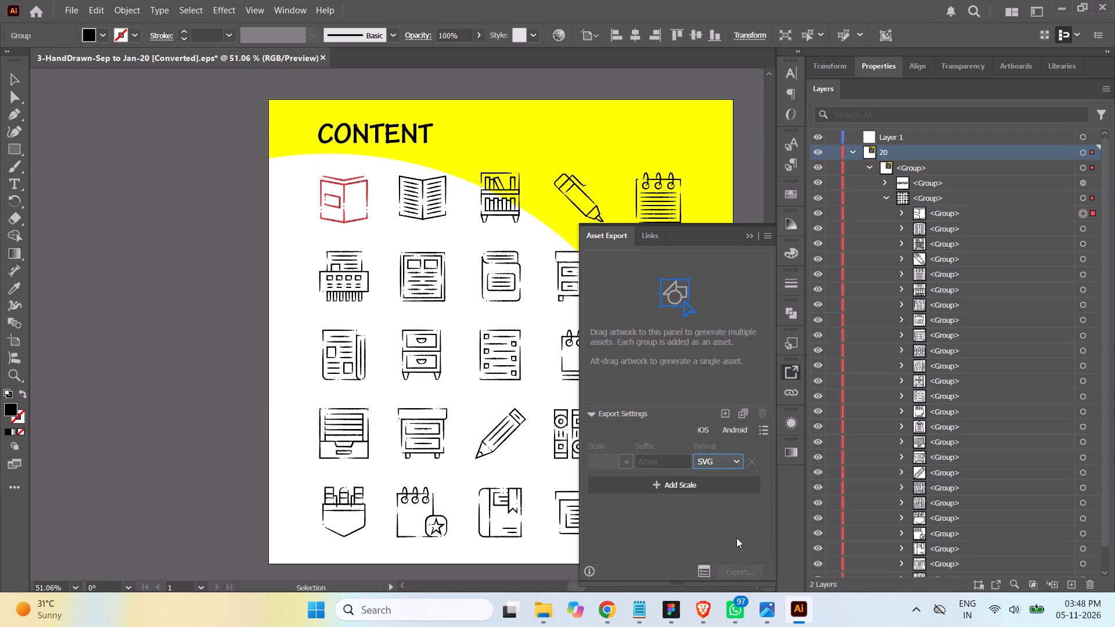
left_click(724, 411)
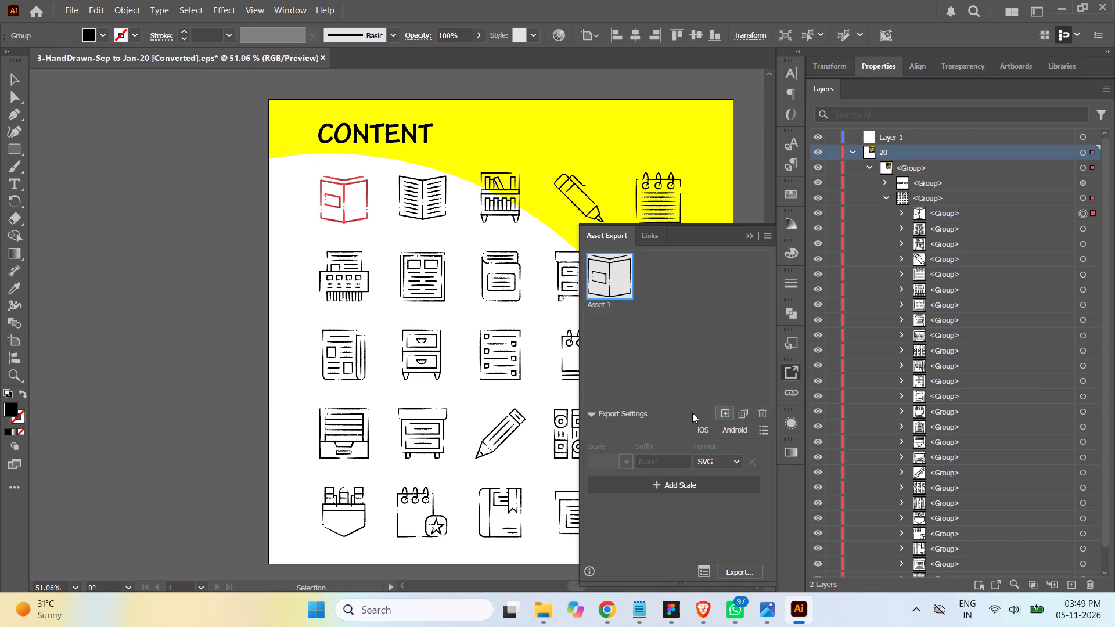
left_click(736, 572)
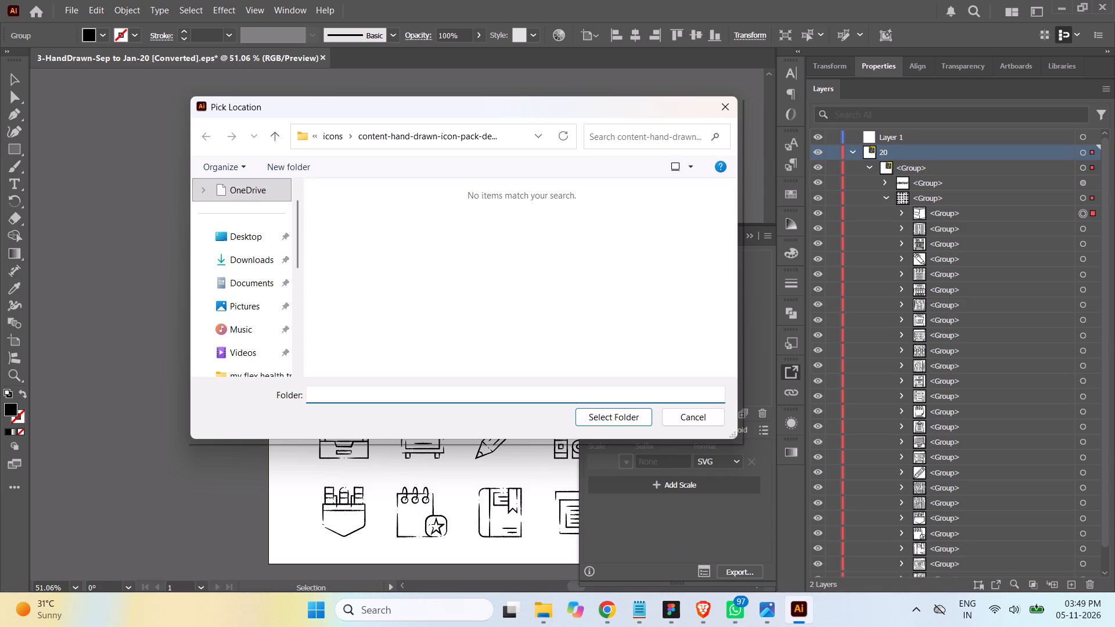
left_click(620, 420)
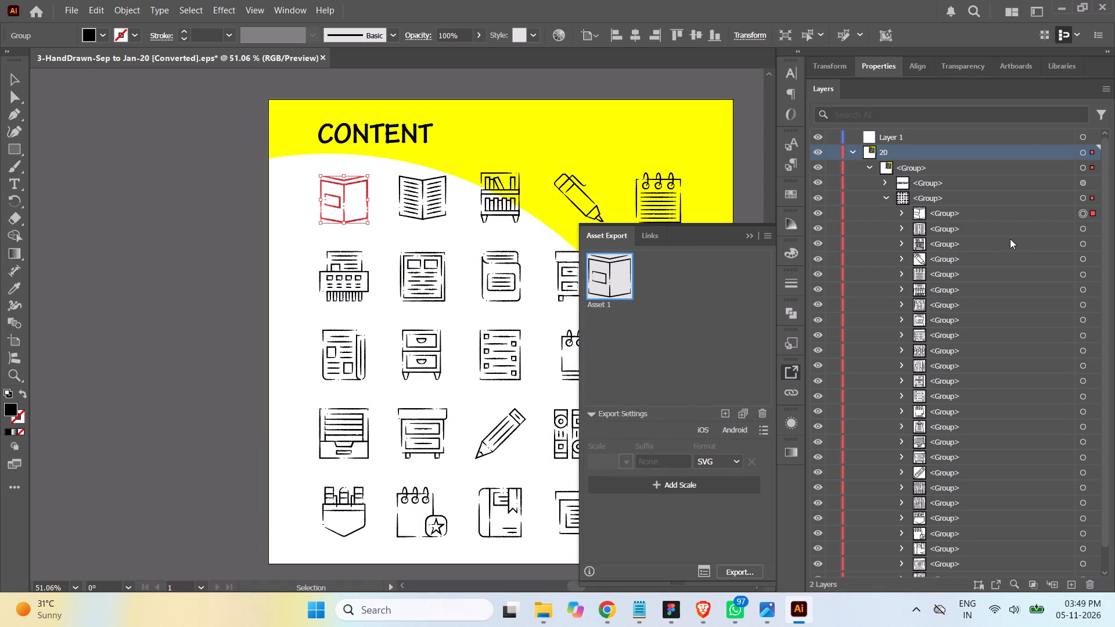
Replace the queued export asset with the open book icon and export it as SVG into the icon pack folder.
left_click(1083, 230)
left_click(759, 415)
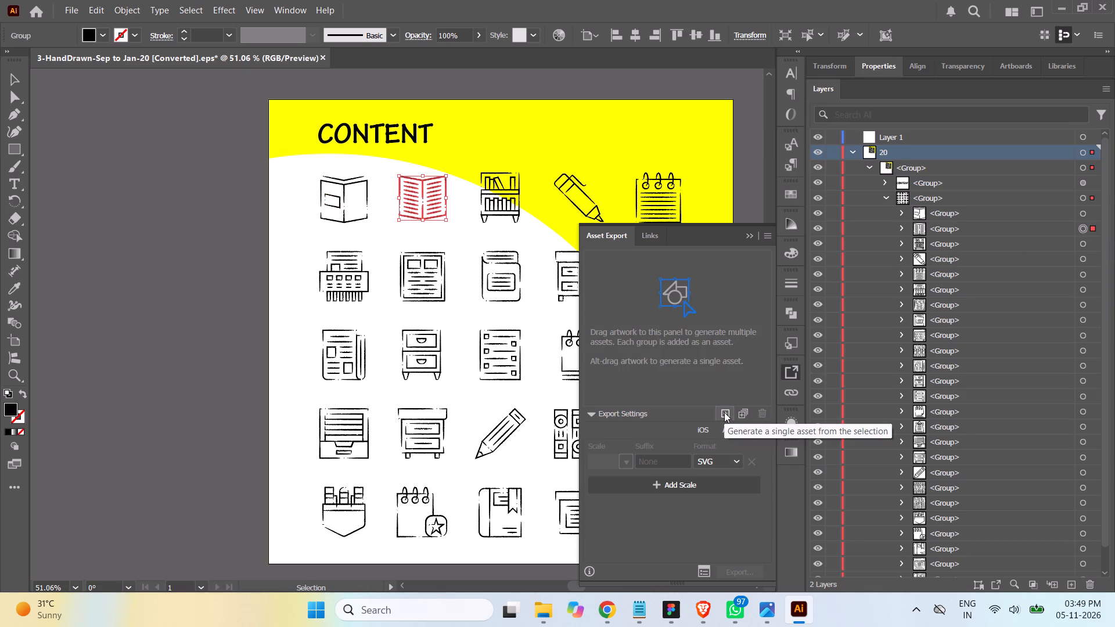
left_click(724, 412)
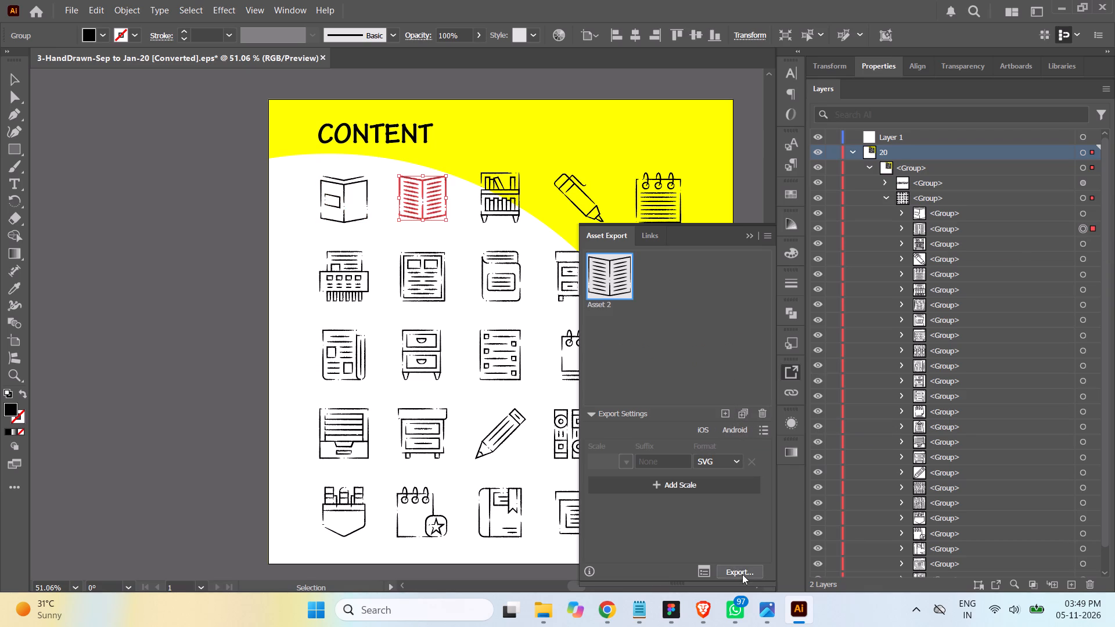
left_click(739, 570)
left_click(614, 416)
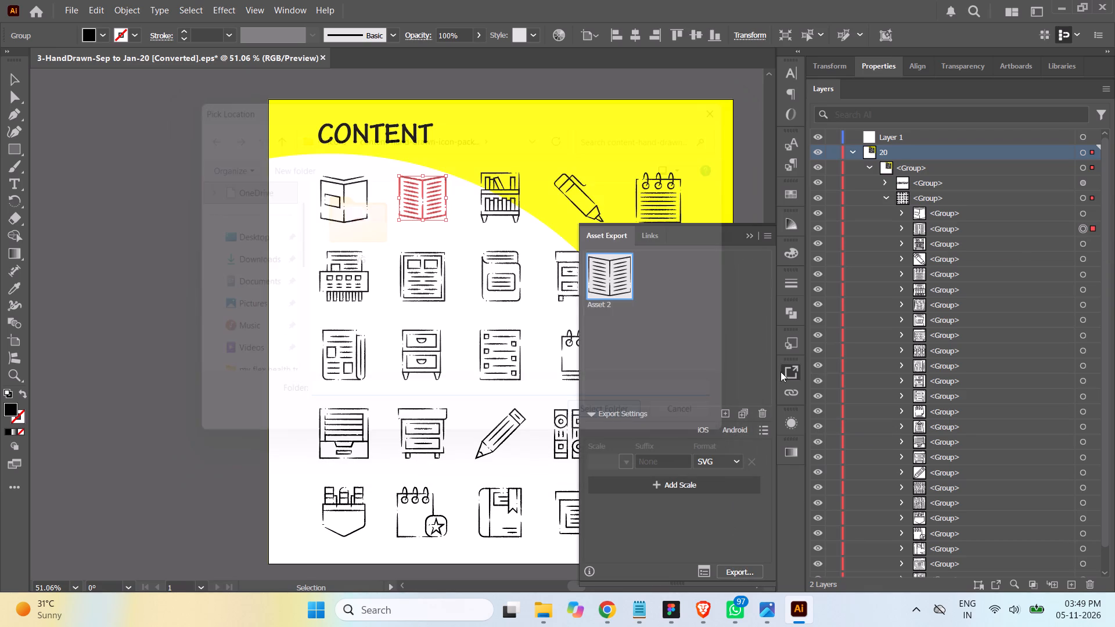
Clear the queued asset and export the second row's two-column document page icon as SVG into the icon pack folder.
left_click(764, 409)
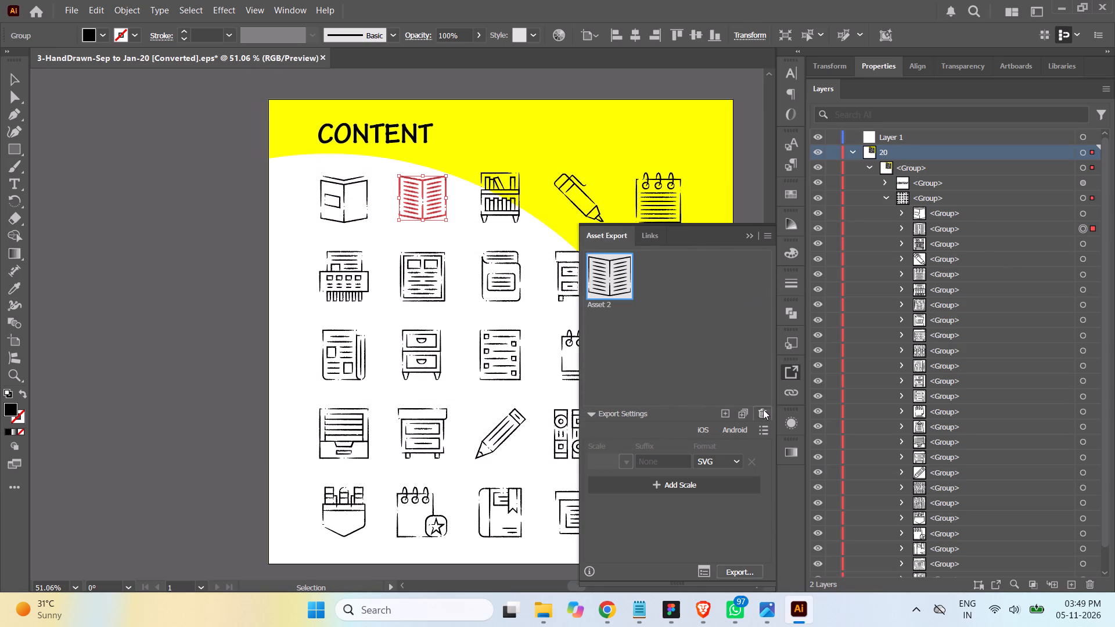
left_click(1080, 289)
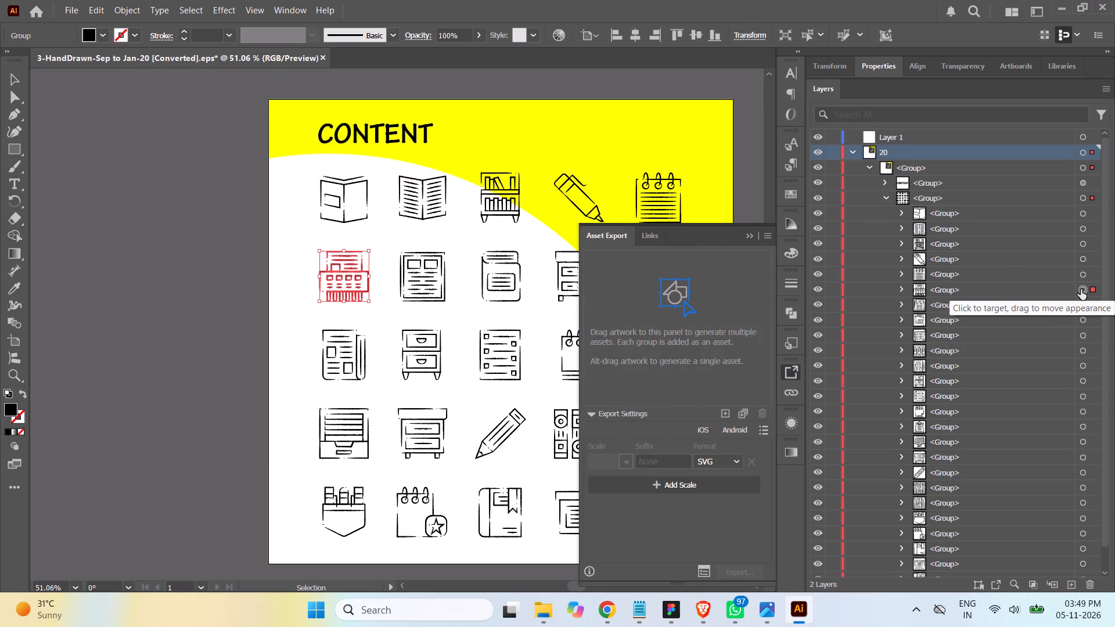
left_click(1083, 304)
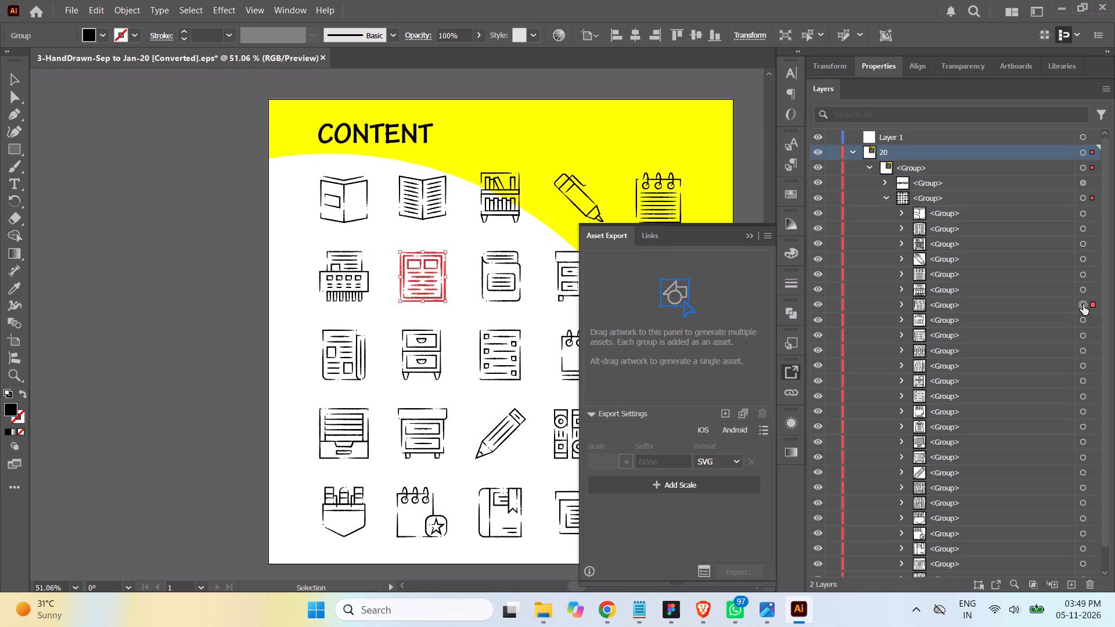
left_click(724, 412)
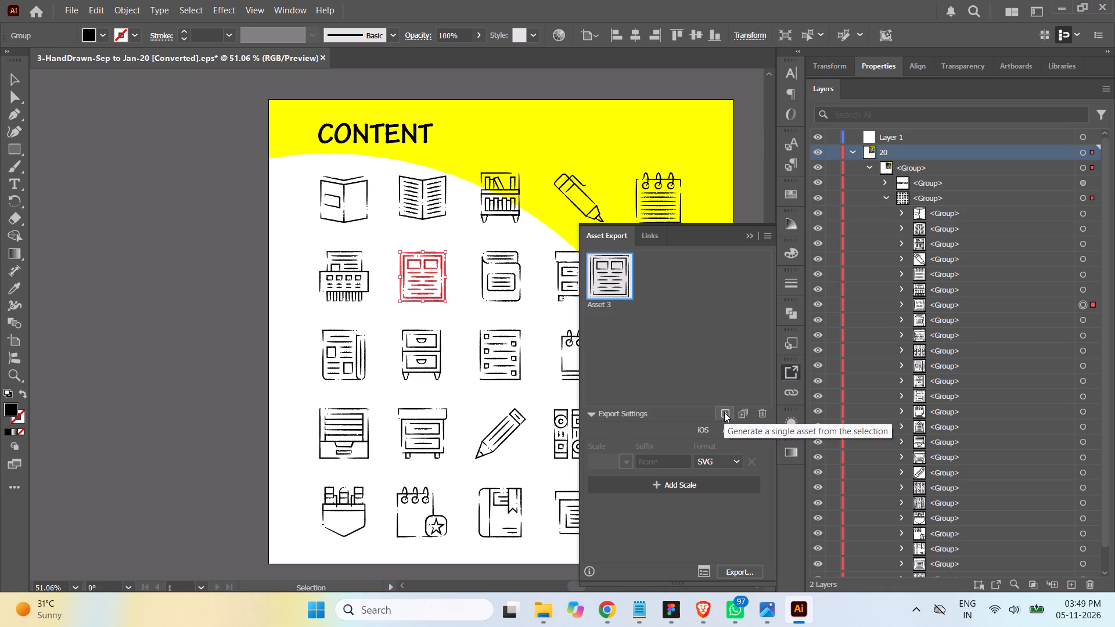
left_click(737, 572)
left_click(627, 418)
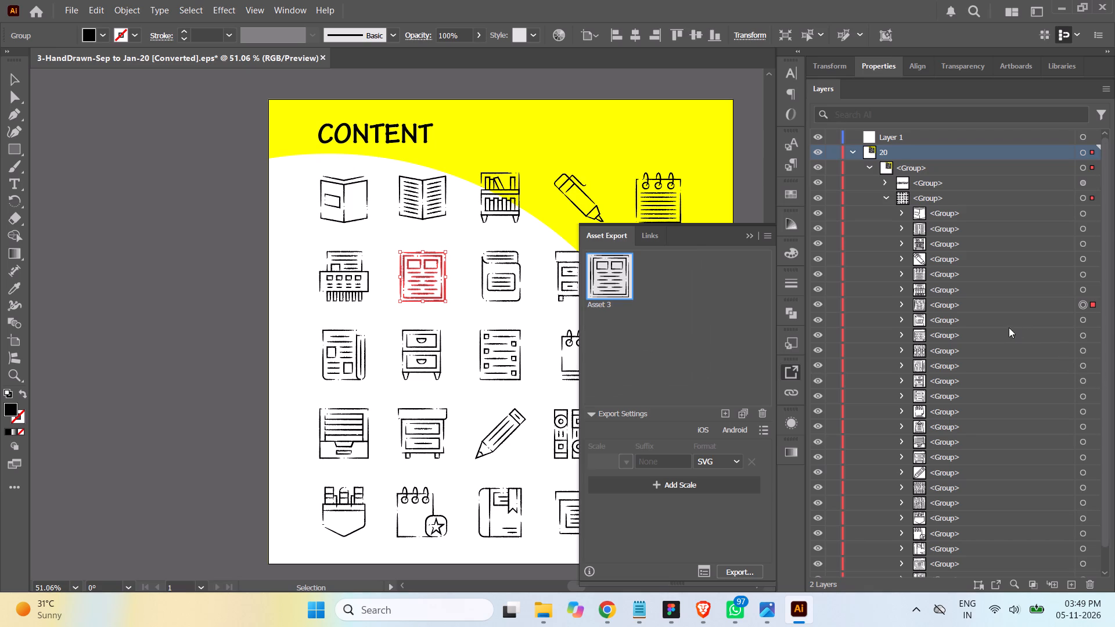
Replace the queued asset with the second row's third icon, the labelled document folder, and export it as SVG into the icon pack folder.
left_click(1081, 323)
left_click(762, 413)
left_click(992, 322)
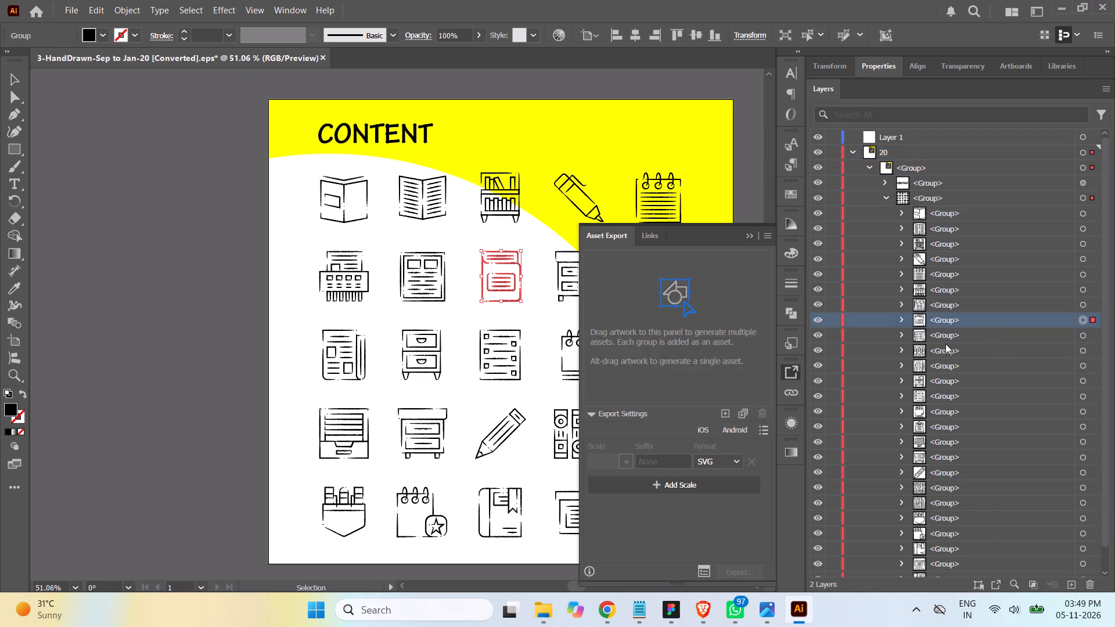
left_click(725, 414)
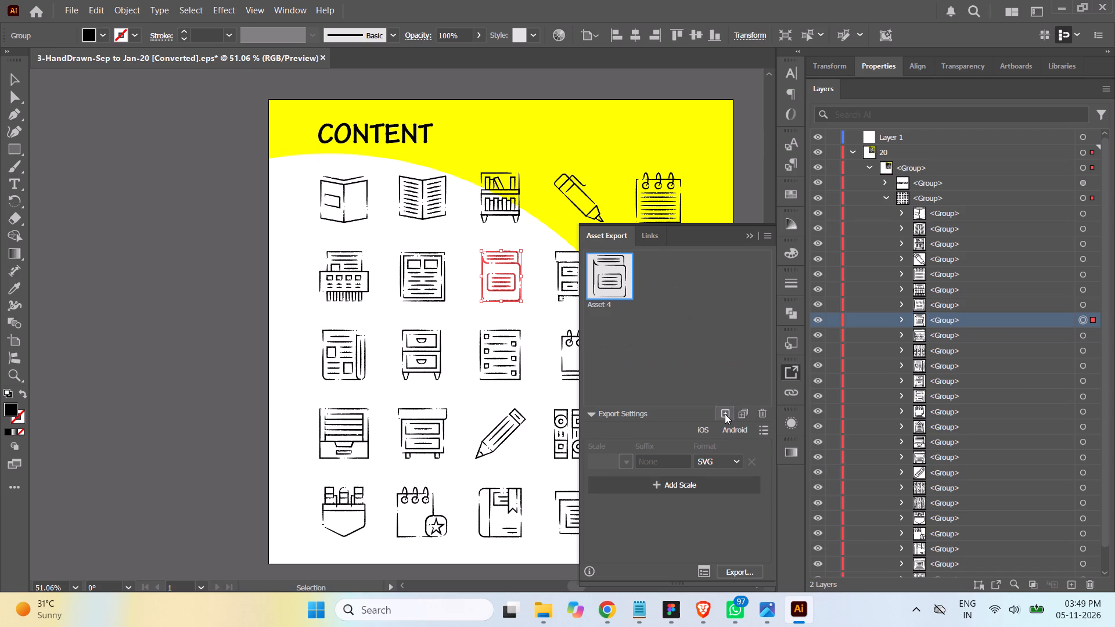
left_click(742, 573)
left_click(627, 419)
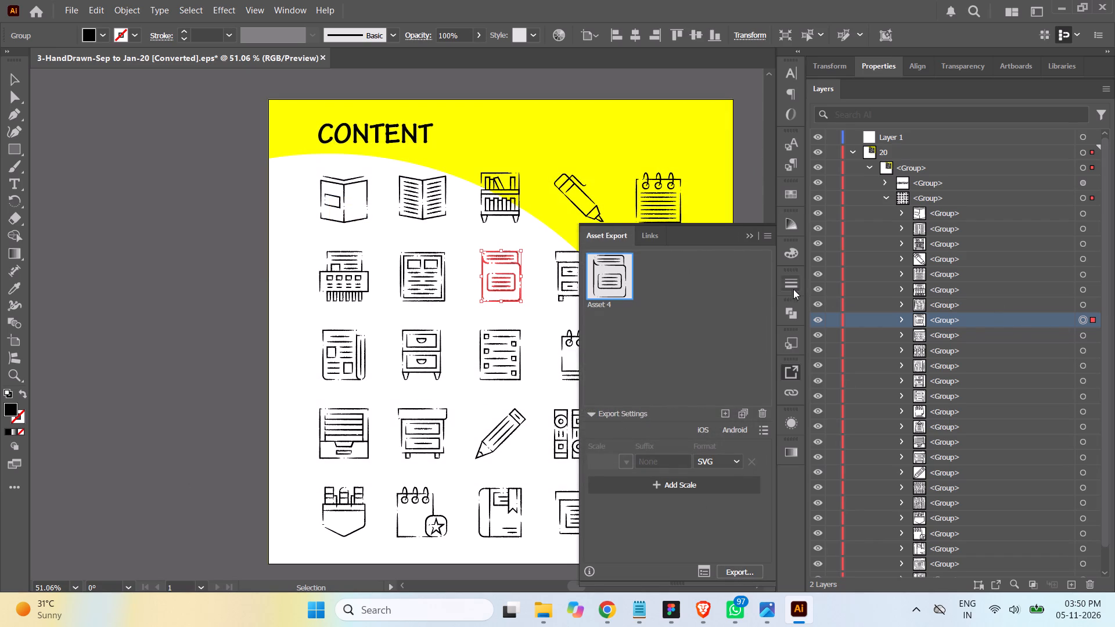
Clear the queued asset and export the newspaper icon at the start of the third row as SVG into the icon pack folder.
left_click(762, 412)
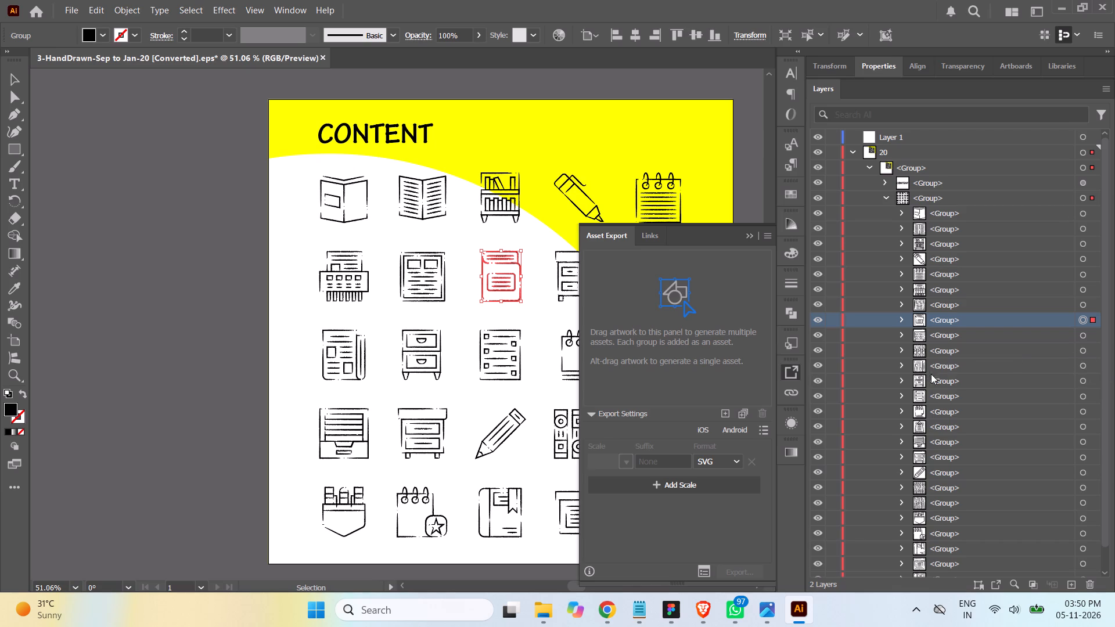
left_click(1082, 367)
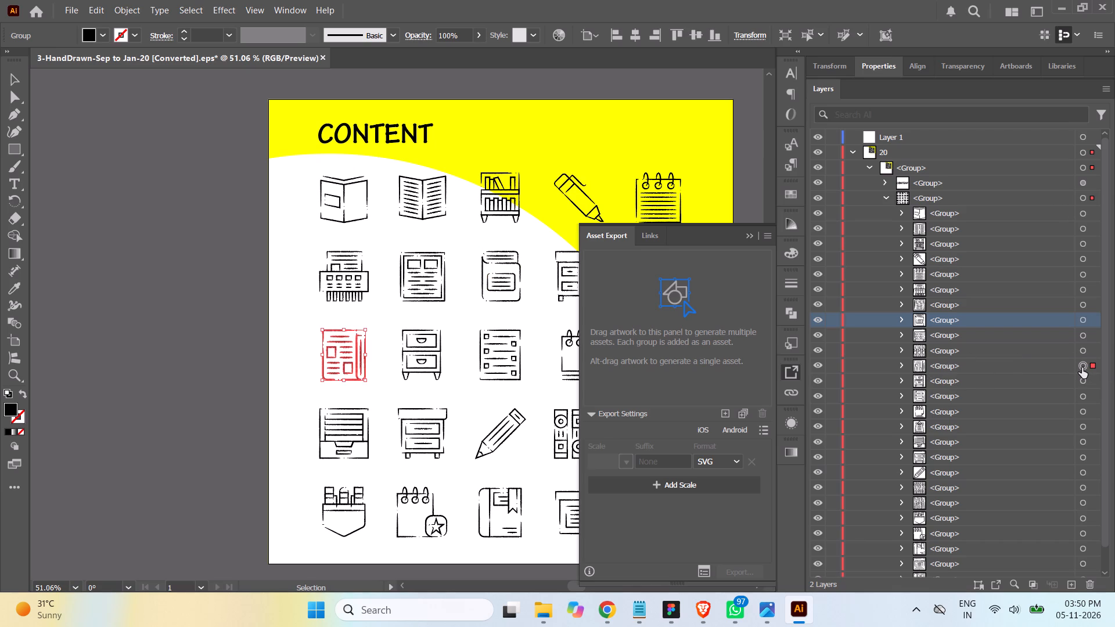
left_click(728, 412)
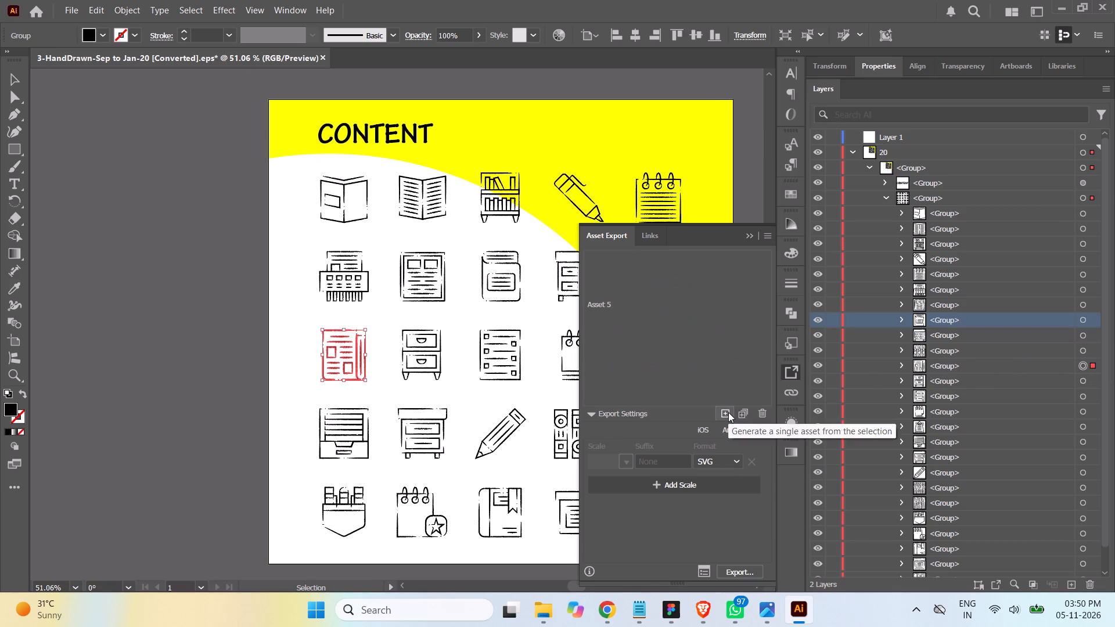
left_click(742, 572)
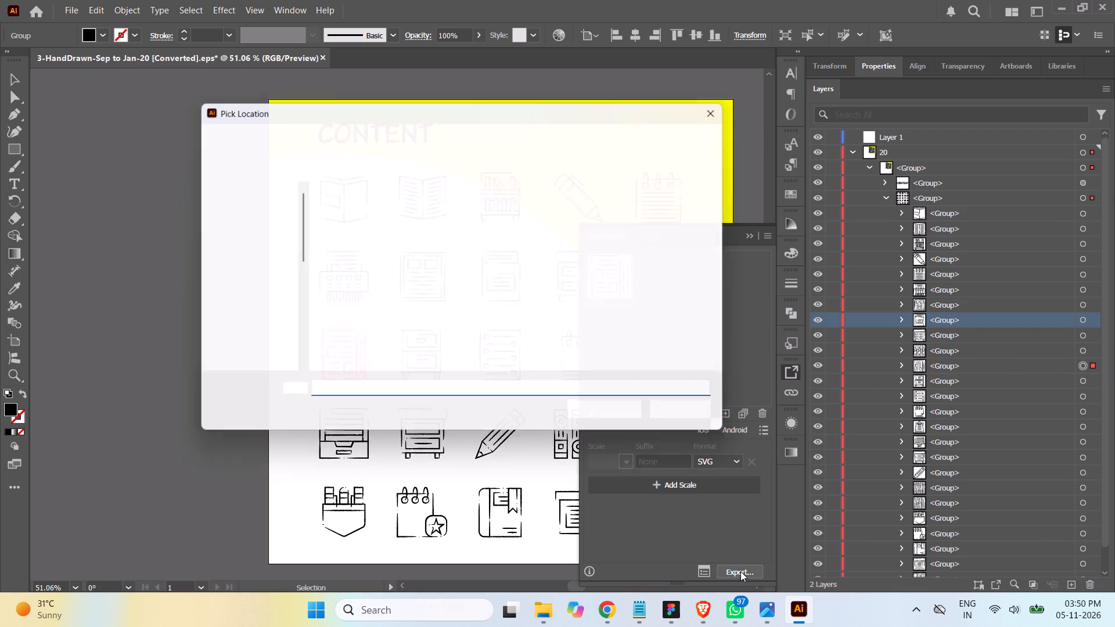
left_click(625, 413)
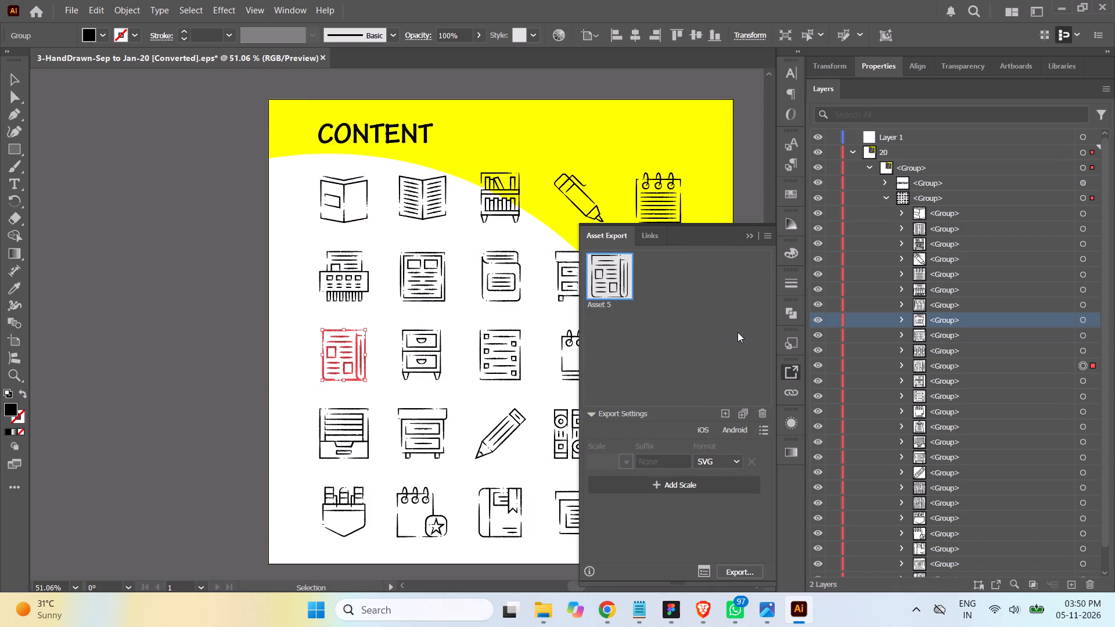
Clear the queued asset and export the third row's checklist icon as SVG into the icon pack folder.
left_click(765, 414)
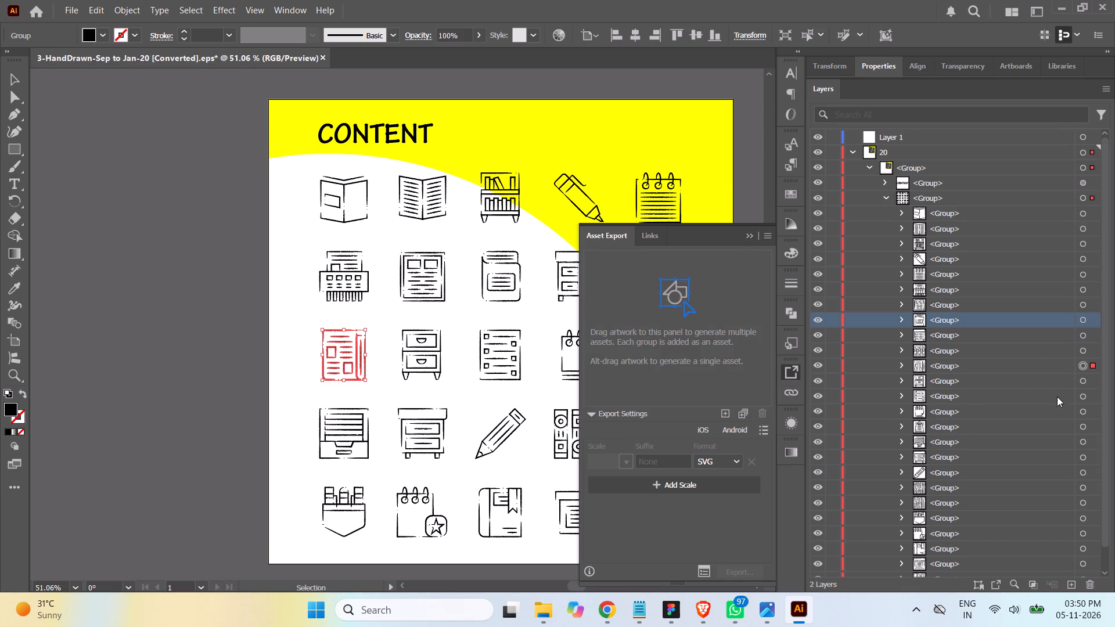
left_click(1082, 397)
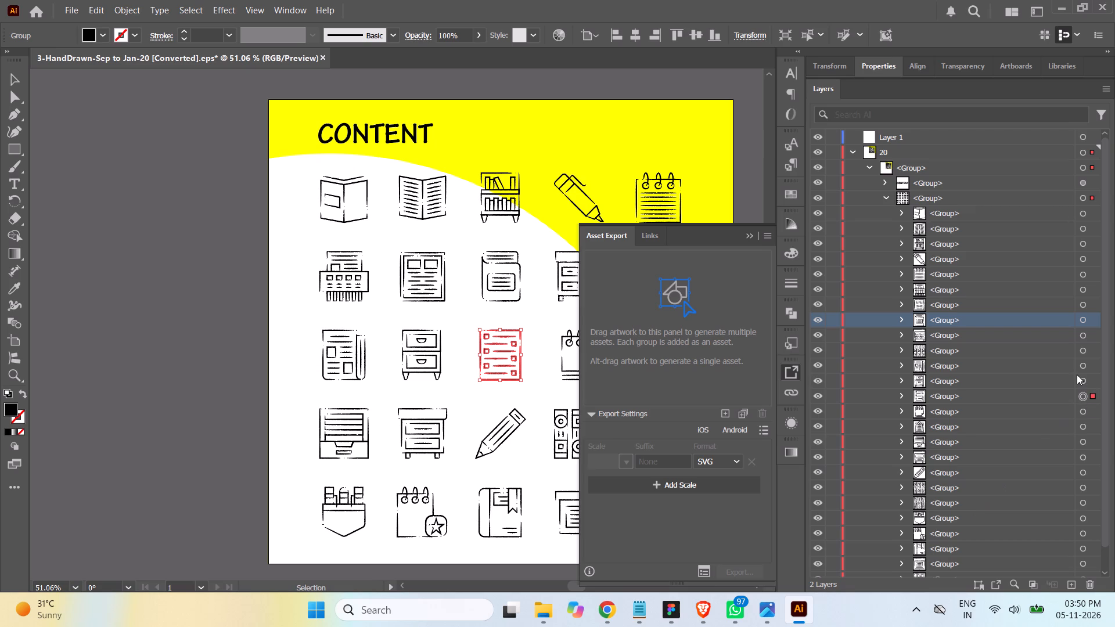
left_click(726, 415)
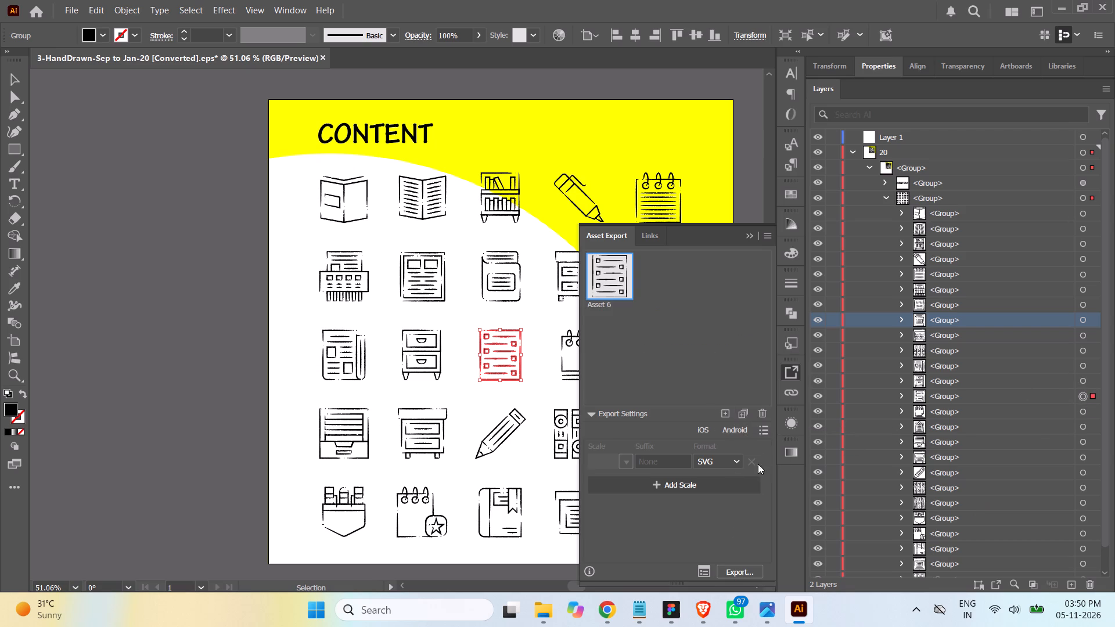
left_click(742, 572)
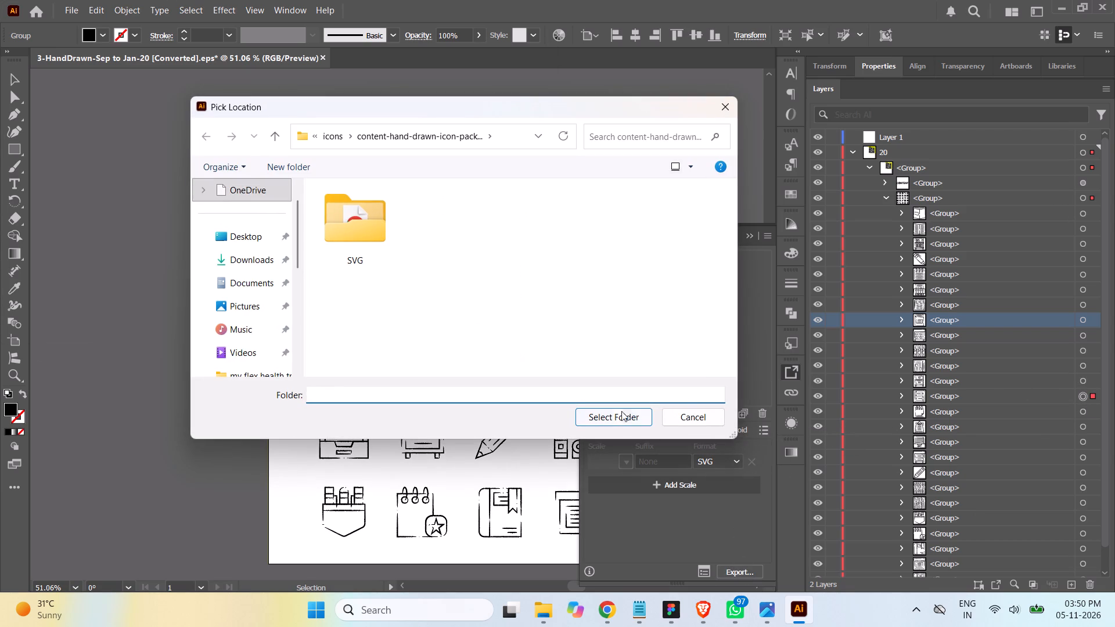
left_click(613, 415)
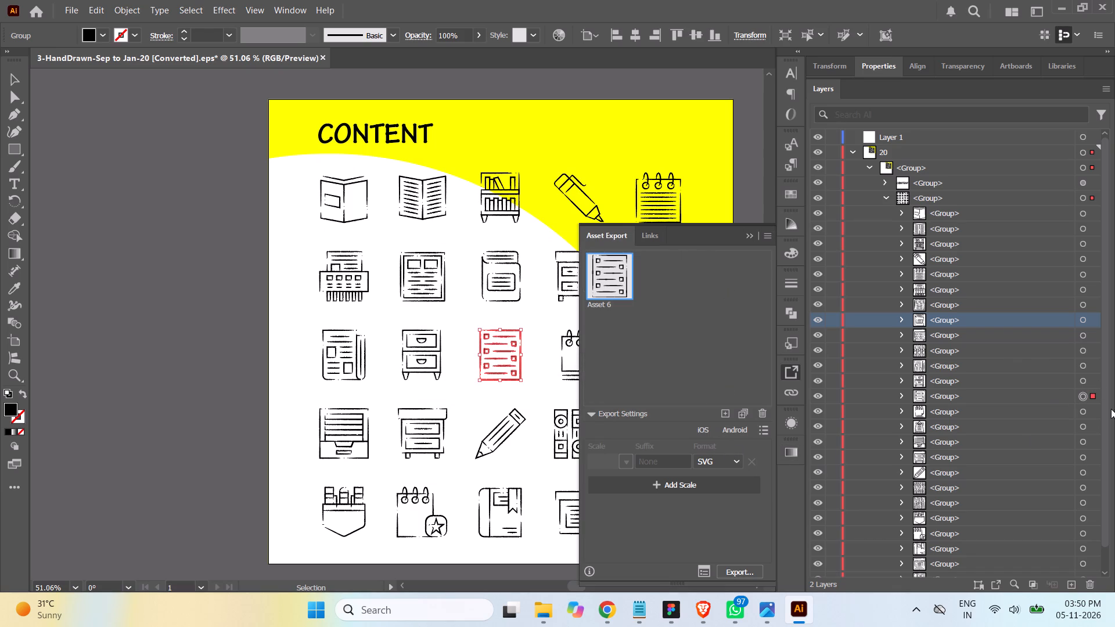
Clear the queued asset, find the clipboard icon's group in layer 20, and export it as SVG into the icon pack folder.
left_click(760, 413)
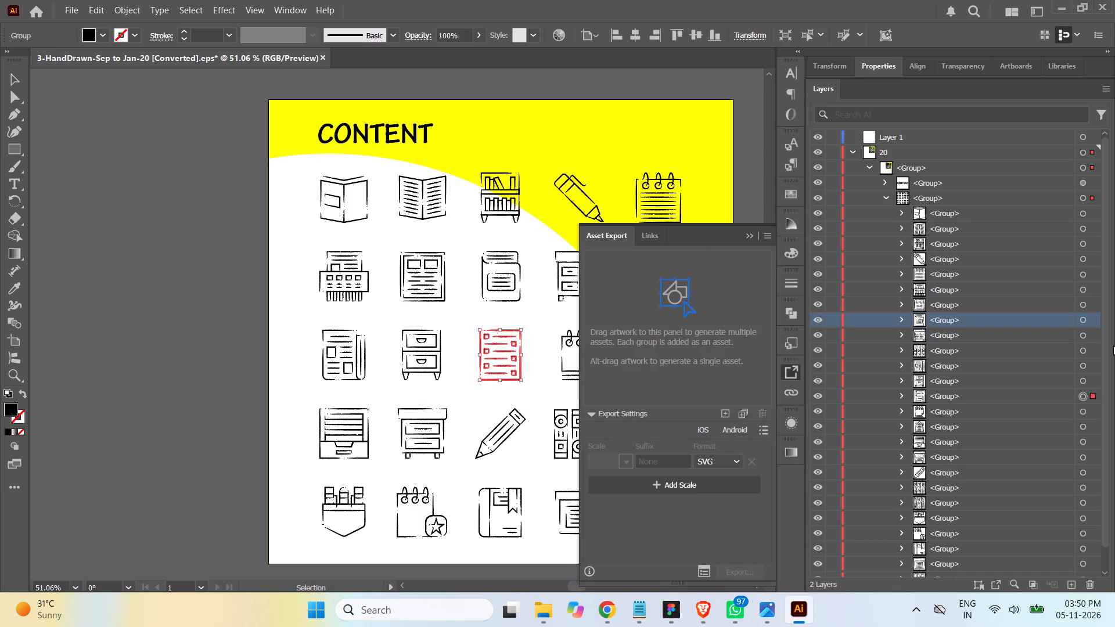
left_click(1089, 364)
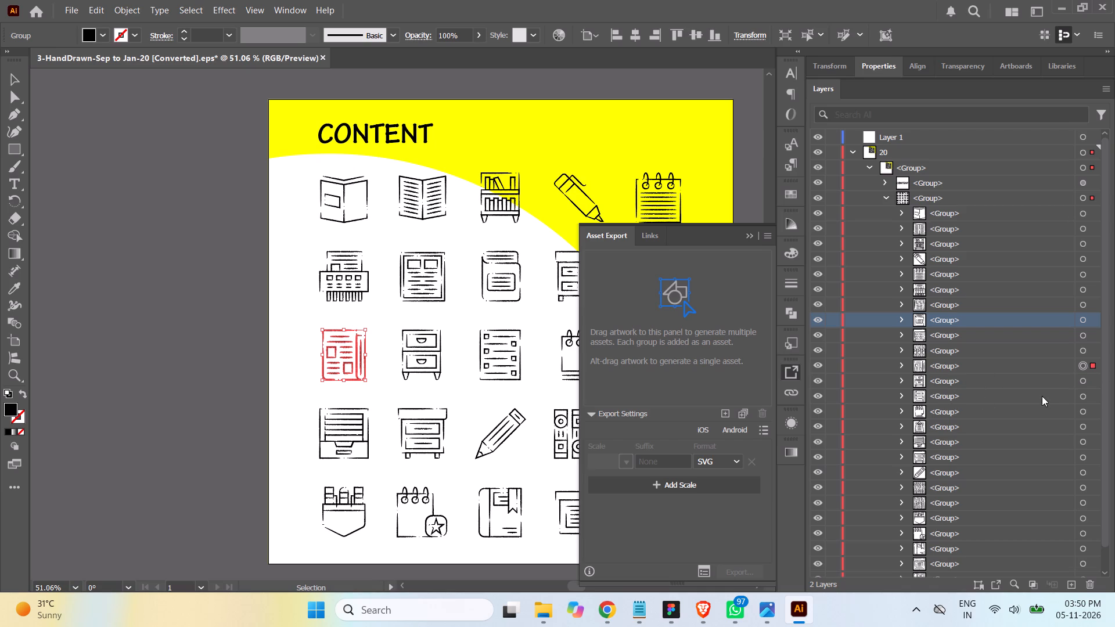
left_click(1084, 382)
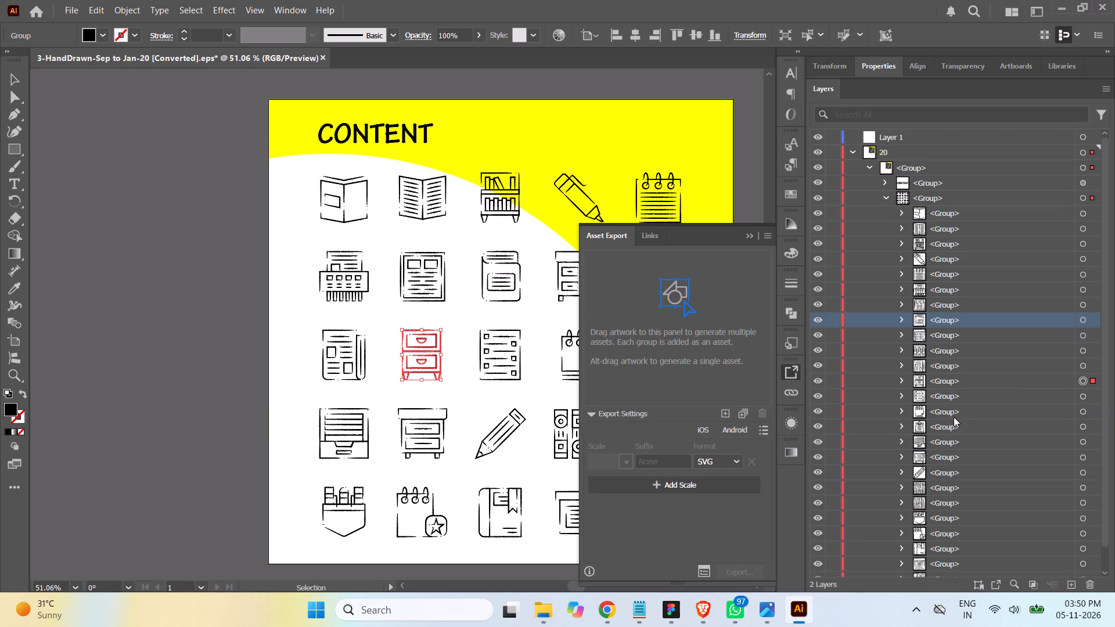
left_click(1084, 428)
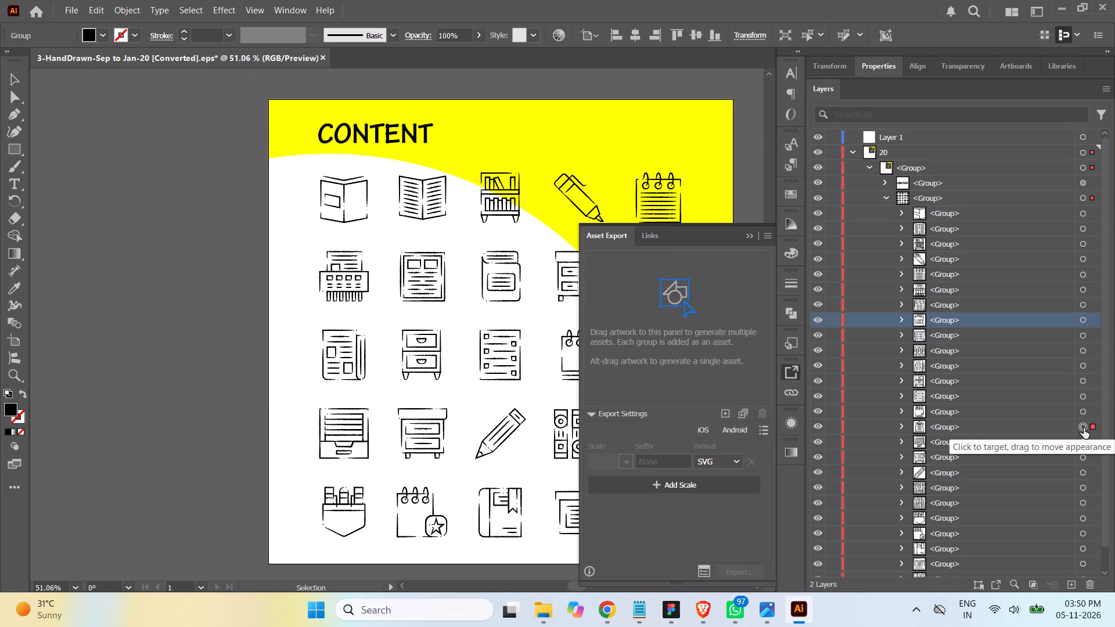
left_click(724, 412)
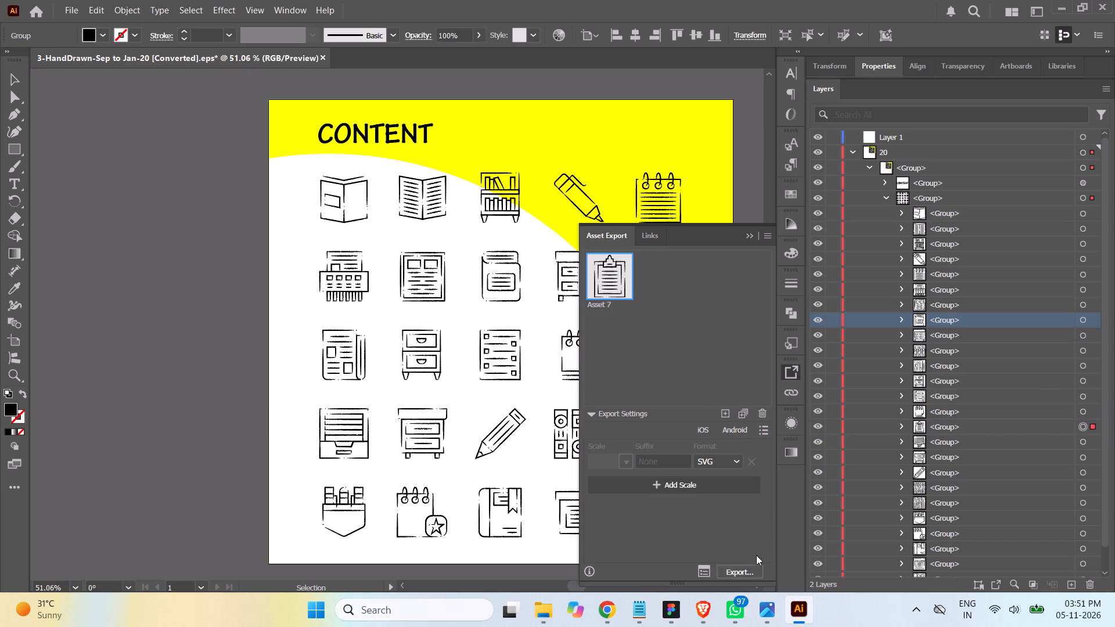
left_click(735, 572)
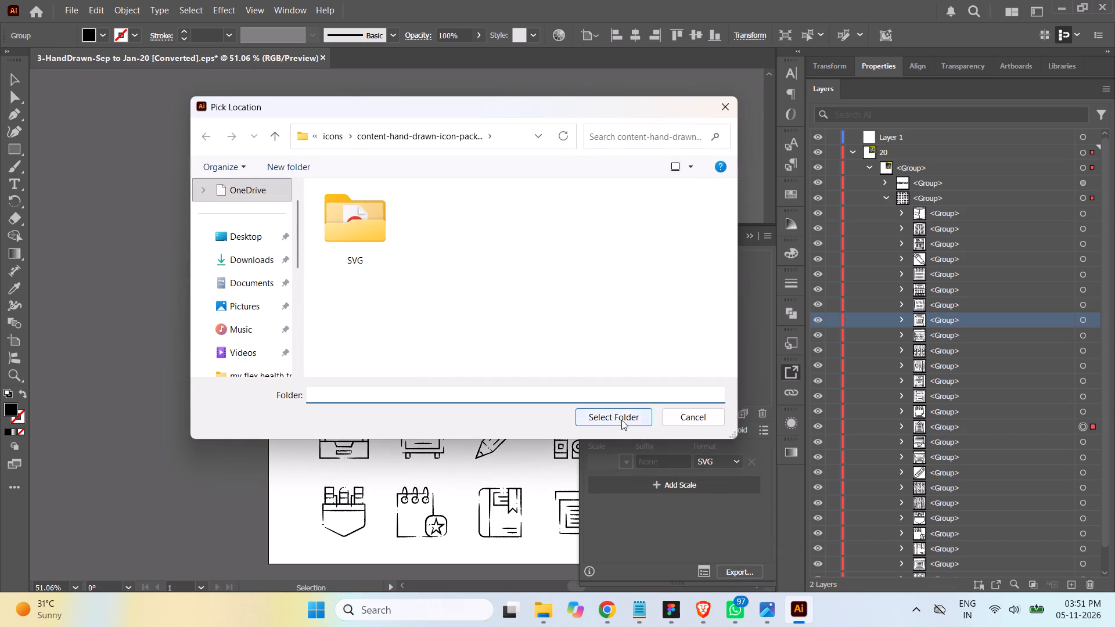
left_click(620, 418)
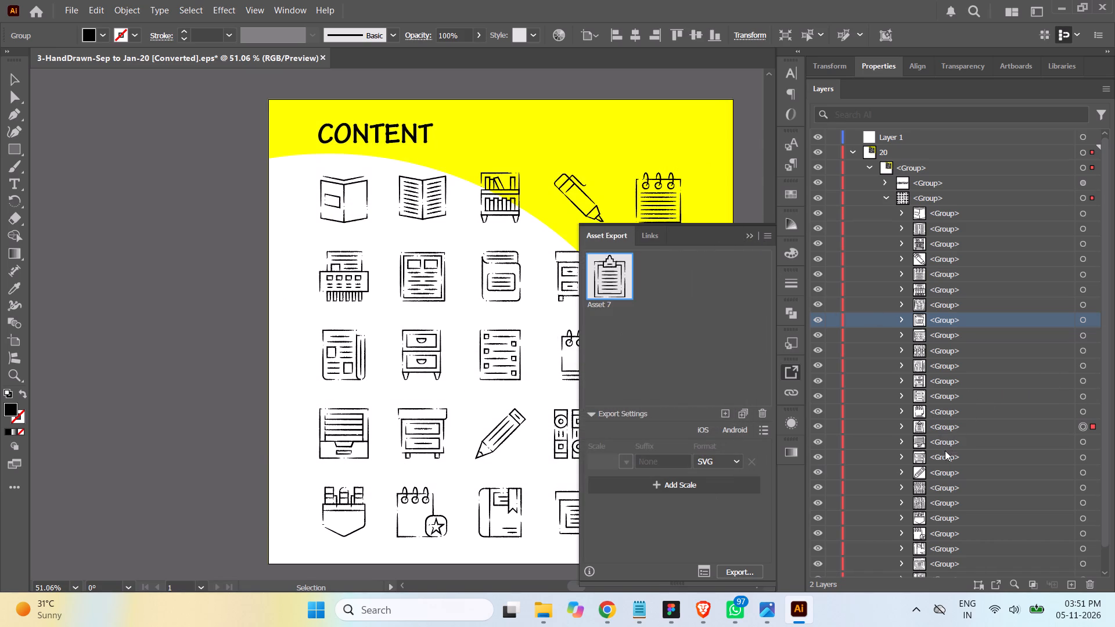
Replace the queued asset with the fourth row's first icon, the open document drawer, and export it as SVG into the icon pack folder.
left_click(1081, 445)
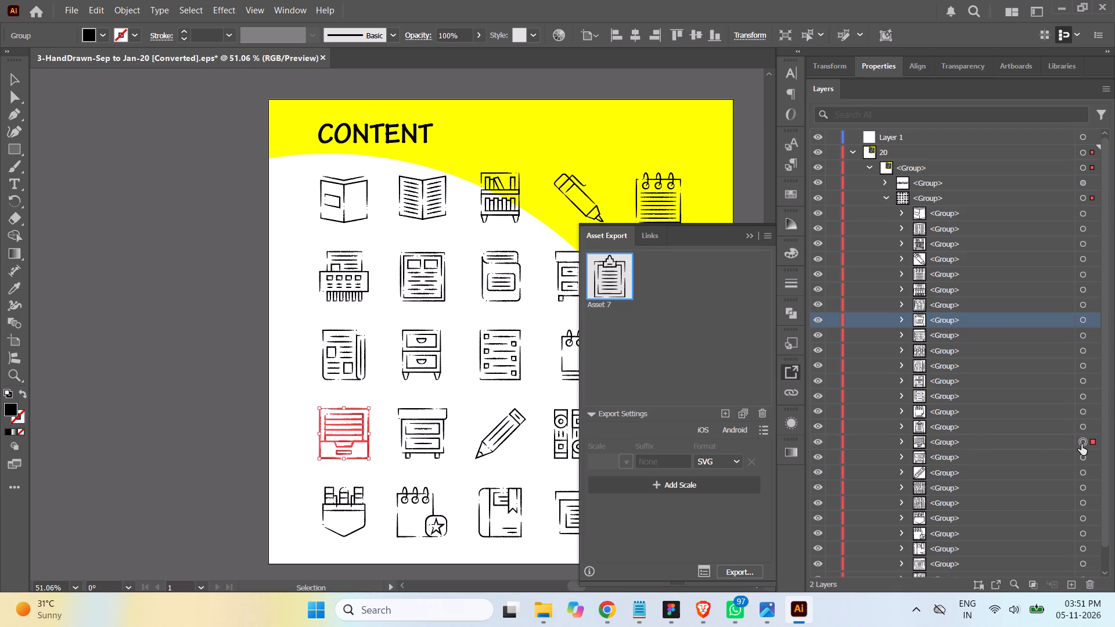
left_click(761, 416)
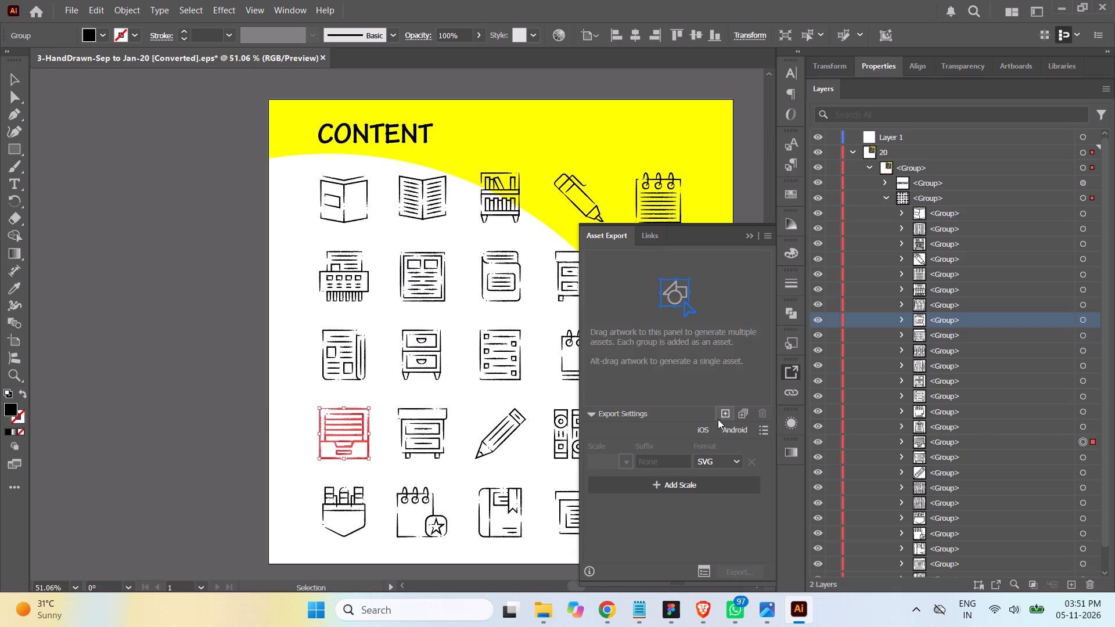
left_click(722, 413)
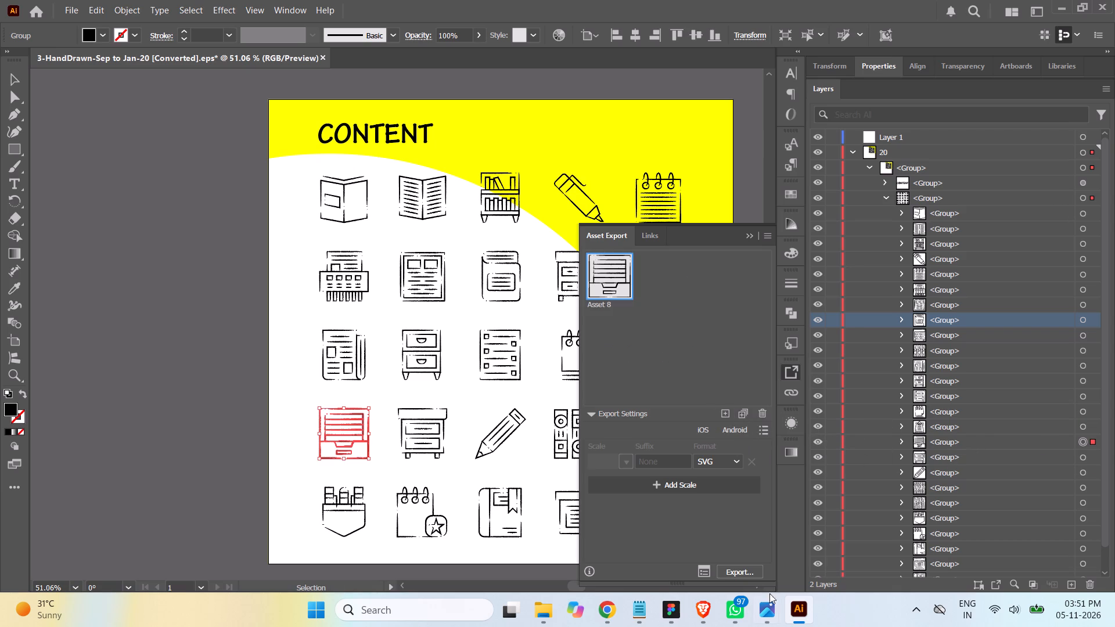
left_click(738, 569)
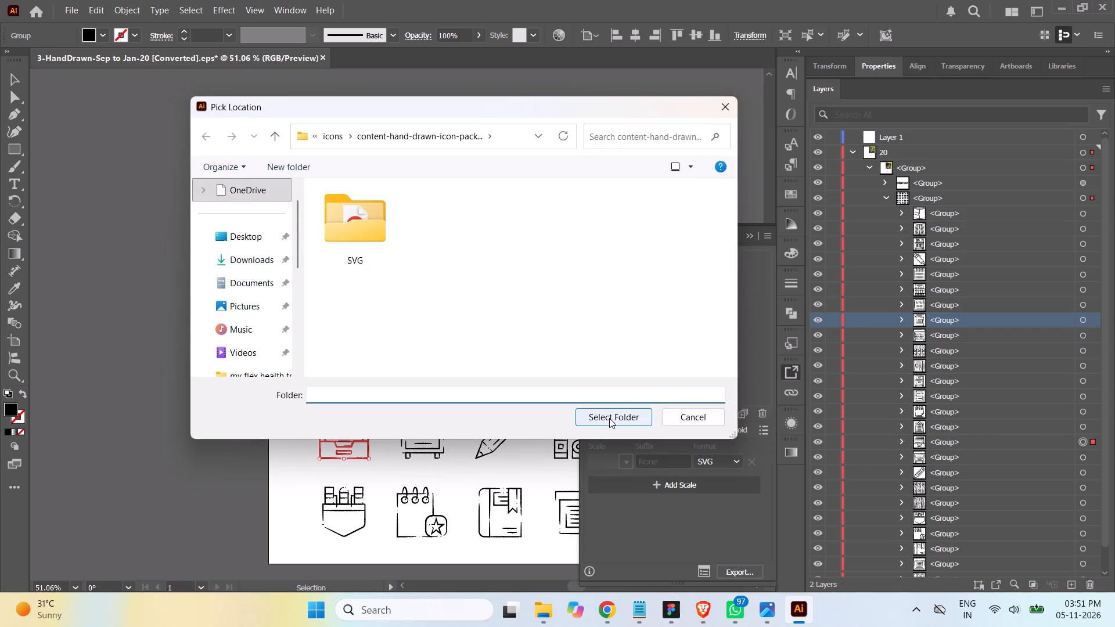
left_click(609, 418)
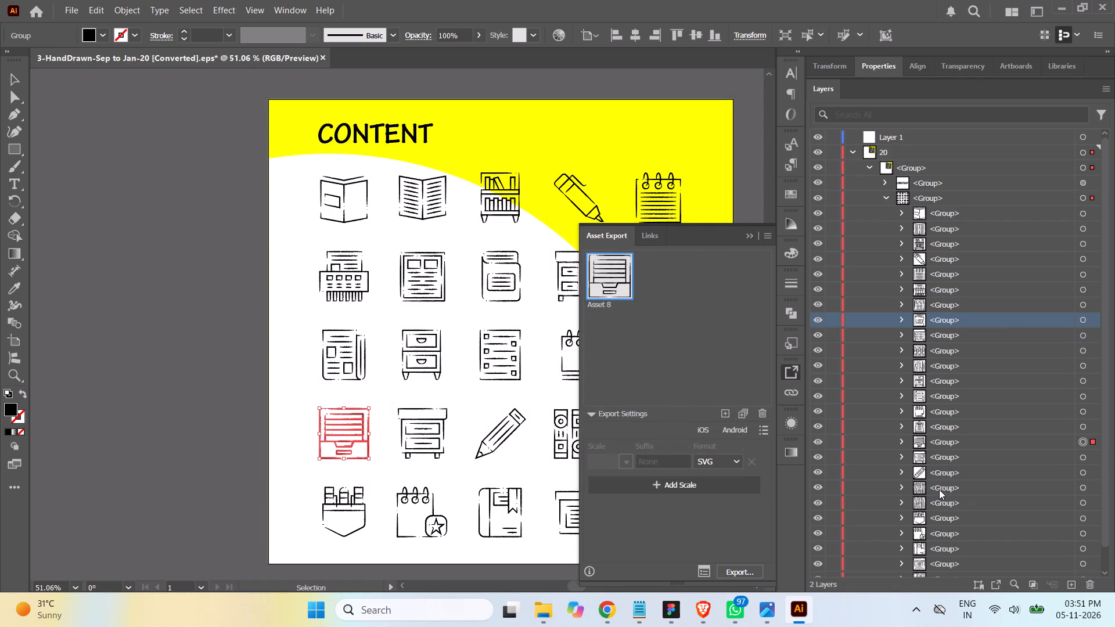
Replace the queued asset with the last row's final icon, the labelled notebook, and export it as SVG into the icon pack folder.
left_click(746, 239)
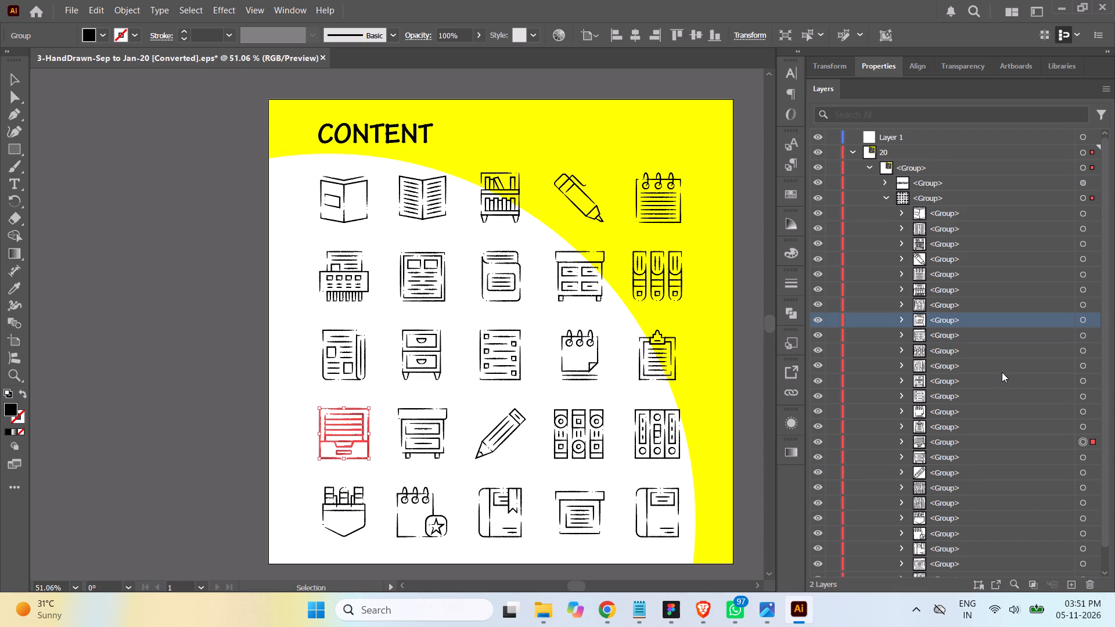
scroll(999, 371, "down", 6)
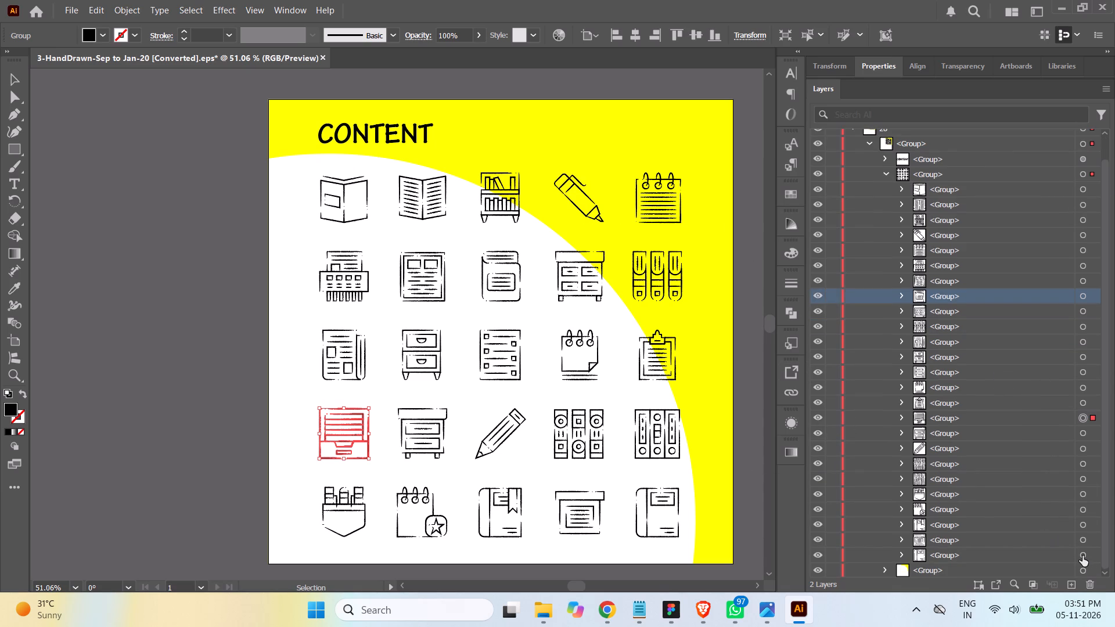
left_click(1082, 555)
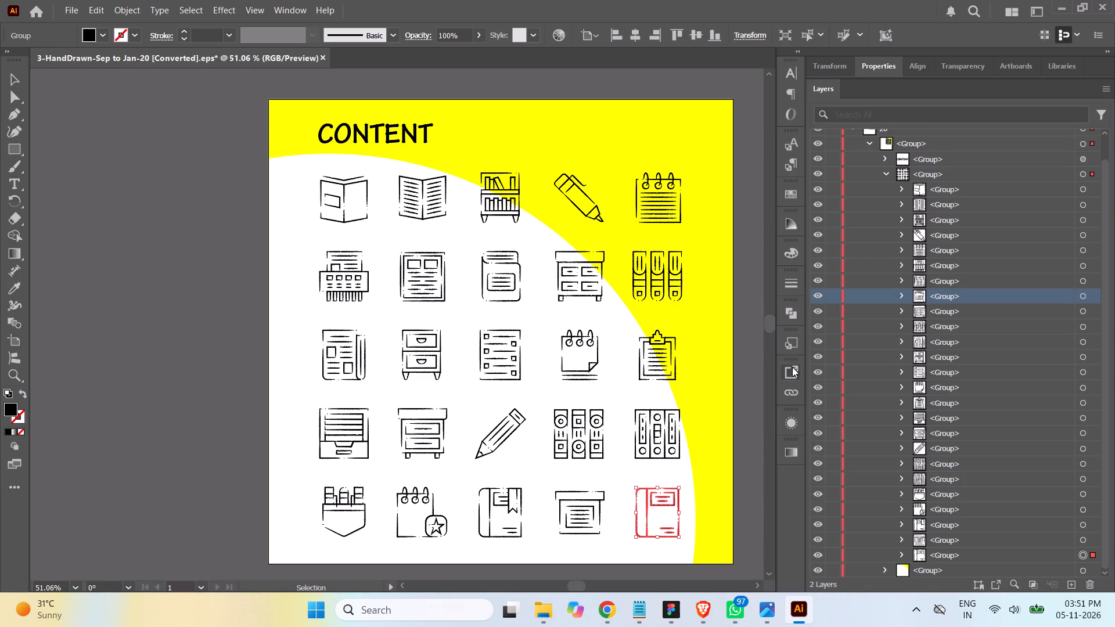
left_click(792, 367)
left_click(765, 413)
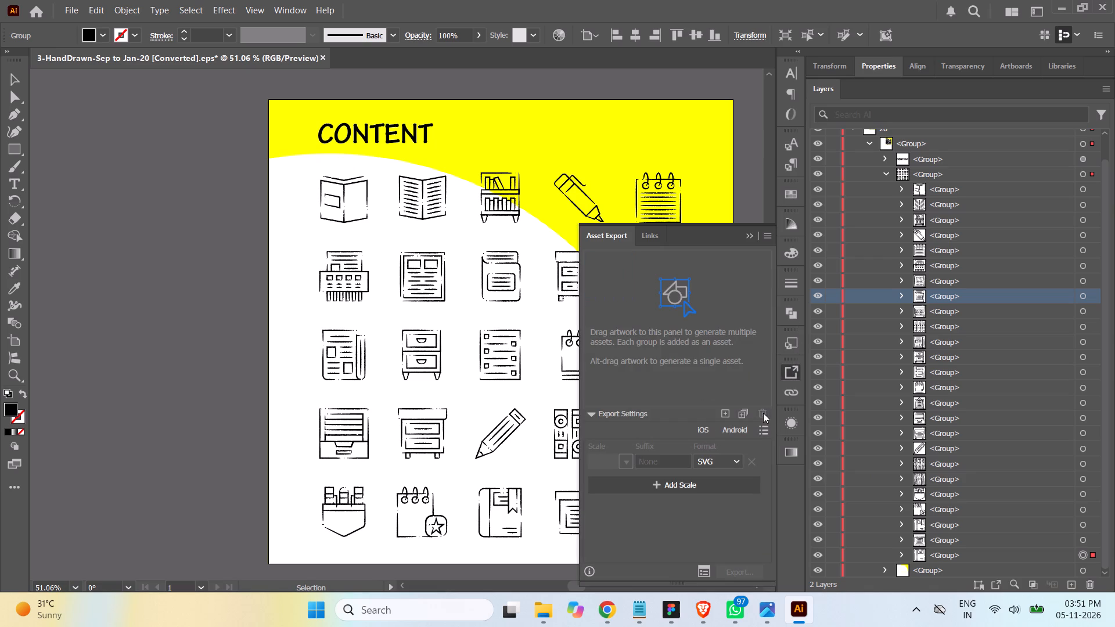
left_click(725, 409)
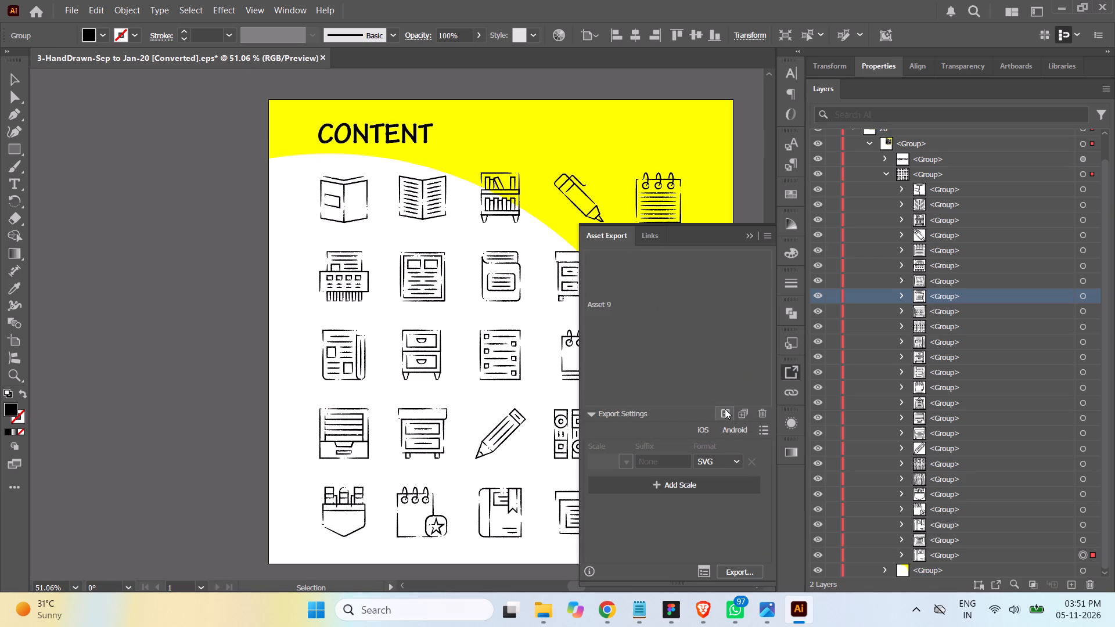
left_click(741, 572)
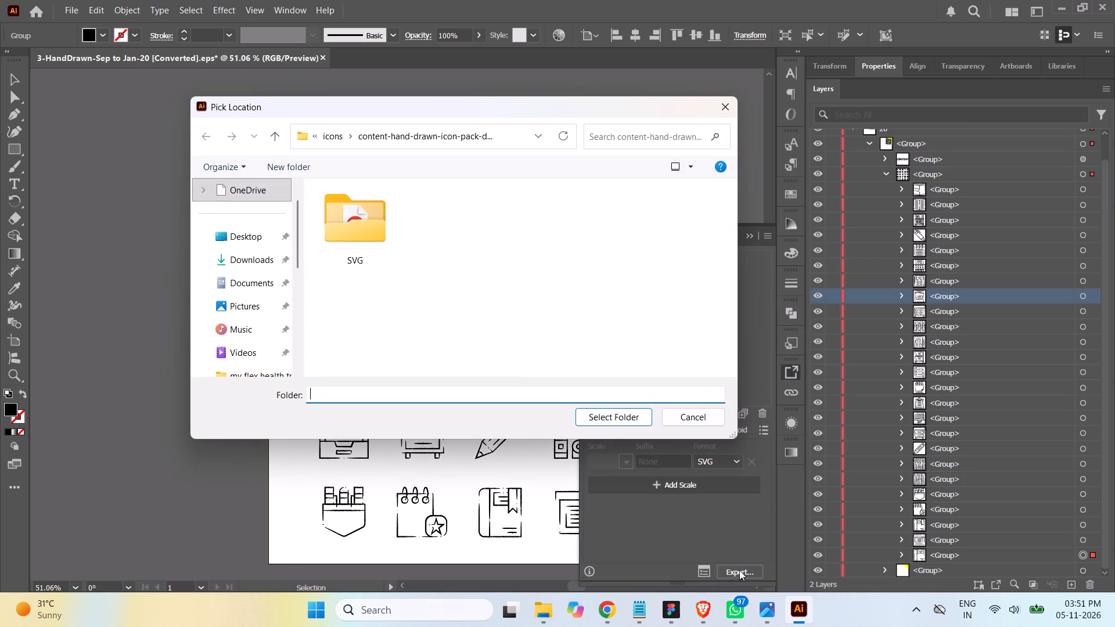
left_click(621, 417)
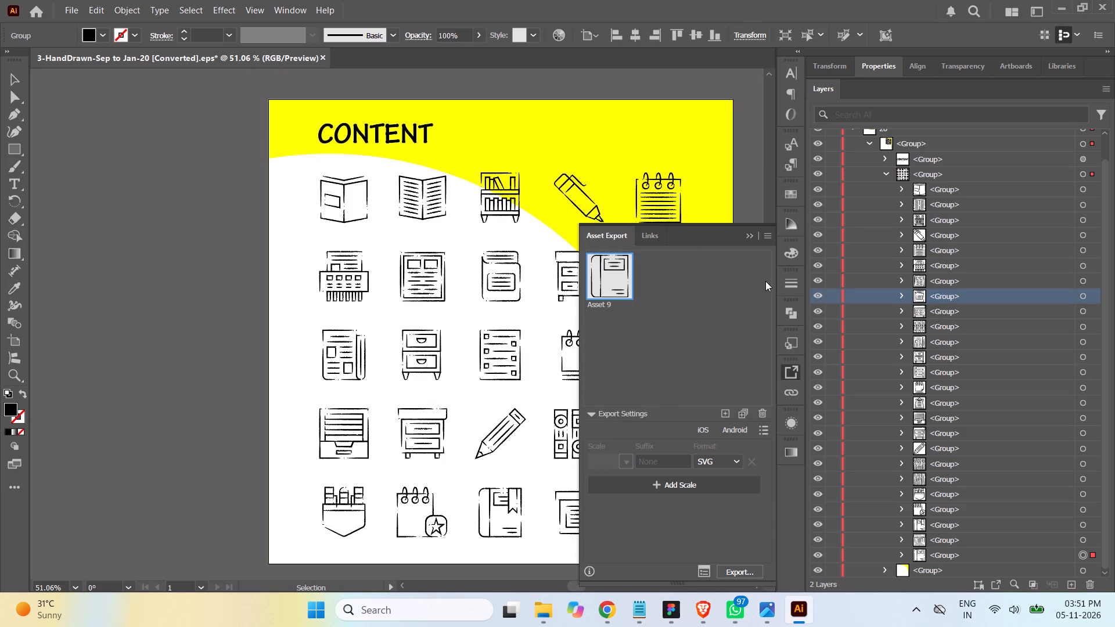
left_click(747, 236)
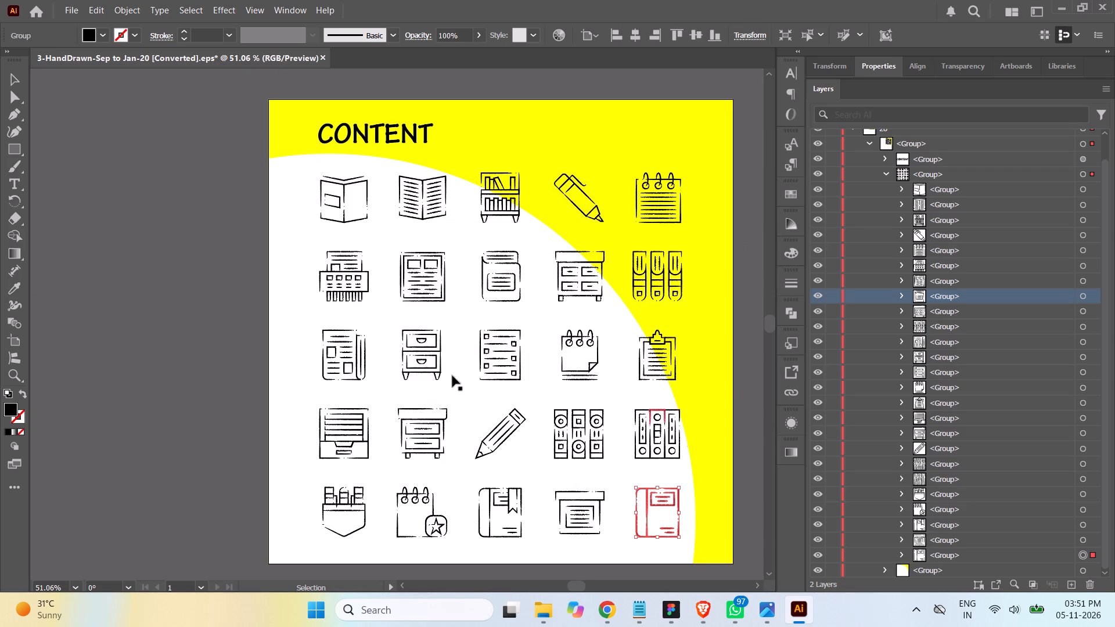
Close Illustrator without saving changes to the converted icon pack EPS.
left_click(1106, 5)
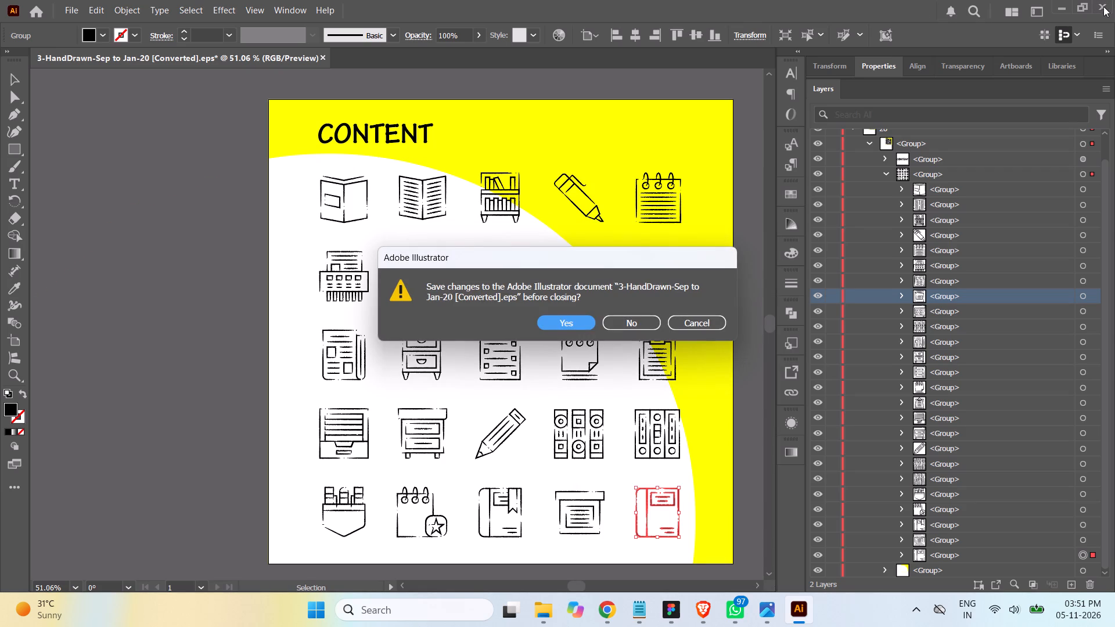
left_click(635, 322)
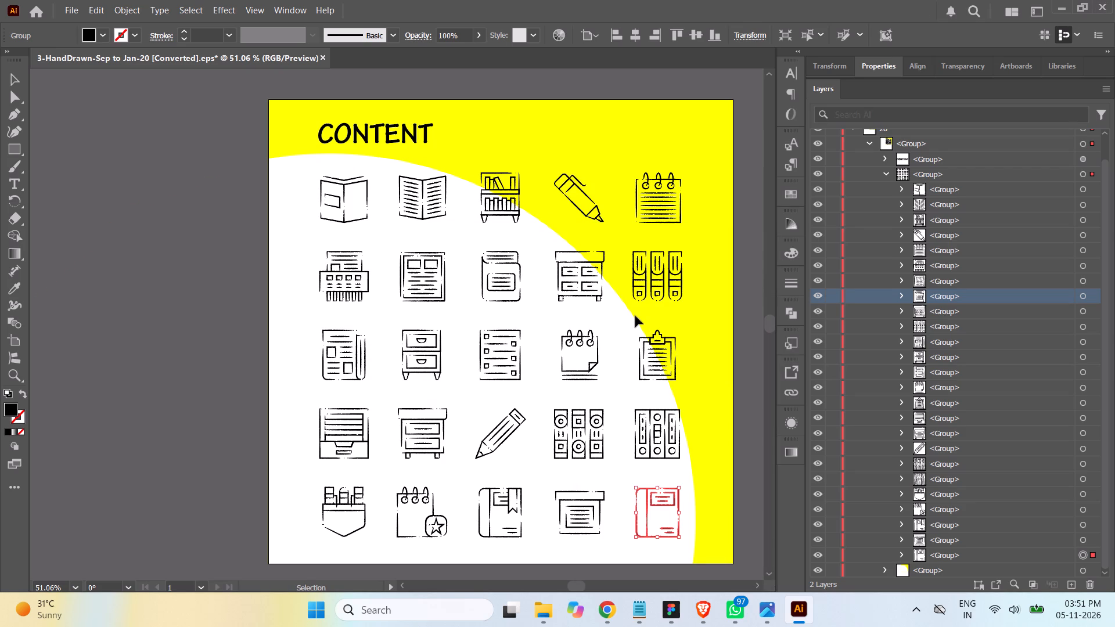
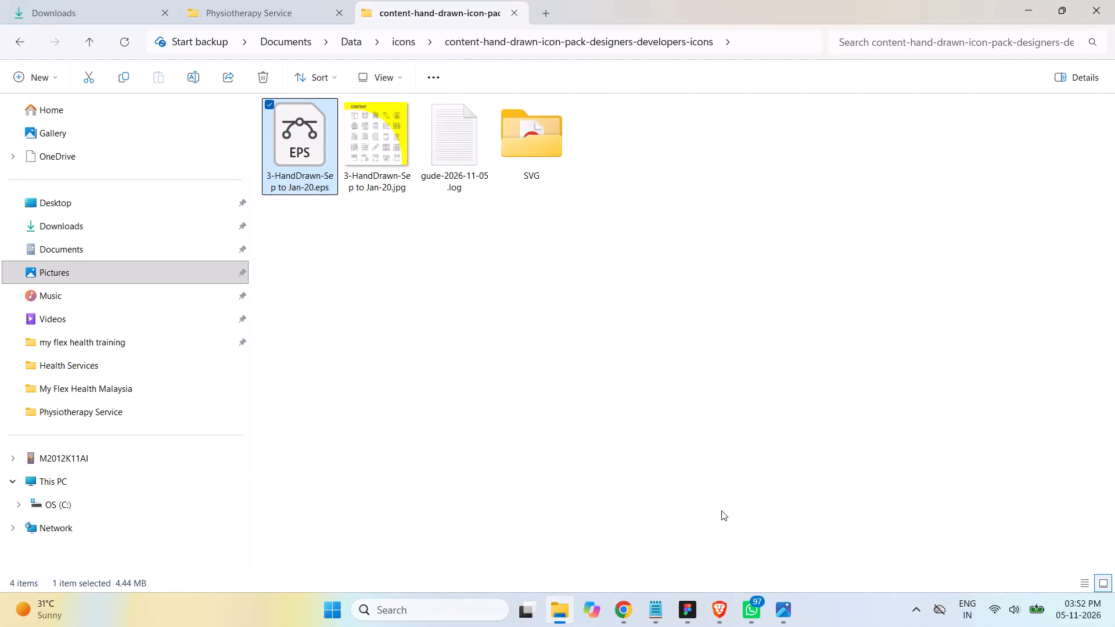
Switch to Figma and delete the closed-eye icon from the Degree Certificate field on the Upload Documents screen.
left_click(690, 608)
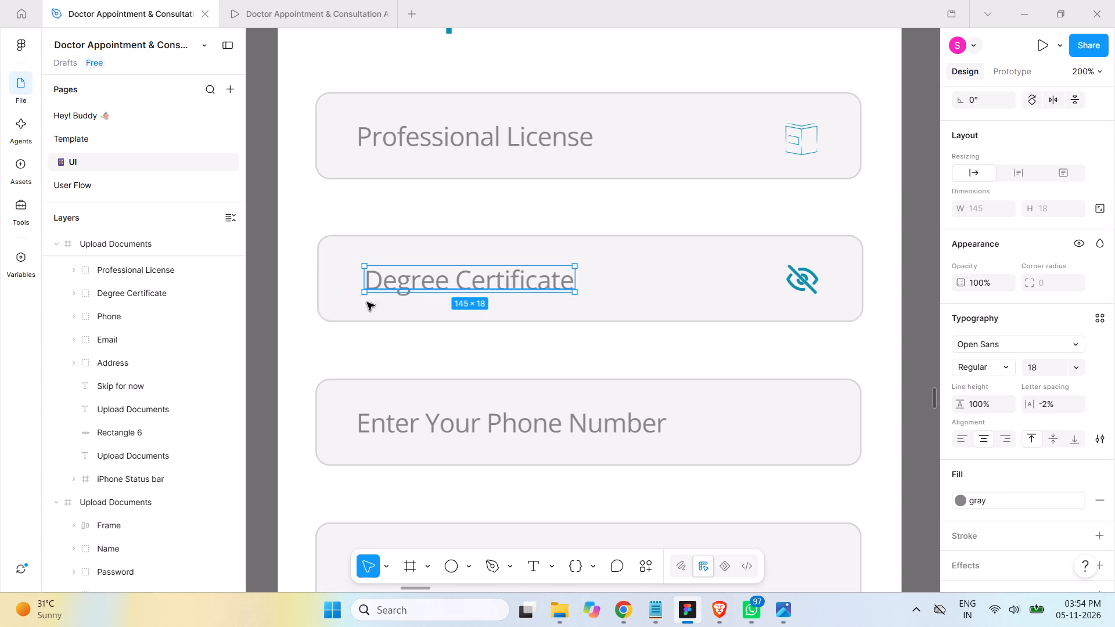
left_click(75, 294)
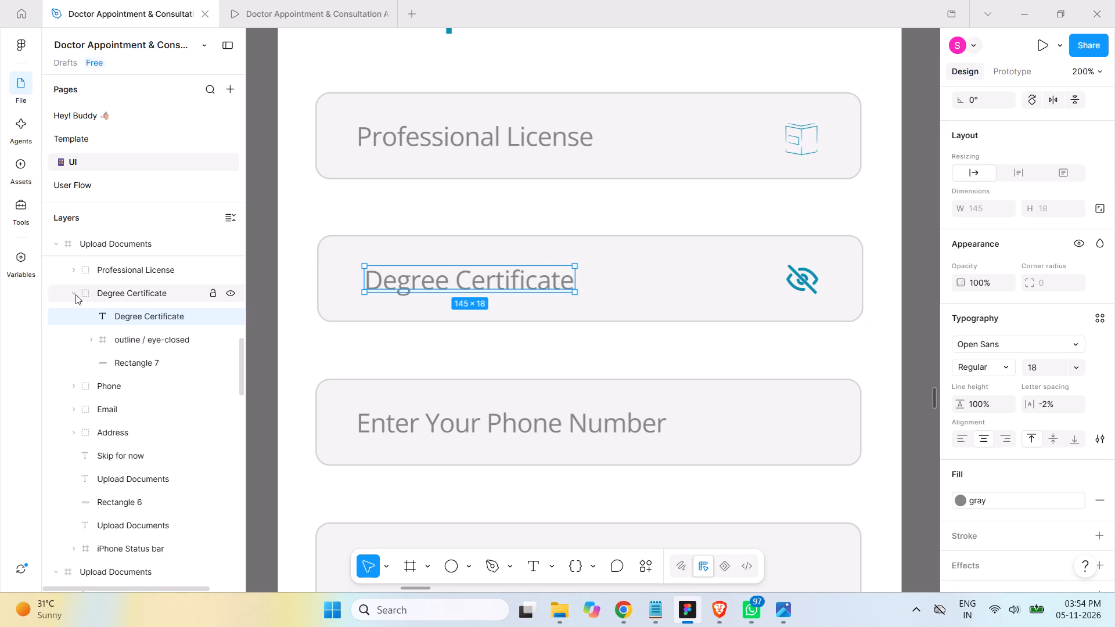
left_click(142, 341)
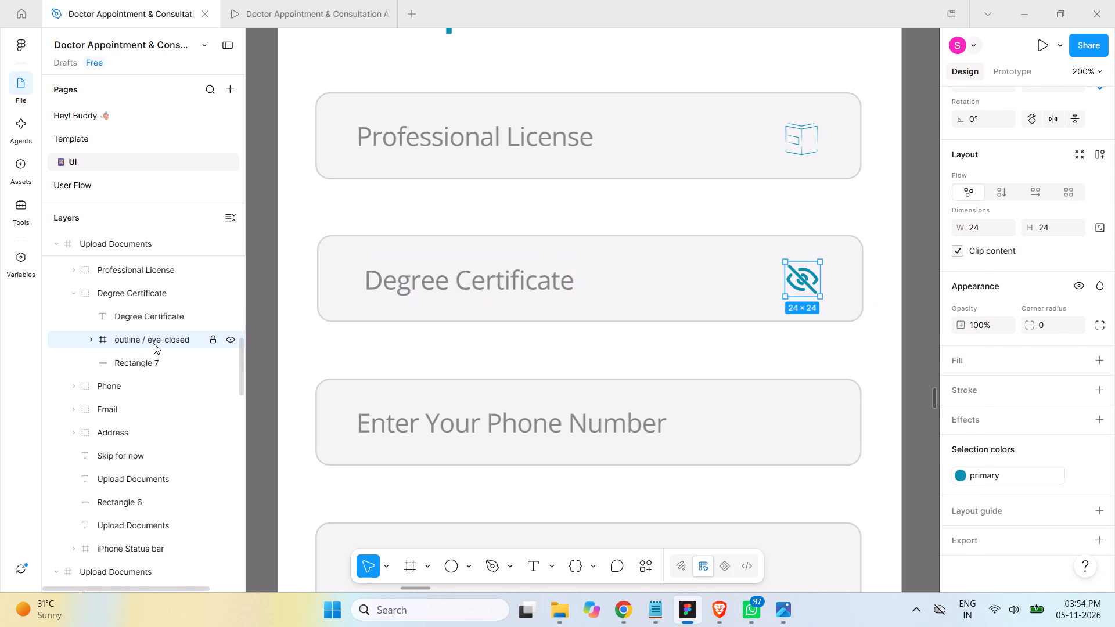
key("Delete")
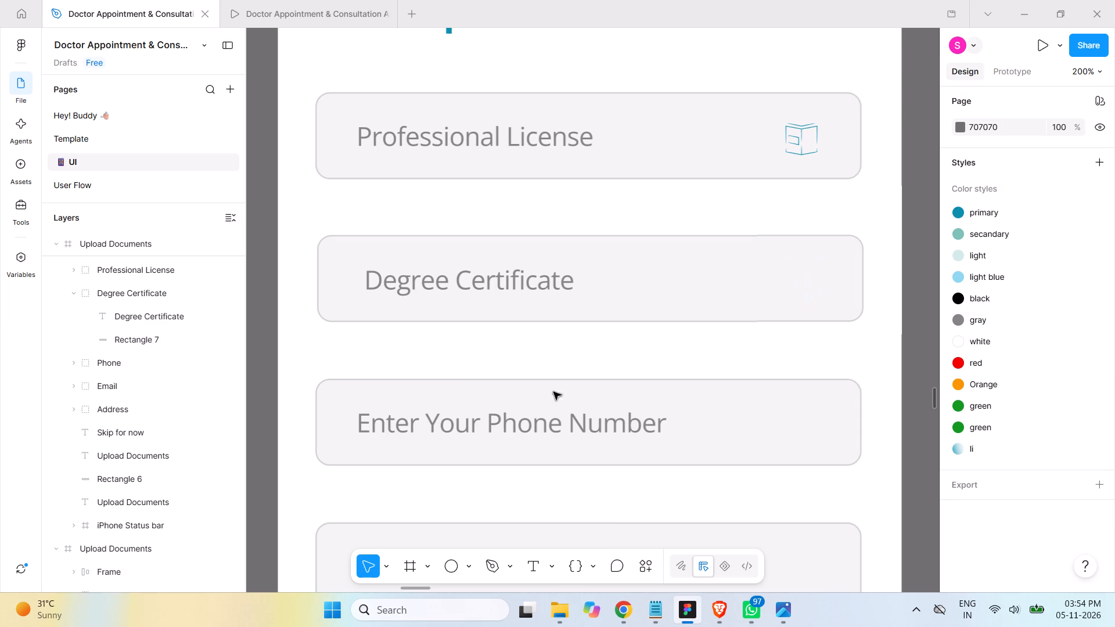
Bring Asset 2.svg from the SVG folder into the Degree Certificate field, scaled to about 24 × 23 at the field's right end.
left_click(566, 610)
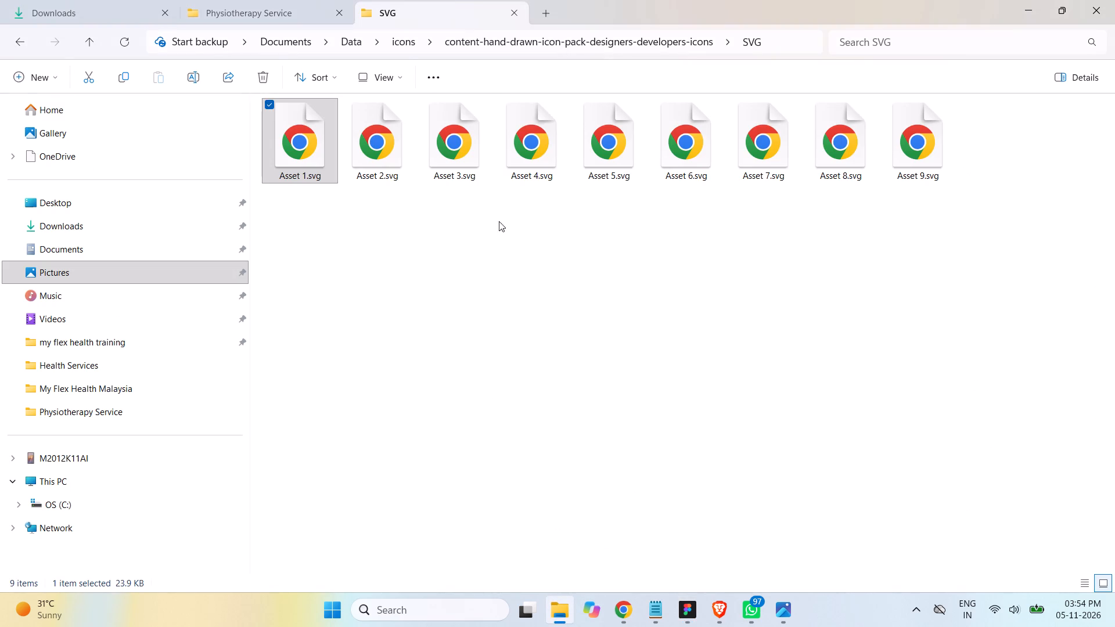
left_click_drag(382, 148, 761, 459)
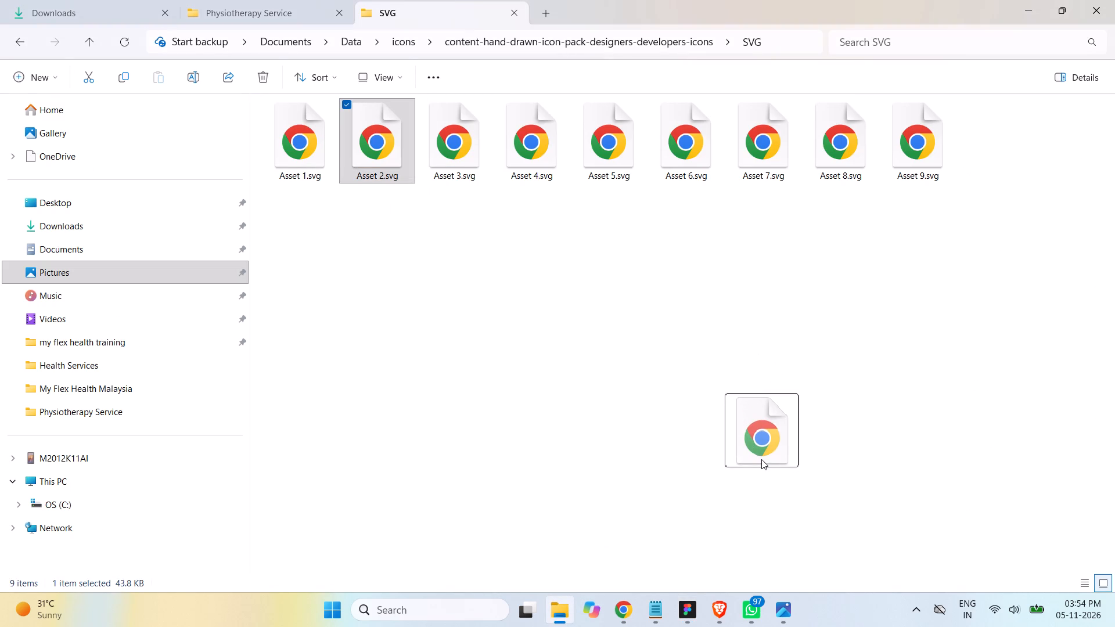
left_click_drag(761, 459, 702, 605)
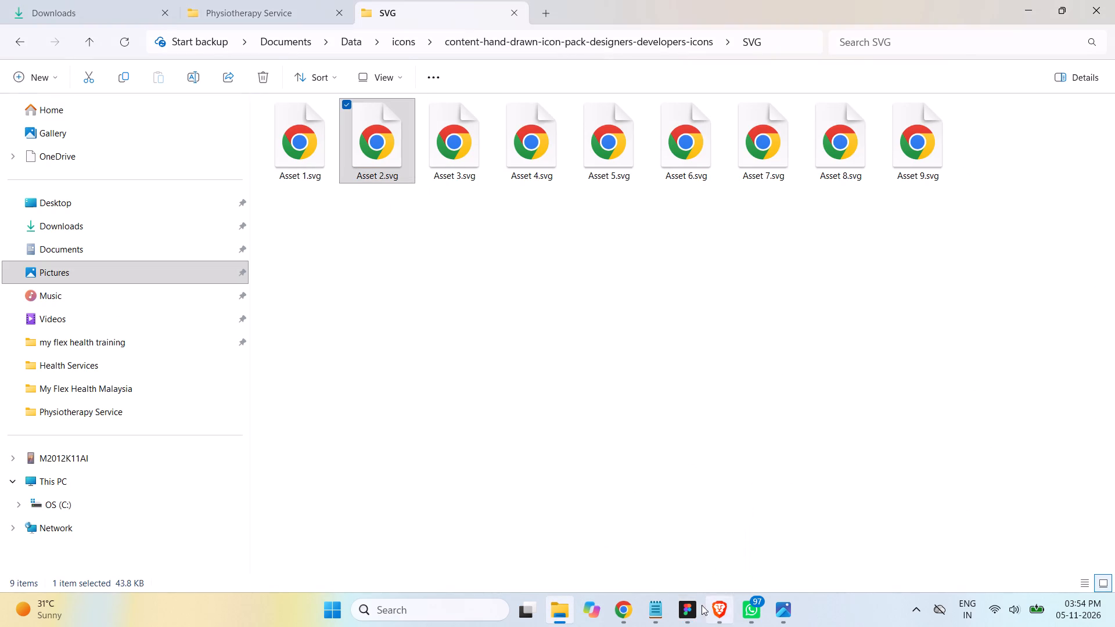
left_click_drag(702, 605, 799, 304)
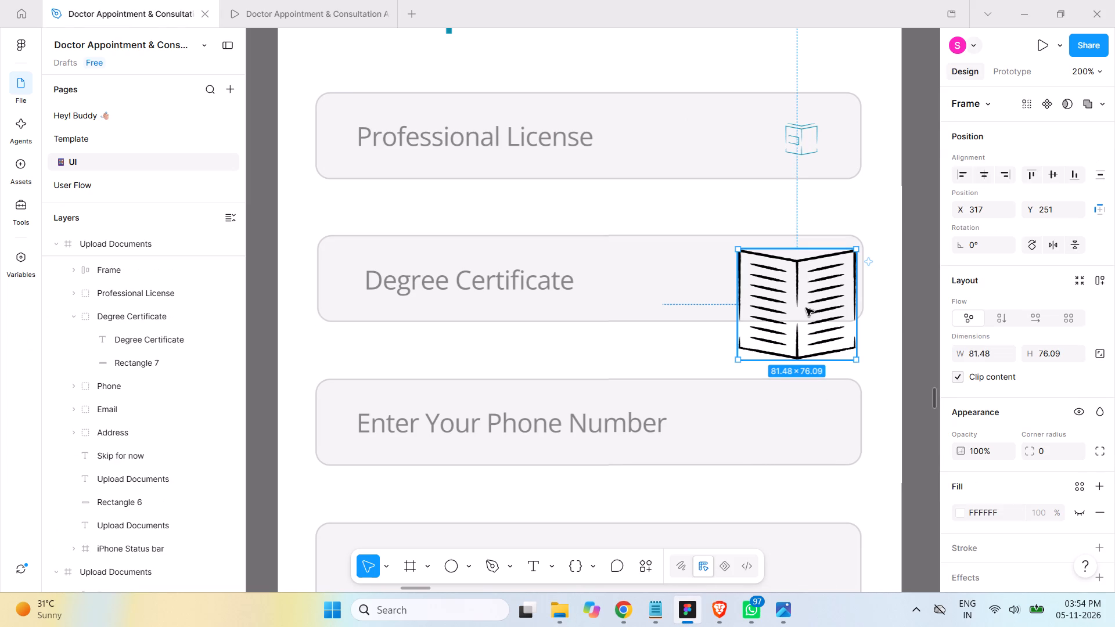
left_click_drag(859, 363, 833, 322, "shift")
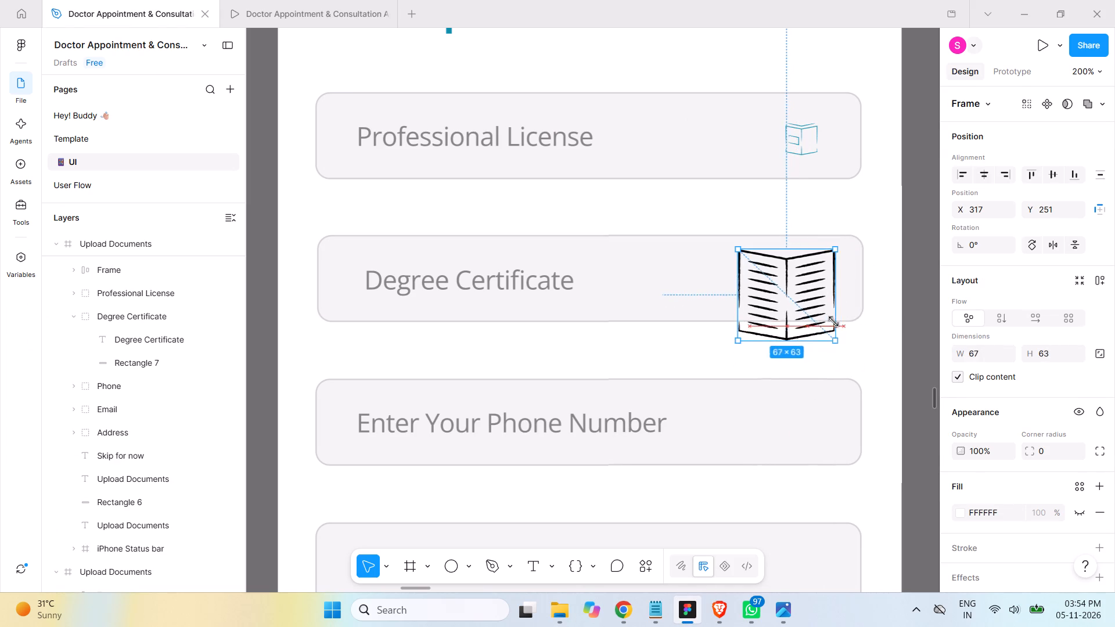
left_click_drag(833, 322, 770, 248, "shift")
left_click_drag(755, 269, 818, 283)
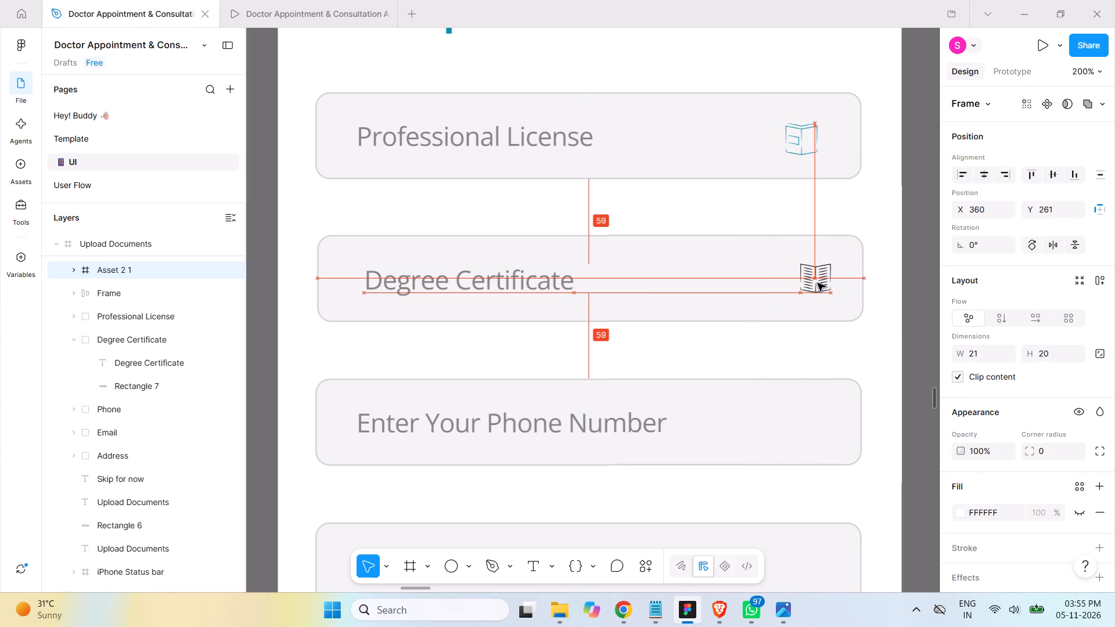
left_click_drag(818, 283, 815, 284)
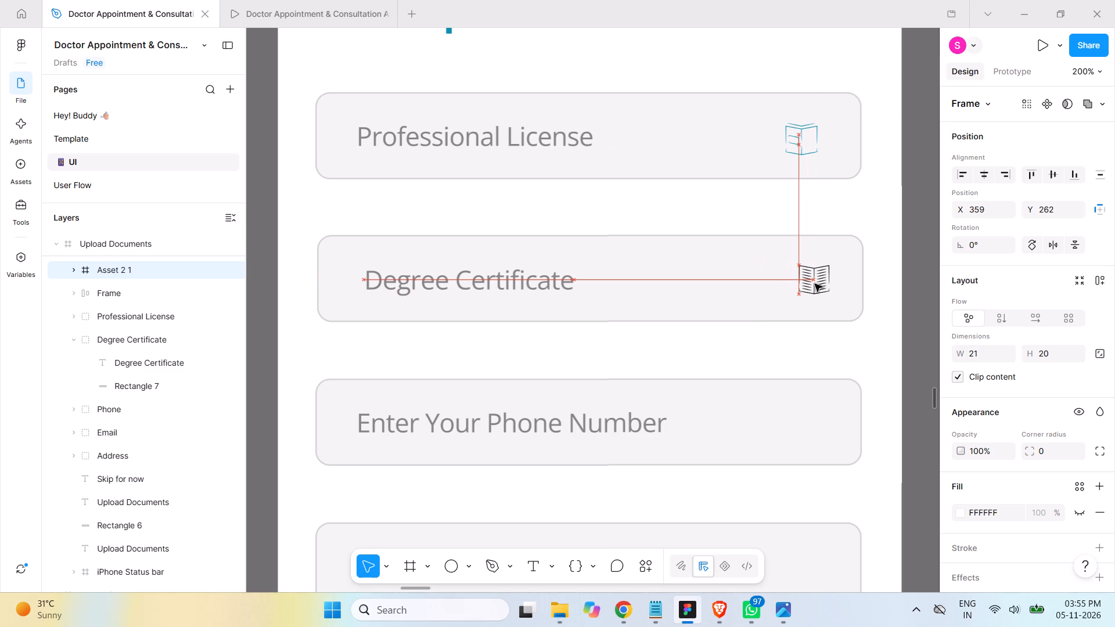
left_click_drag(815, 284, 811, 284)
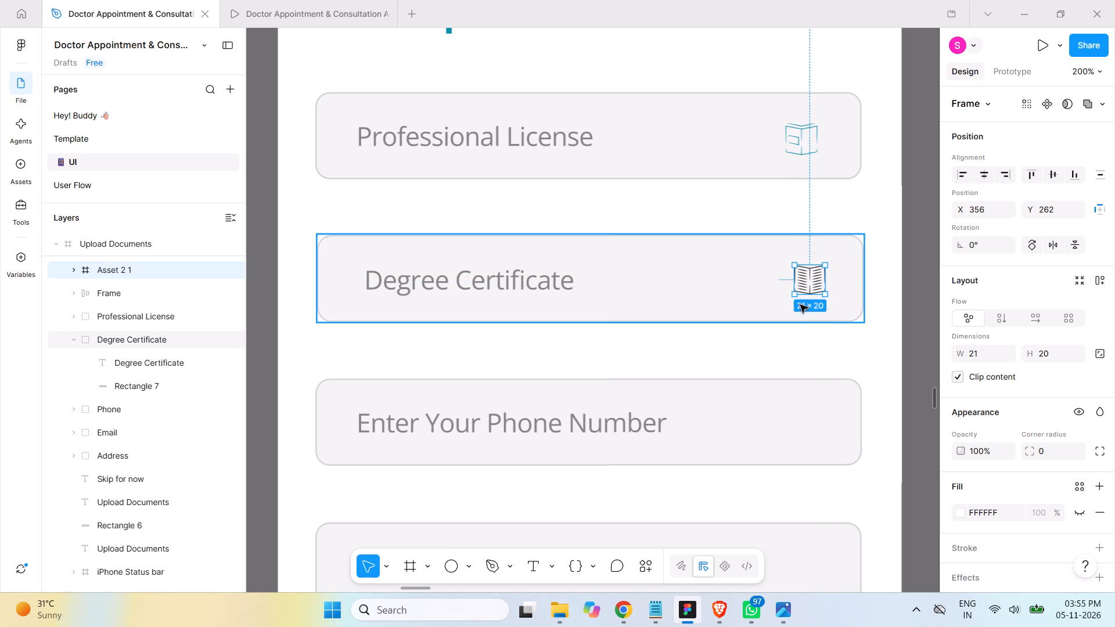
left_click(798, 296, "shift")
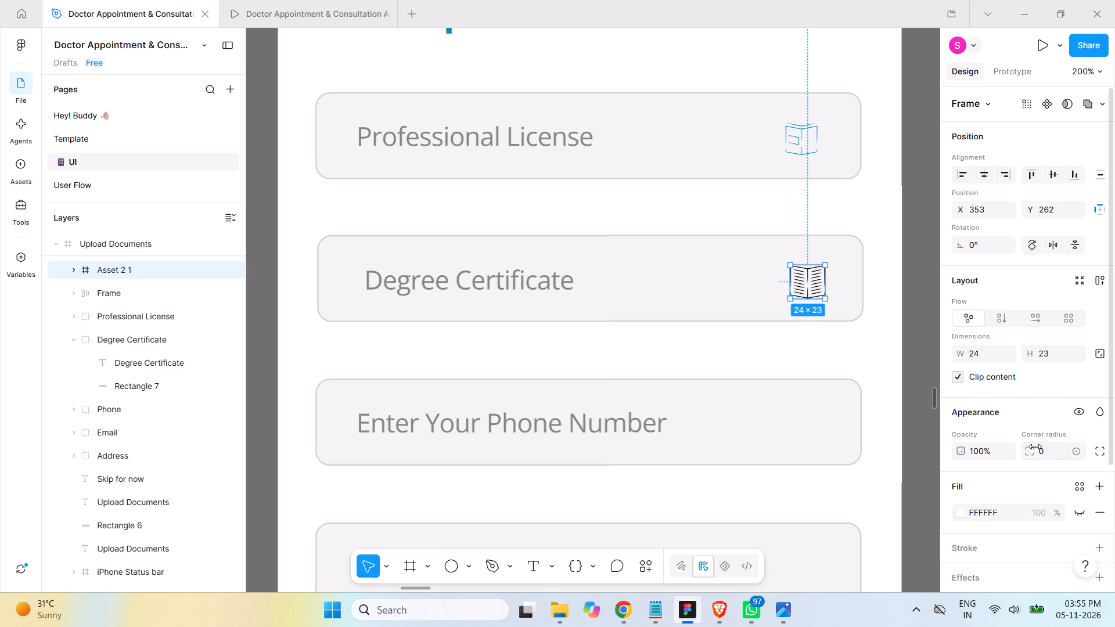
Recolour the Degree Certificate field's open-book icon from the page colours to teal 0C8FAC.
scroll(1045, 433, "down", 3)
scroll(1044, 430, "up", 2)
scroll(1043, 429, "down", 5)
left_click(963, 473)
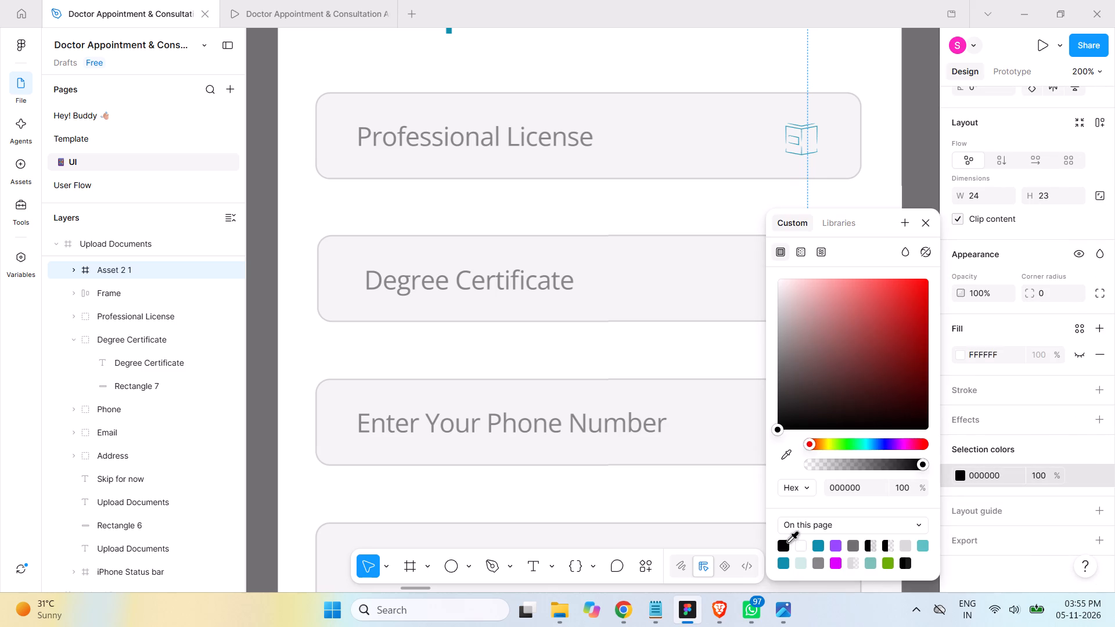
left_click(787, 560)
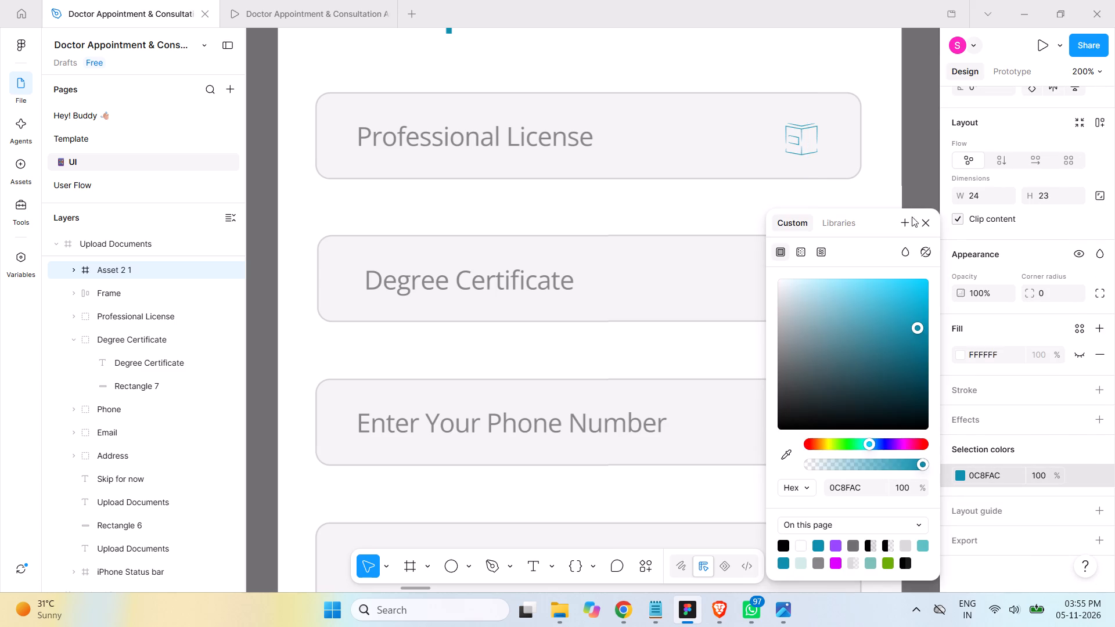
left_click(925, 175)
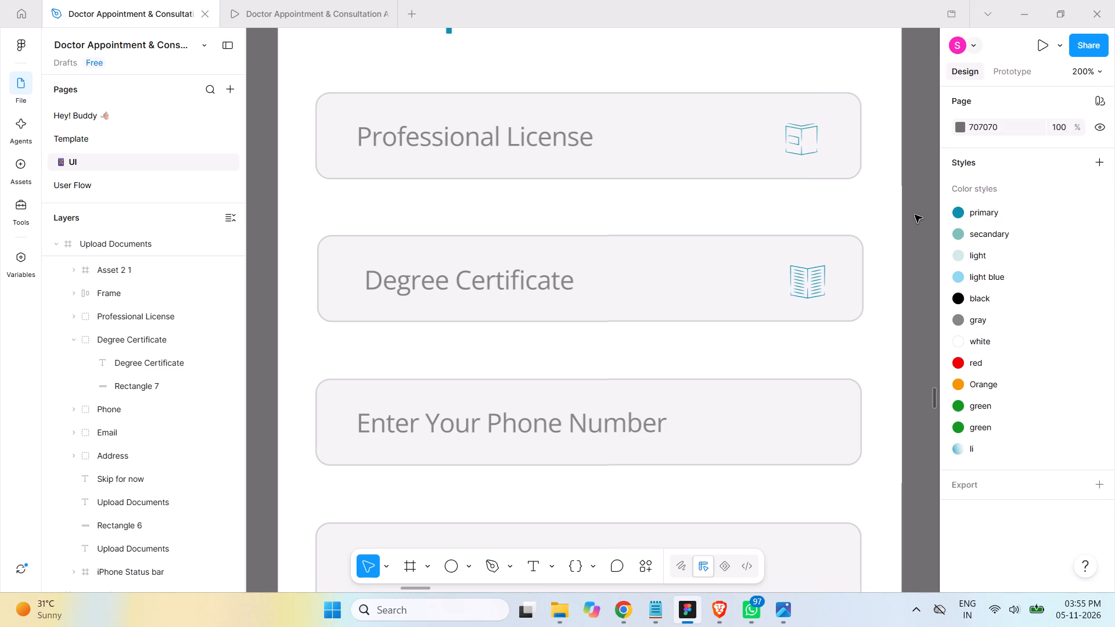
Copy "ID Proof" from the Notepad list and rename the Phone group in Figma as ID Proof.
scroll(915, 215, "down", 4)
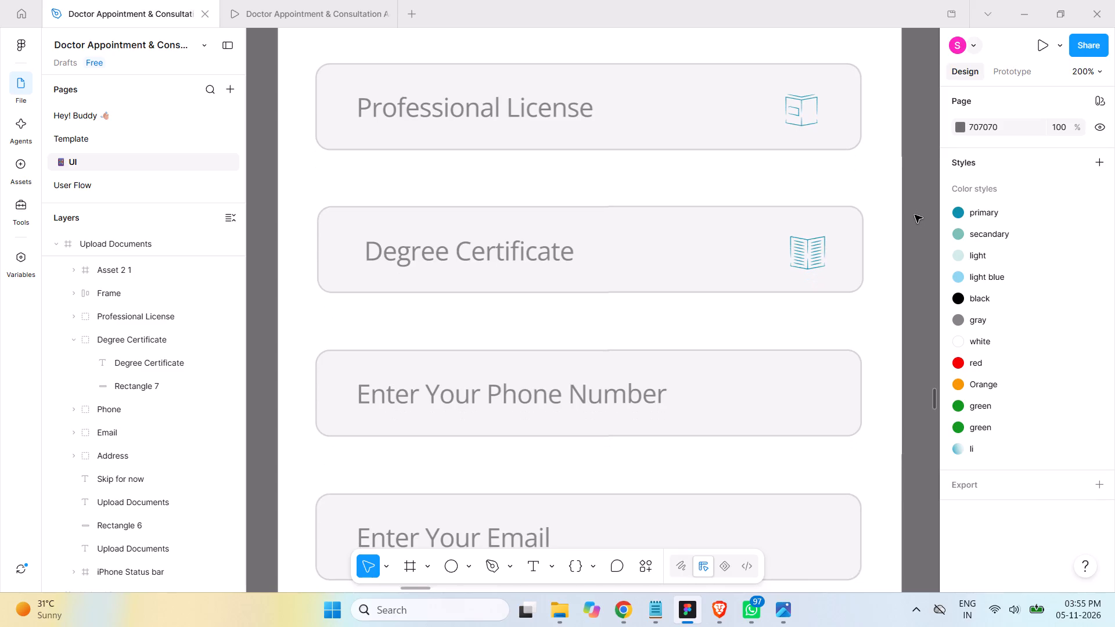
scroll(915, 215, "down", 2)
scroll(915, 215, "up", 3)
scroll(914, 215, "down", 1)
left_click(655, 611)
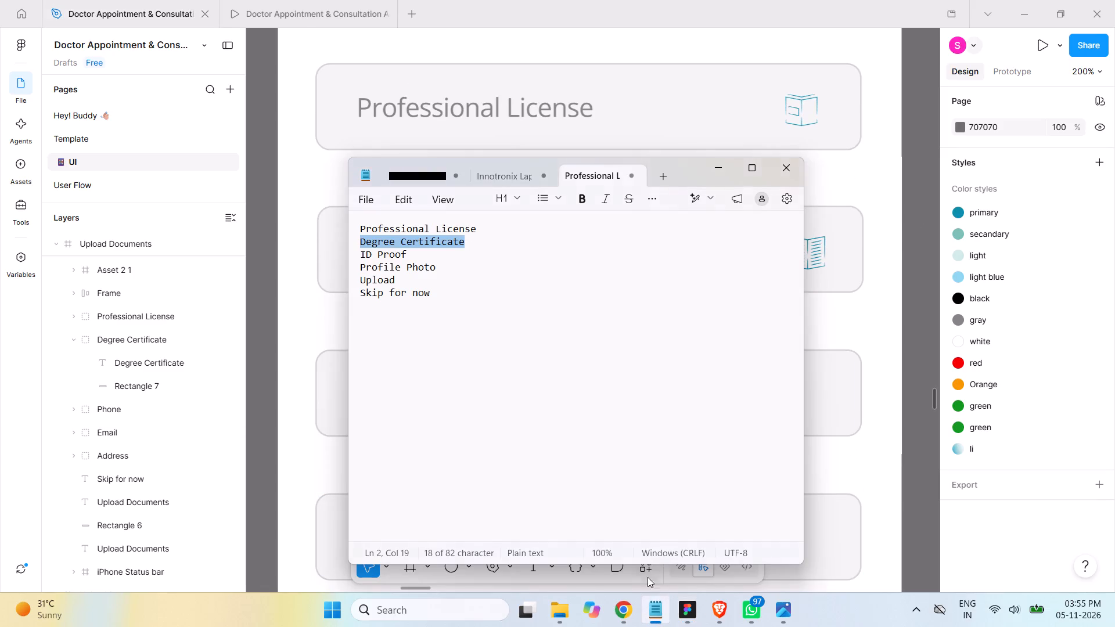
left_click_drag(408, 253, 356, 257)
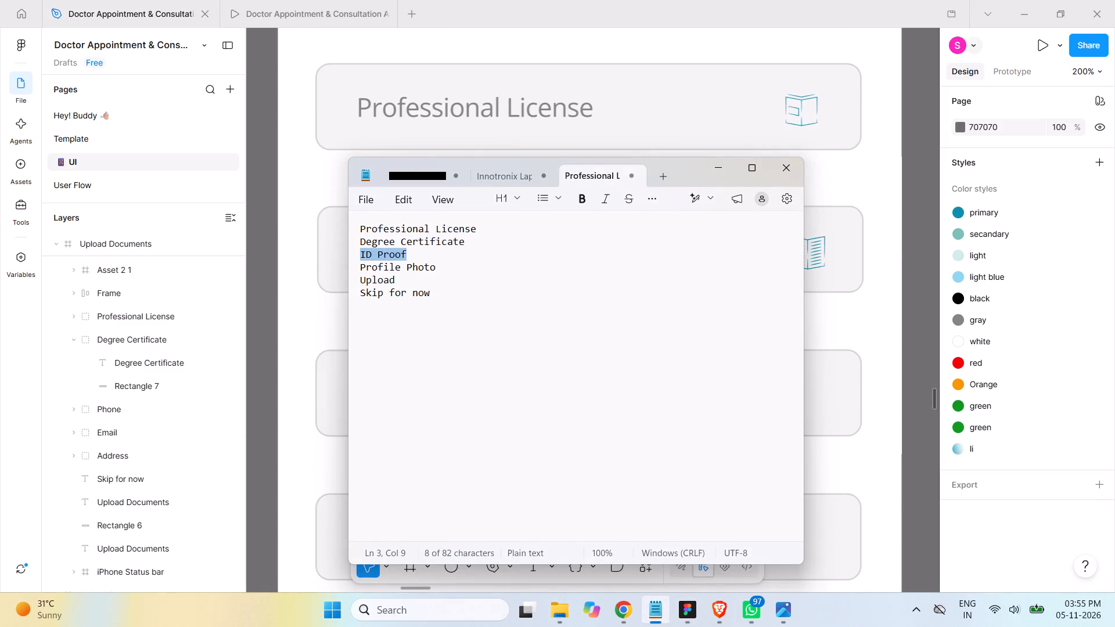
key("ctrl+c")
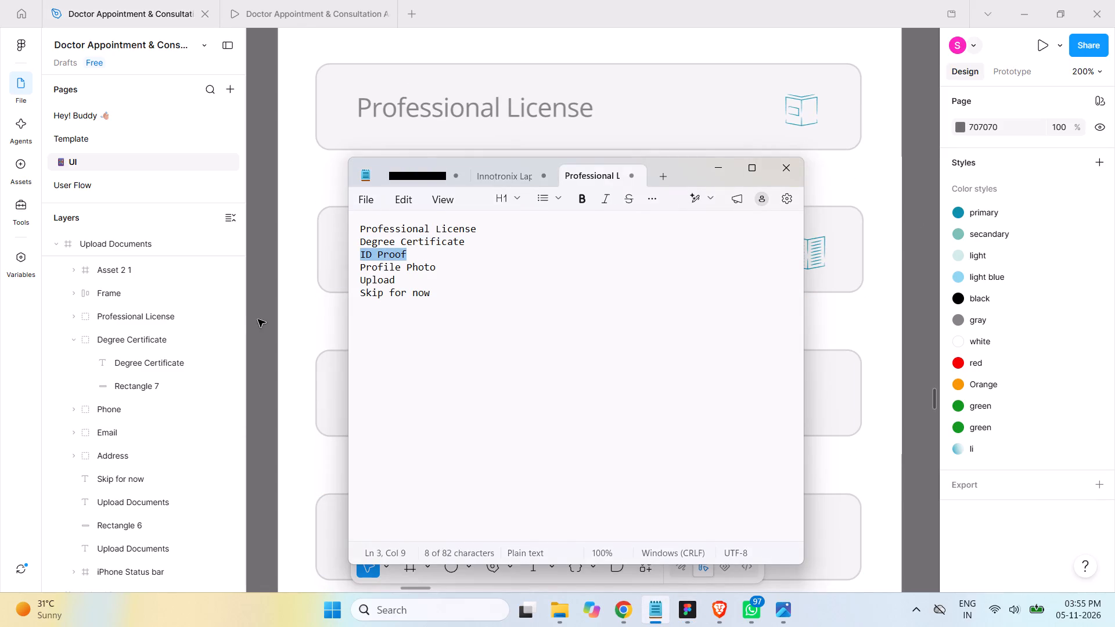
left_click(260, 319)
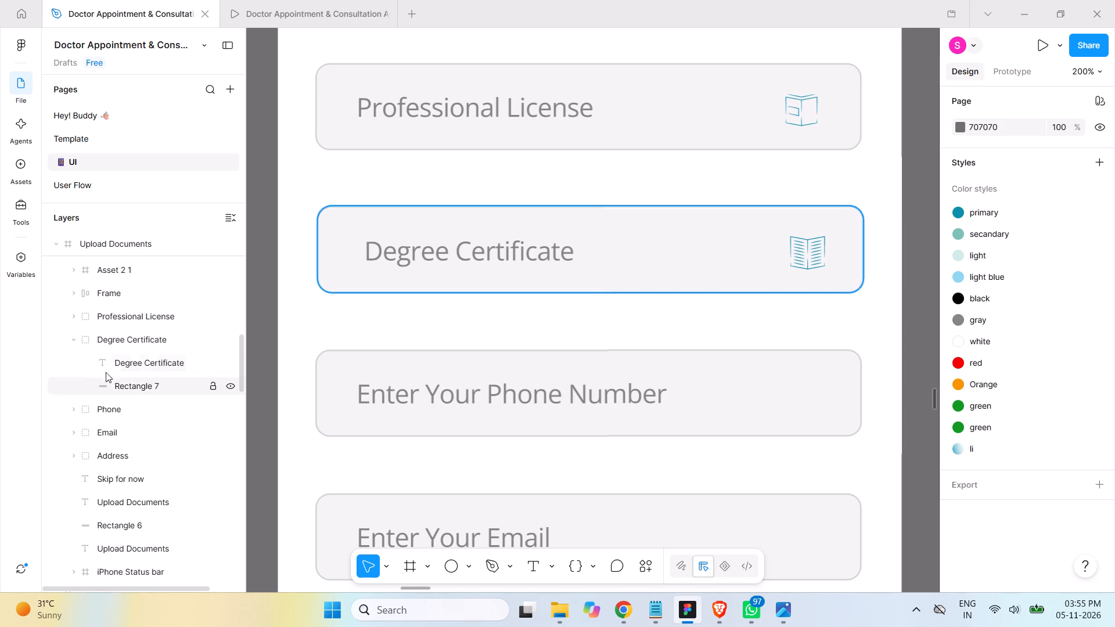
left_click(73, 341)
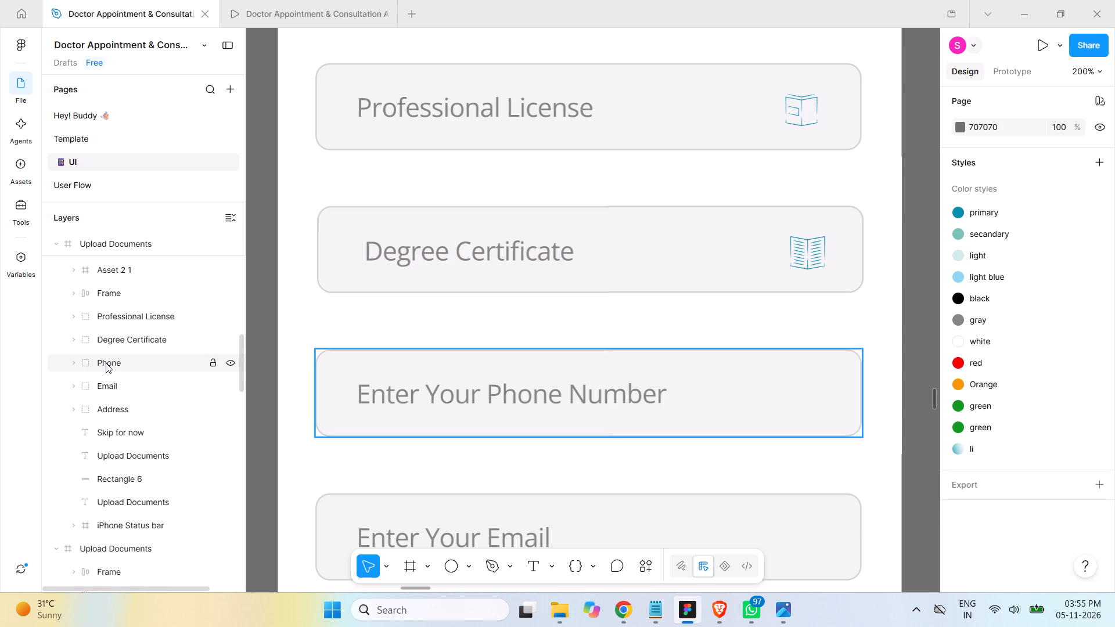
left_click(106, 363)
double_click(106, 363)
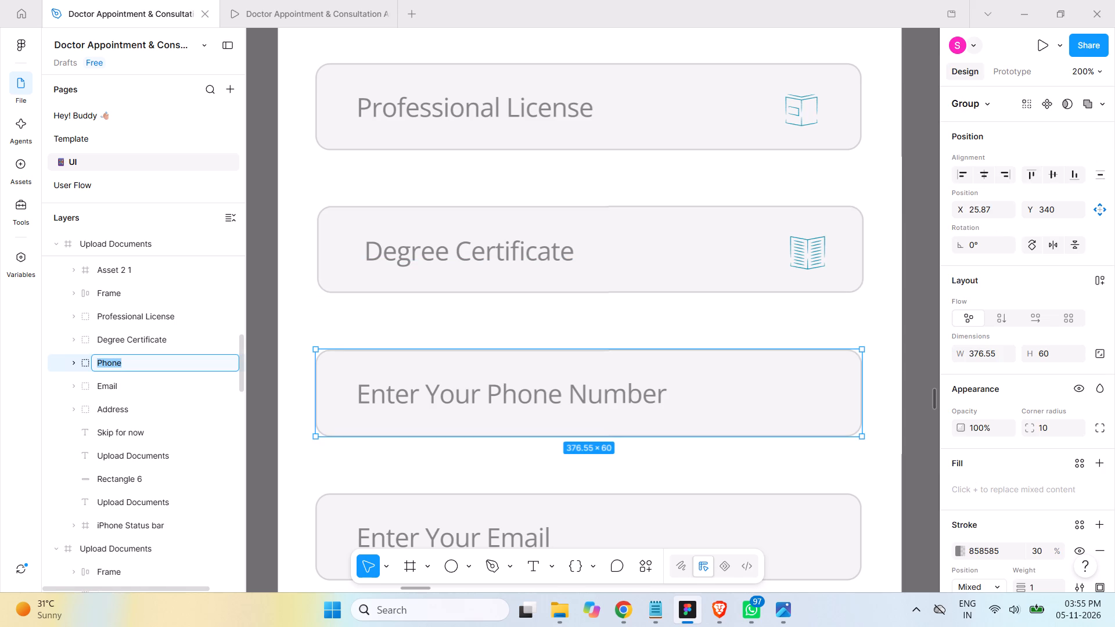
key("ctrl+v")
Replace the "Enter Your Phone Number" placeholder text with "ID Proof".
left_click(73, 365)
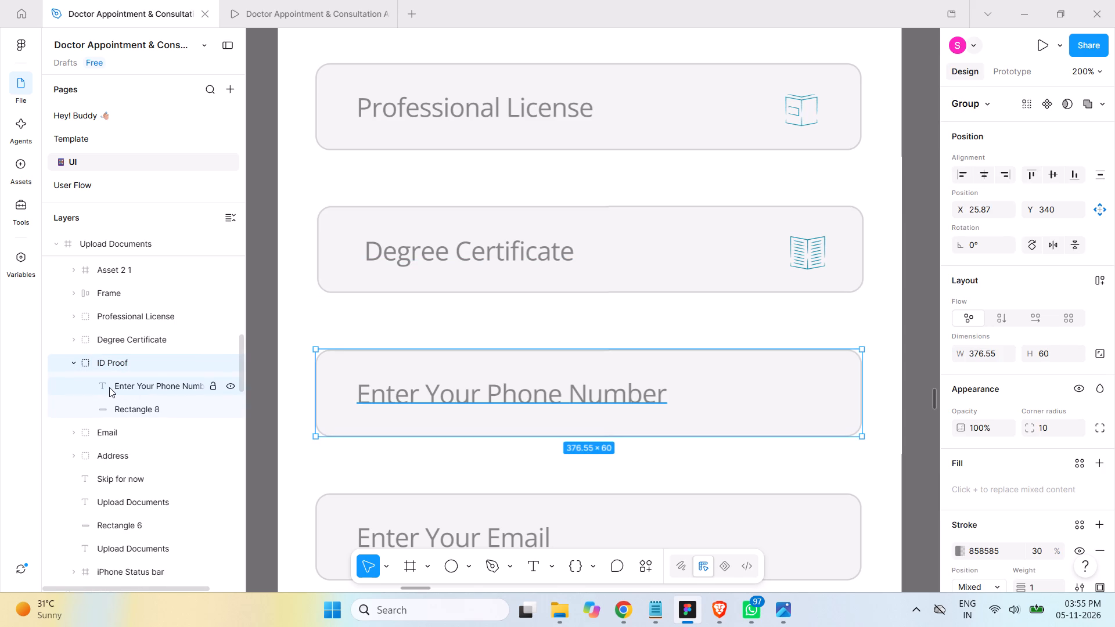
left_click(447, 401)
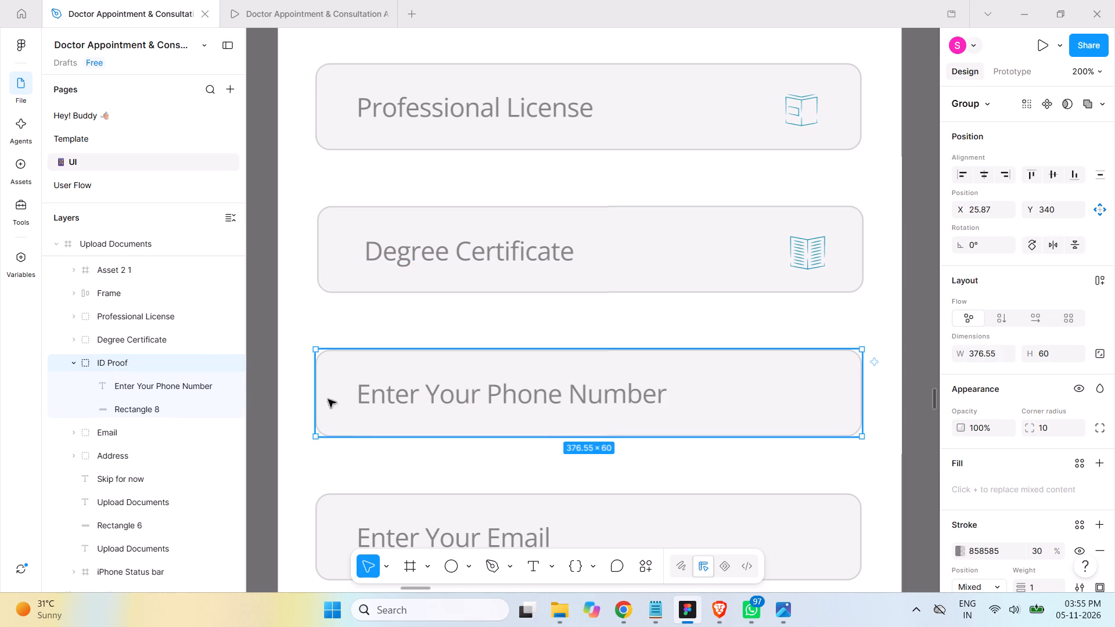
left_click(185, 388)
double_click(500, 395)
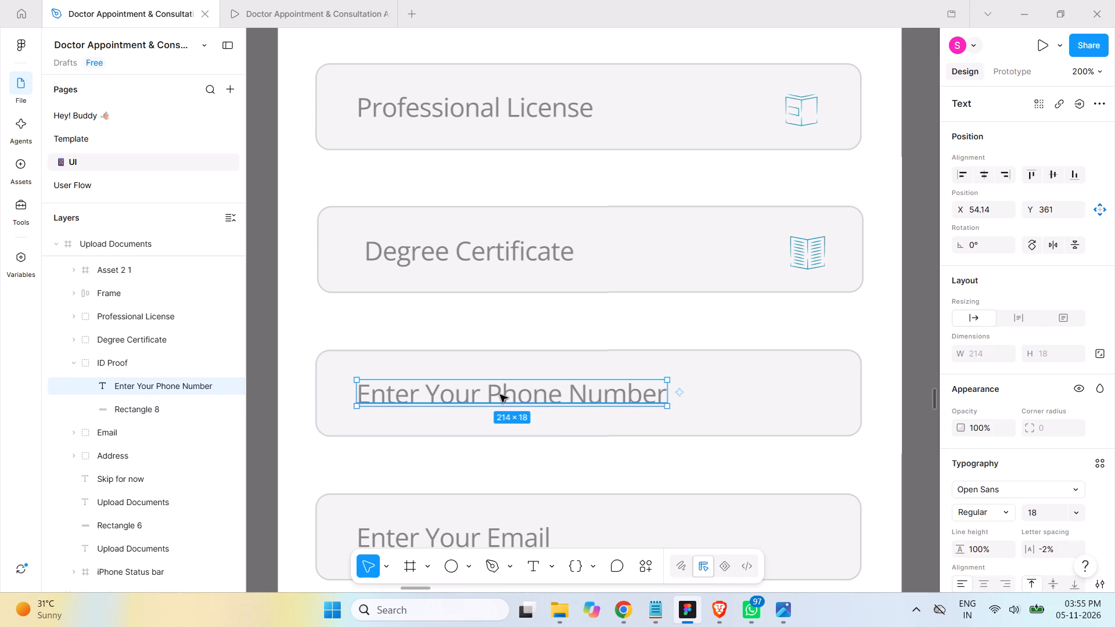
key("ctrl+v")
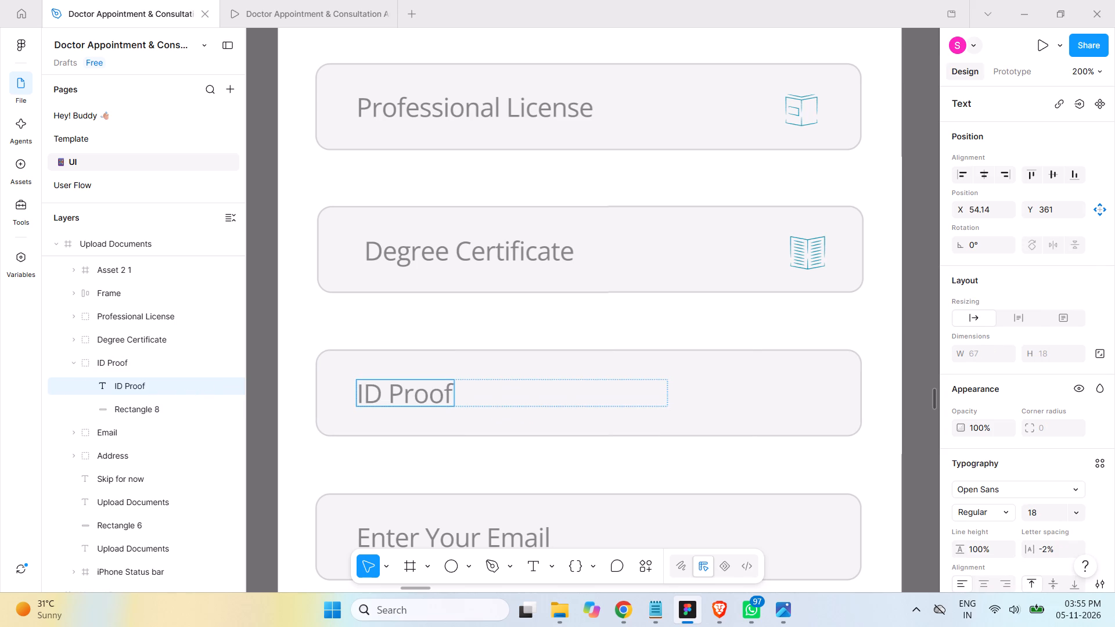
Bring Asset 3.svg from the SVG folder into the ID Proof field, scaled to about 20 × 22 at the field's right end.
left_click(570, 614)
left_click_drag(461, 154, 729, 434)
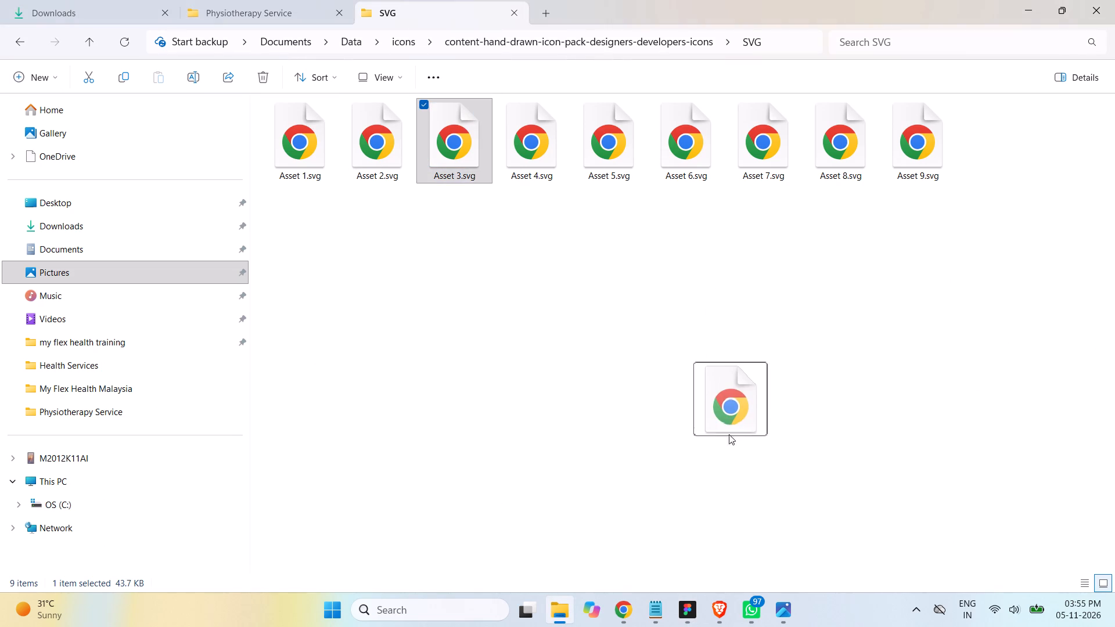
left_click_drag(729, 434, 686, 611)
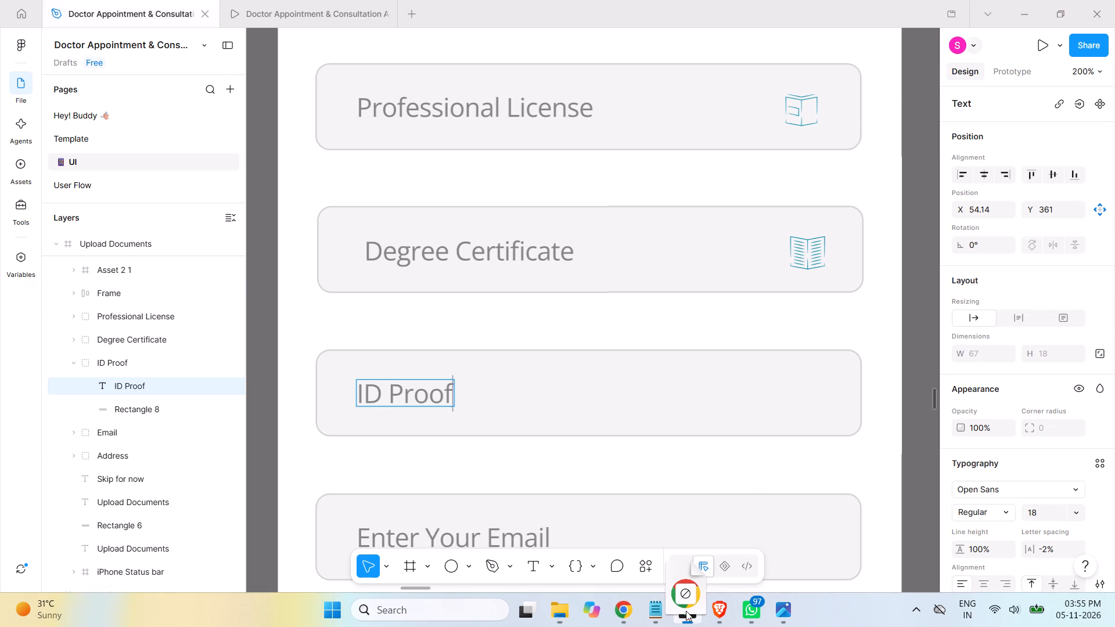
left_click_drag(686, 611, 778, 405)
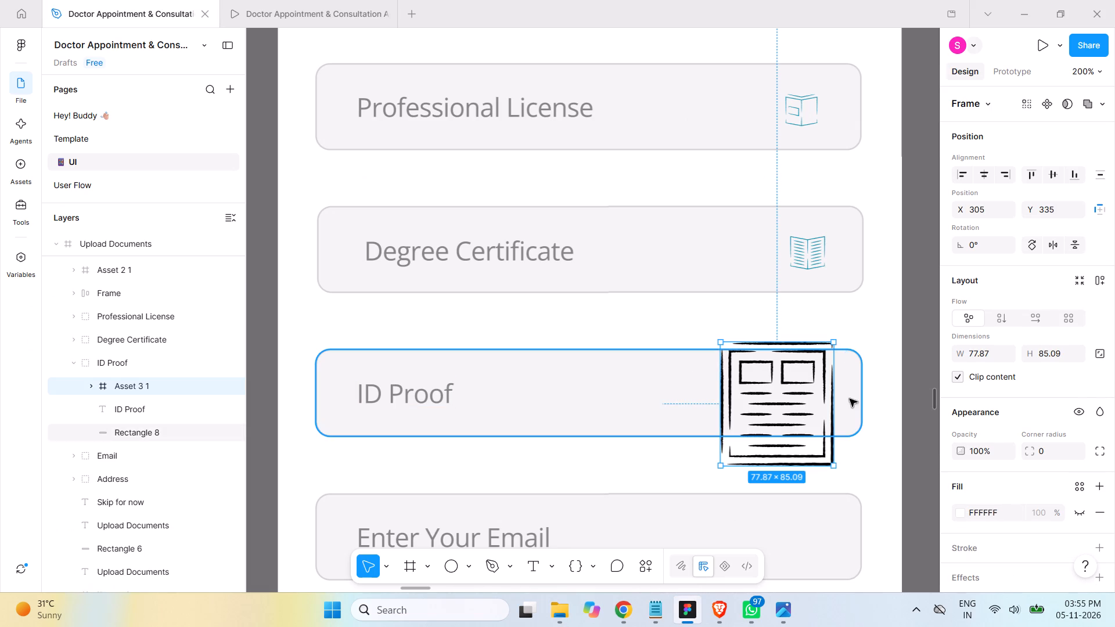
left_click_drag(833, 344, 778, 435, "shift")
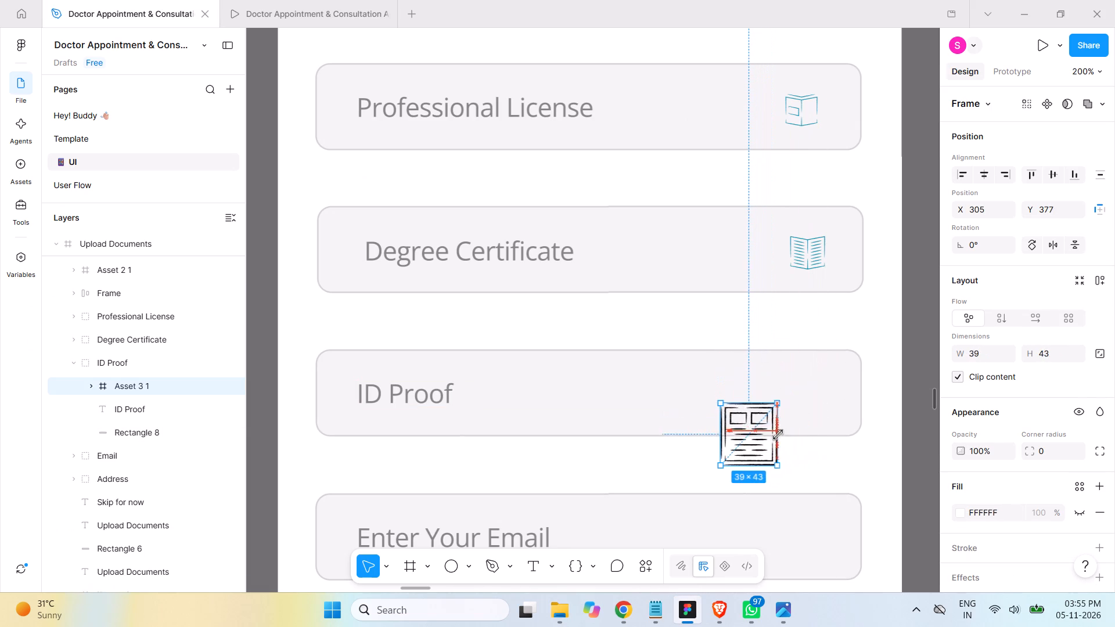
left_click_drag(778, 435, 754, 460, "shift")
left_click_drag(742, 454, 815, 403)
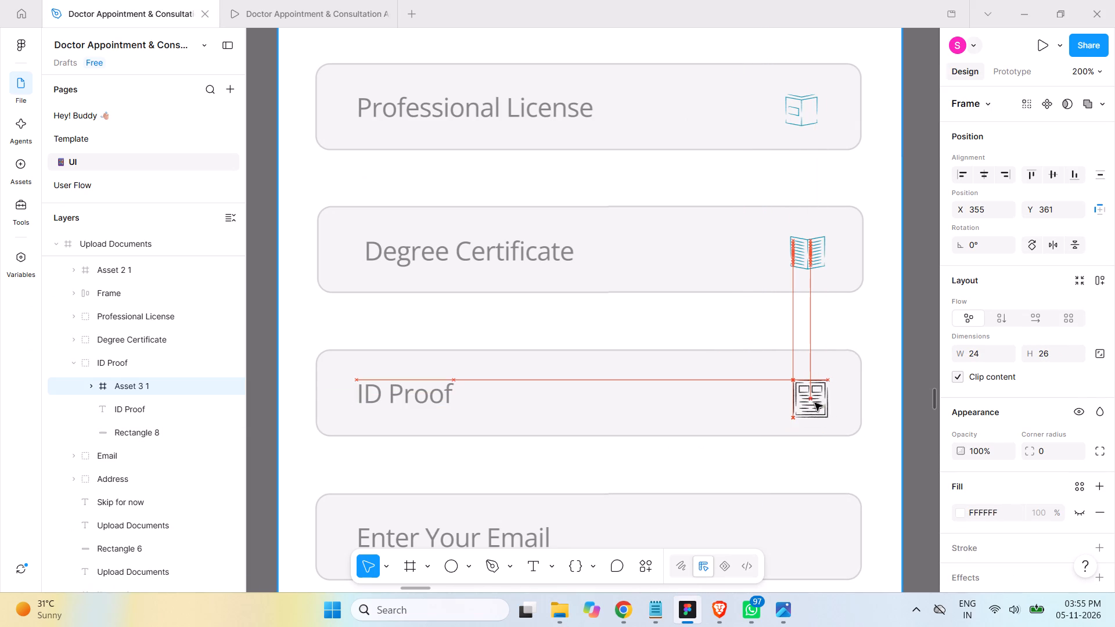
left_click_drag(815, 403, 813, 403)
left_click_drag(828, 419, 826, 416, "shift")
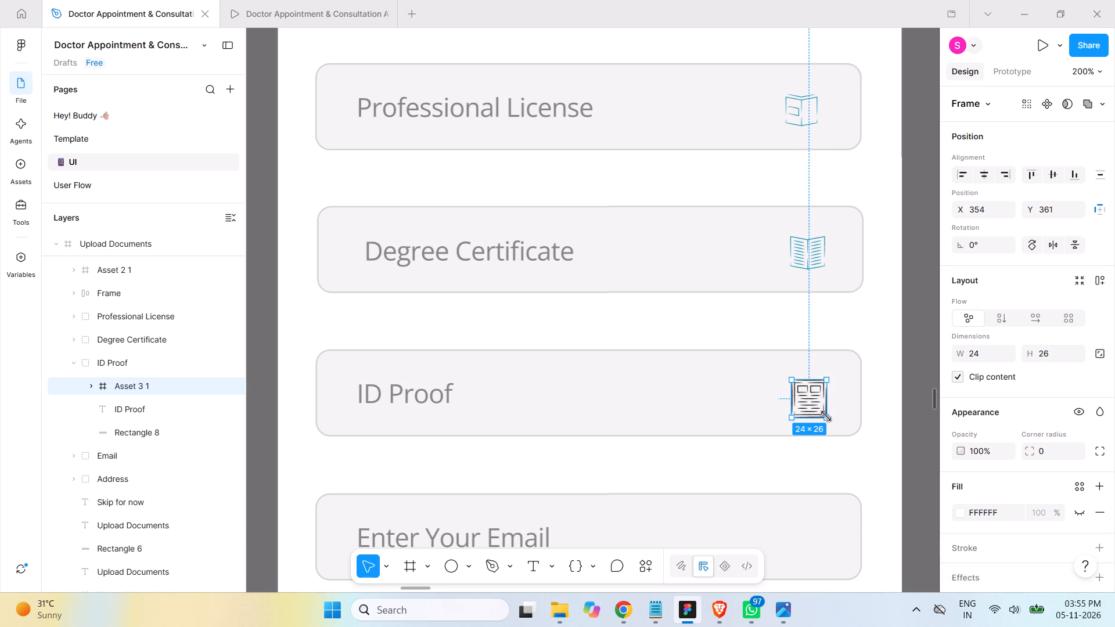
left_click_drag(826, 416, 822, 409, "shift")
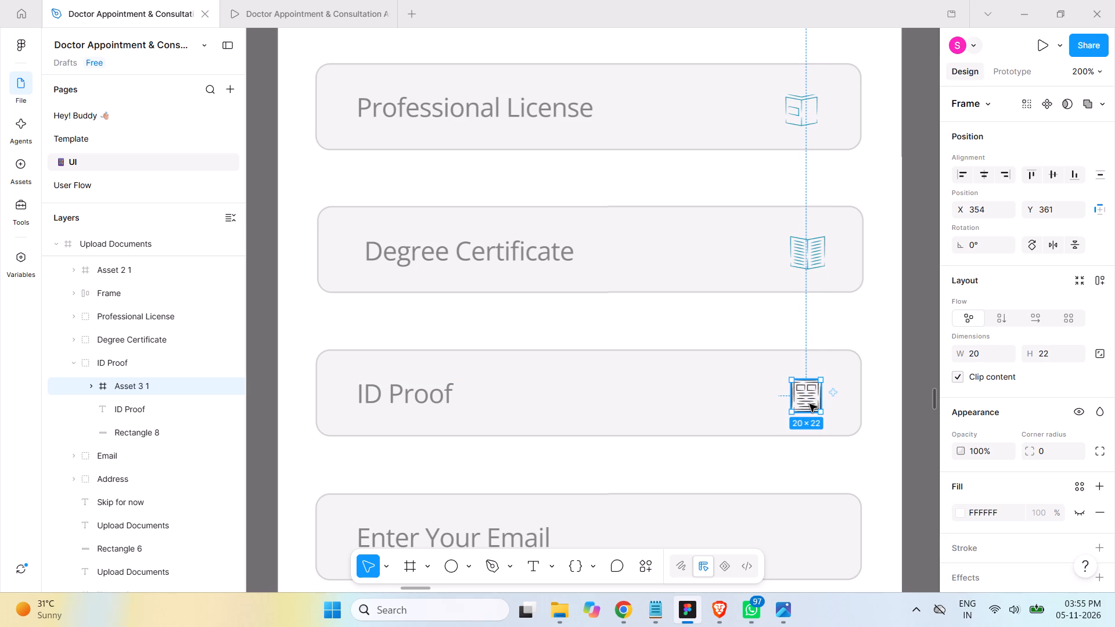
left_click(809, 403)
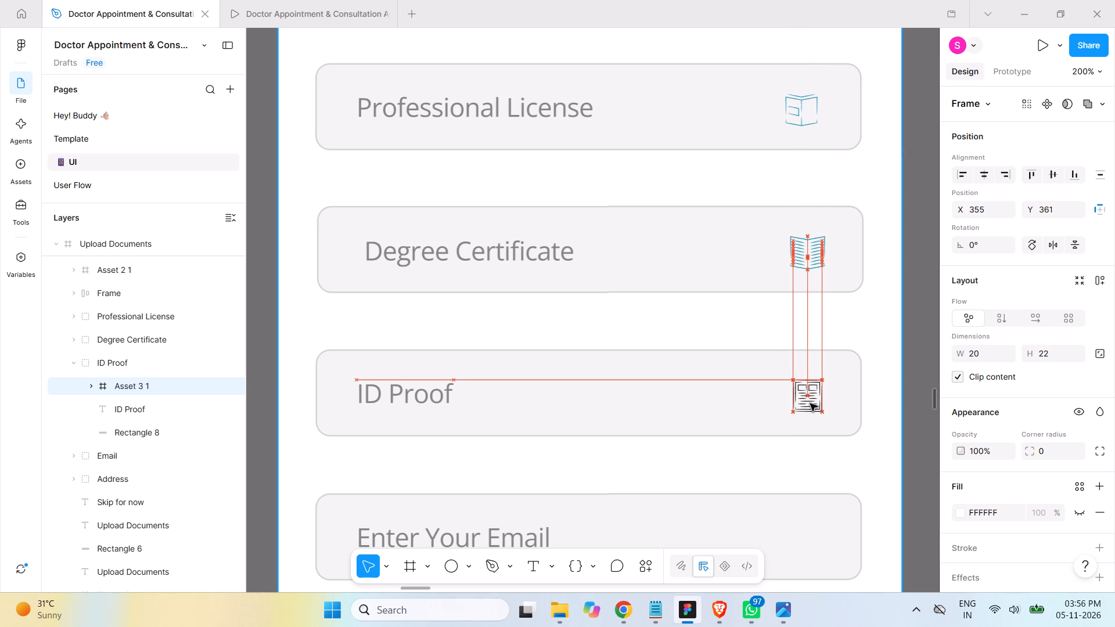
Recolour the ID Proof field's document icon from black to the page's teal 0B8FAC.
scroll(1059, 395, "up", 2)
scroll(1059, 395, "down", 14)
scroll(1053, 398, "up", 2)
scroll(1053, 398, "down", 3)
left_click(959, 474)
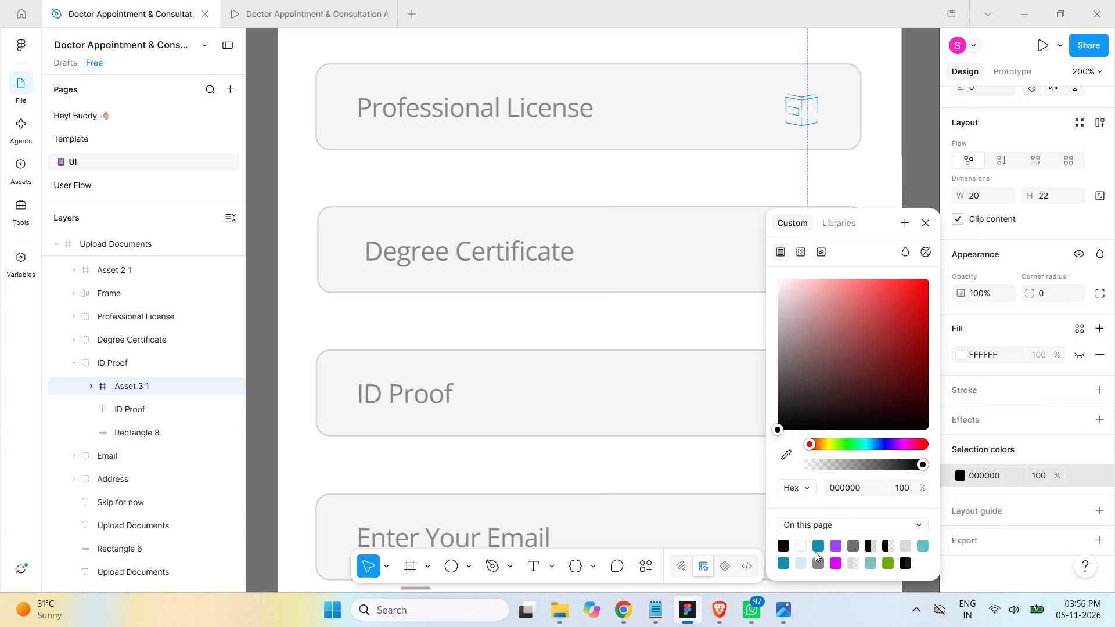
left_click(820, 543)
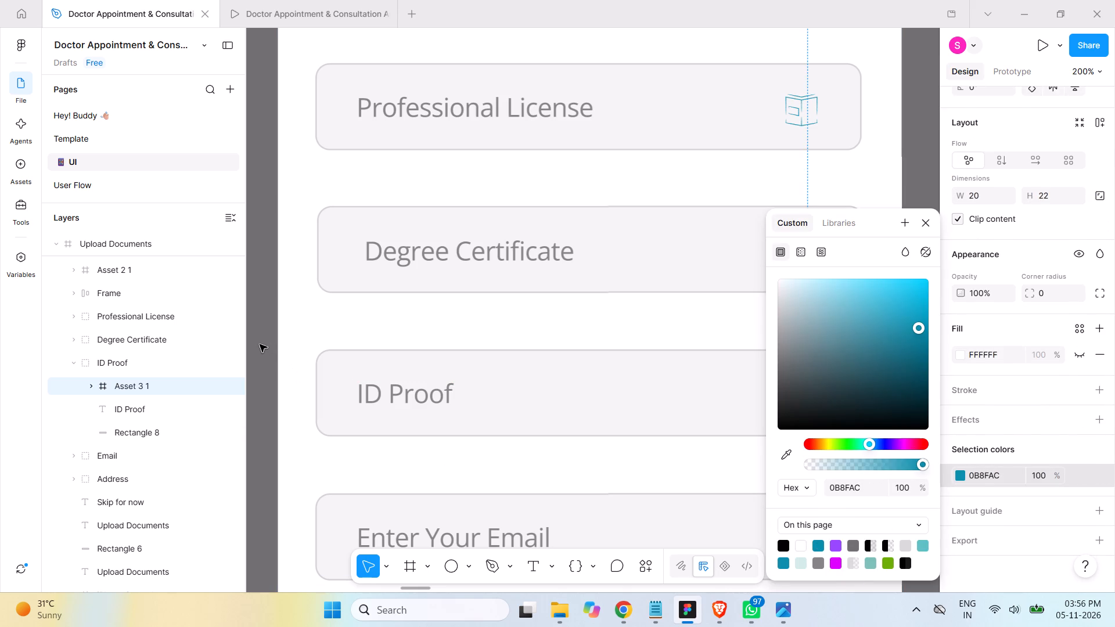
left_click(260, 344)
Copy "Profile Photo" from the Notepad list and rename the Email group in Figma as Profile Photo.
scroll(708, 349, "down", 2)
scroll(736, 334, "up", 1)
scroll(738, 333, "down", 2)
scroll(740, 332, "up", 1)
scroll(740, 330, "down", 2)
scroll(743, 325, "up", 1)
scroll(743, 324, "down", 2)
scroll(737, 321, "up", 1)
scroll(728, 318, "down", 6)
scroll(728, 318, "up", 2)
scroll(727, 318, "down", 5)
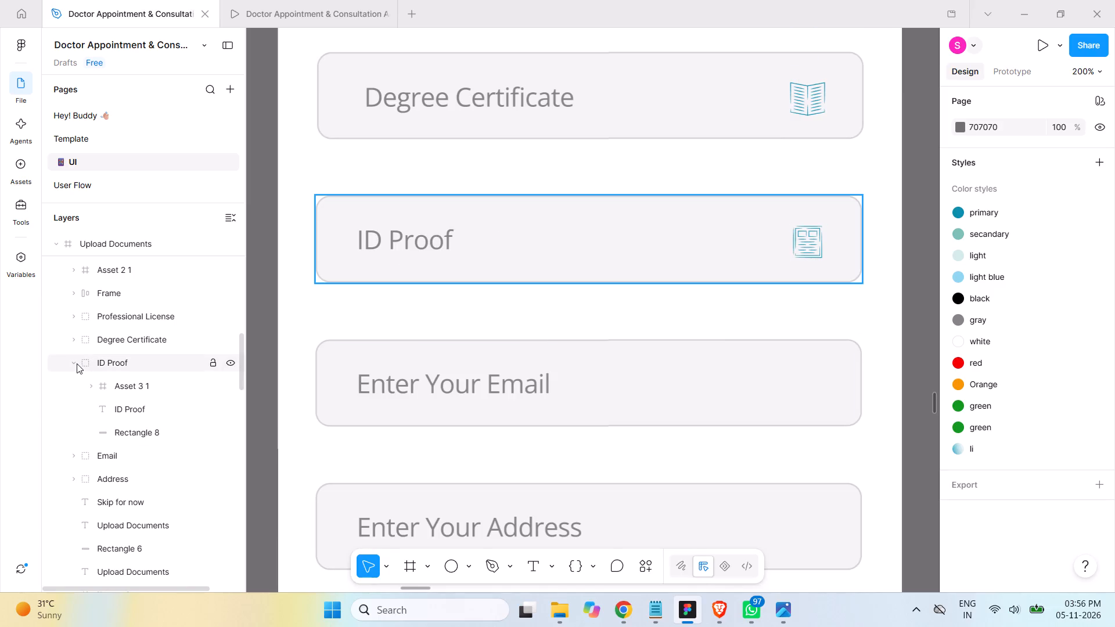
left_click(77, 363)
left_click(112, 388)
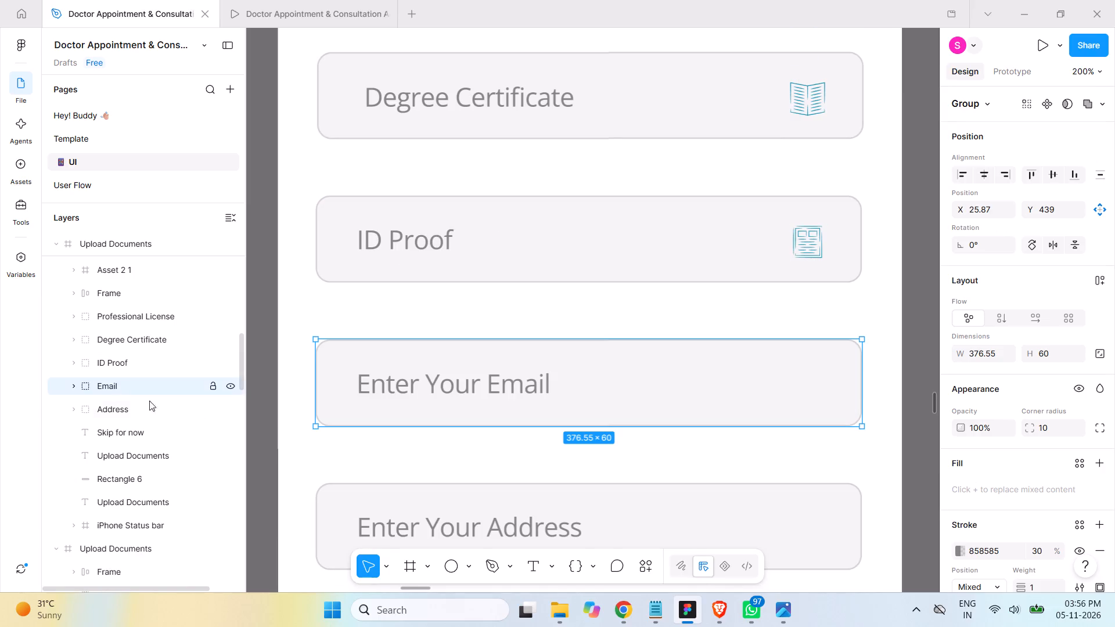
left_click(656, 613)
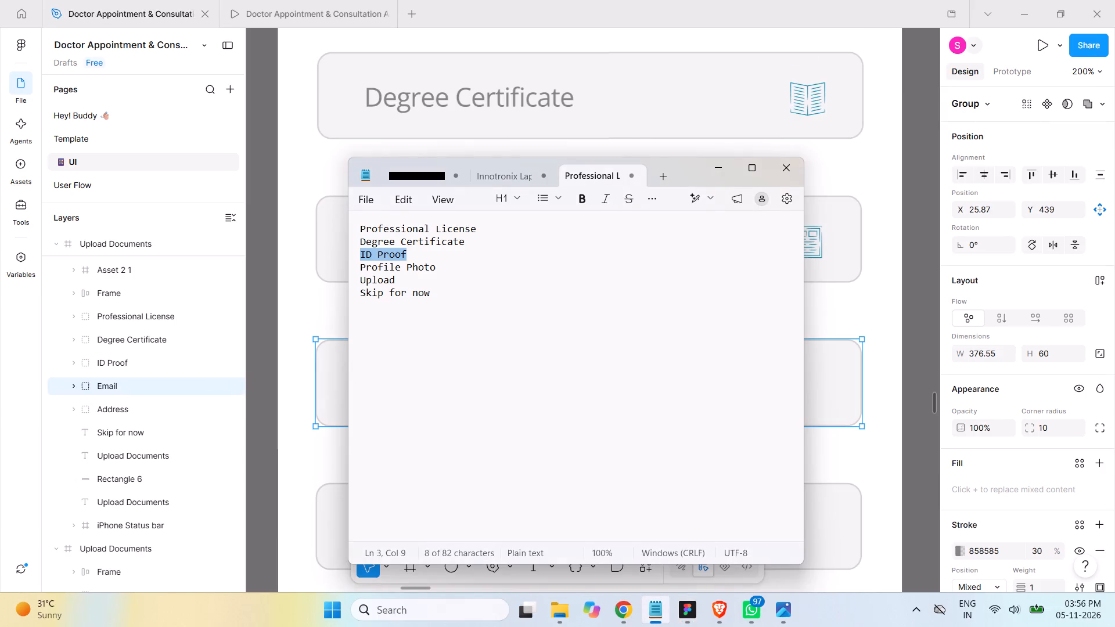
left_click_drag(436, 267, 355, 266)
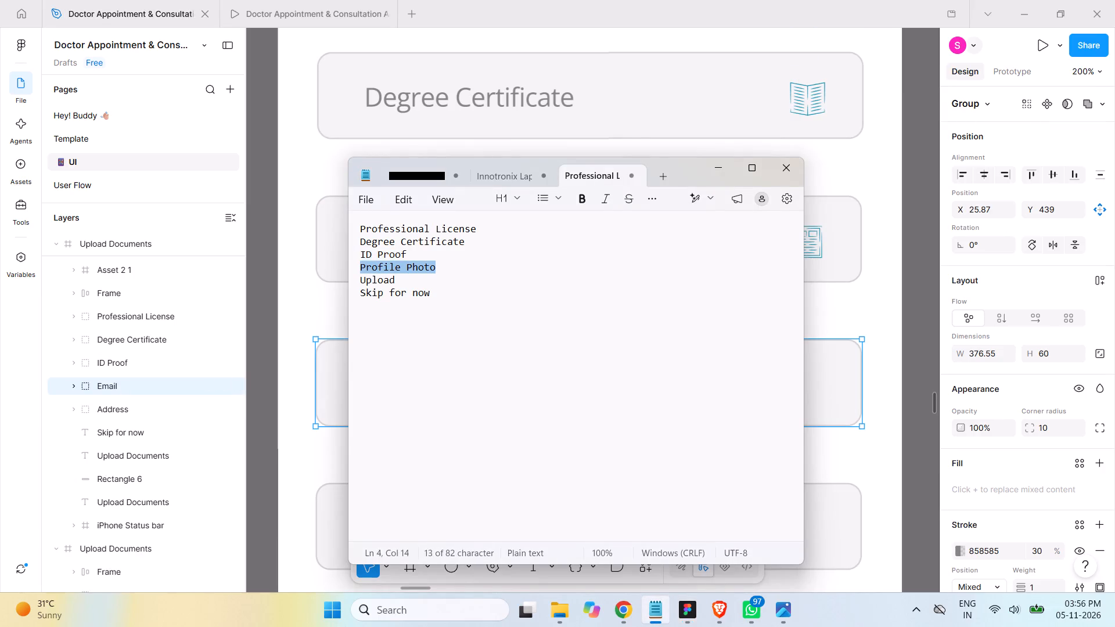
key("ctrl+c")
double_click(103, 385)
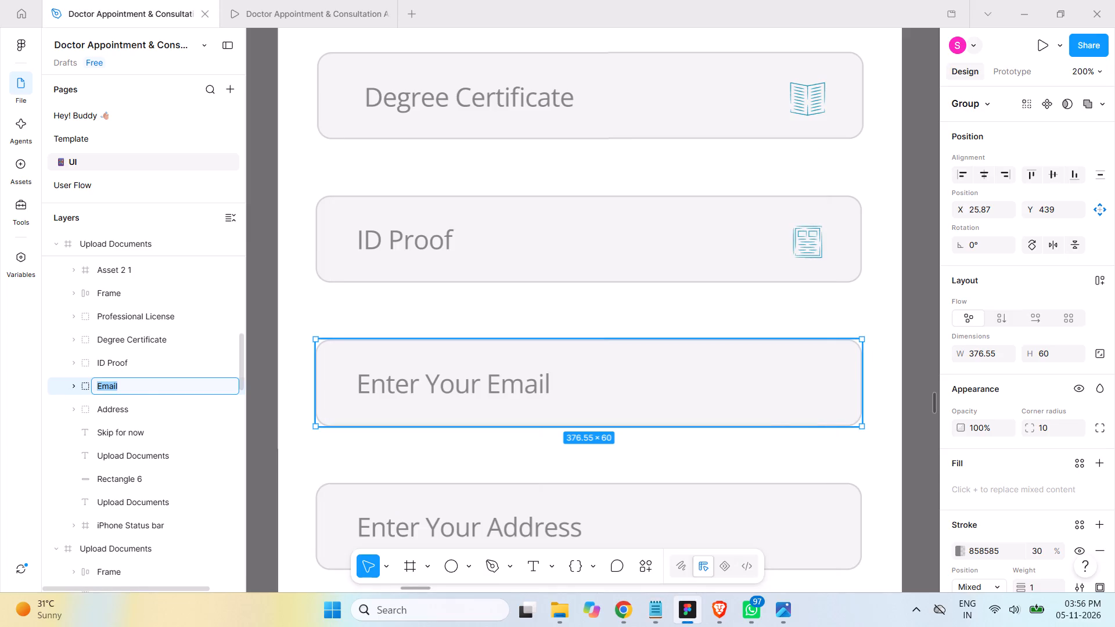
key("ctrl+v")
left_click(260, 424)
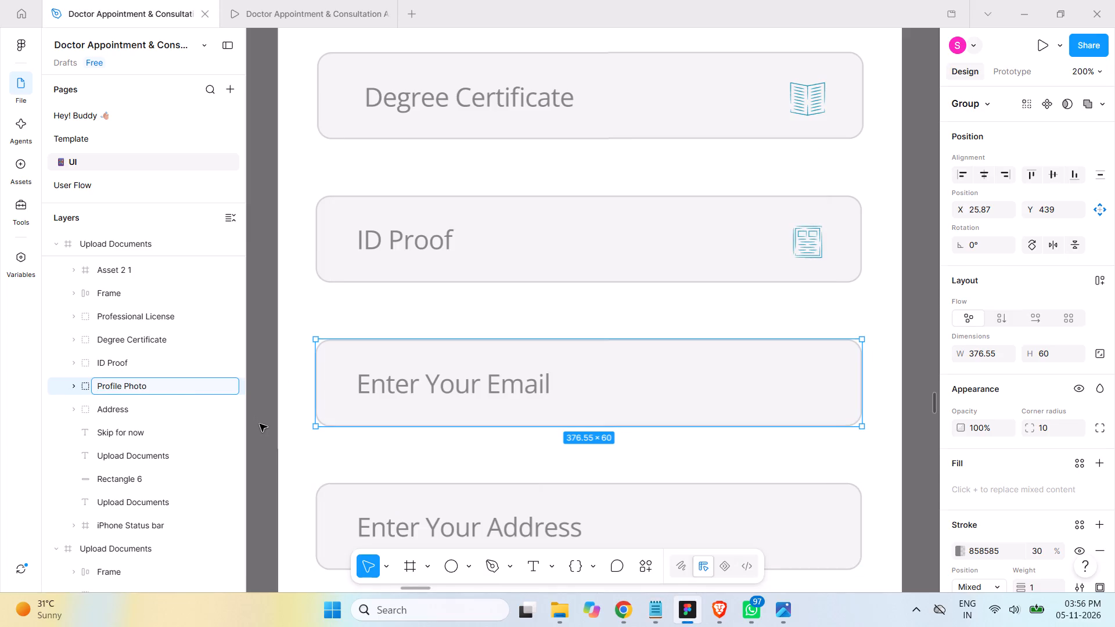
Replace the "Enter Your Email" placeholder text with "Profile Photo" and save the file.
left_click(79, 387)
left_click(114, 408)
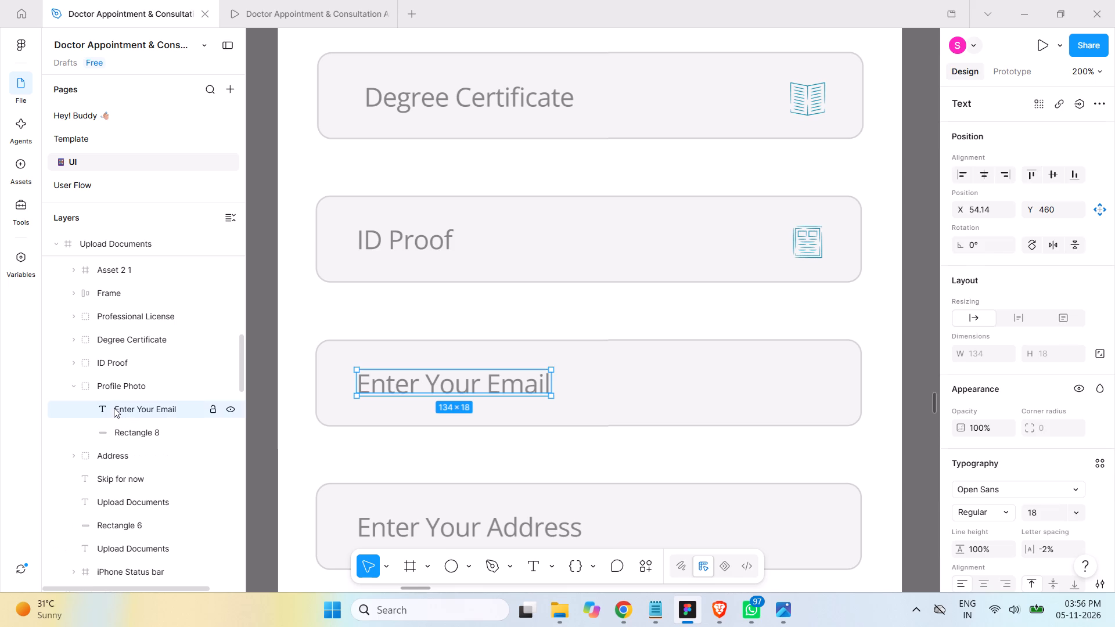
double_click(456, 388)
key("ctrl+v")
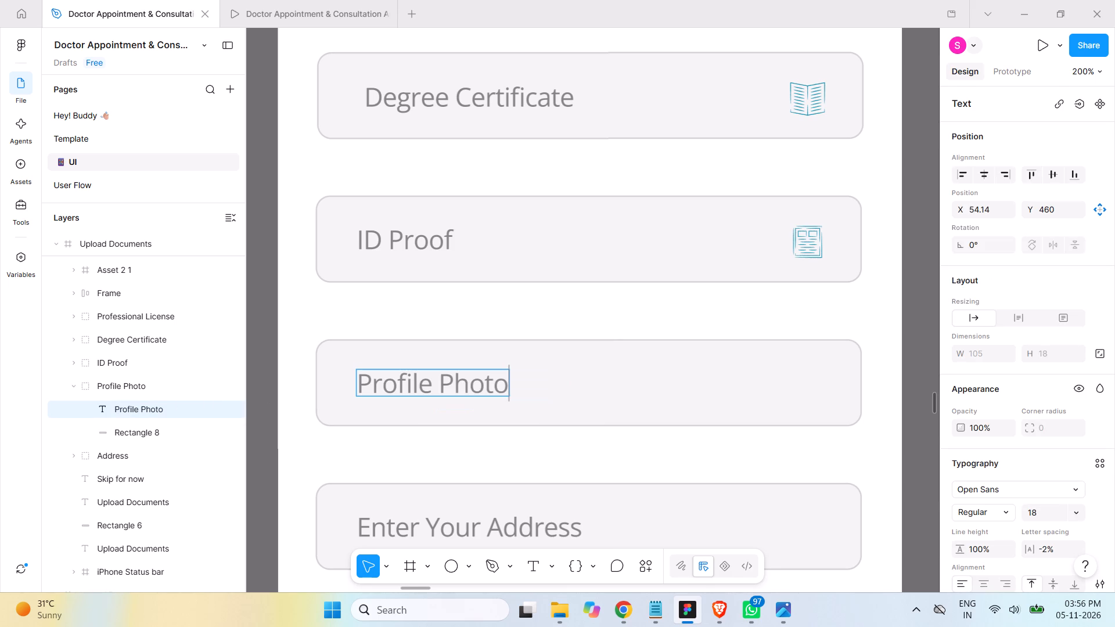
left_click(268, 355)
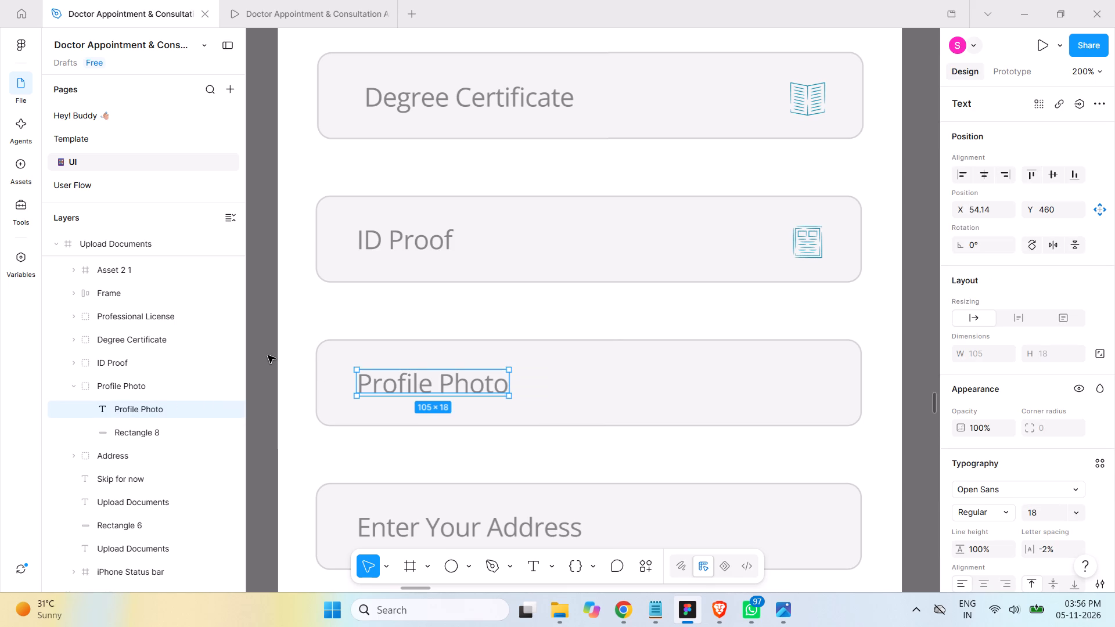
key("ctrl+s")
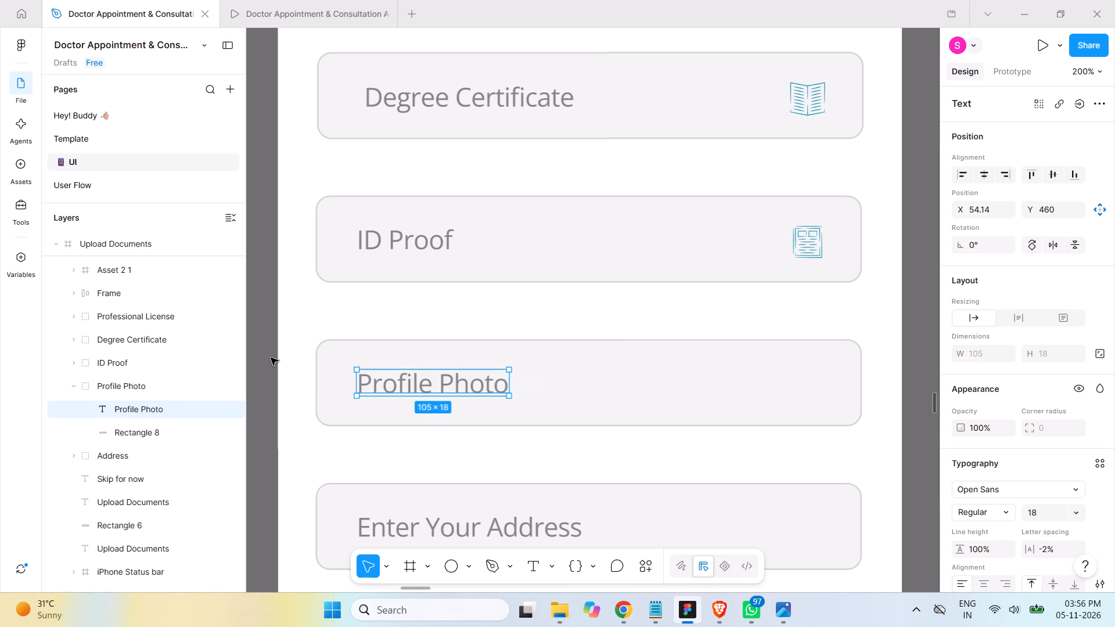
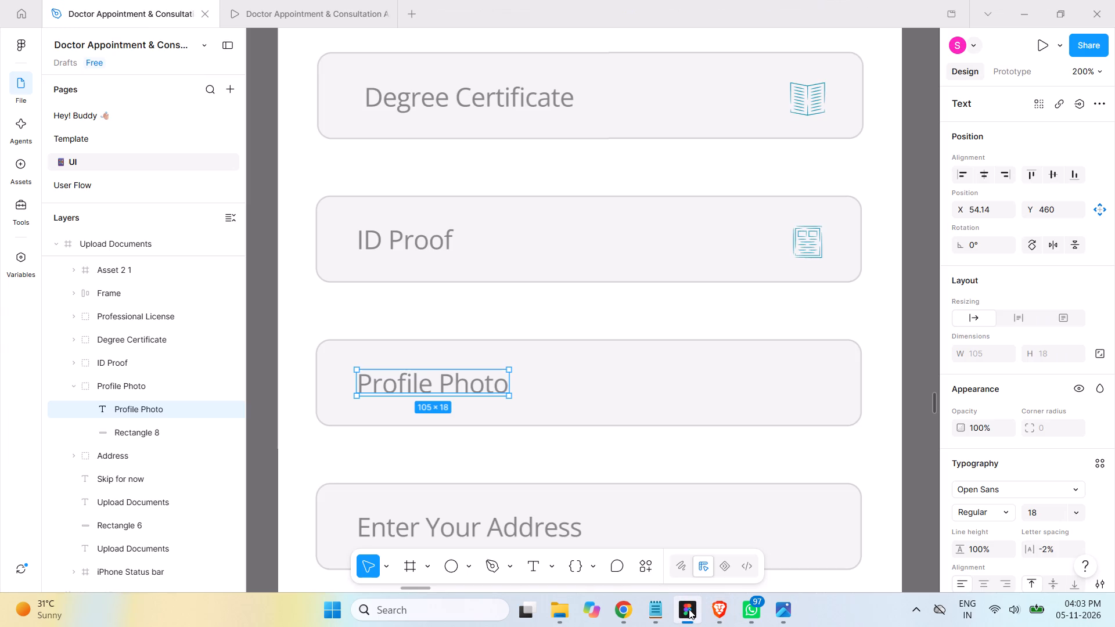
left_click(560, 614)
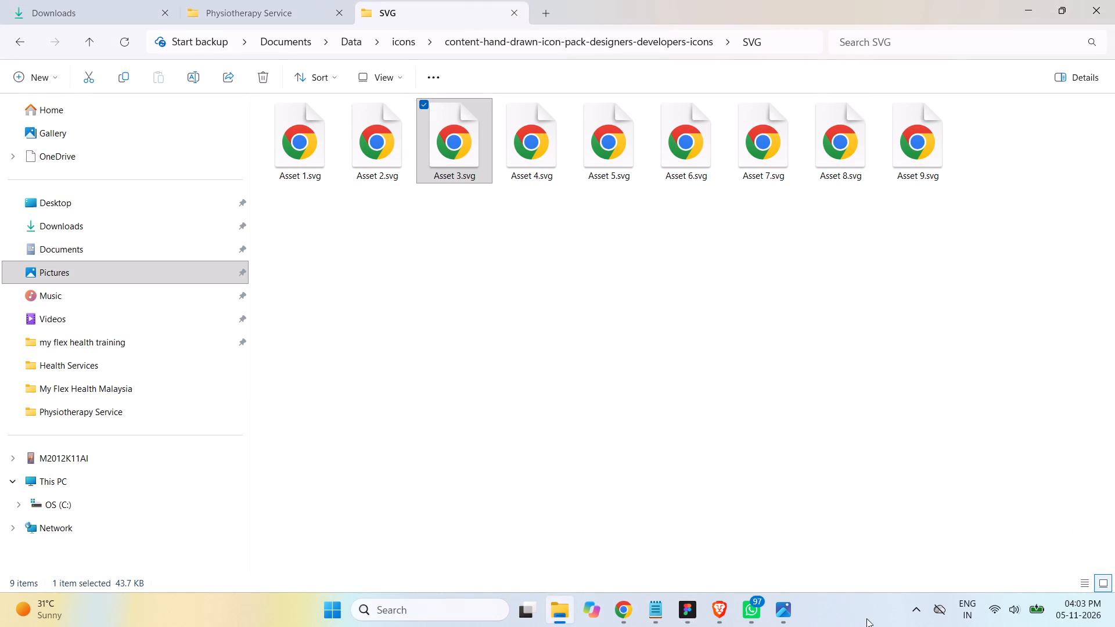
double_click(548, 164)
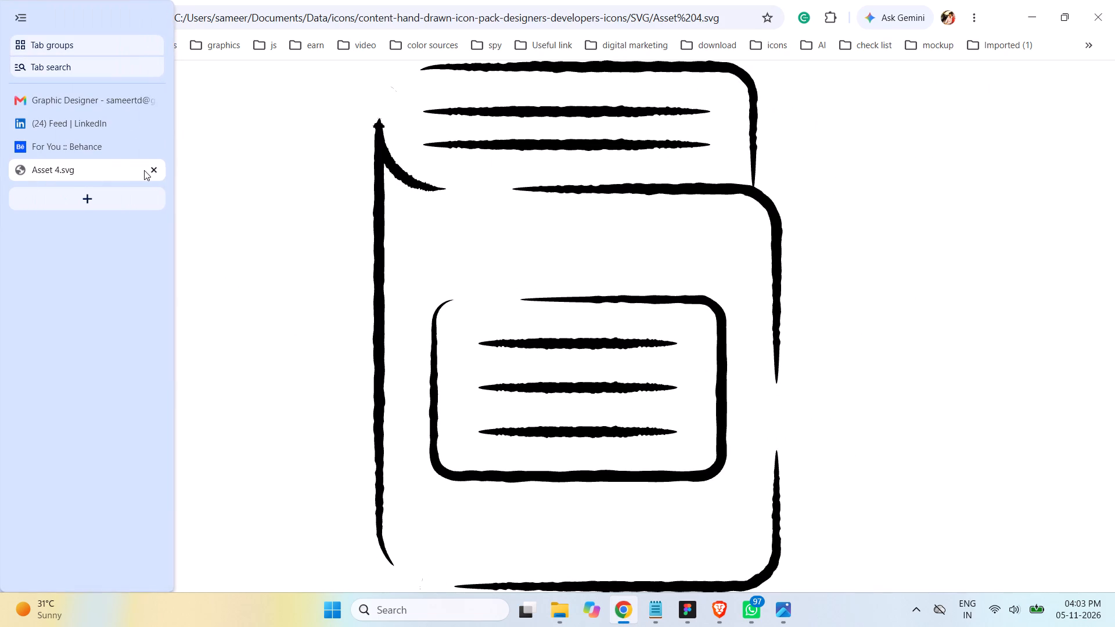
left_click(151, 171)
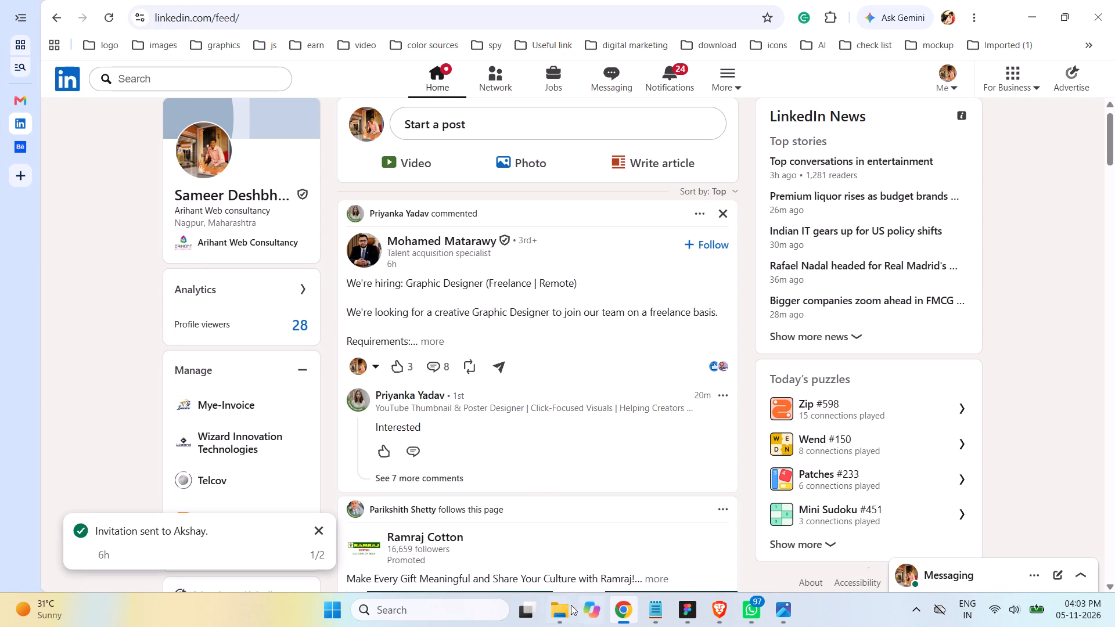
left_click(564, 611)
double_click(611, 149)
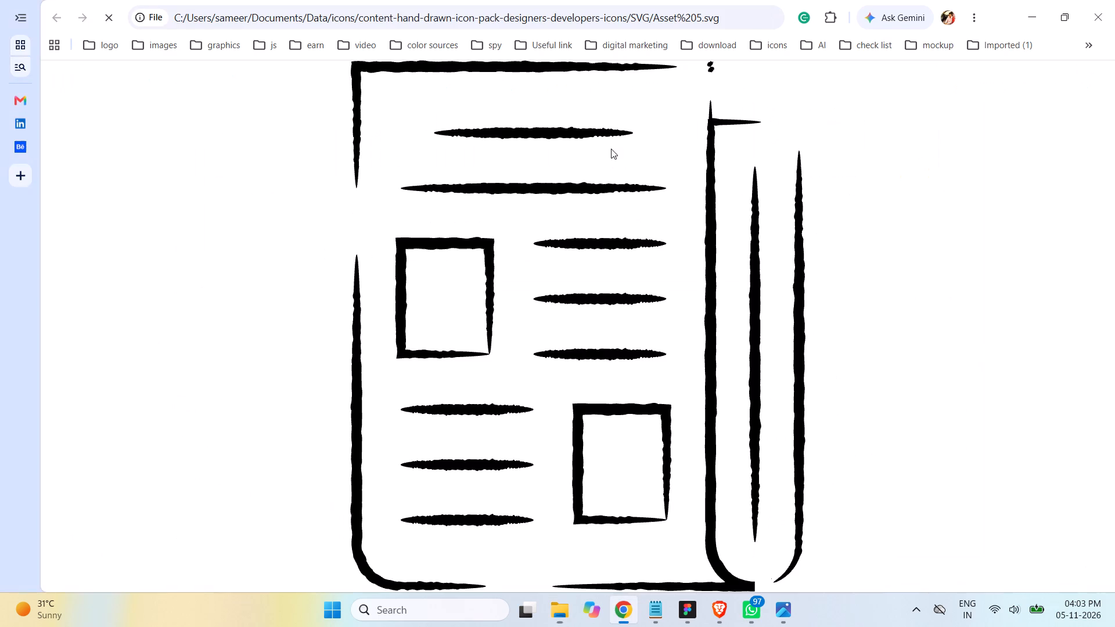
left_click(150, 171)
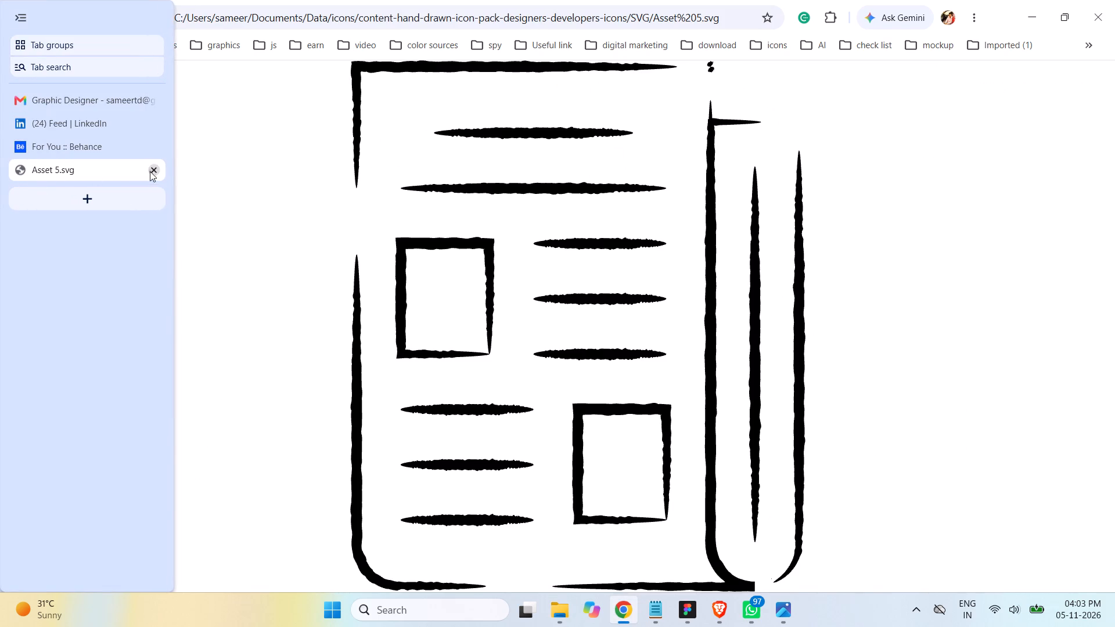
left_click(553, 609)
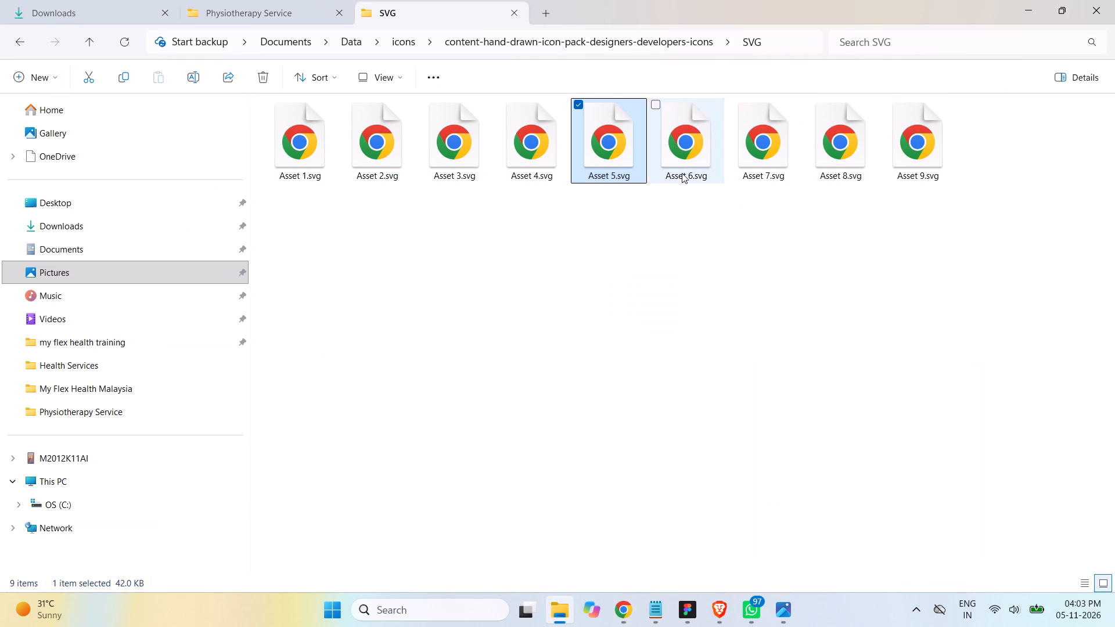
double_click(681, 165)
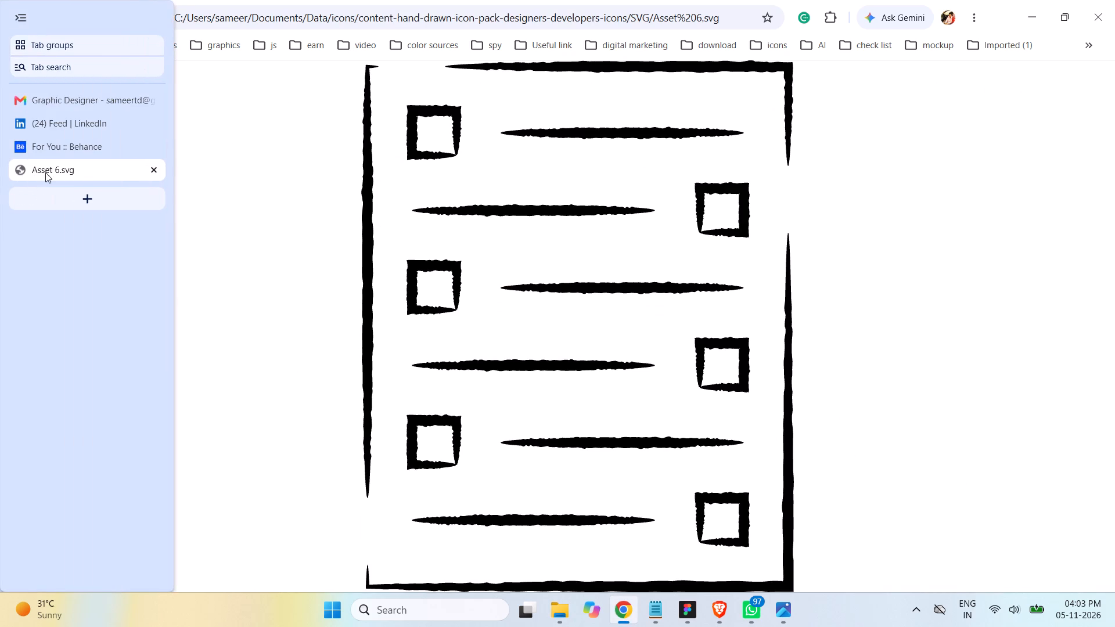
left_click(153, 172)
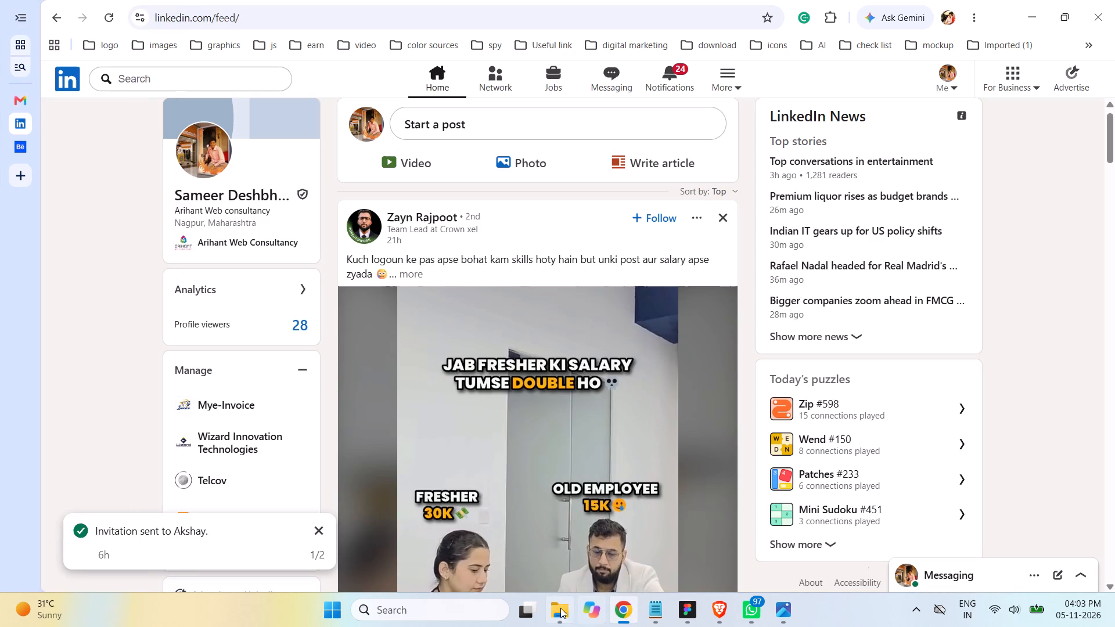
Preview Asset 7, Asset 8 and Asset 9 from the same SVG folder in Chrome, closing each preview.
left_click(560, 611)
double_click(767, 158)
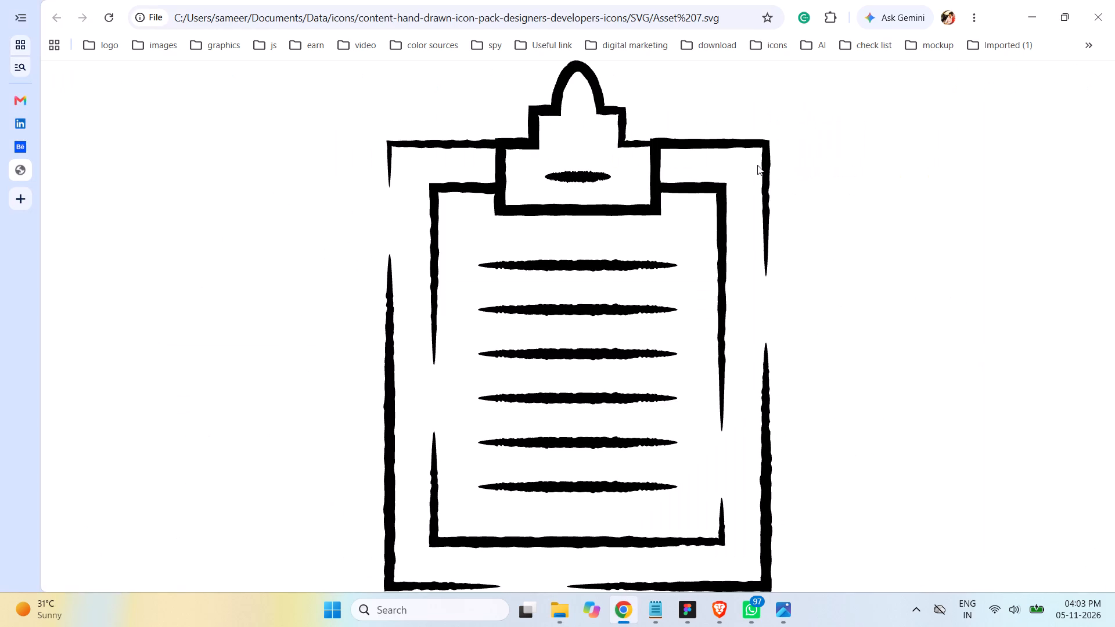
left_click(155, 171)
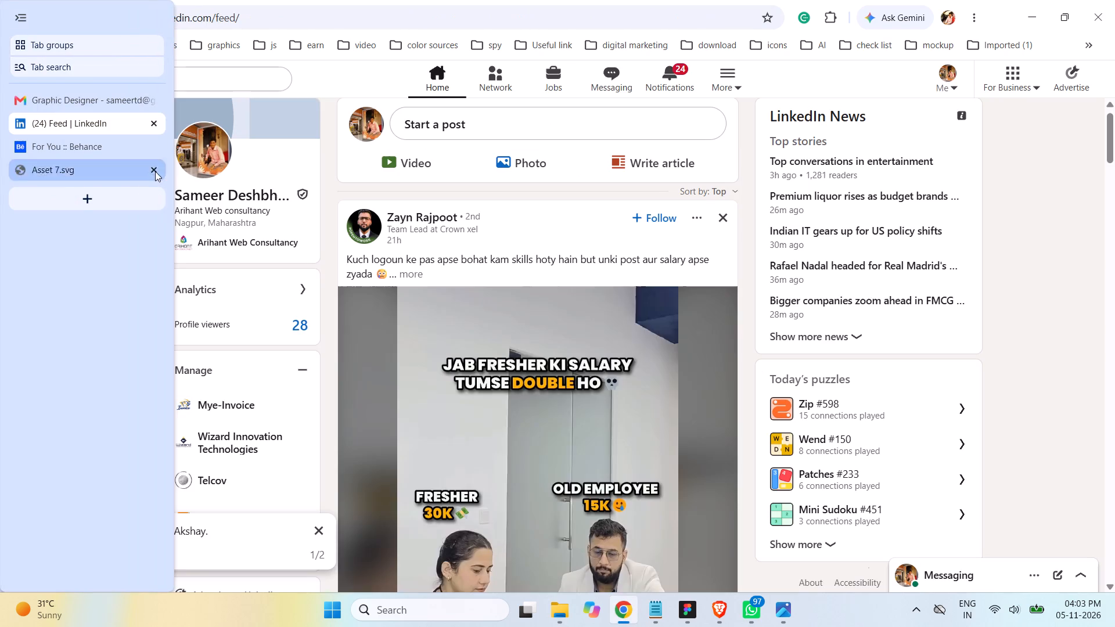
left_click(557, 611)
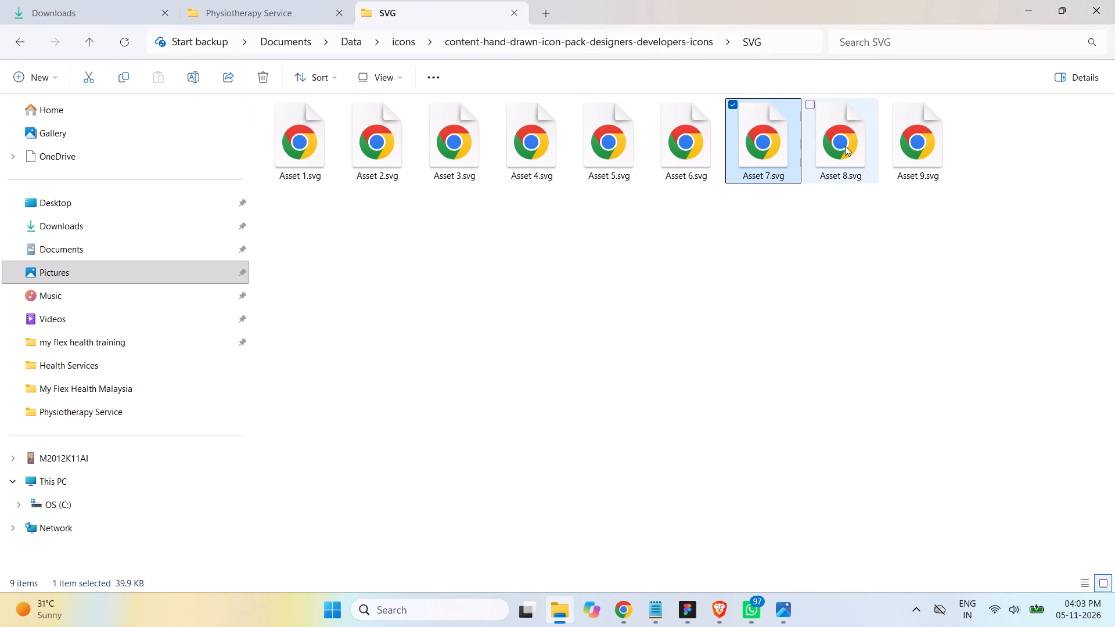
double_click(845, 146)
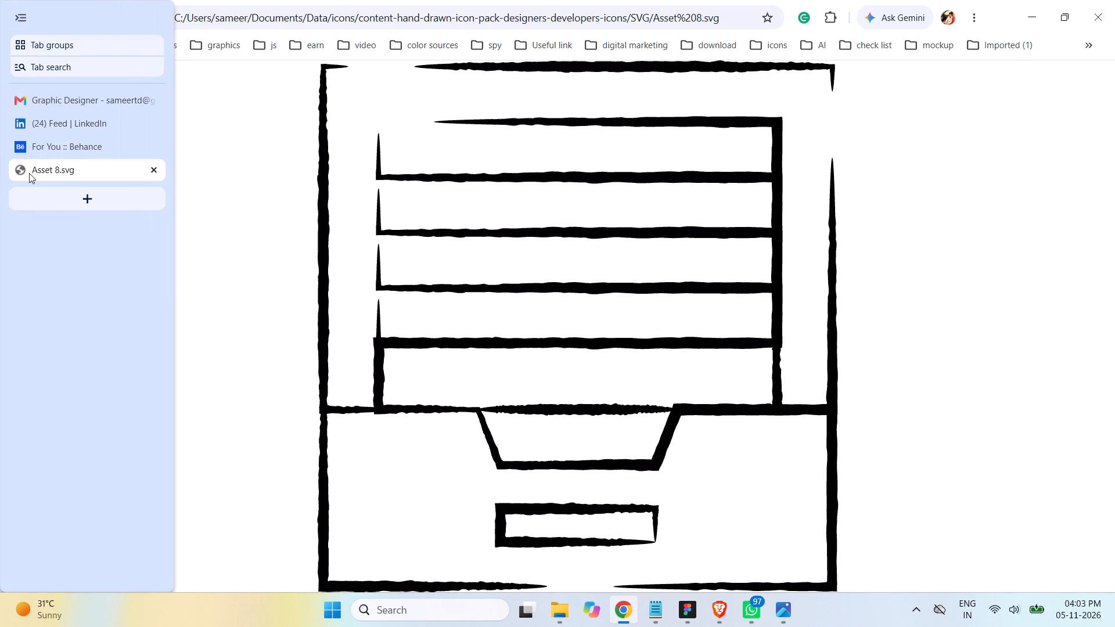
left_click(151, 168)
left_click(562, 607)
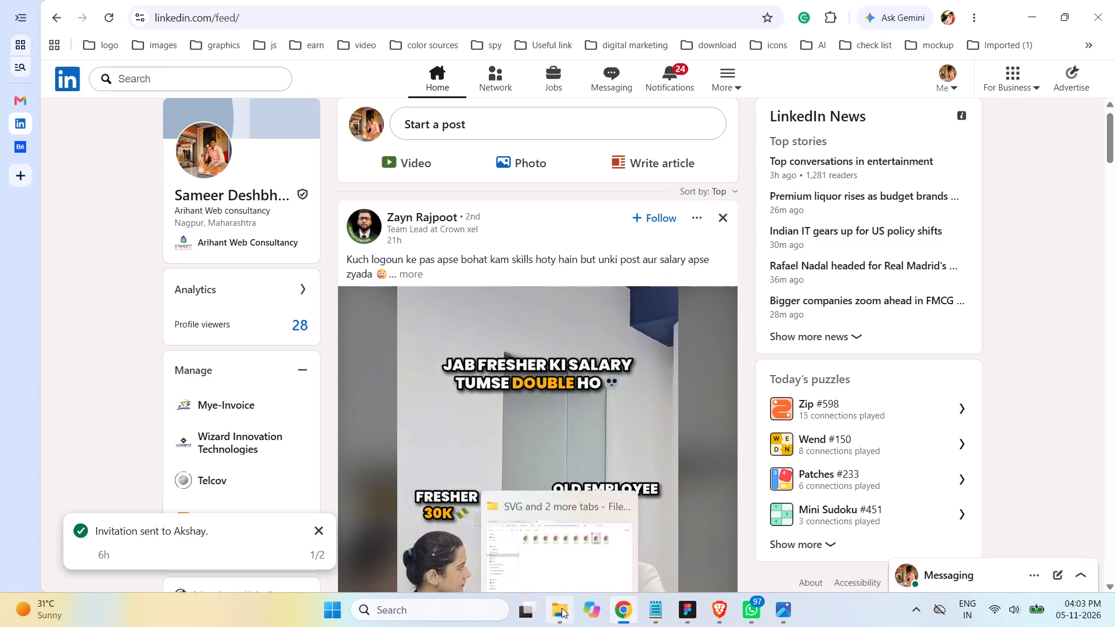
double_click(925, 154)
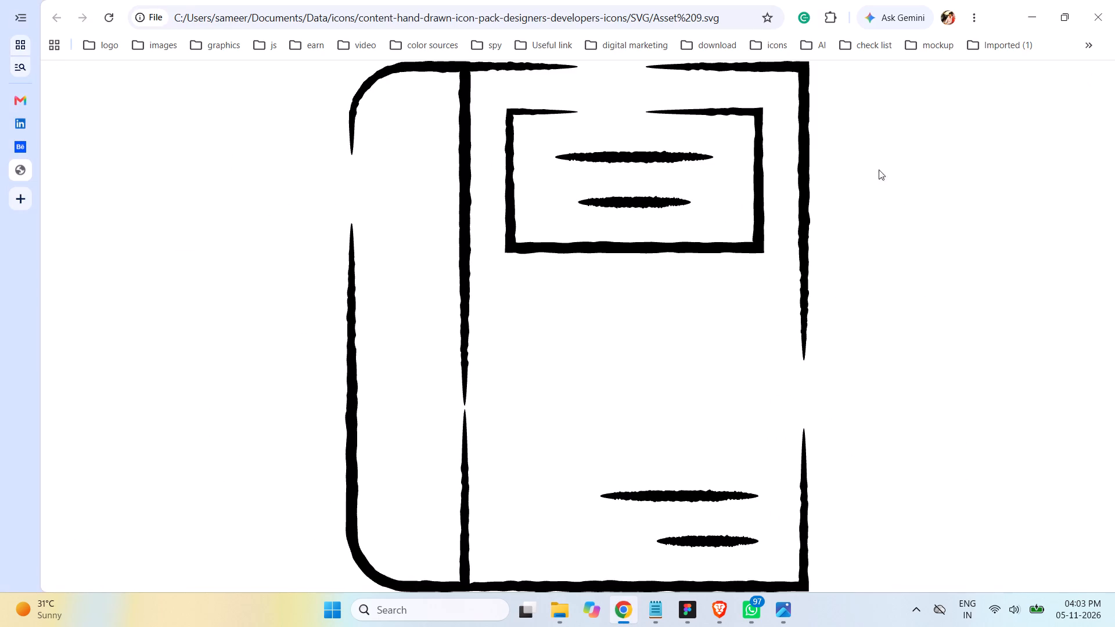
left_click(153, 170)
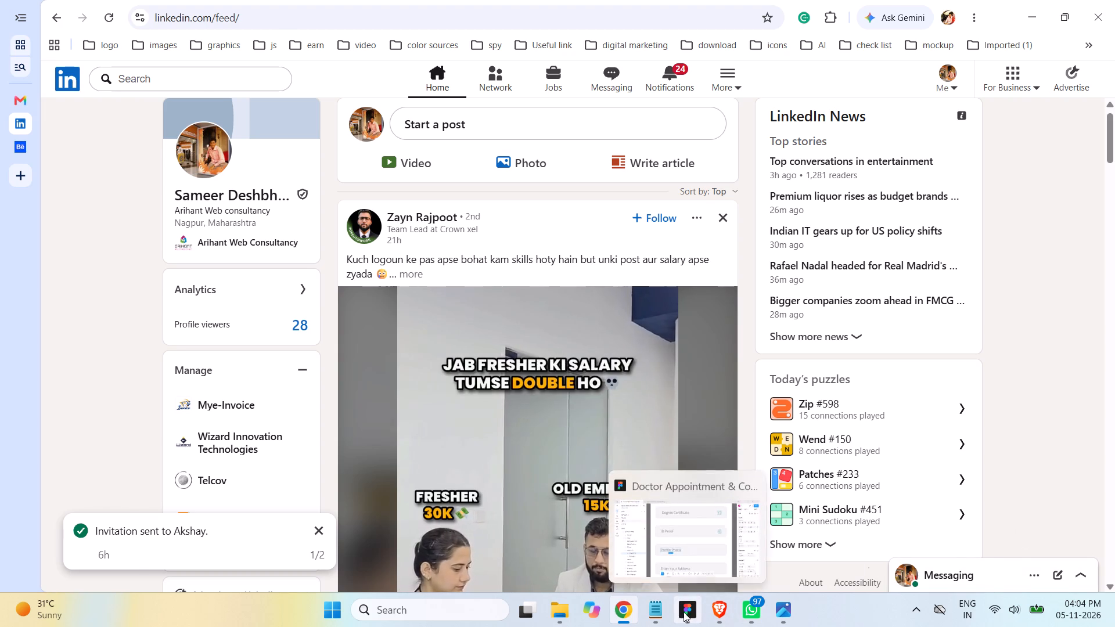
Switch back to Figma and view the Upload Documents screen alongside the Listed Doctors and Doctor Registration screens.
left_click(684, 612)
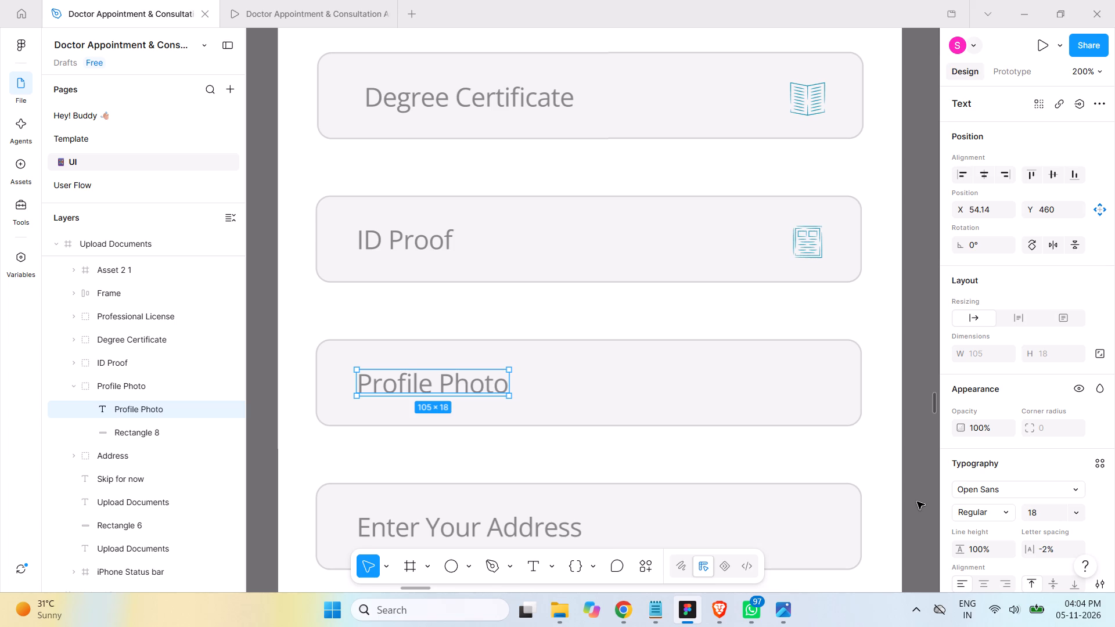
key("ctrl+minus")
key("ctrl+minus")
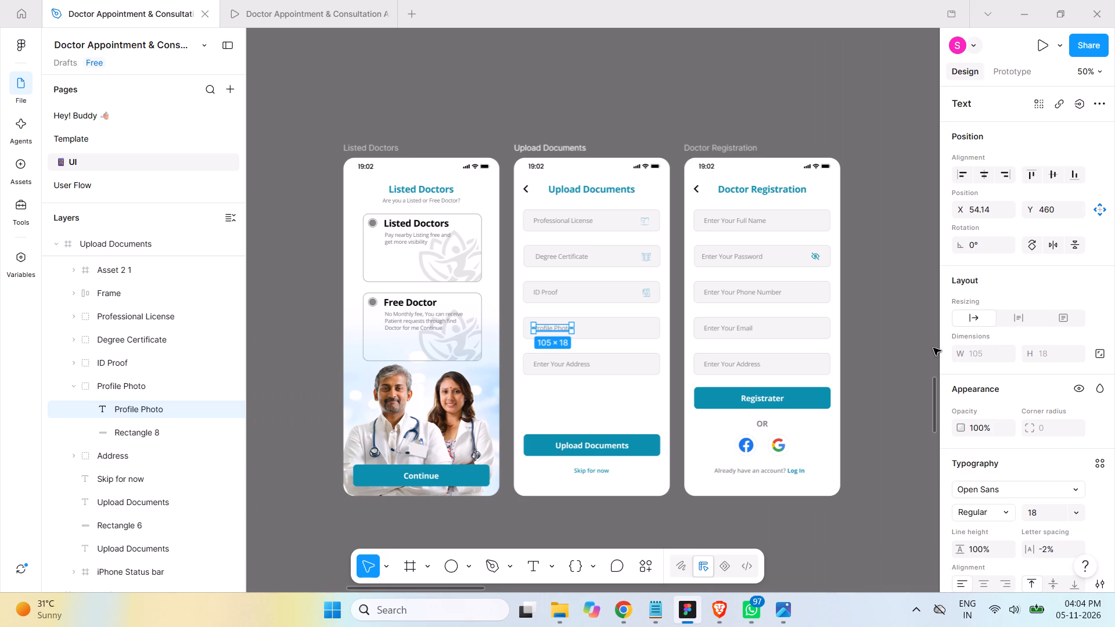
left_click(627, 610)
left_click(717, 606)
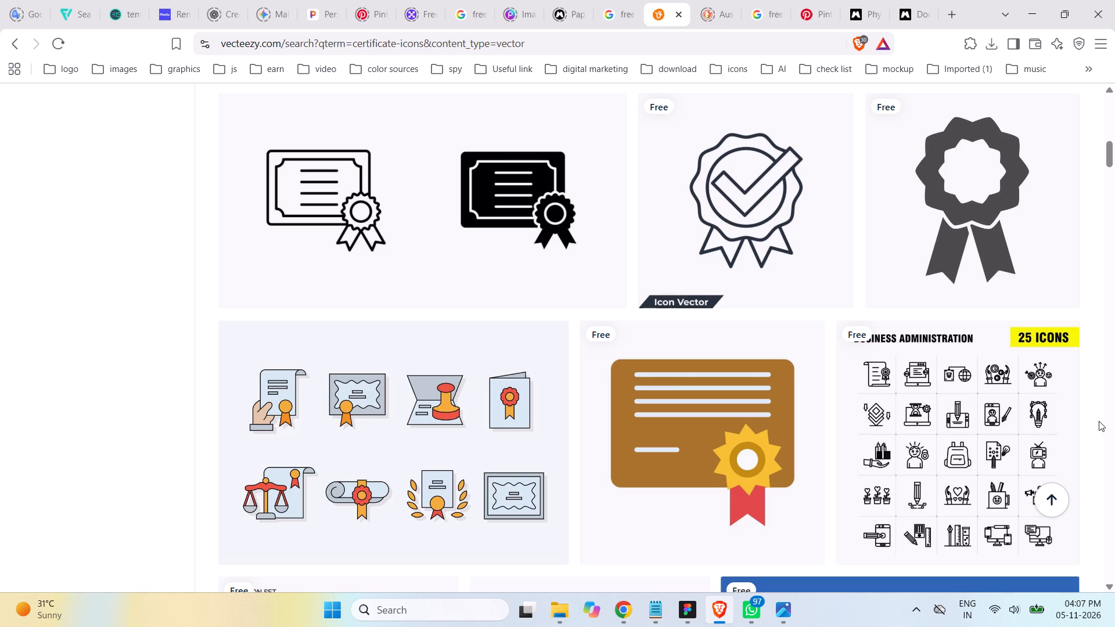
scroll(1098, 420, "down", 3)
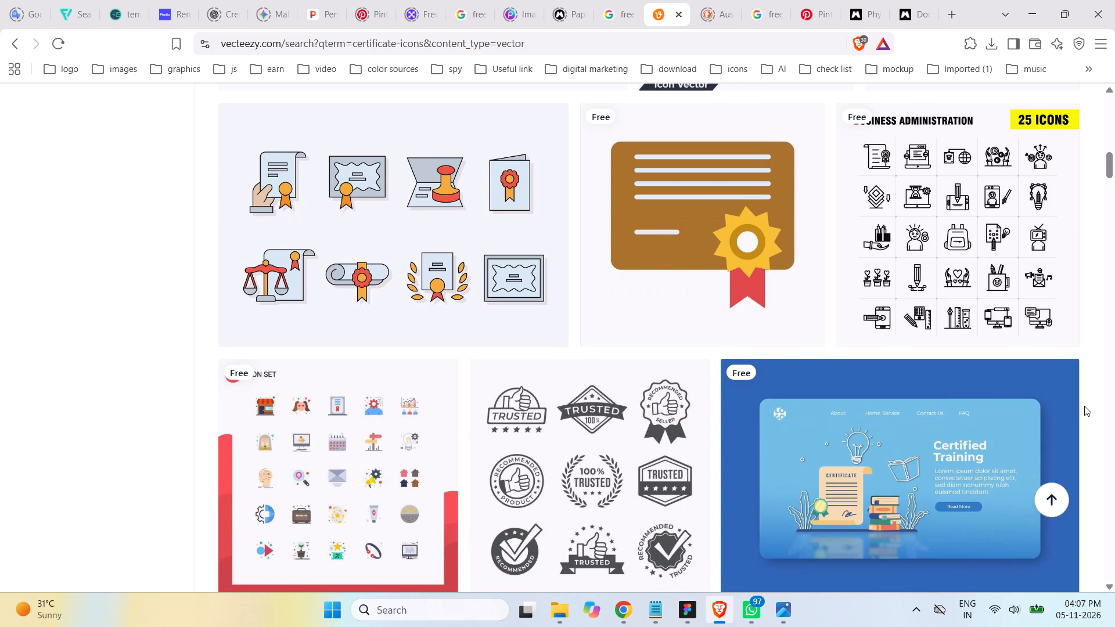
scroll(1084, 406, "down", 4)
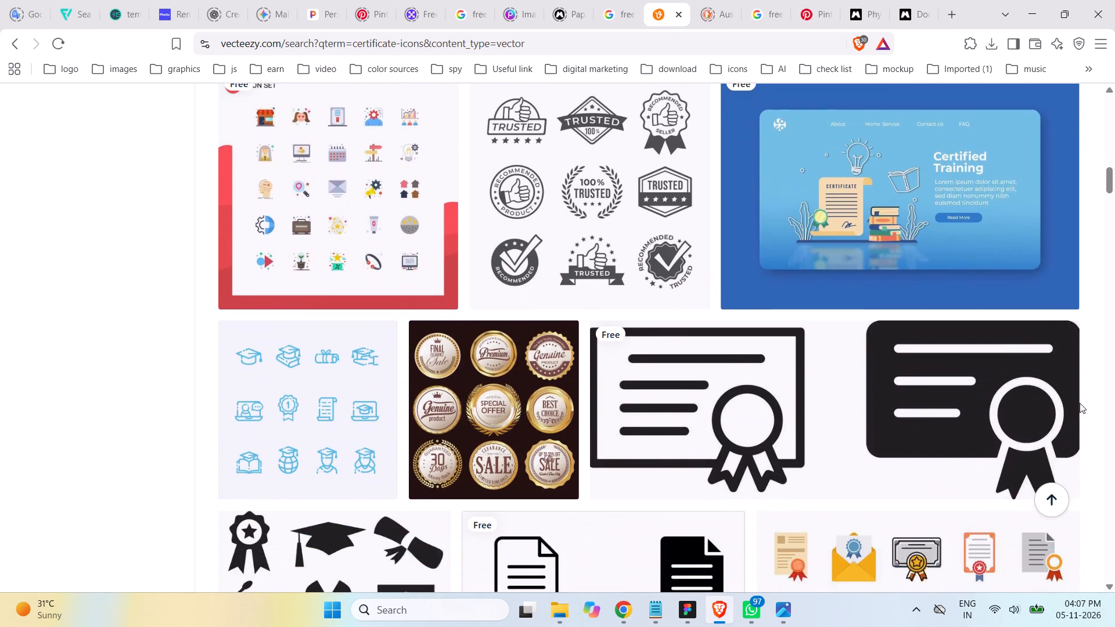
scroll(1080, 403, "down", 6)
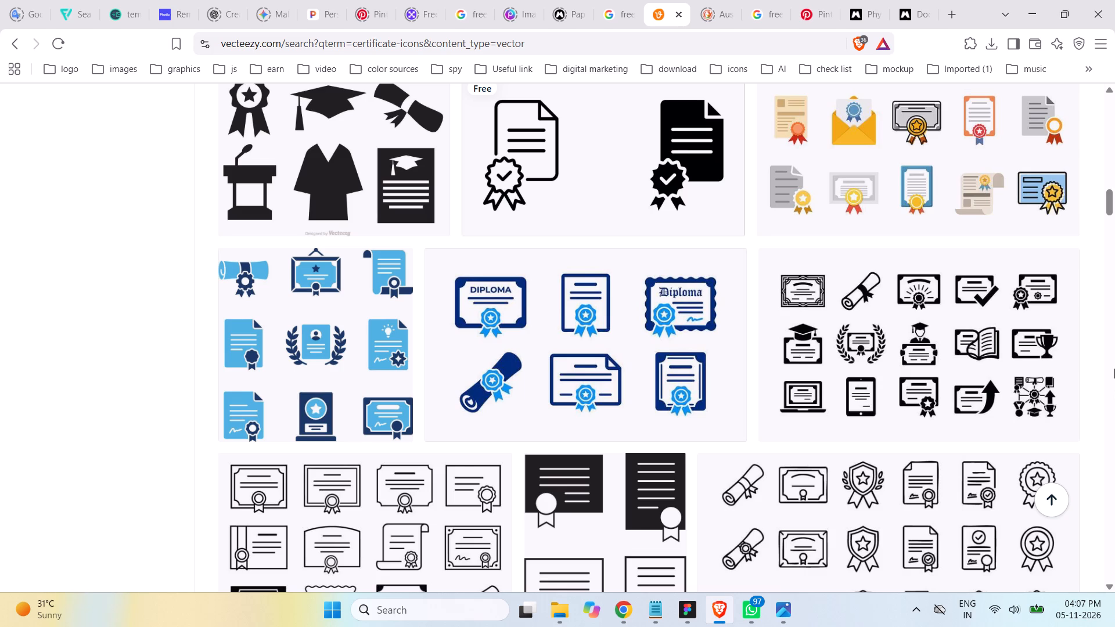
scroll(1114, 369, "down", 2)
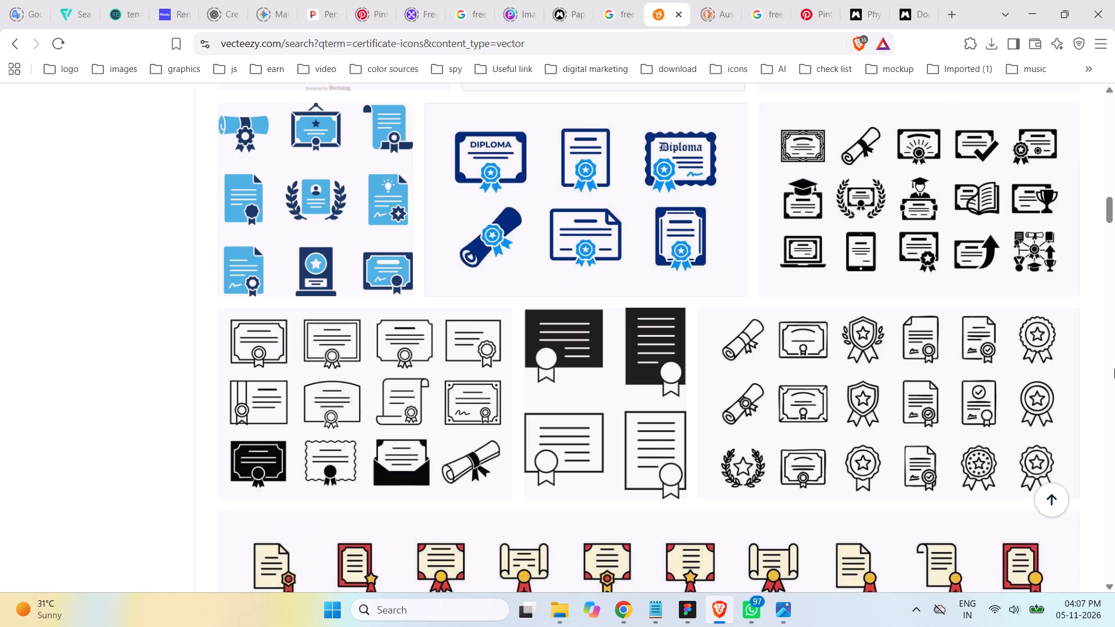
scroll(1114, 367, "up", 2)
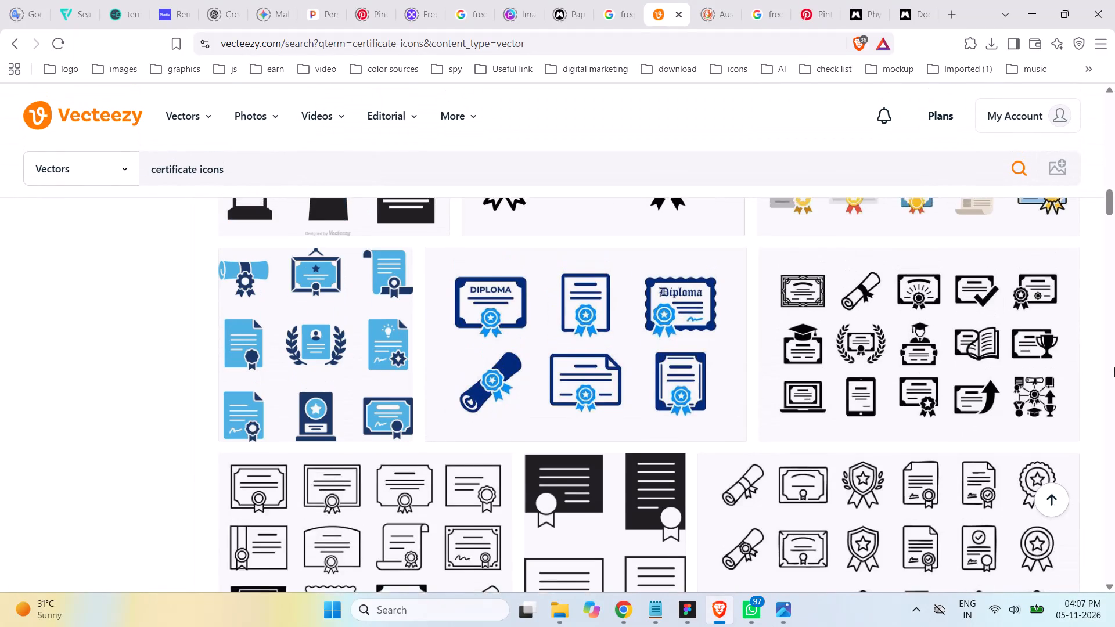
scroll(1114, 367, "up", 1)
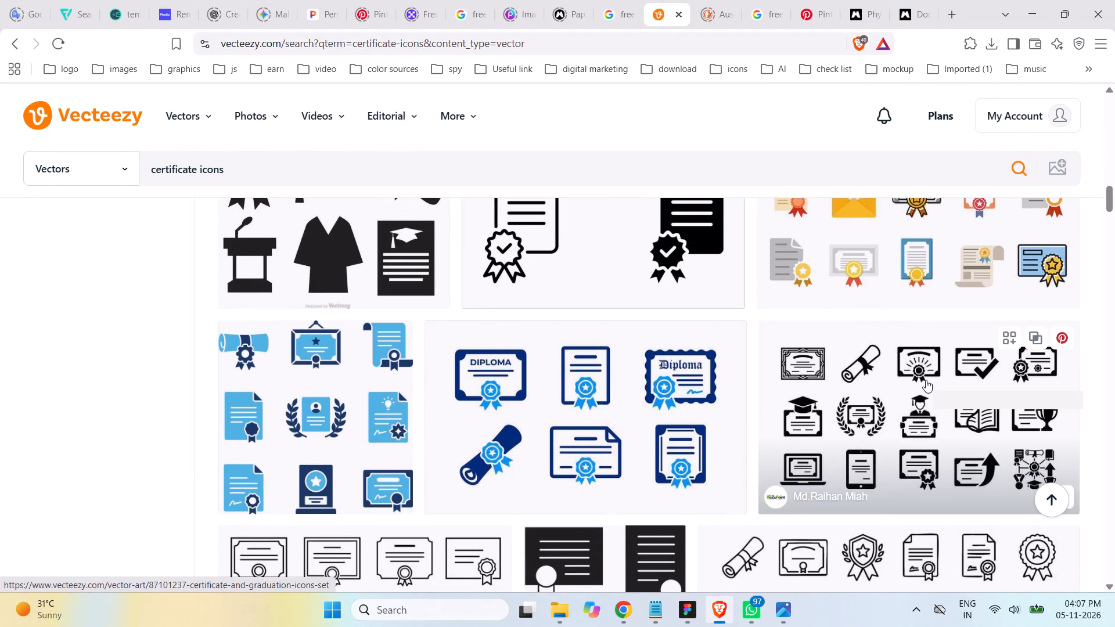
Open the black Certificate and Graduation Icons Set from the results in a separate tab and view its preview.
right_click(926, 380)
left_click(858, 211)
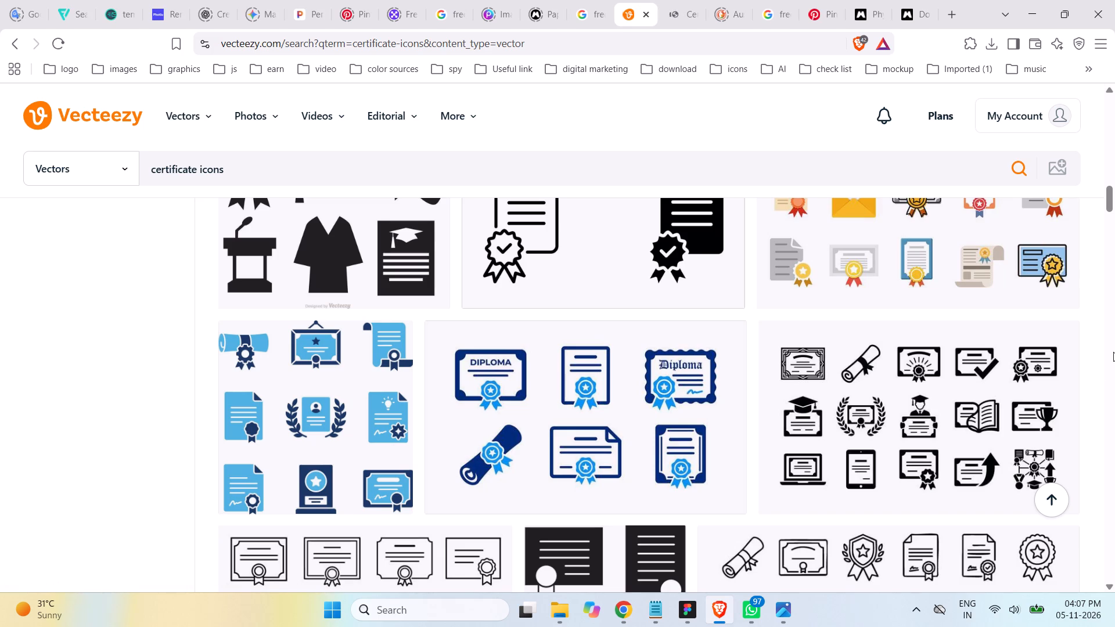
left_click(678, 9)
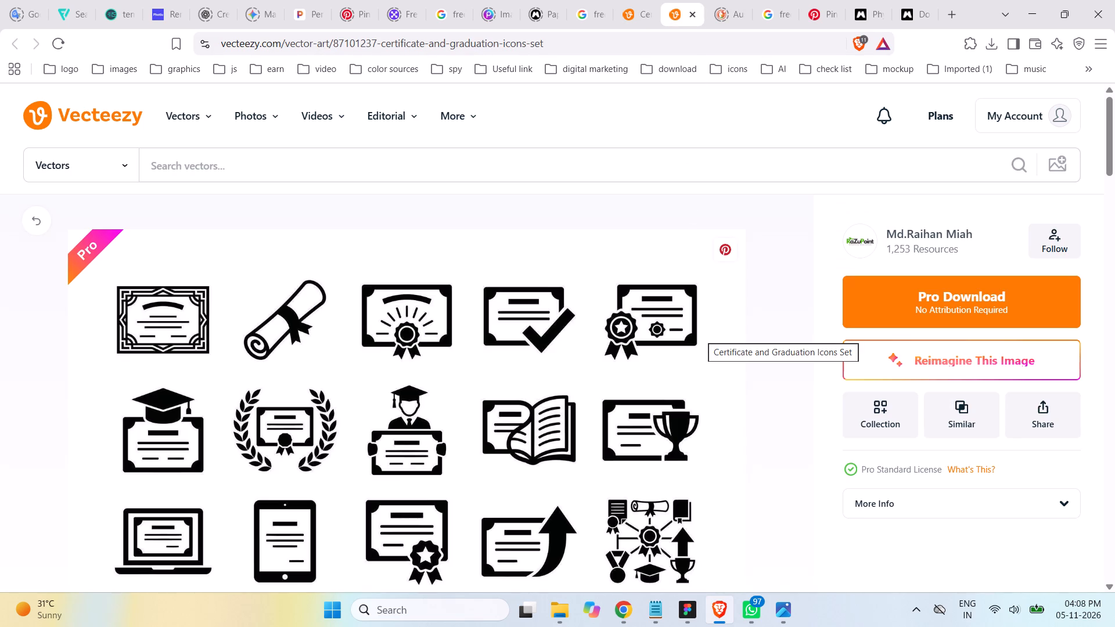
scroll(701, 333, "down", 1)
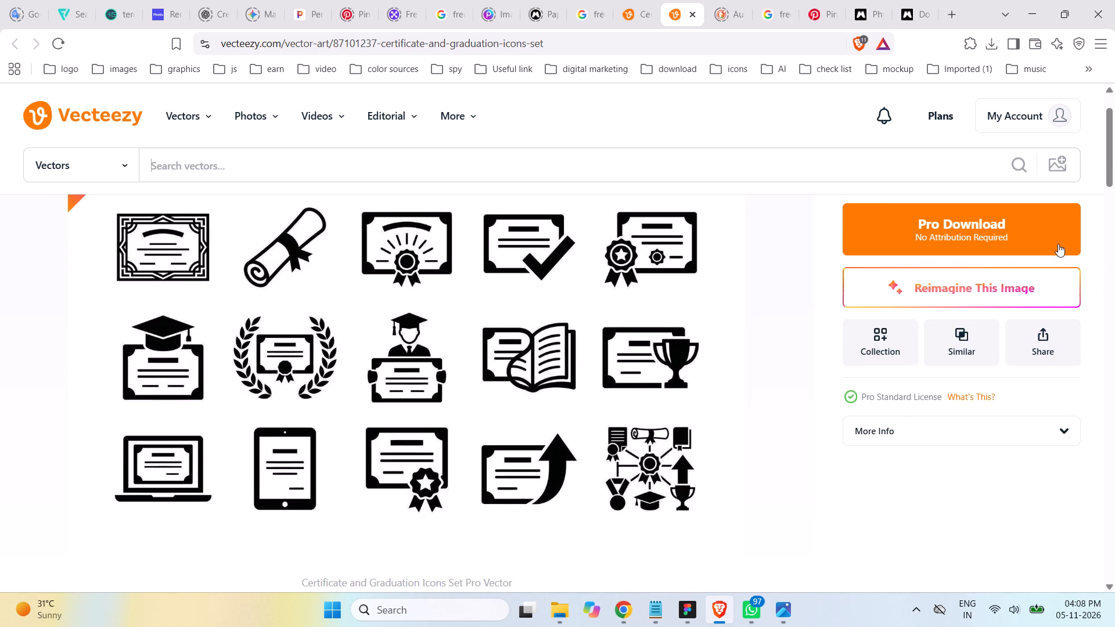
Run the Imageye image downloader extension on the Certificate and Graduation Icons Set page.
left_click(969, 48)
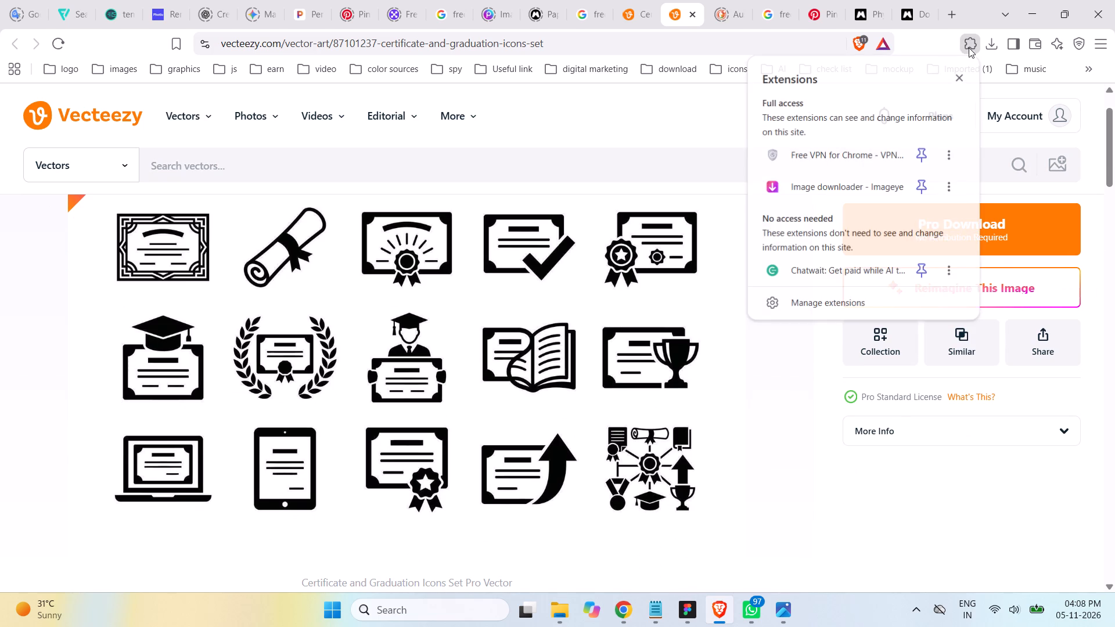
left_click(815, 189)
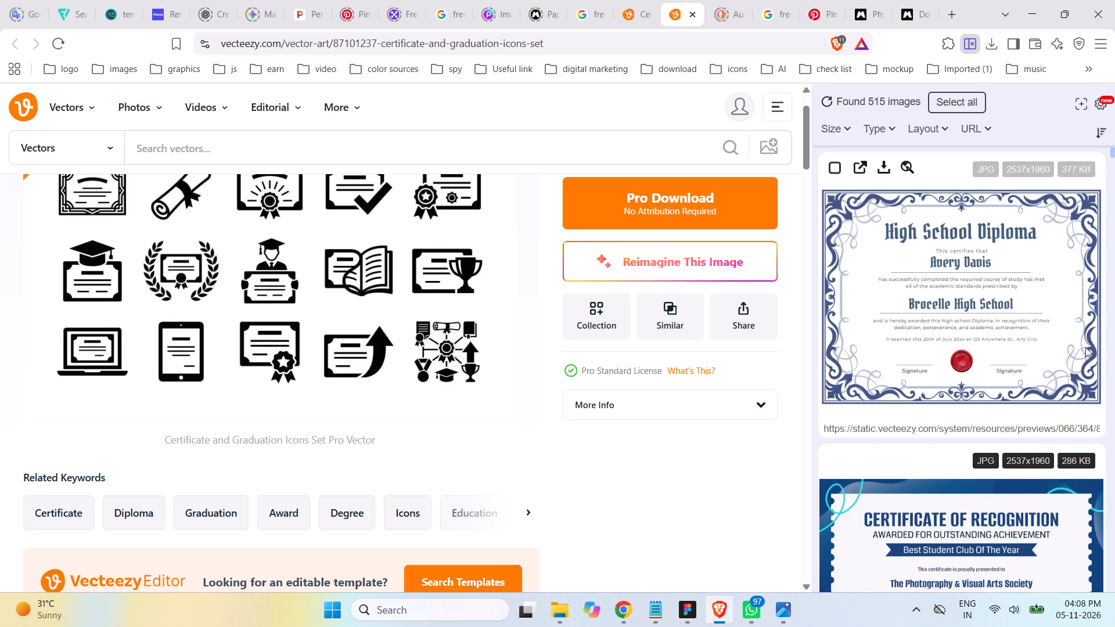
Examine the images Imageye extracted from the page for the certificate icon set or a similar one.
scroll(1085, 347, "down", 2)
scroll(1085, 347, "up", 1)
scroll(1085, 347, "down", 1)
scroll(1085, 346, "up", 1)
scroll(1085, 345, "down", 1)
scroll(1084, 342, "up", 1)
scroll(1084, 341, "down", 2)
scroll(1084, 340, "up", 1)
scroll(1083, 338, "down", 3)
scroll(1075, 326, "up", 1)
scroll(1075, 326, "down", 6)
scroll(1075, 326, "up", 2)
scroll(1075, 326, "down", 2)
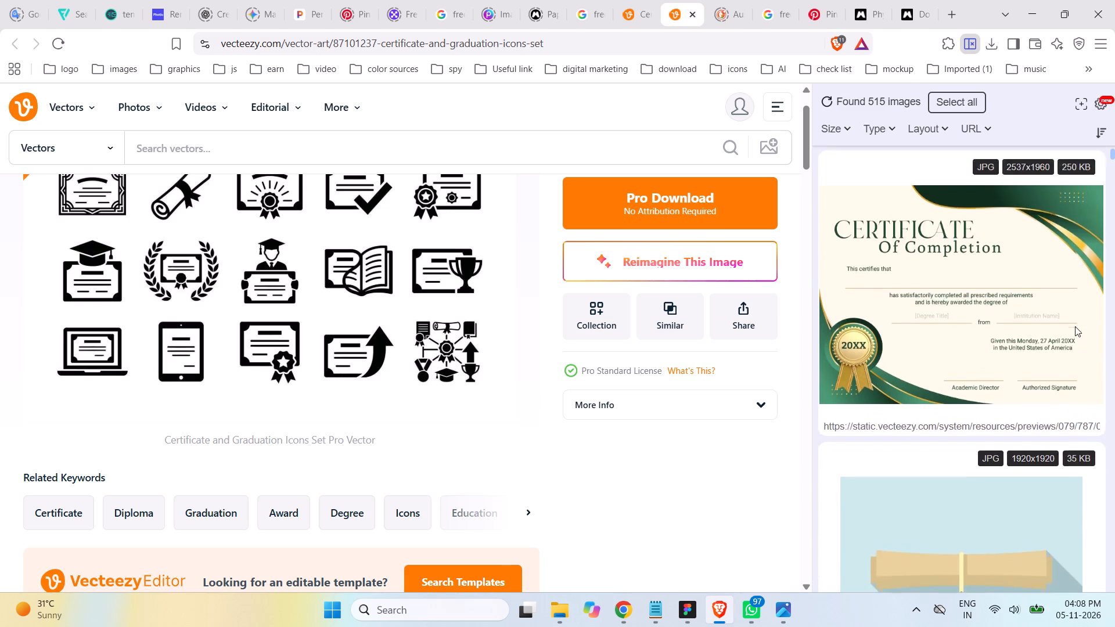
scroll(1075, 326, "down", 5)
scroll(1075, 326, "up", 1)
scroll(1075, 326, "down", 5)
scroll(1078, 326, "up", 2)
scroll(1078, 326, "down", 7)
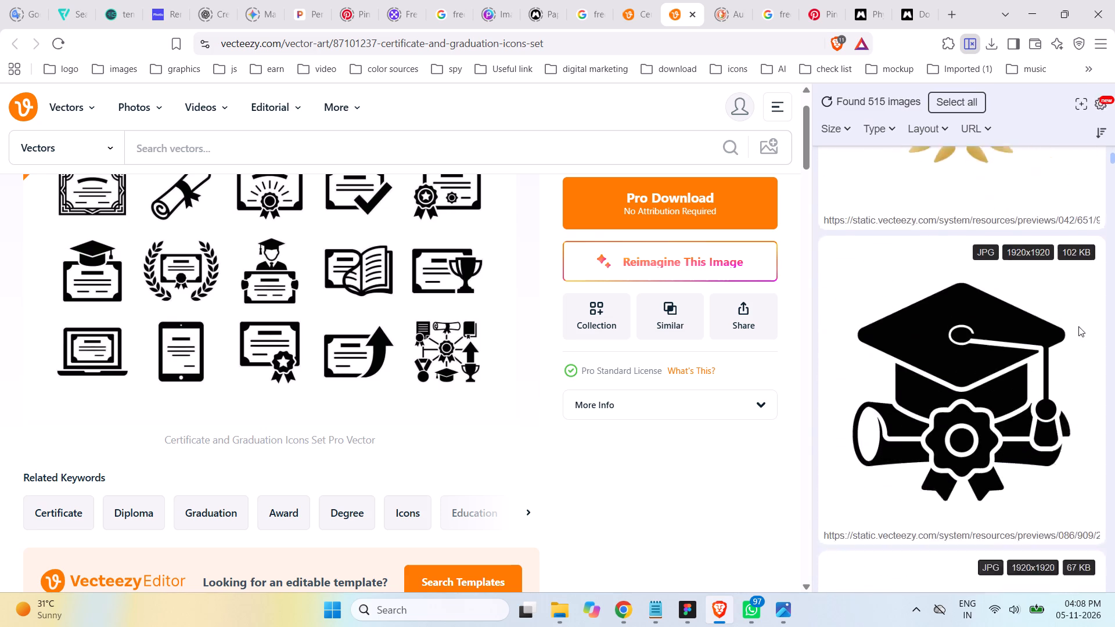
scroll(1078, 326, "down", 3)
scroll(1078, 326, "up", 1)
scroll(1078, 326, "down", 7)
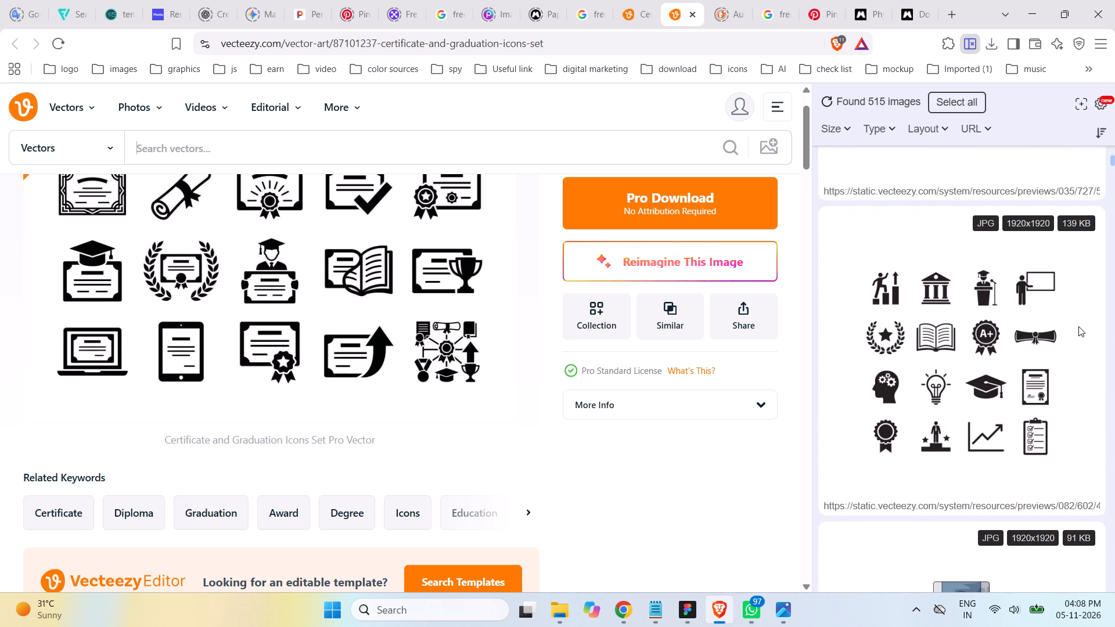
scroll(1078, 326, "down", 18)
scroll(1078, 326, "up", 1)
scroll(1078, 326, "down", 3)
scroll(1078, 326, "up", 2)
scroll(1078, 326, "down", 3)
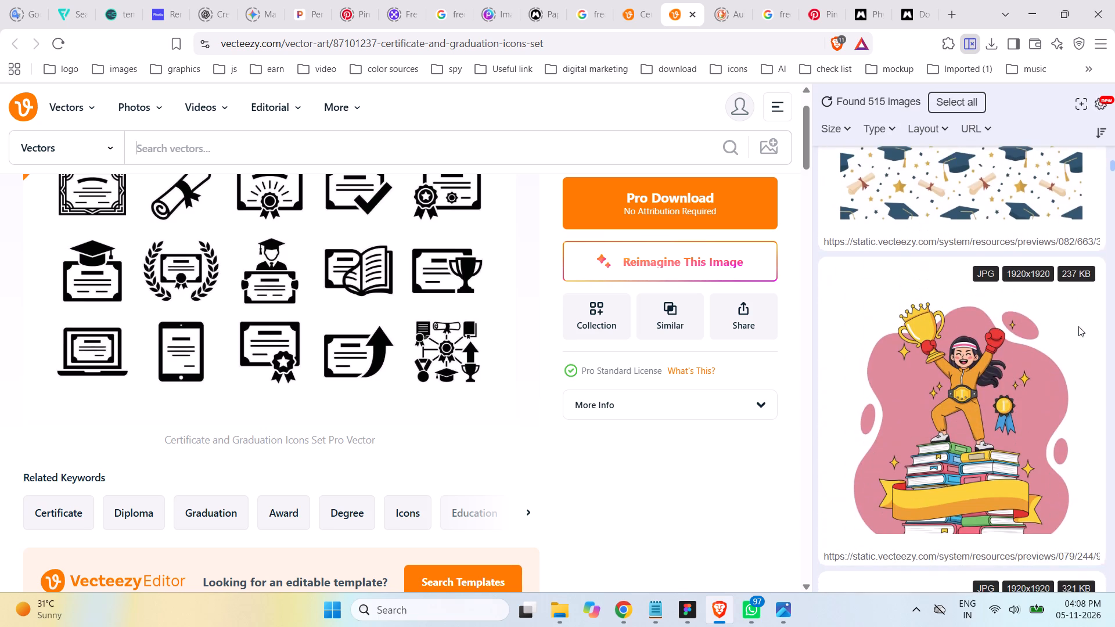
Download the yellow nine-icon certificate and award set from the extracted images in its original JPG format.
scroll(1078, 326, "down", 2)
scroll(1078, 326, "up", 3)
scroll(1078, 326, "down", 10)
scroll(1078, 326, "up", 2)
scroll(1078, 326, "down", 7)
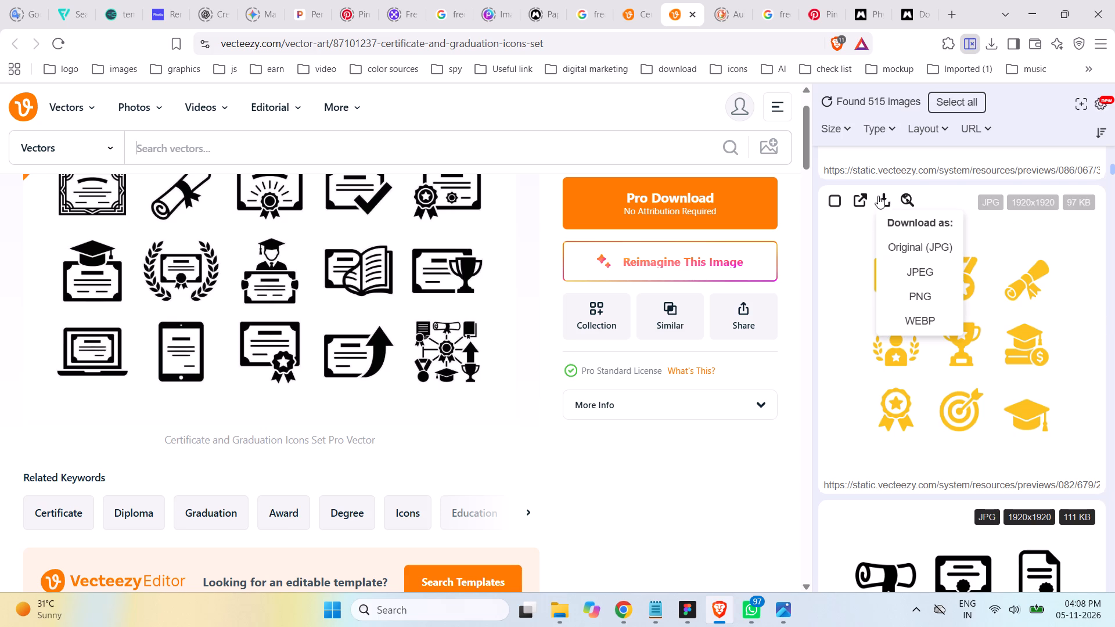
left_click(905, 248)
Examine the remaining images Imageye extracted to locate the black Certificate and Graduation Icons Set.
scroll(1088, 323, "down", 1)
scroll(1088, 323, "up", 1)
scroll(1087, 323, "down", 1)
scroll(1084, 321, "up", 1)
scroll(1082, 319, "down", 1)
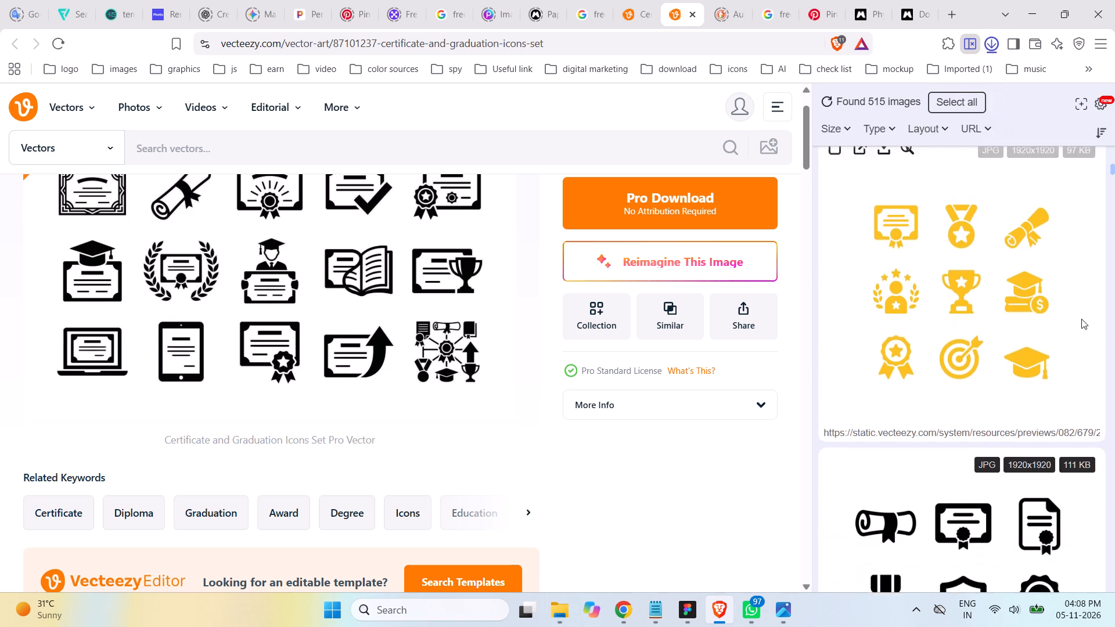
scroll(1081, 319, "down", 5)
scroll(1067, 308, "up", 2)
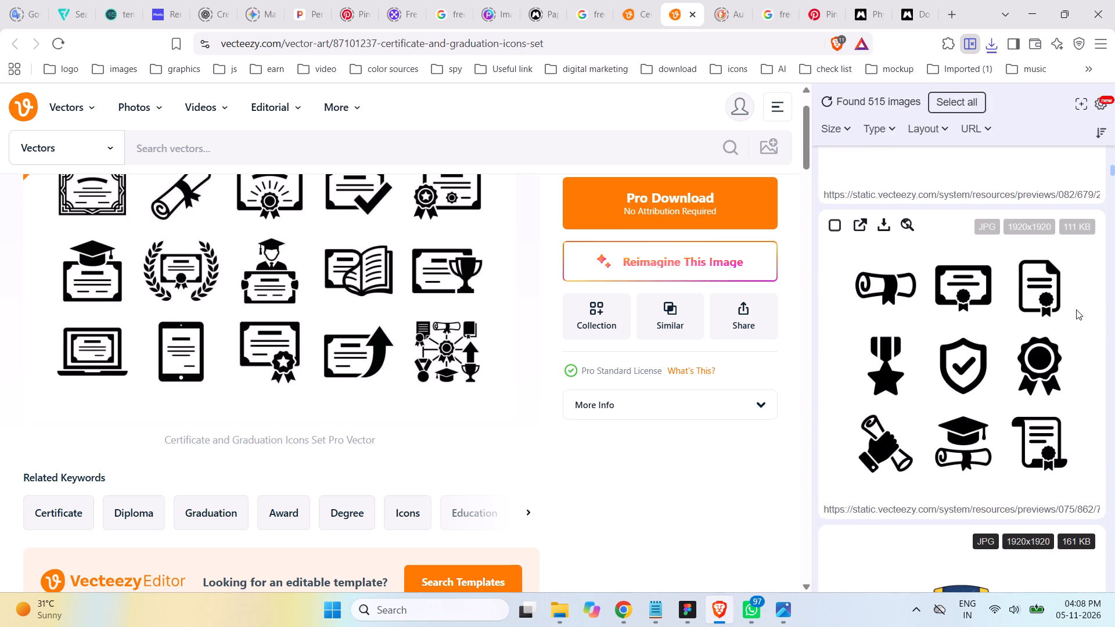
scroll(1076, 309, "down", 3)
scroll(1076, 309, "up", 1)
scroll(1076, 309, "down", 7)
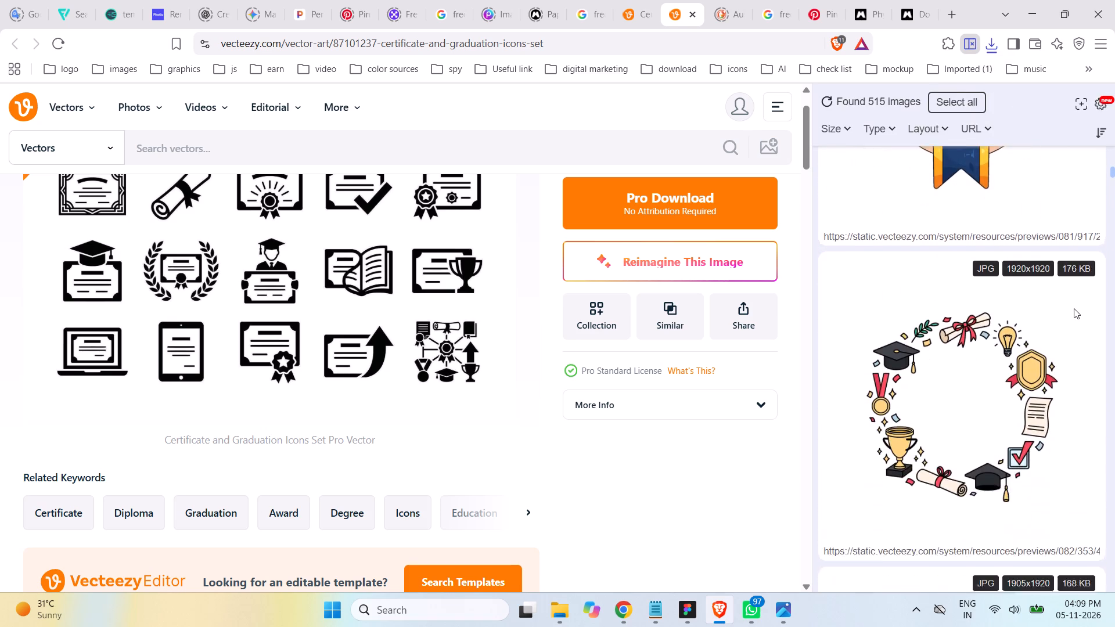
scroll(1074, 308, "down", 1)
scroll(1074, 308, "up", 2)
scroll(1074, 308, "down", 9)
scroll(1074, 308, "up", 1)
scroll(1074, 308, "down", 2)
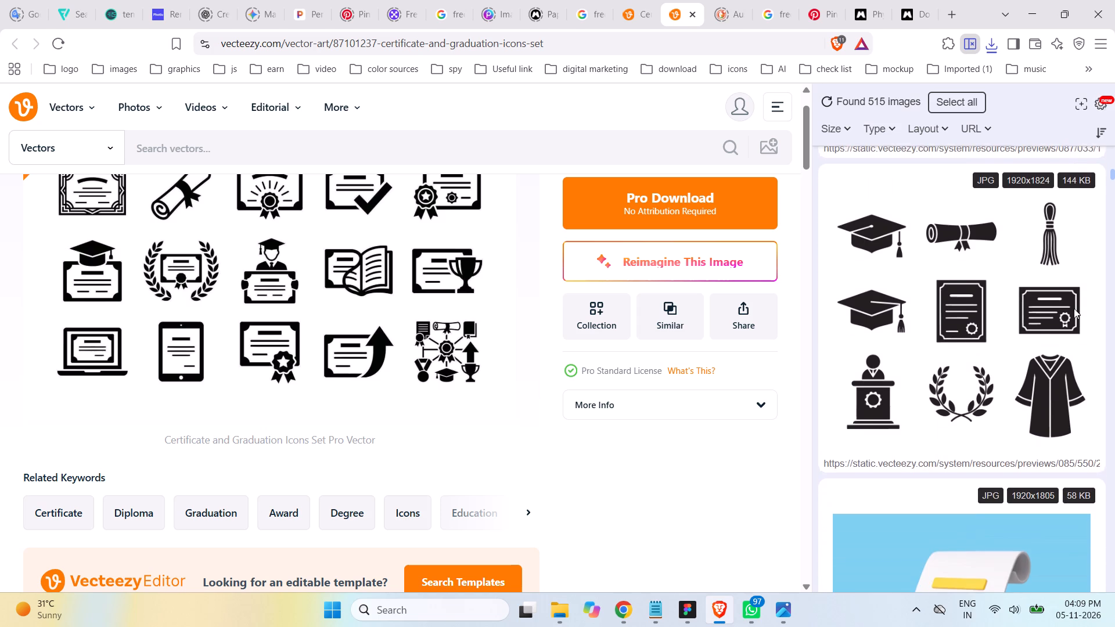
scroll(1074, 308, "down", 6)
scroll(1074, 308, "up", 2)
scroll(1074, 308, "down", 2)
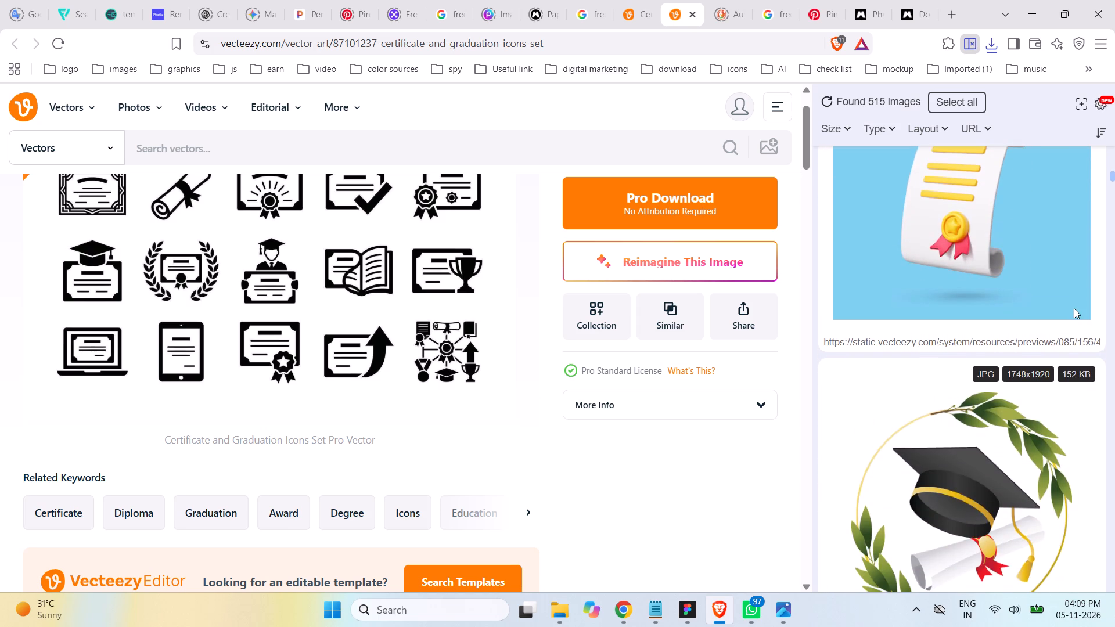
scroll(1074, 308, "down", 11)
scroll(1074, 308, "up", 1)
scroll(1074, 308, "down", 2)
scroll(1074, 308, "up", 1)
scroll(1074, 308, "down", 1)
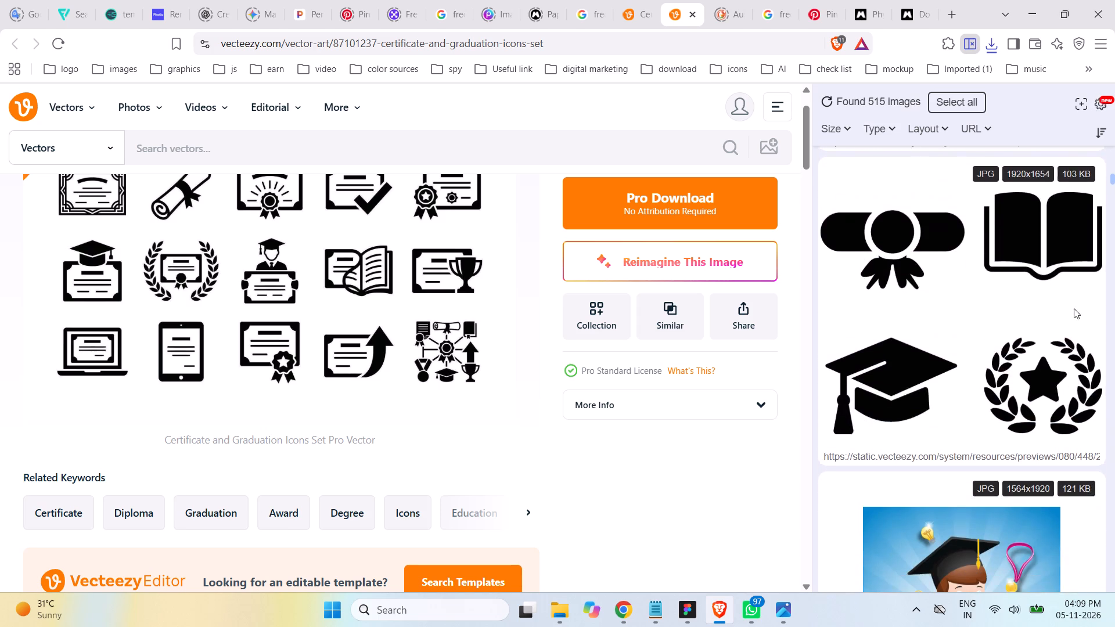
scroll(1074, 308, "down", 4)
scroll(1074, 308, "up", 1)
scroll(1074, 308, "down", 5)
scroll(1074, 308, "up", 2)
scroll(1074, 308, "down", 2)
scroll(1074, 308, "up", 1)
scroll(1074, 308, "down", 12)
scroll(1074, 308, "up", 1)
scroll(1074, 308, "down", 1)
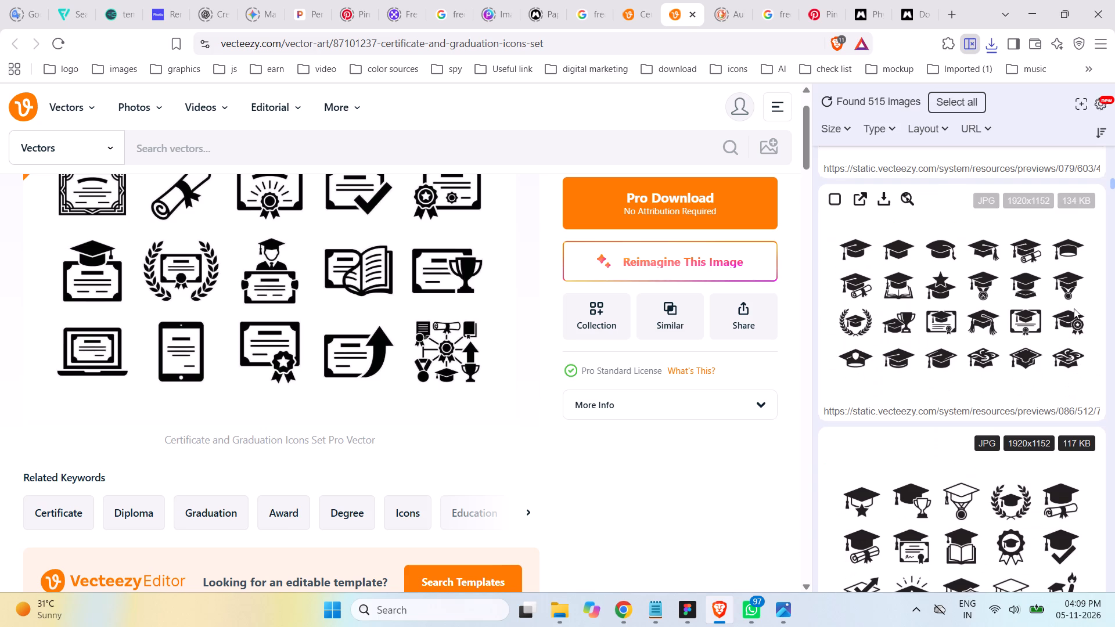
scroll(1074, 308, "up", 1)
scroll(1074, 308, "down", 1)
scroll(1074, 308, "up", 2)
scroll(1074, 308, "down", 3)
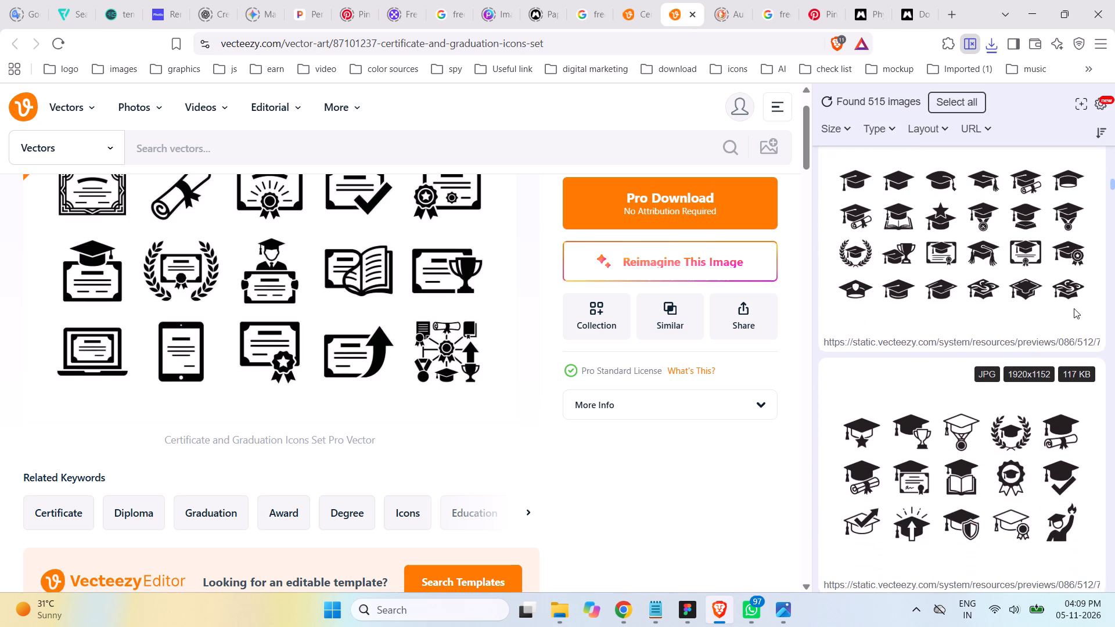
scroll(1074, 308, "down", 1)
scroll(1074, 308, "up", 1)
scroll(1074, 308, "down", 5)
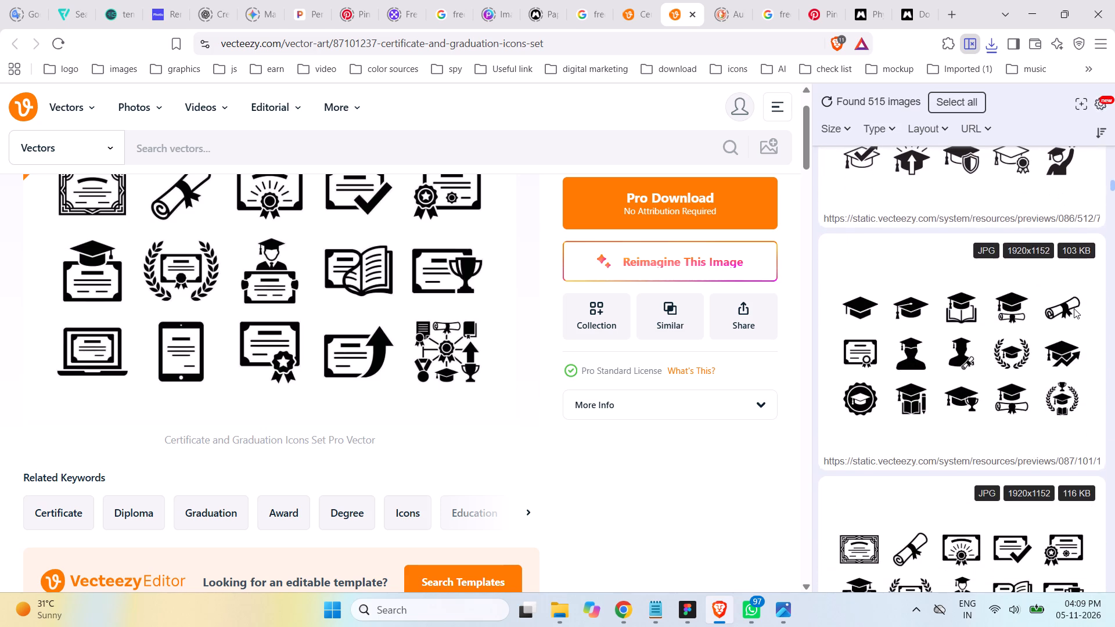
Download the black fifteen-icon certificate and graduation set from the extracted images in its original JPG format.
scroll(1074, 308, "up", 1)
scroll(1074, 308, "down", 5)
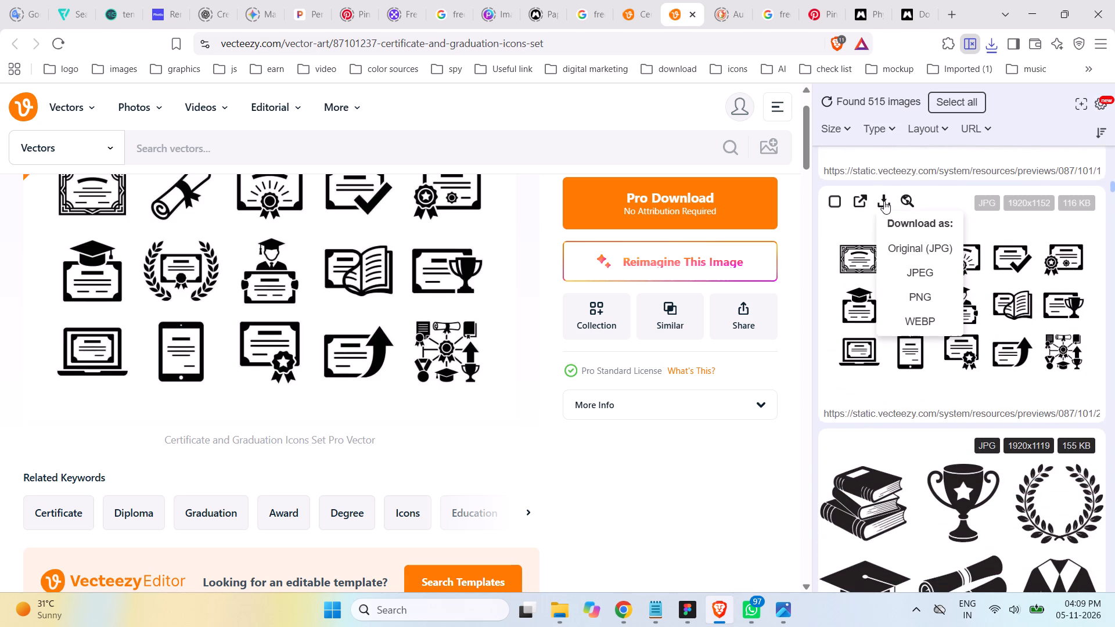
left_click(905, 250)
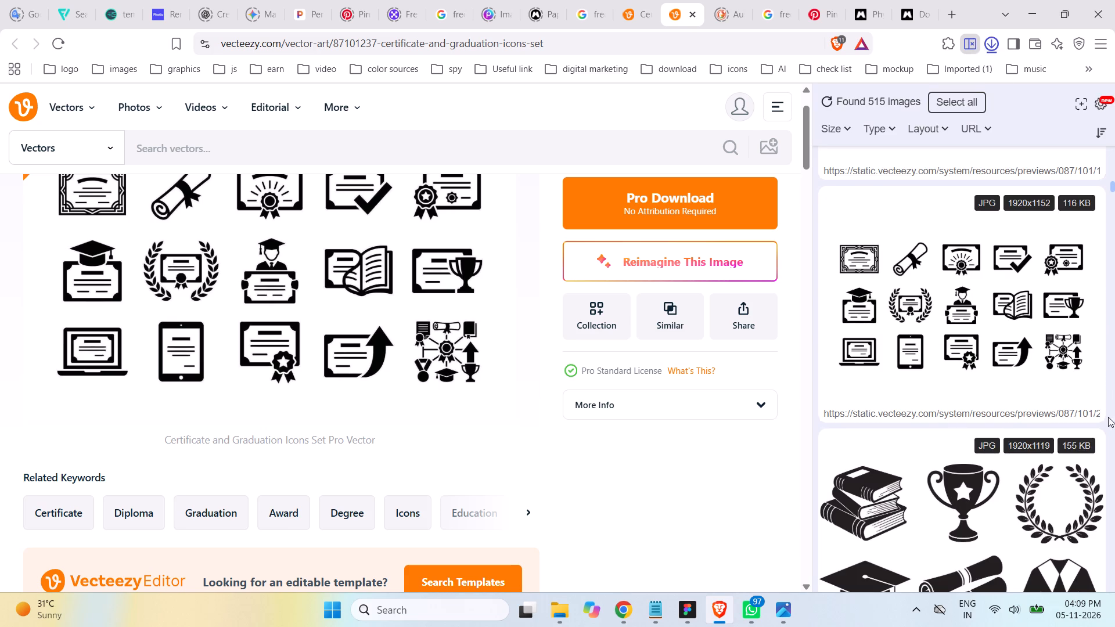
In File Explorer, open the Certificate and Graduation Icons Set folder in Downloads and show its files as thumbnails.
left_click(555, 608)
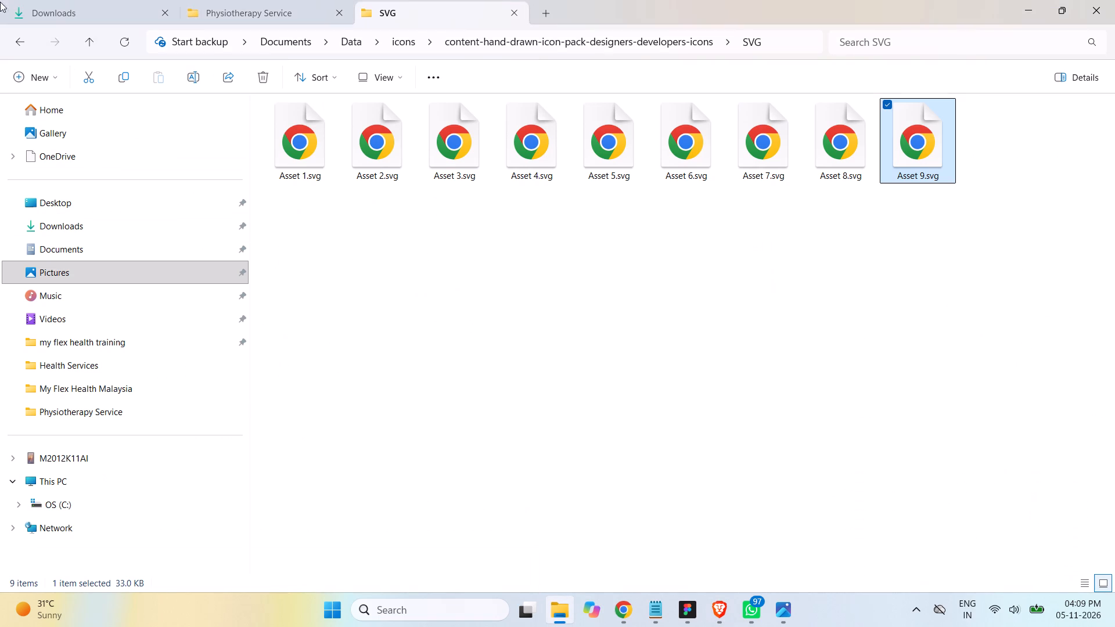
left_click(408, 44)
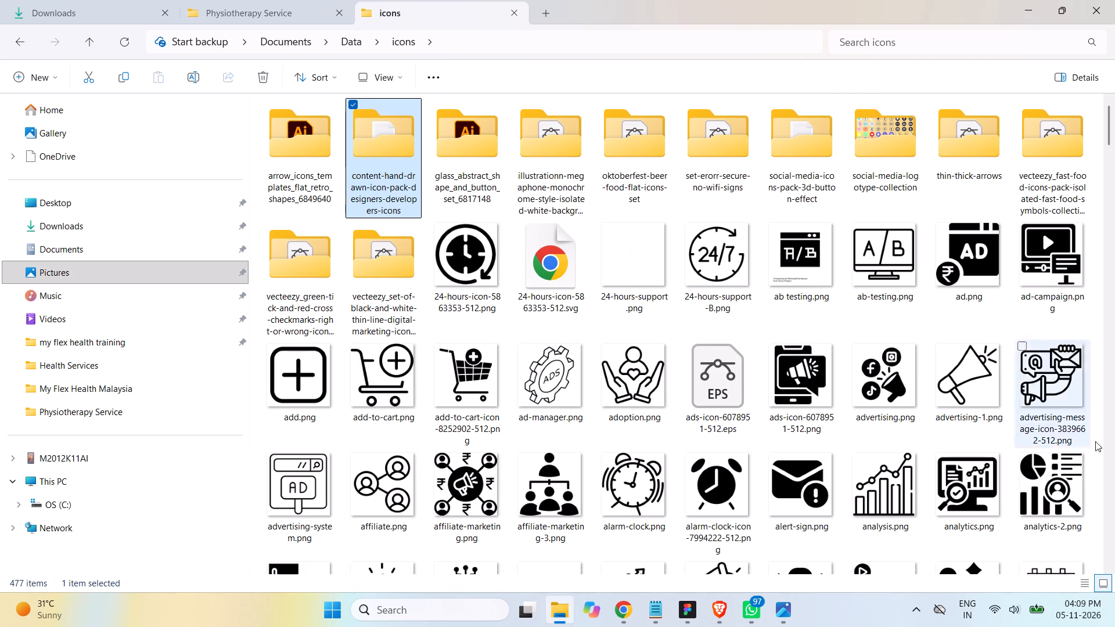
left_click(78, 9)
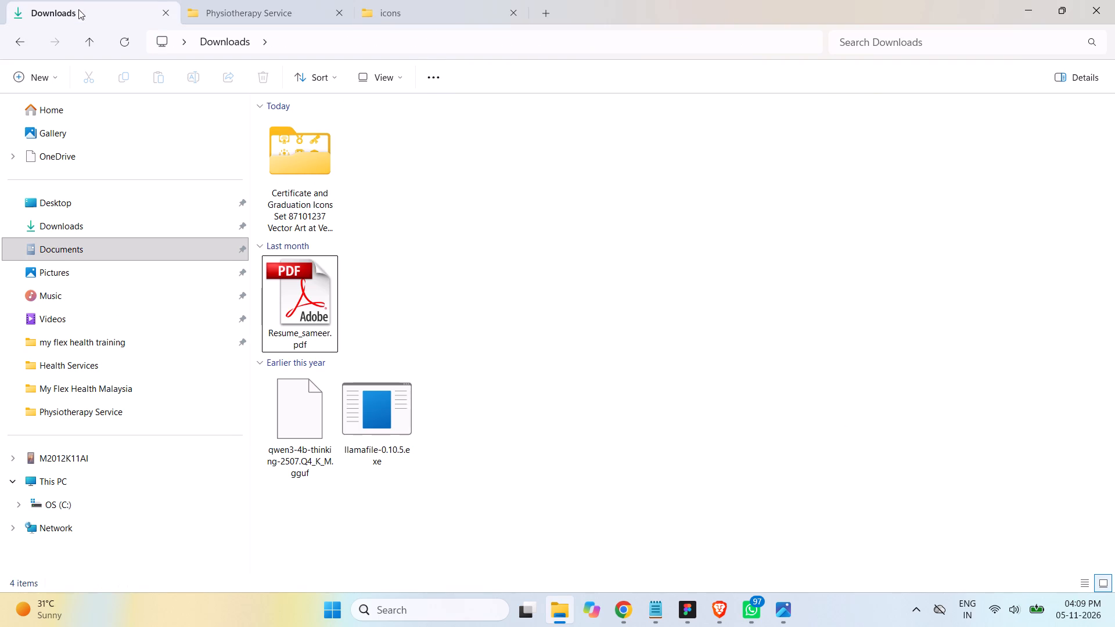
double_click(317, 165)
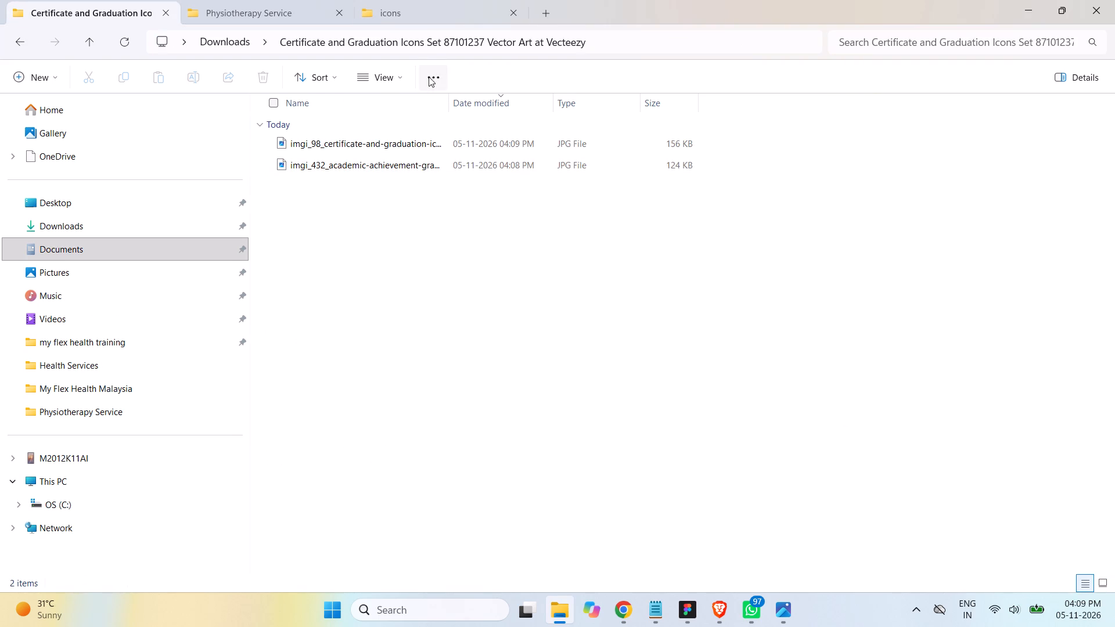
left_click(383, 73)
left_click(390, 133)
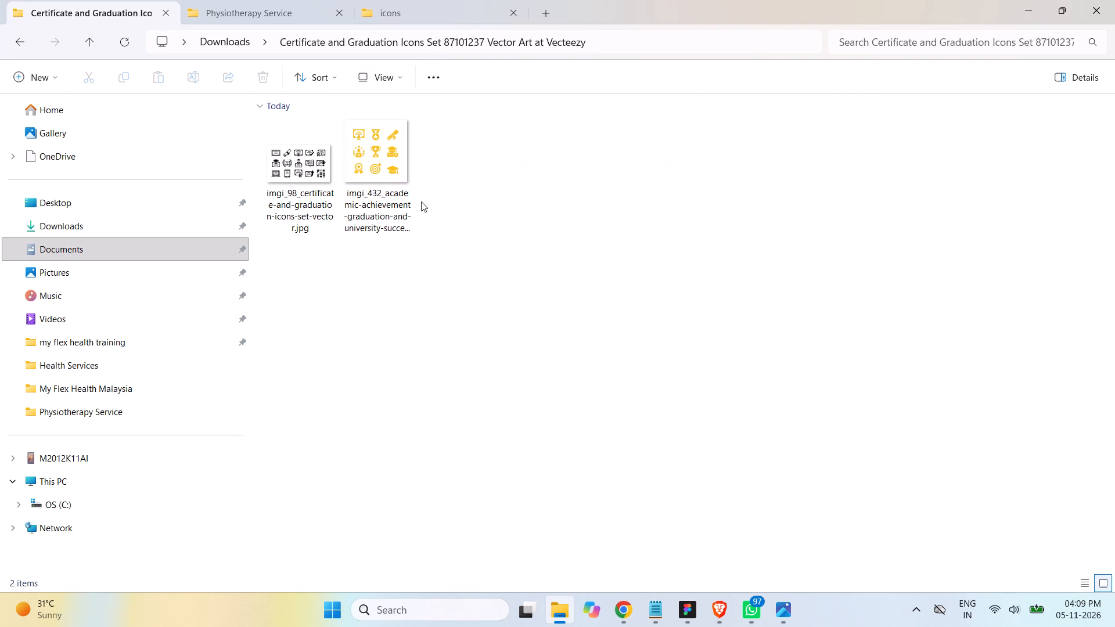
View the downloaded yellow academic achievement icons JPG and examine its icons up close.
double_click(388, 177)
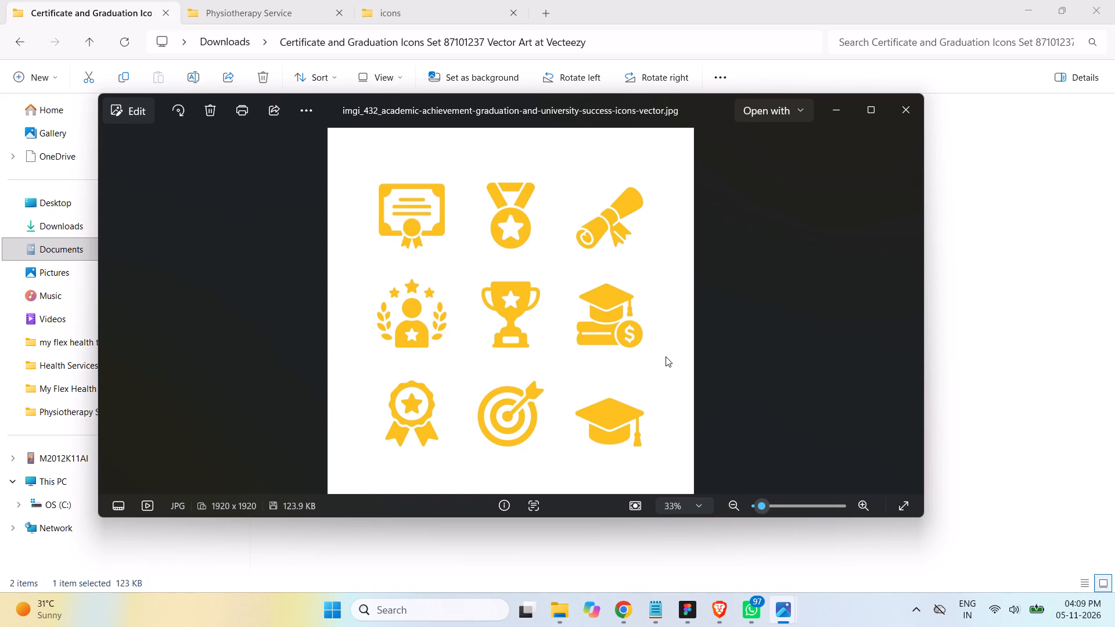
scroll(473, 324, "up", 10)
scroll(447, 315, "down", 1)
scroll(447, 314, "up", 1)
scroll(494, 253, "up", 8)
scroll(490, 251, "down", 2)
scroll(489, 251, "up", 2)
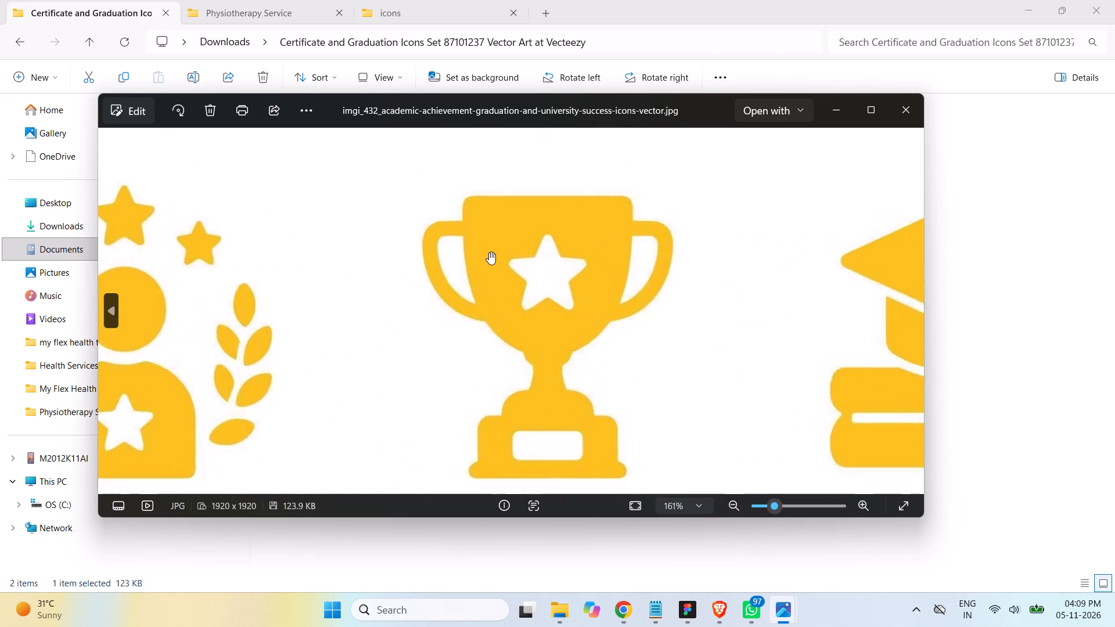
scroll(489, 252, "up", 2)
scroll(492, 253, "down", 4)
scroll(492, 258, "up", 1)
scroll(492, 258, "down", 2)
scroll(492, 260, "up", 1)
scroll(492, 260, "down", 7)
scroll(487, 274, "up", 1)
scroll(487, 274, "down", 1)
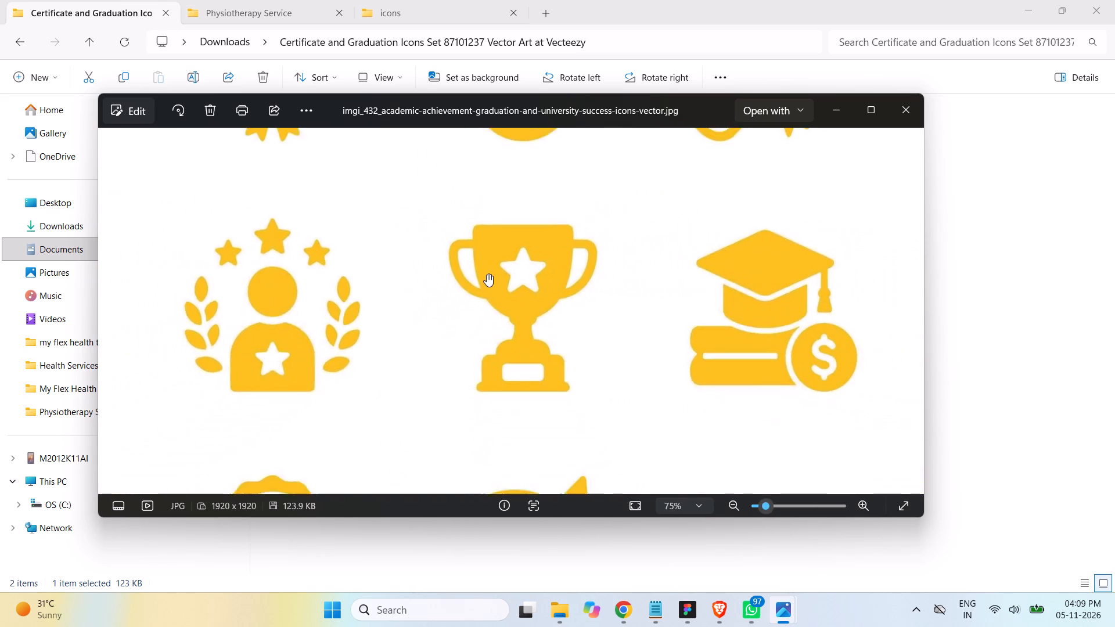
scroll(487, 274, "down", 2)
scroll(487, 274, "up", 3)
scroll(486, 274, "down", 3)
scroll(485, 277, "up", 2)
scroll(485, 277, "down", 8)
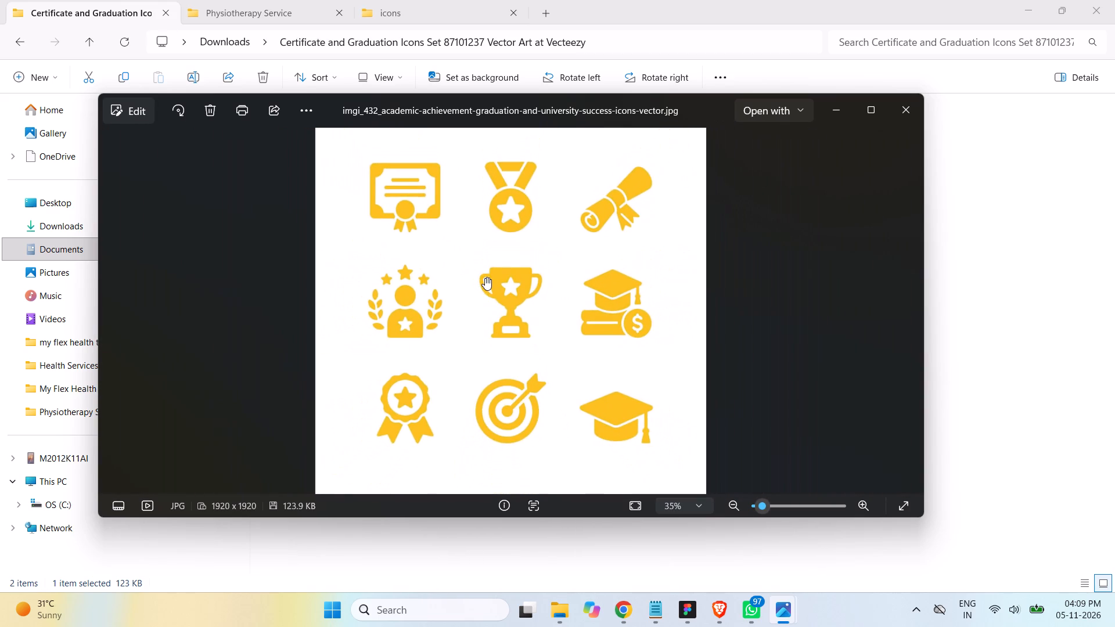
scroll(484, 278, "down", 1)
scroll(484, 278, "up", 1)
scroll(484, 278, "down", 4)
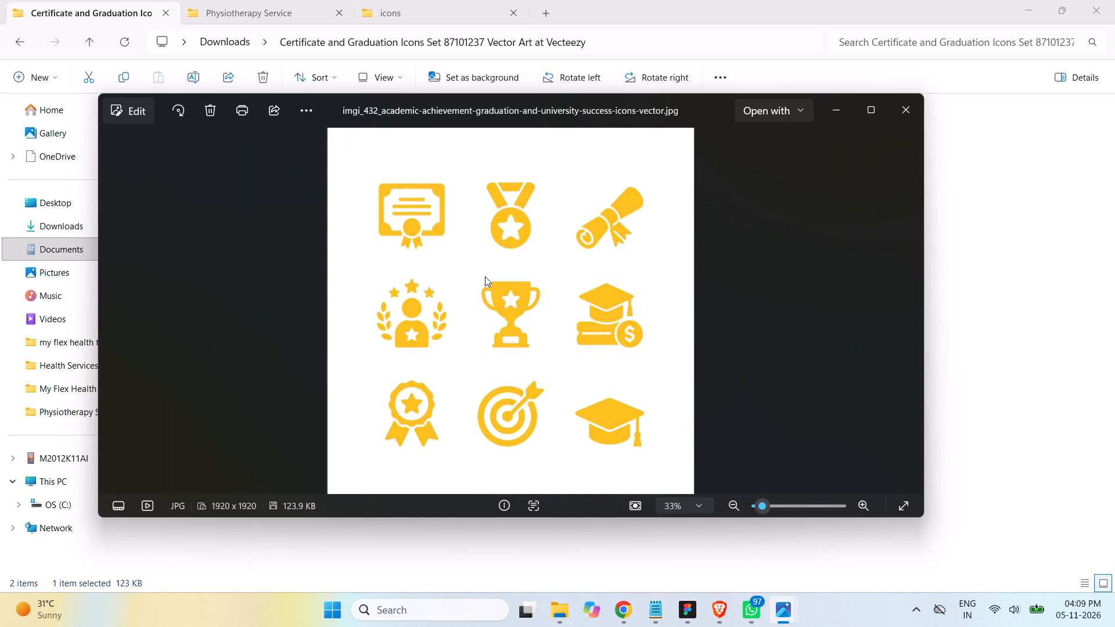
left_click(910, 108)
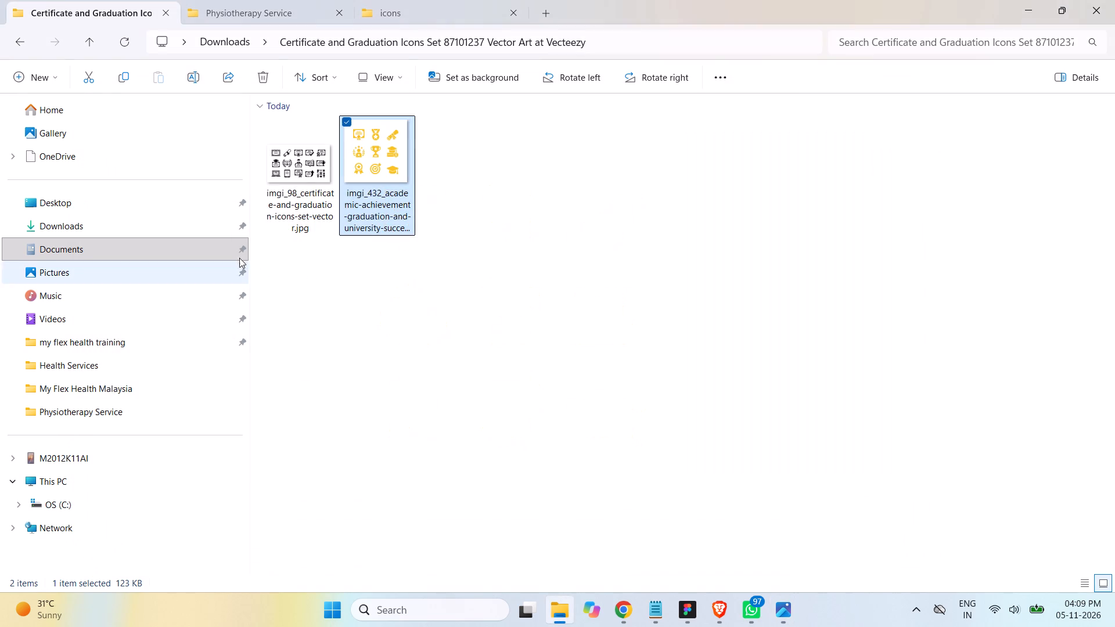
View the downloaded black certificate and graduation icons JPG and examine its icons up close.
double_click(292, 175)
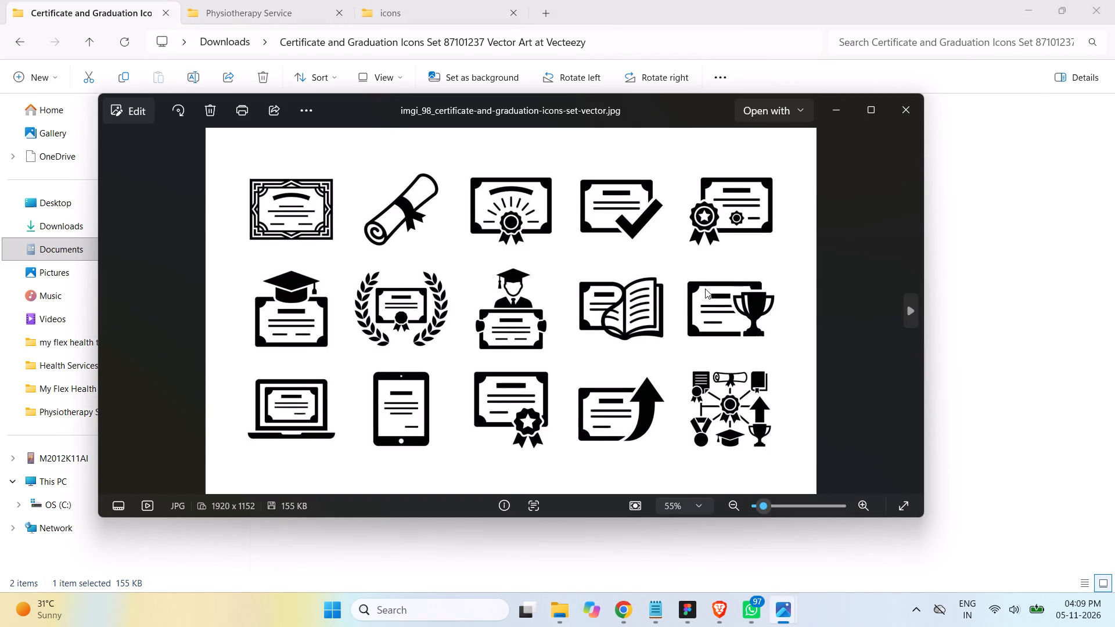
scroll(520, 322, "up", 1)
scroll(520, 322, "down", 1)
scroll(520, 321, "up", 5)
scroll(520, 319, "down", 2)
scroll(520, 318, "up", 5)
scroll(502, 316, "down", 3)
scroll(492, 314, "up", 2)
scroll(488, 313, "down", 2)
scroll(488, 313, "up", 8)
scroll(505, 289, "down", 1)
scroll(503, 289, "up", 3)
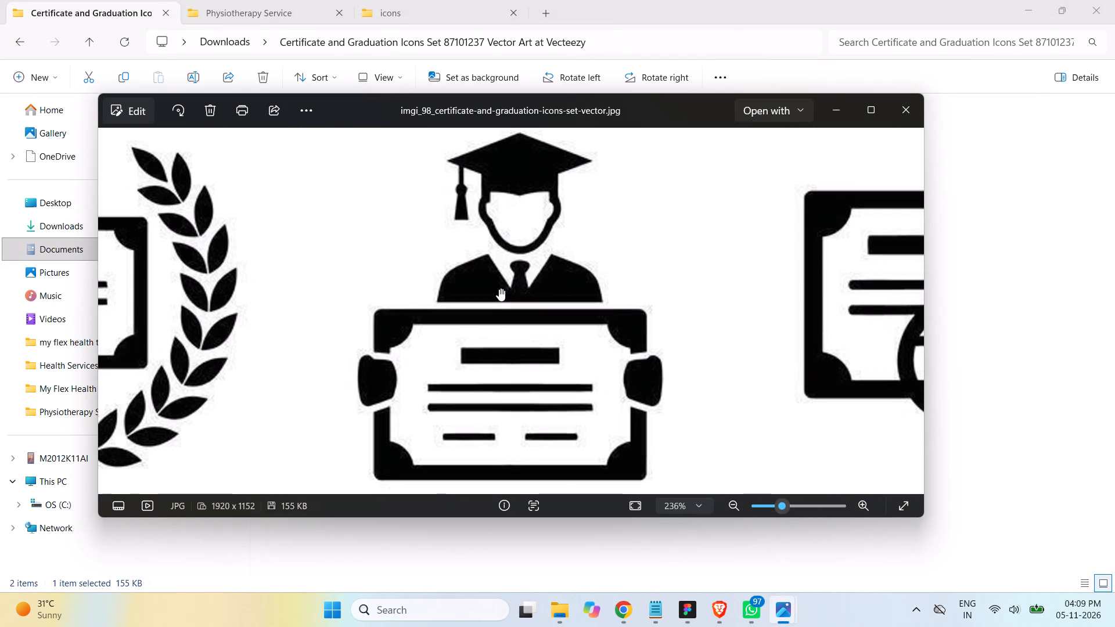
scroll(499, 289, "down", 4)
scroll(498, 291, "up", 1)
scroll(499, 291, "down", 9)
scroll(499, 293, "up", 2)
scroll(499, 293, "down", 2)
scroll(501, 296, "up", 3)
scroll(501, 296, "down", 2)
scroll(501, 296, "up", 1)
scroll(501, 296, "down", 3)
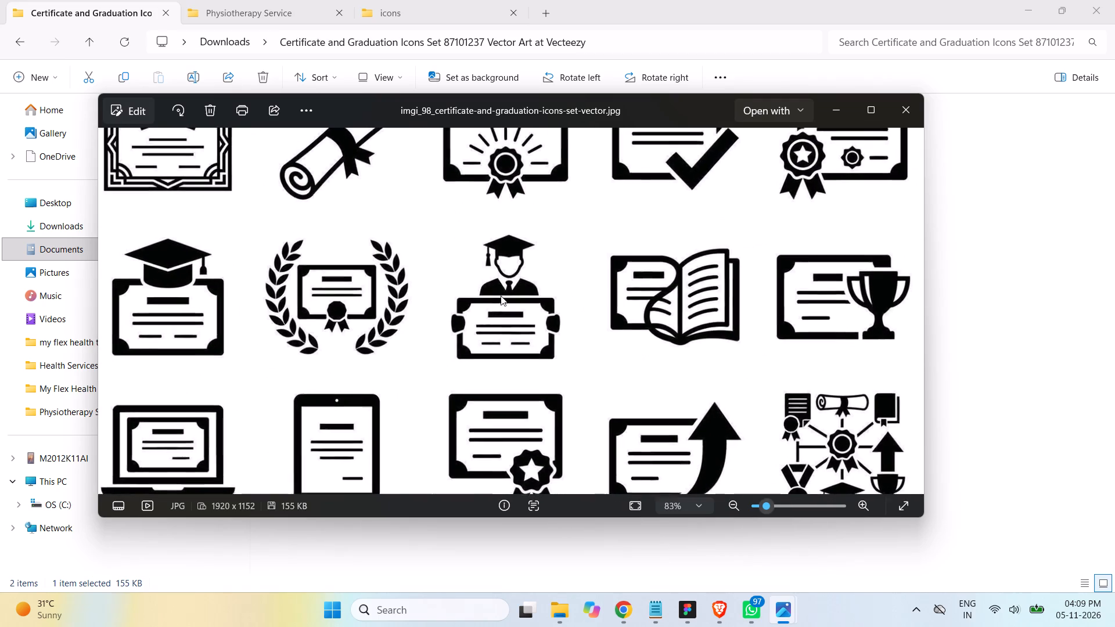
scroll(501, 296, "down", 5)
left_click(904, 113)
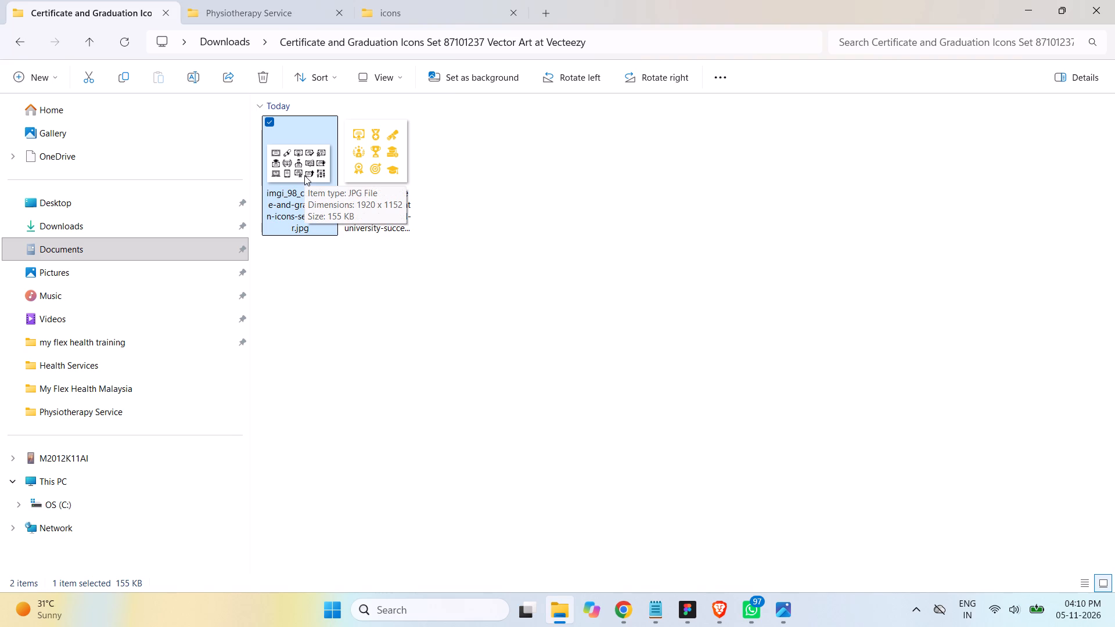
Open the black certificate and graduation icons JPG in Adobe Illustrator 2025.
right_click(304, 175)
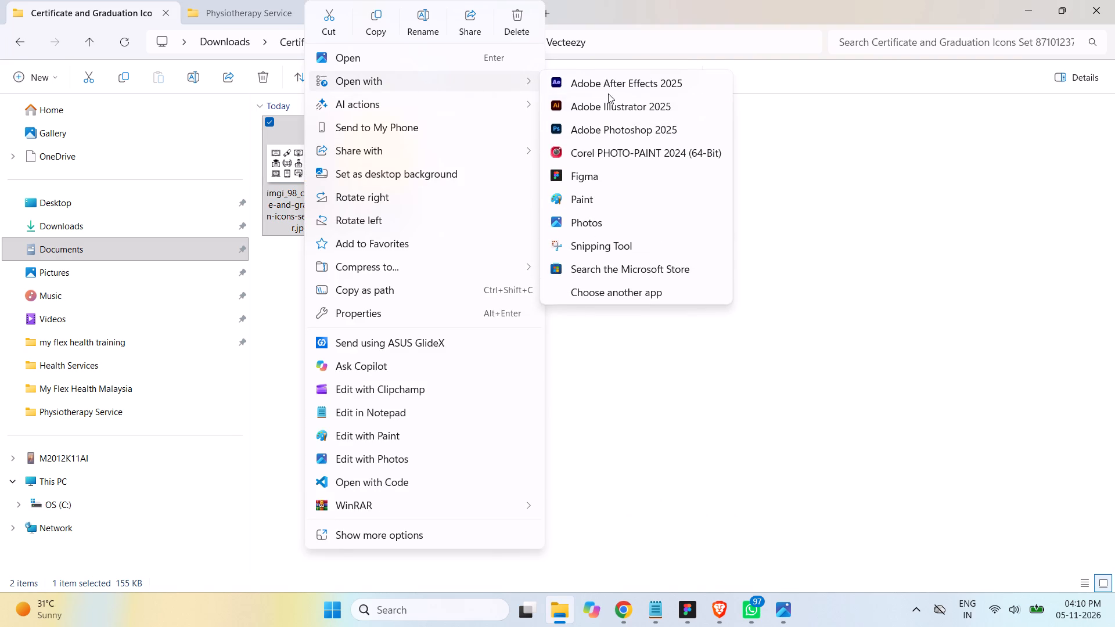
left_click(600, 109)
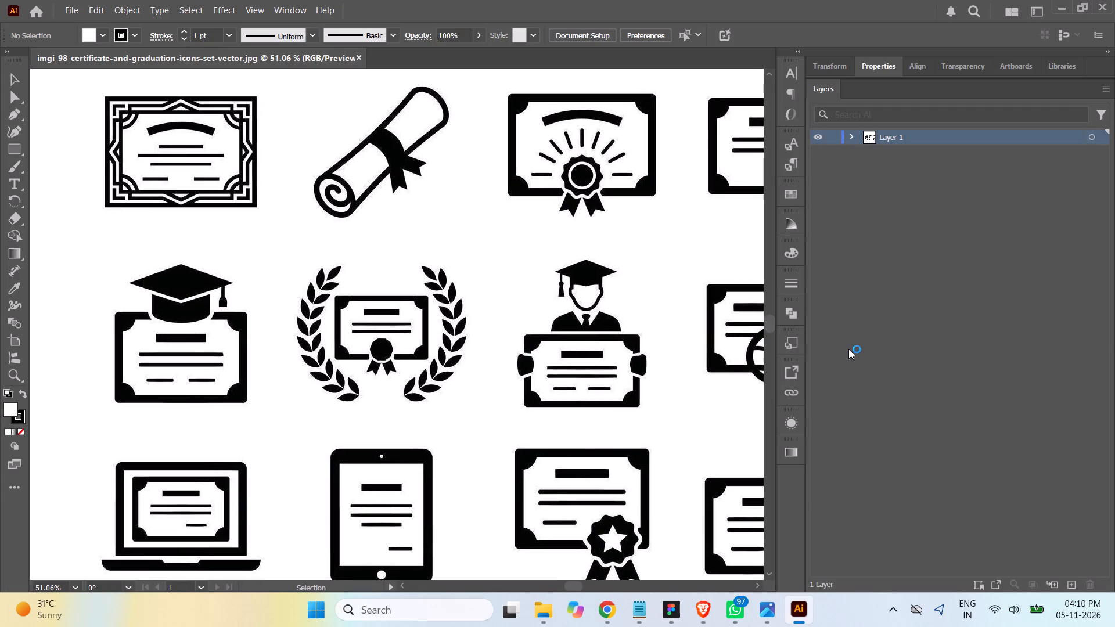
Duplicate Layer 1 and lock the original layer.
scroll(747, 269, "up", 6)
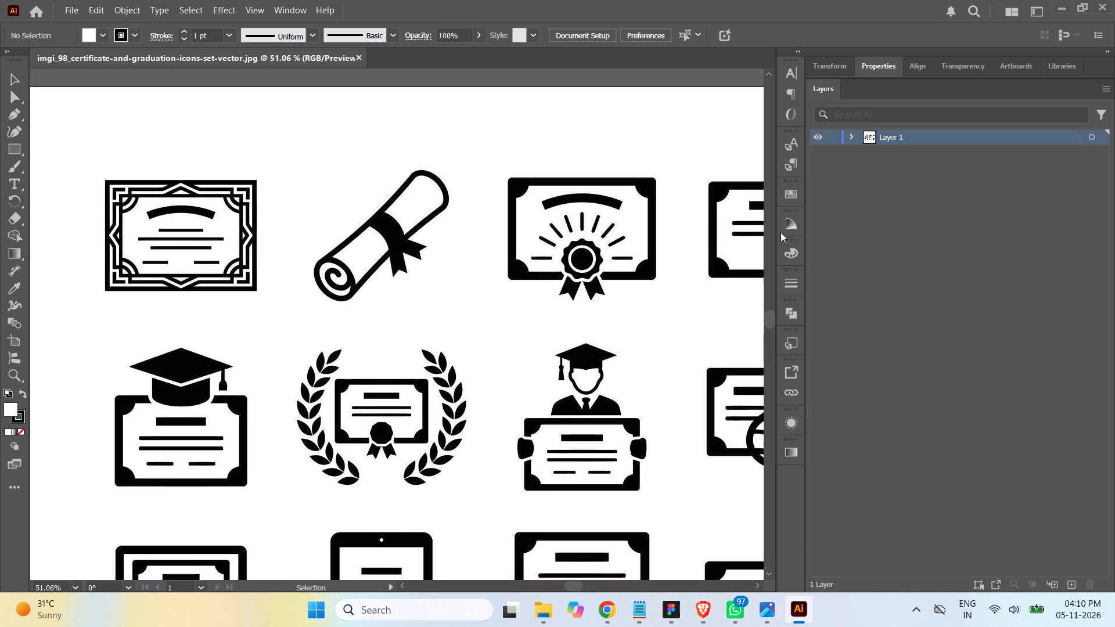
left_click_drag(980, 137, 1060, 538)
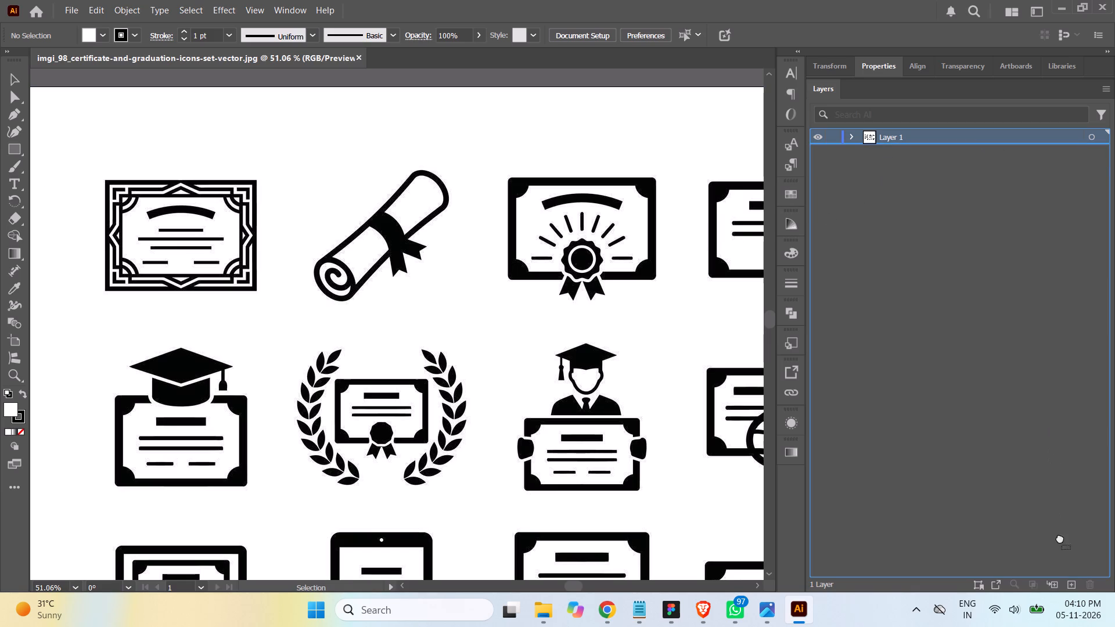
left_click_drag(1060, 538, 1074, 585)
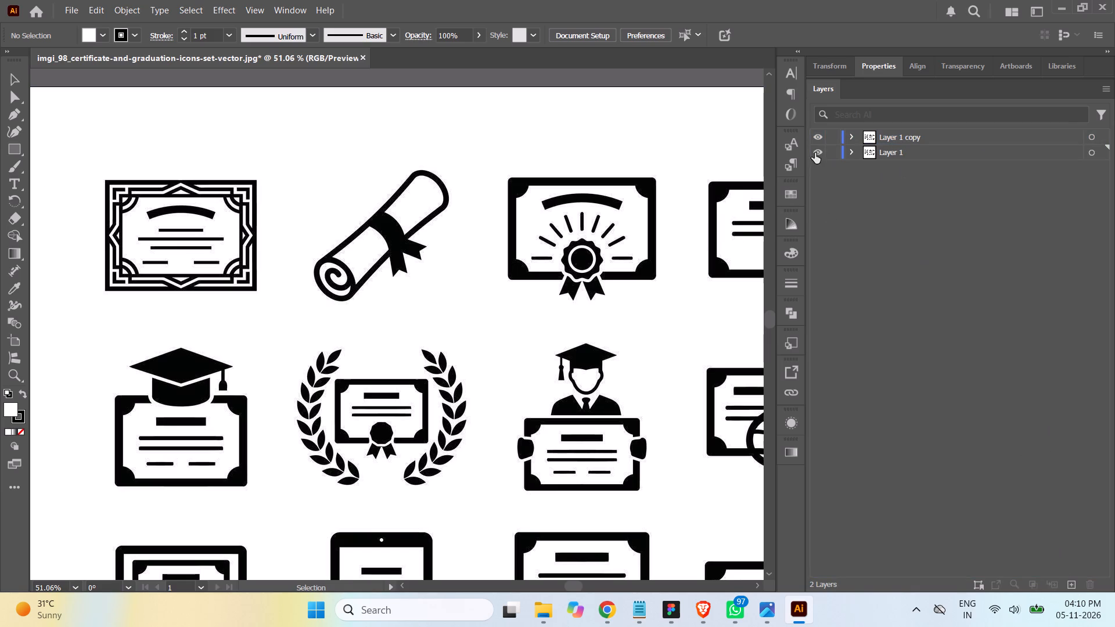
left_click(832, 152)
Crop the Layer 1 copy image to the certificate with sunburst rays and rosette in the top row, about 285 × 236 px.
left_click(907, 141)
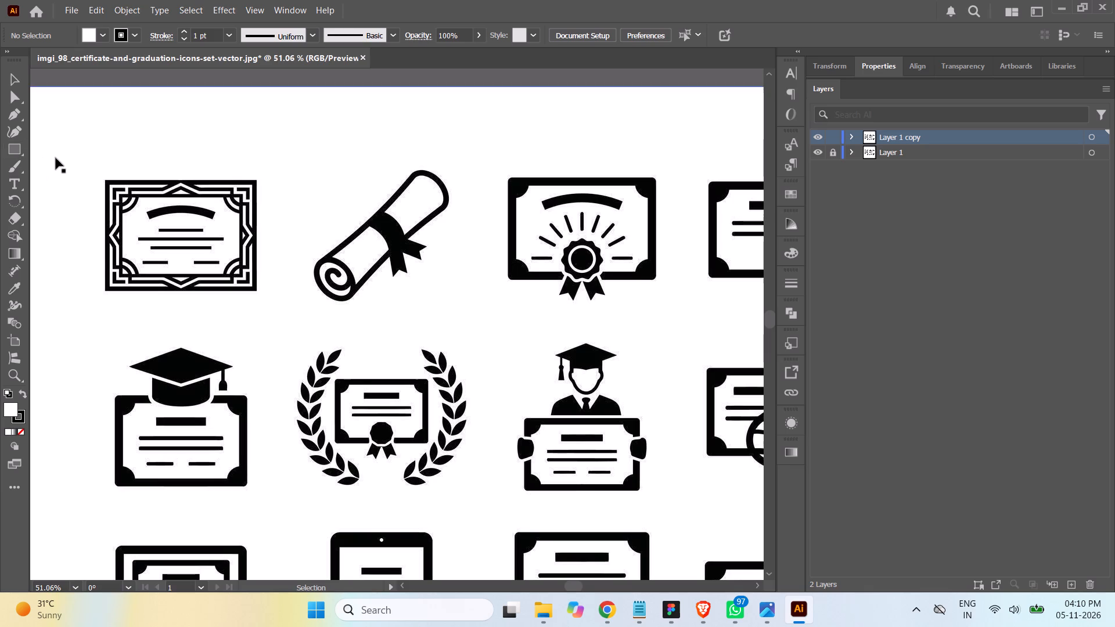
left_click(608, 210)
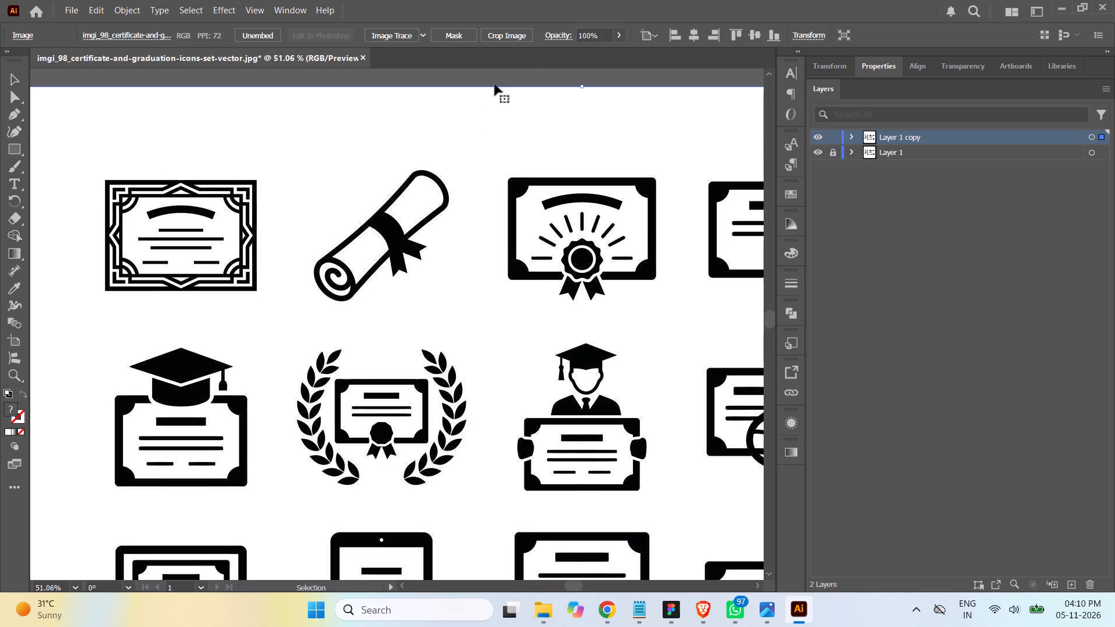
left_click(502, 33)
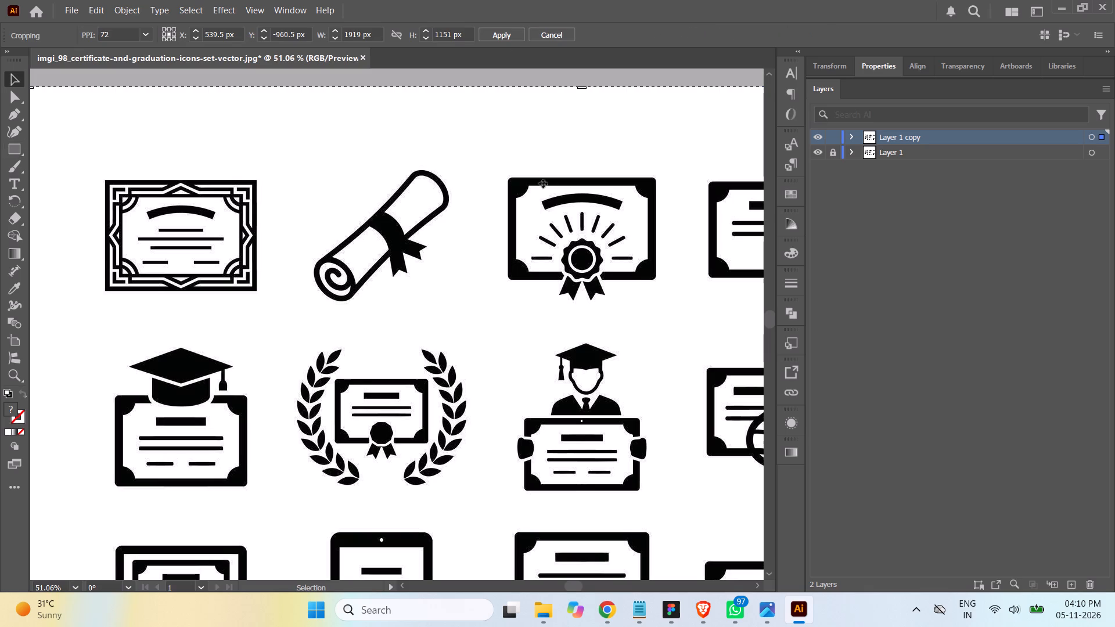
left_click_drag(582, 86, 580, 120)
left_click_drag(580, 120, 580, 123)
left_click_drag(581, 86, 580, 110)
left_click_drag(581, 88, 585, 171)
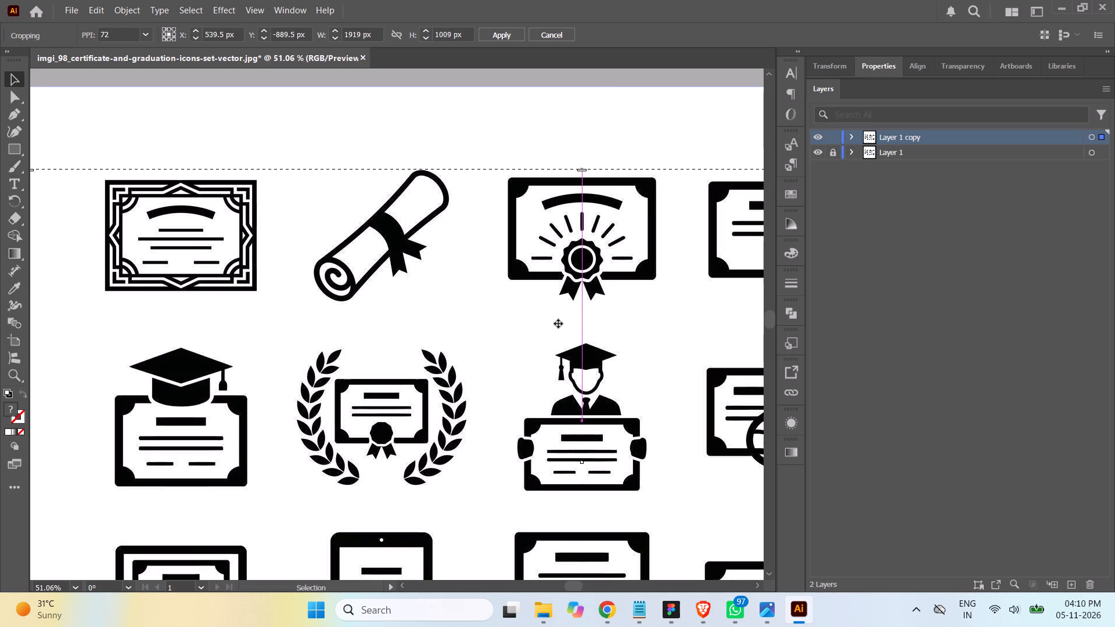
key("ctrl+minus")
key("ctrl+minus")
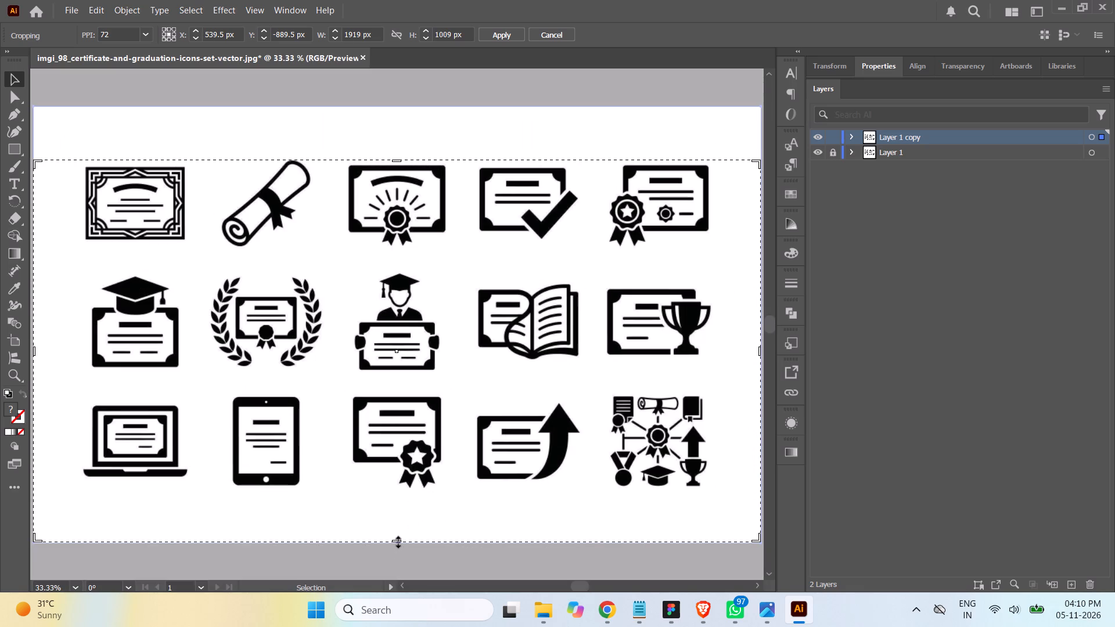
left_click_drag(397, 540, 409, 248)
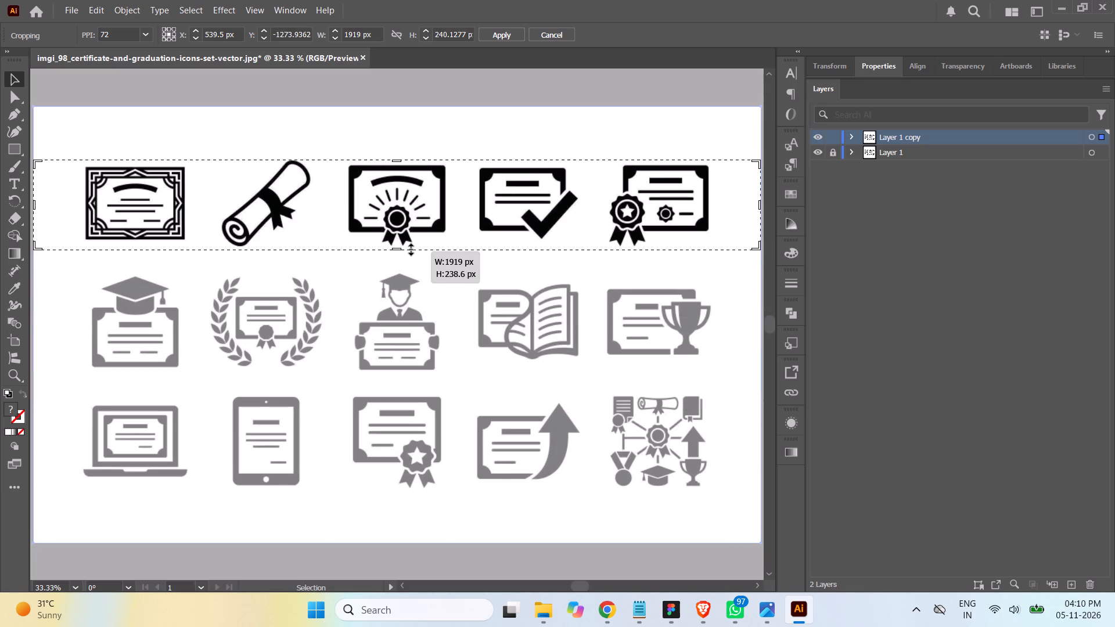
left_click_drag(409, 248, 409, 247)
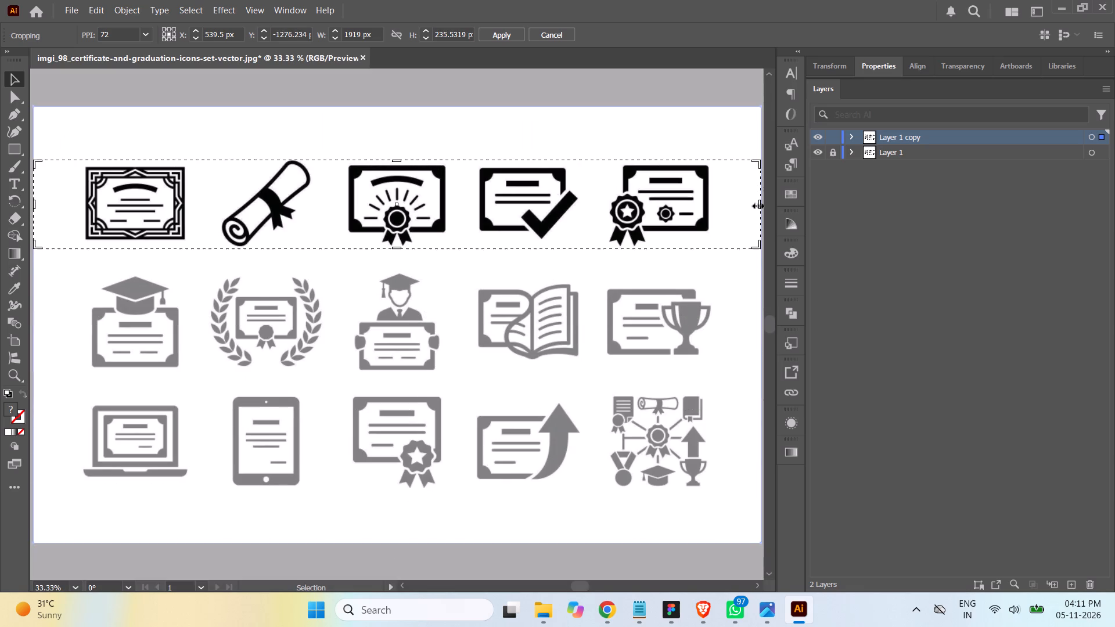
left_click_drag(757, 204, 474, 204)
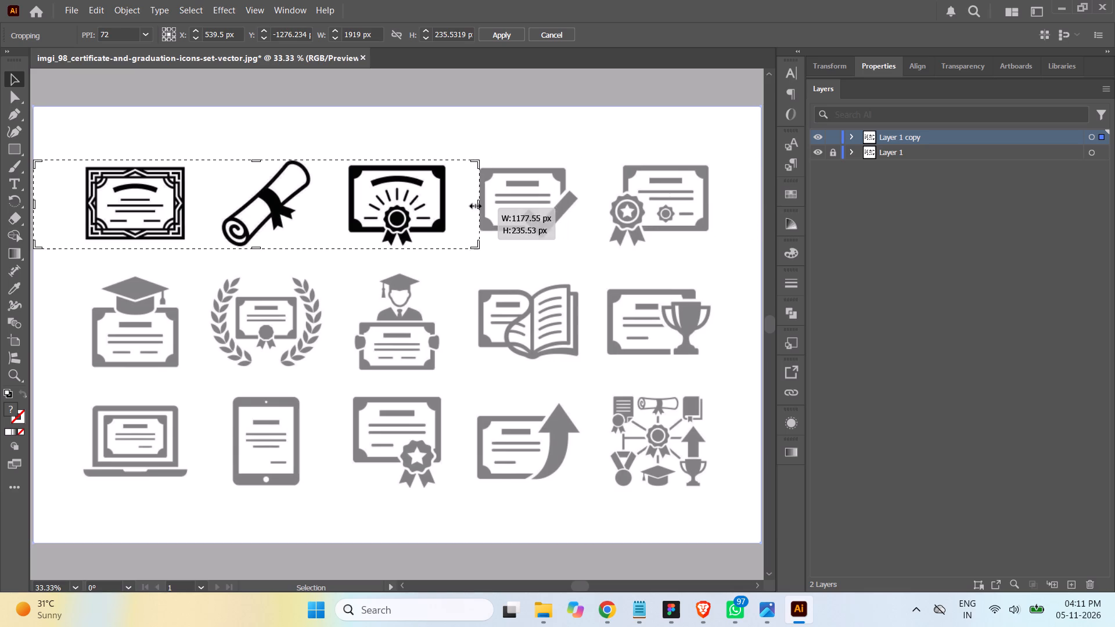
left_click_drag(474, 204, 451, 200)
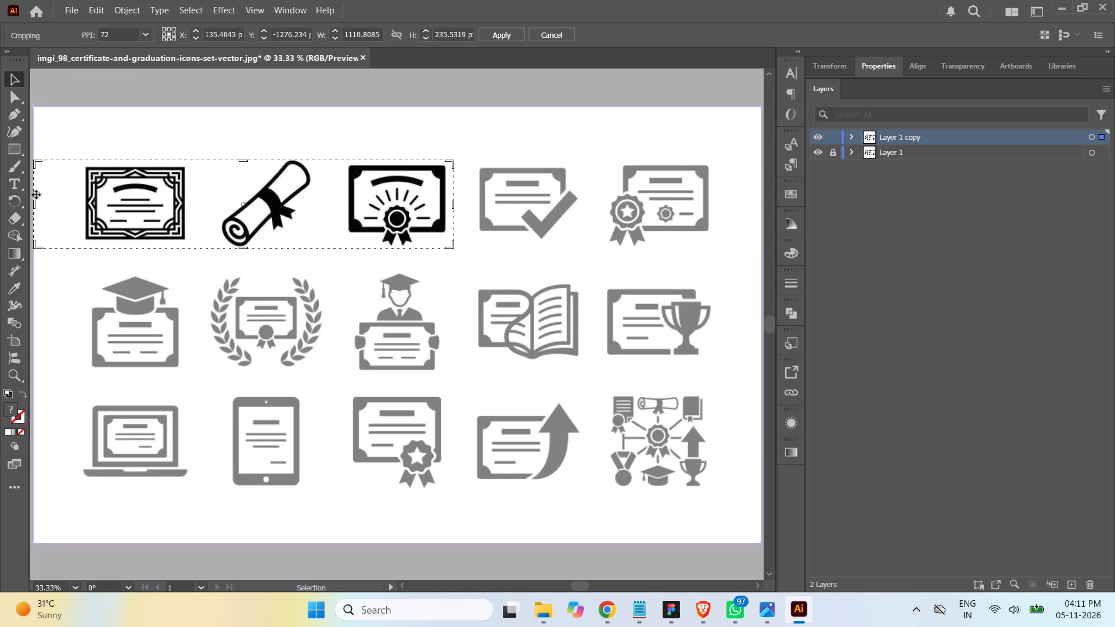
left_click_drag(35, 203, 330, 205)
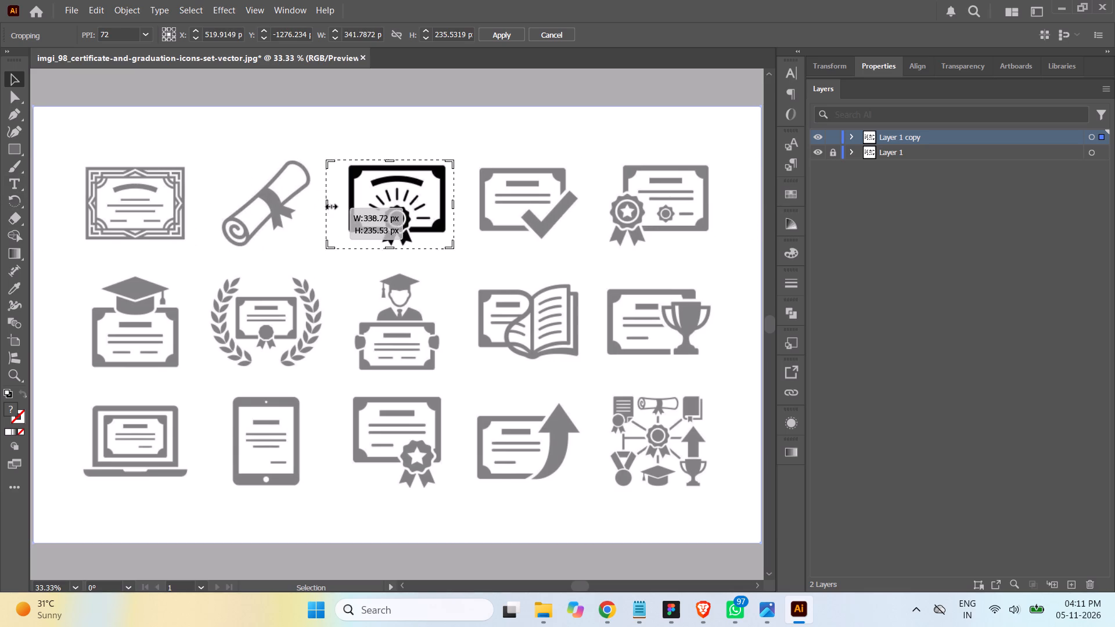
left_click_drag(330, 205, 345, 206)
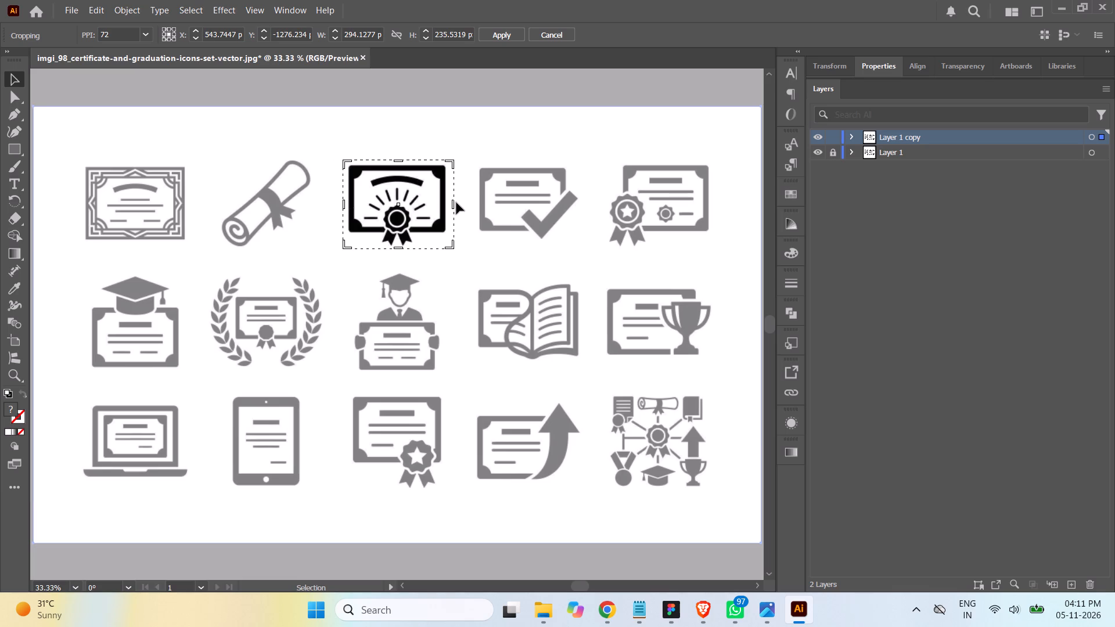
left_click(452, 204)
key("Return")
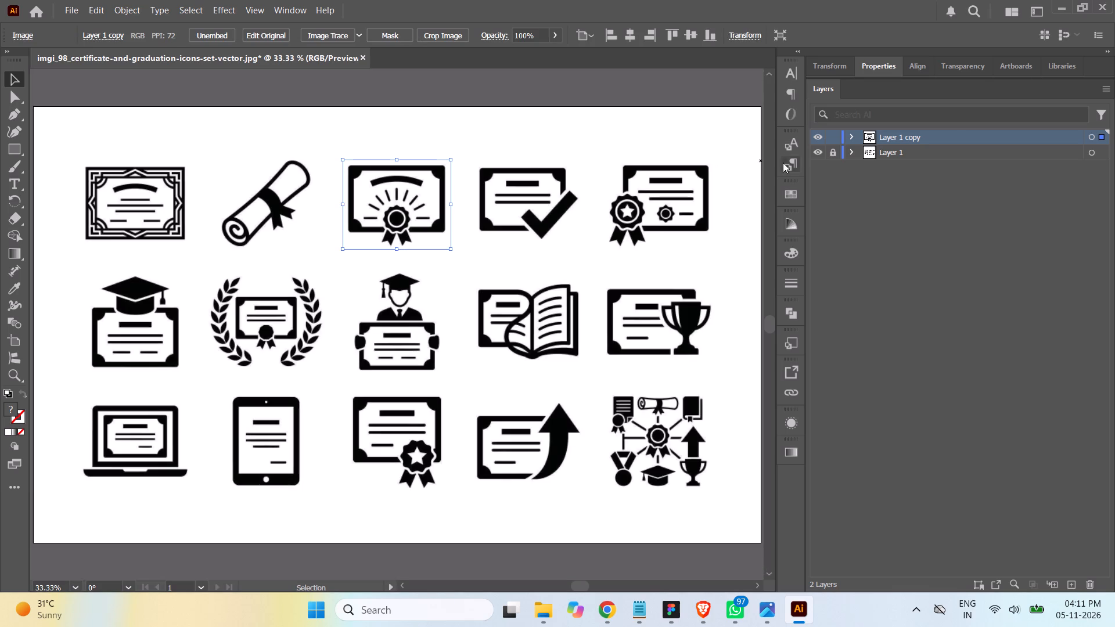
Image Trace the cropped certificate icon and expand the tracing into vector paths.
left_click(1092, 138)
left_click(333, 35)
left_click(379, 36)
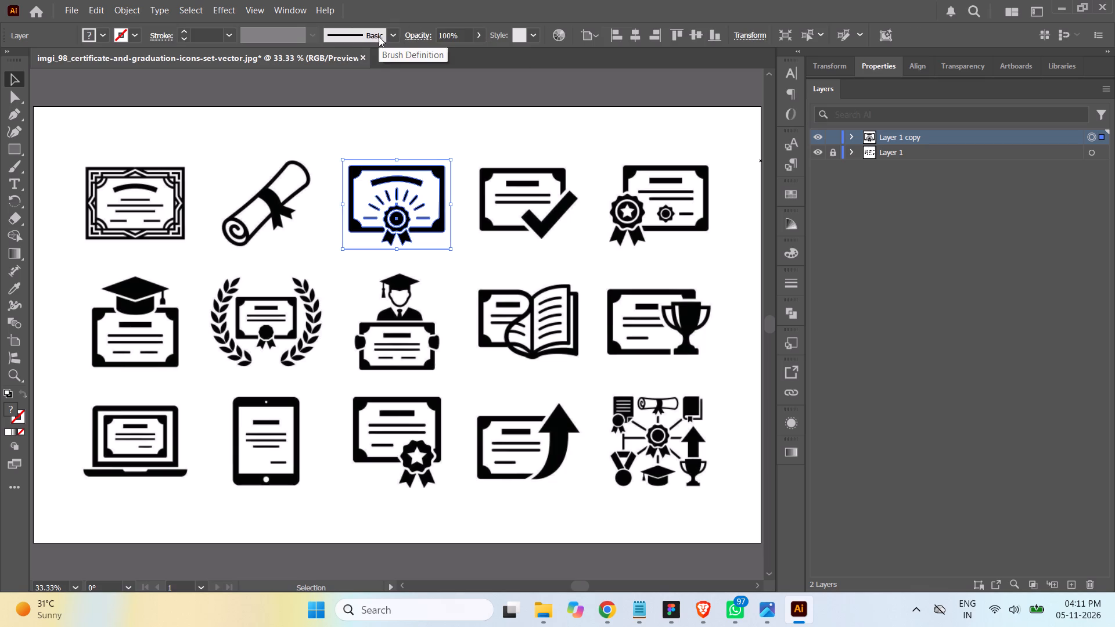
Delete the two white compound paths from the traced certificate group in Layer 1 copy.
left_click(851, 134)
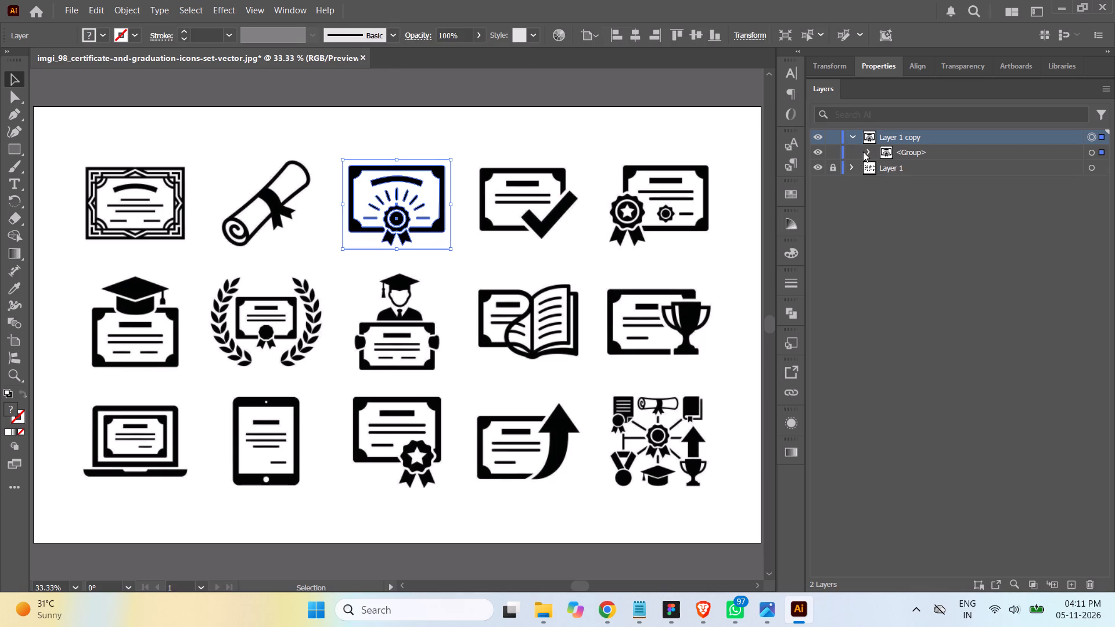
left_click(871, 152)
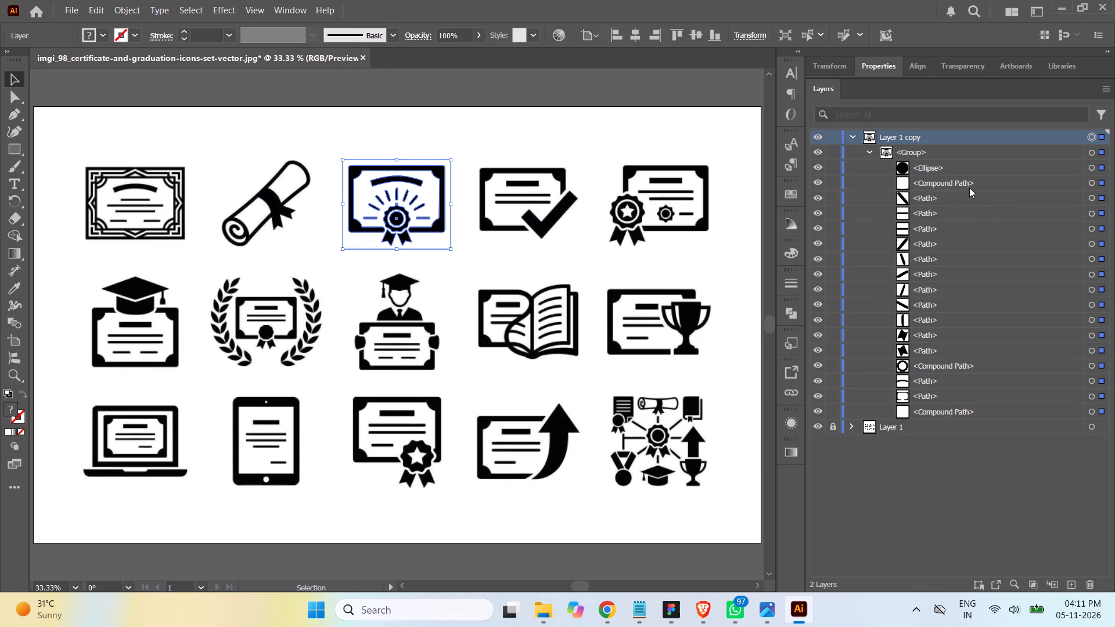
left_click(972, 185)
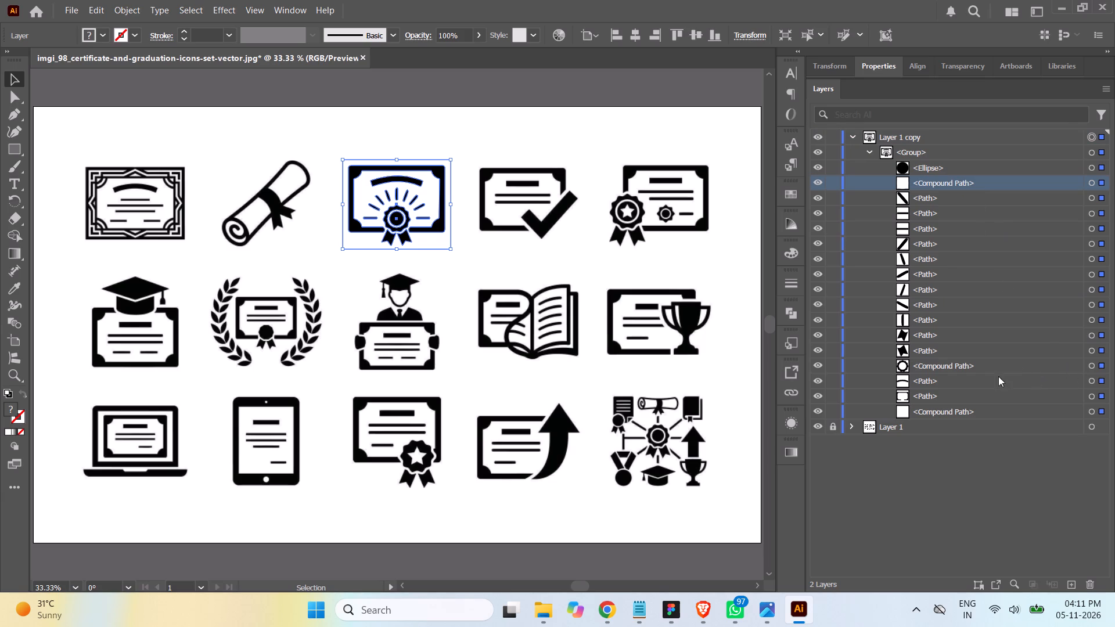
left_click(965, 412, "ctrl")
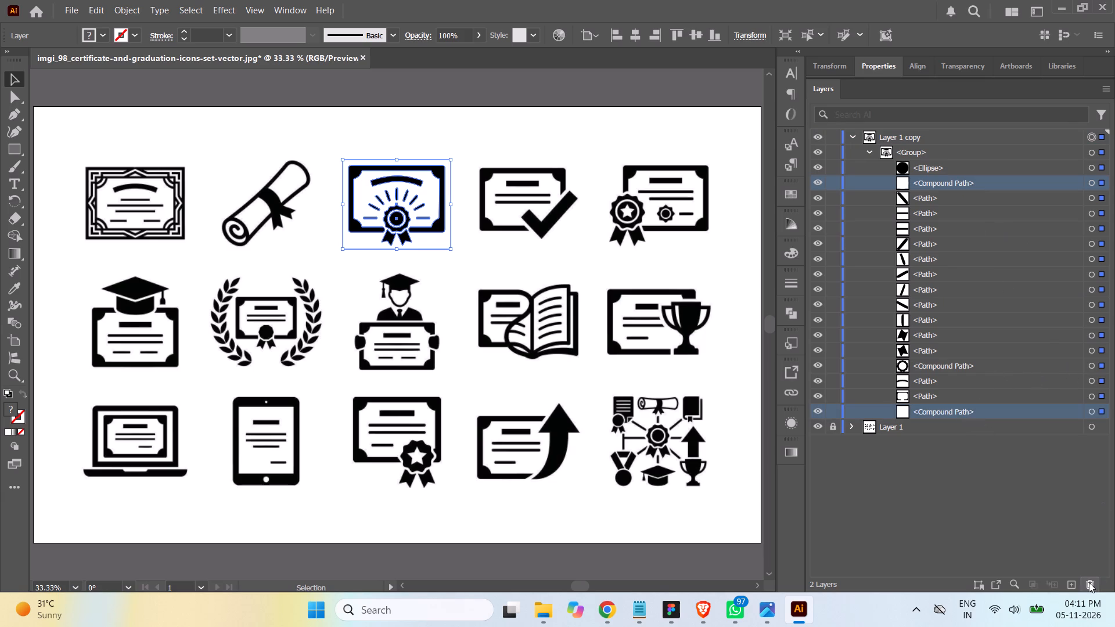
left_click(1089, 582)
left_click(874, 149)
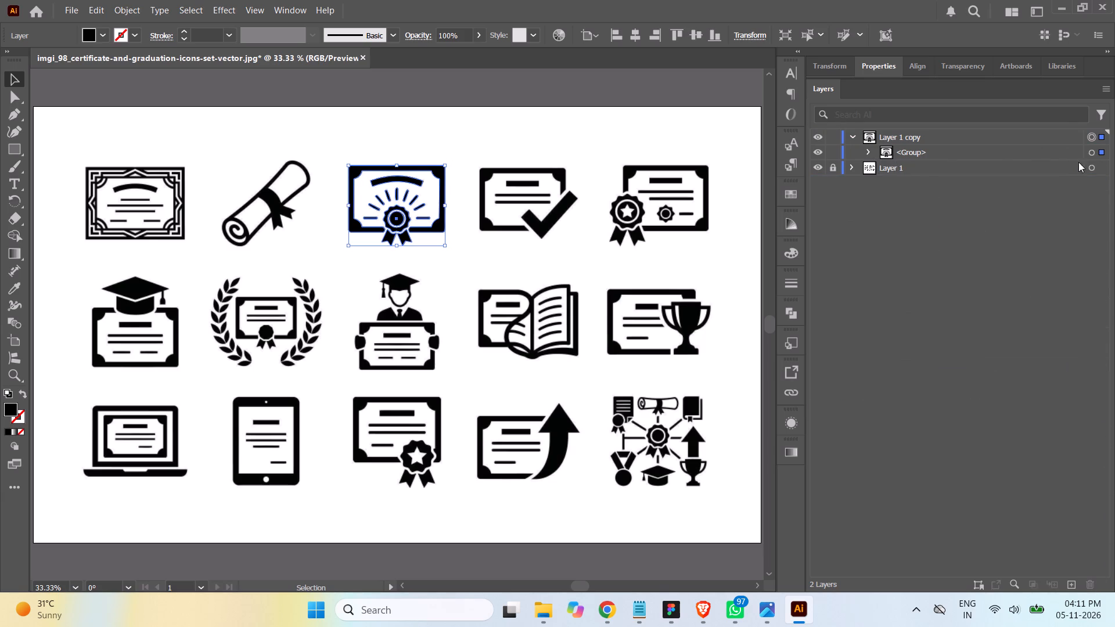
Add the traced certificate to Asset Export and export it as SVG into the Certificate and Graduation Icons Set folder.
left_click(1093, 154)
left_click(852, 136)
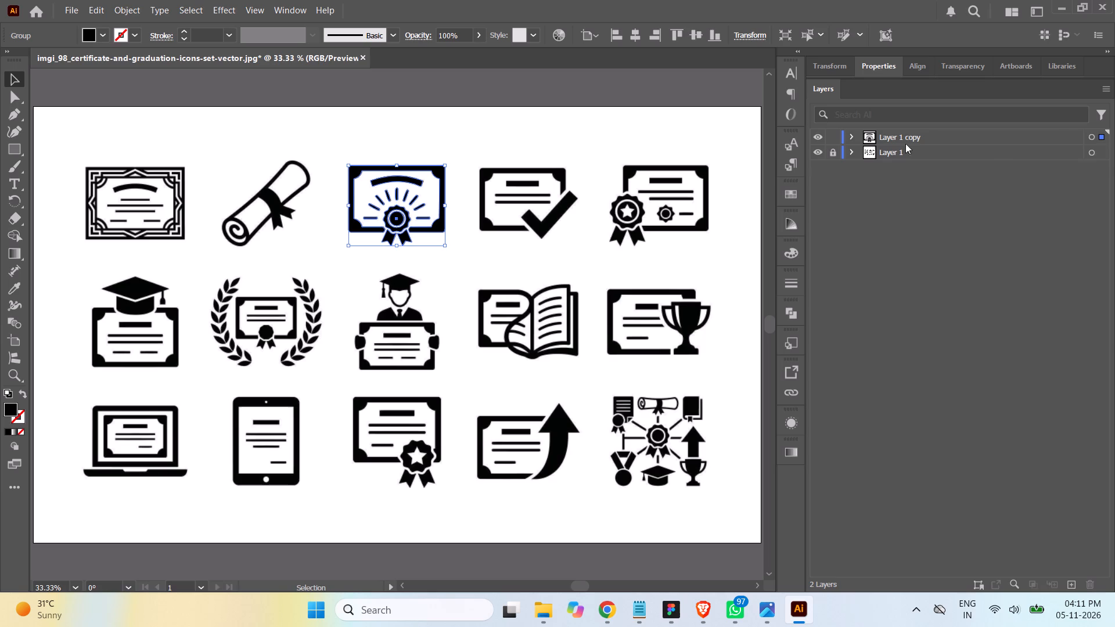
left_click(1092, 136)
left_click(792, 369)
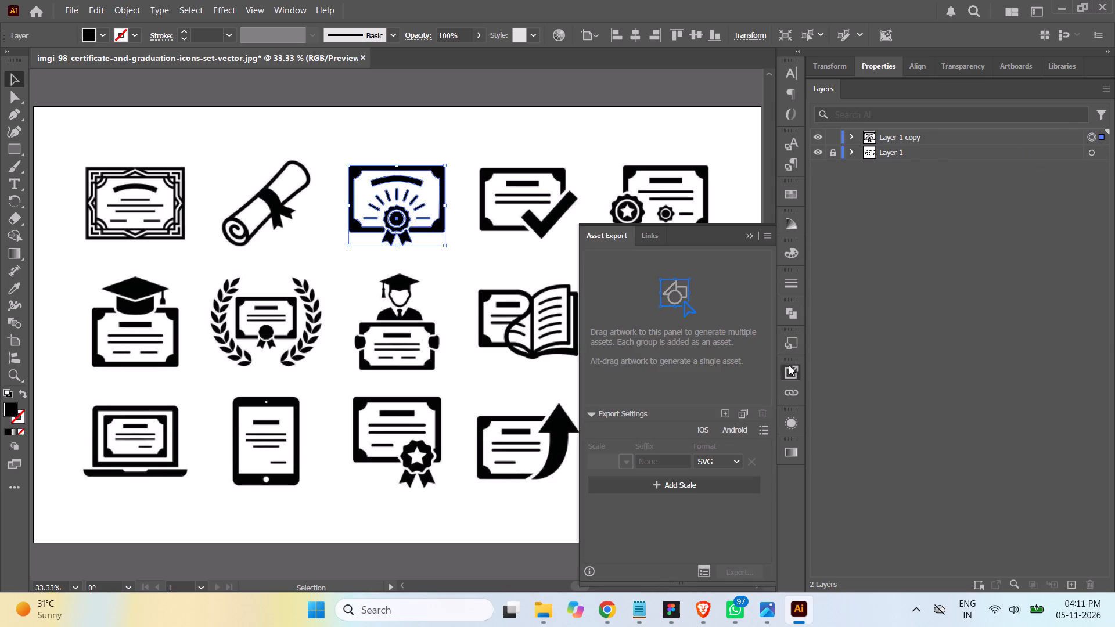
left_click(725, 417)
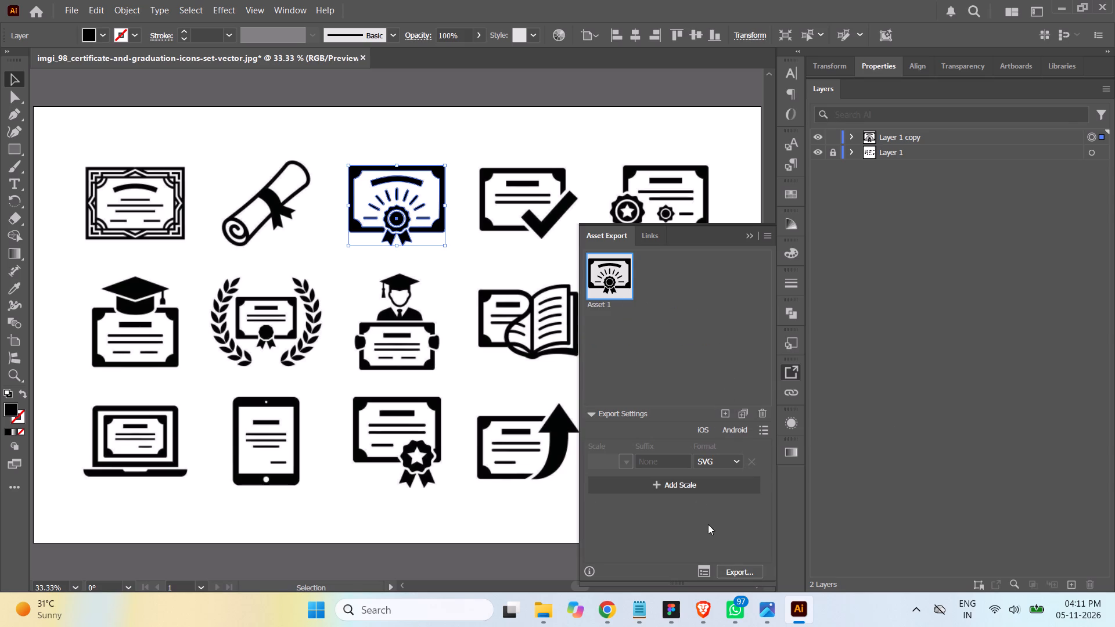
left_click(738, 569)
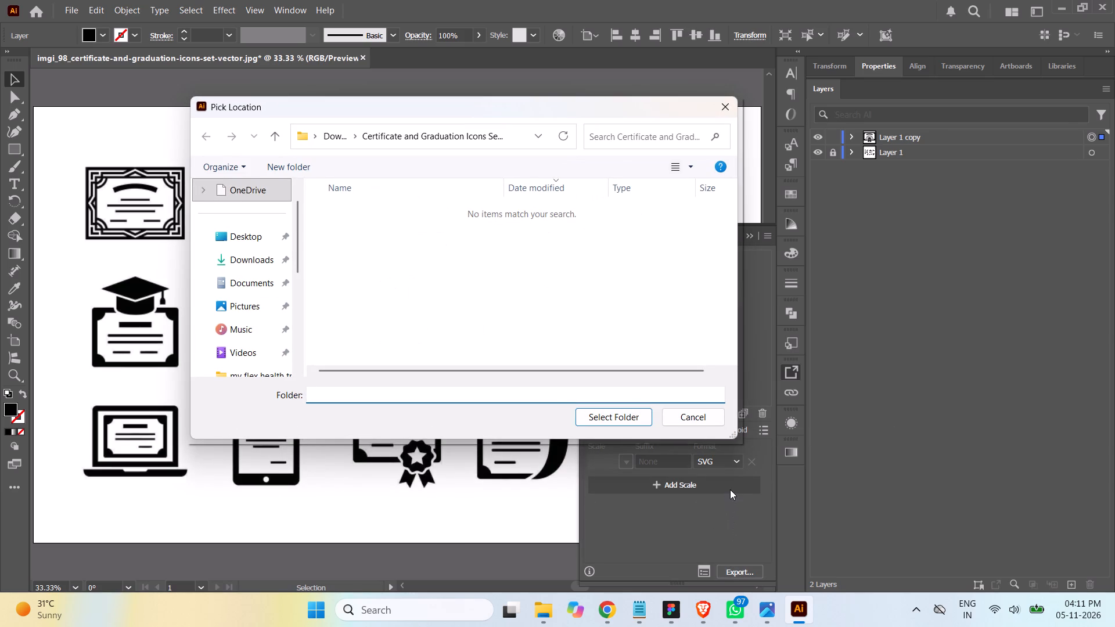
left_click(614, 419)
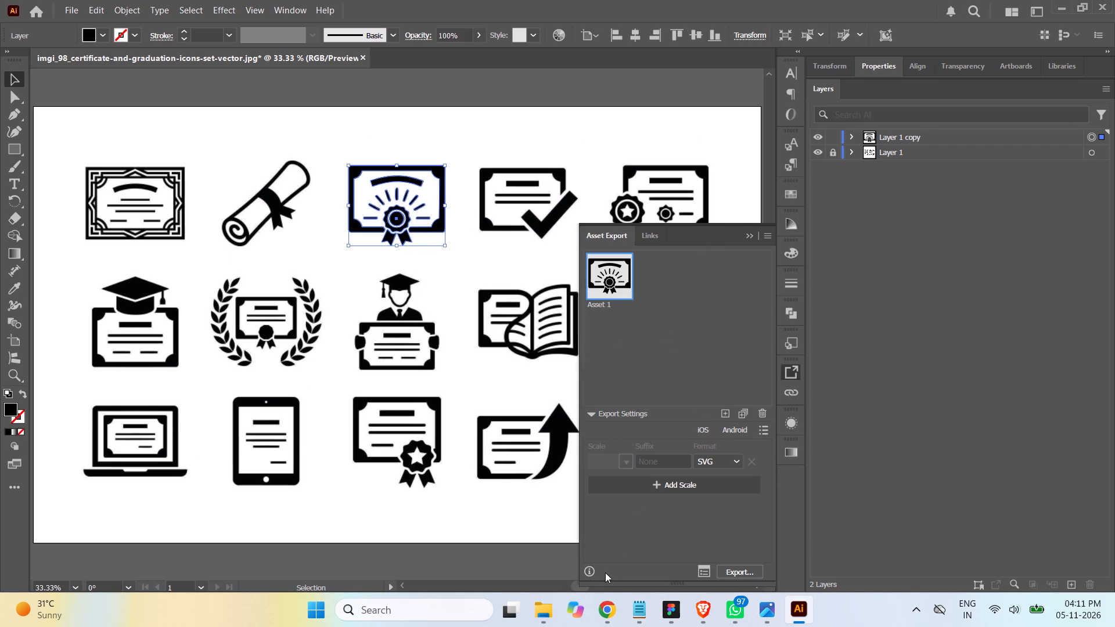
Import Asset 1.svg from the exported SVG folder into Figma, placing it on the Upload Documents screen over the upper input fields.
left_click(545, 614)
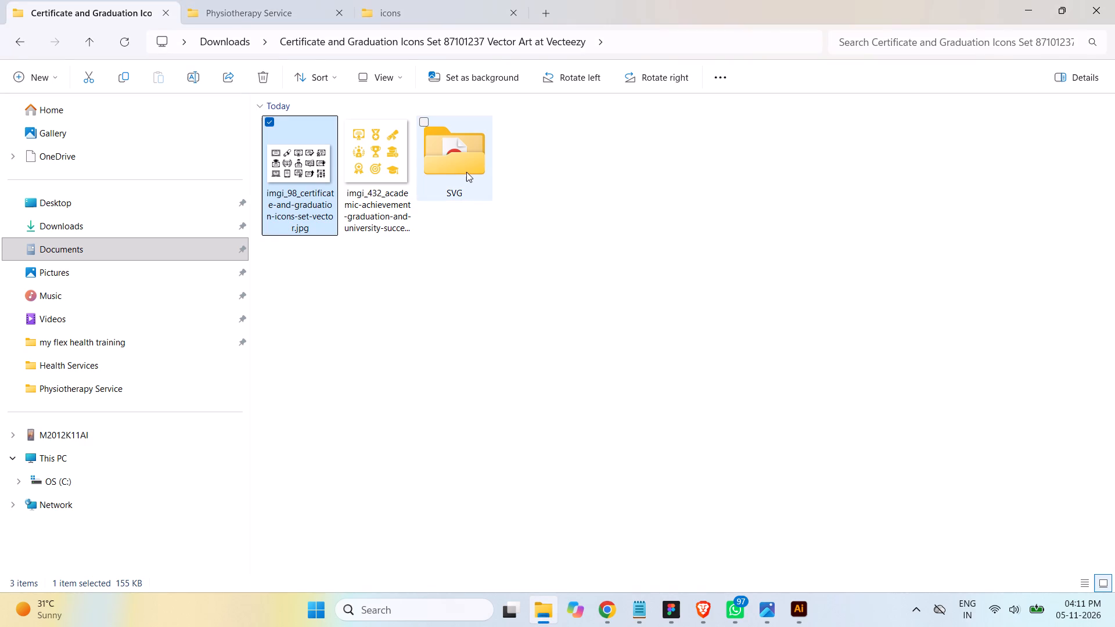
double_click(466, 172)
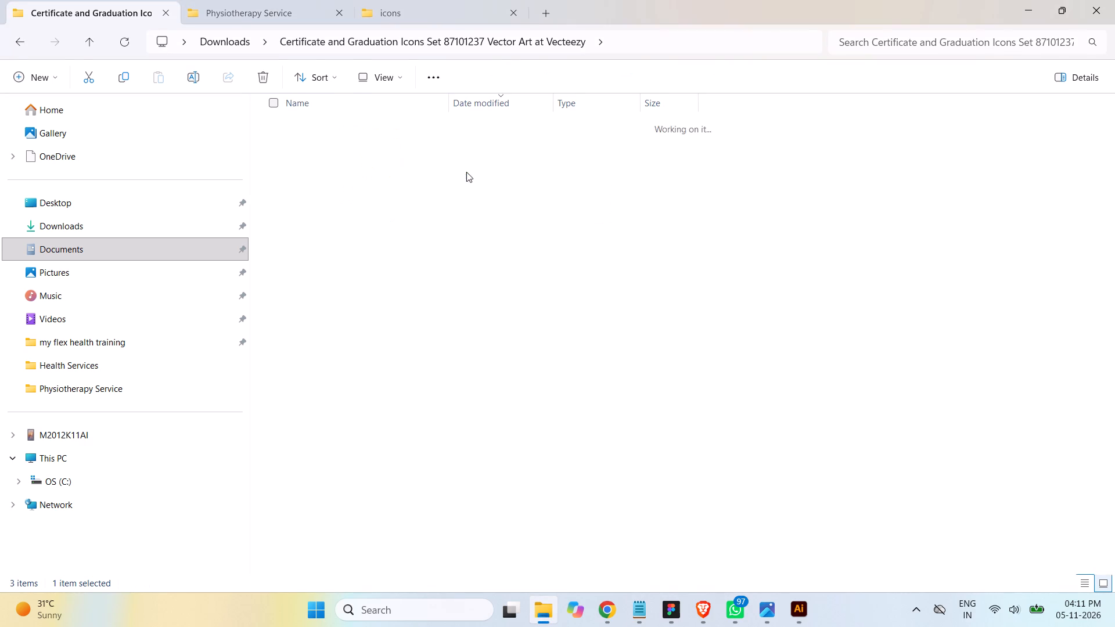
left_click_drag(316, 143, 688, 452)
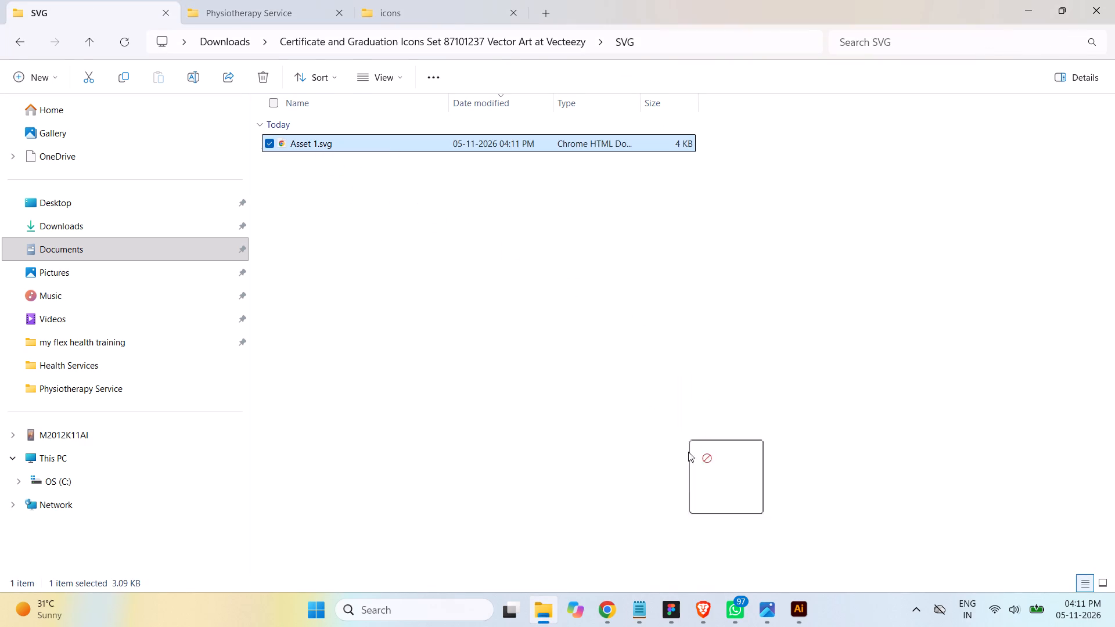
left_click_drag(688, 452, 633, 235)
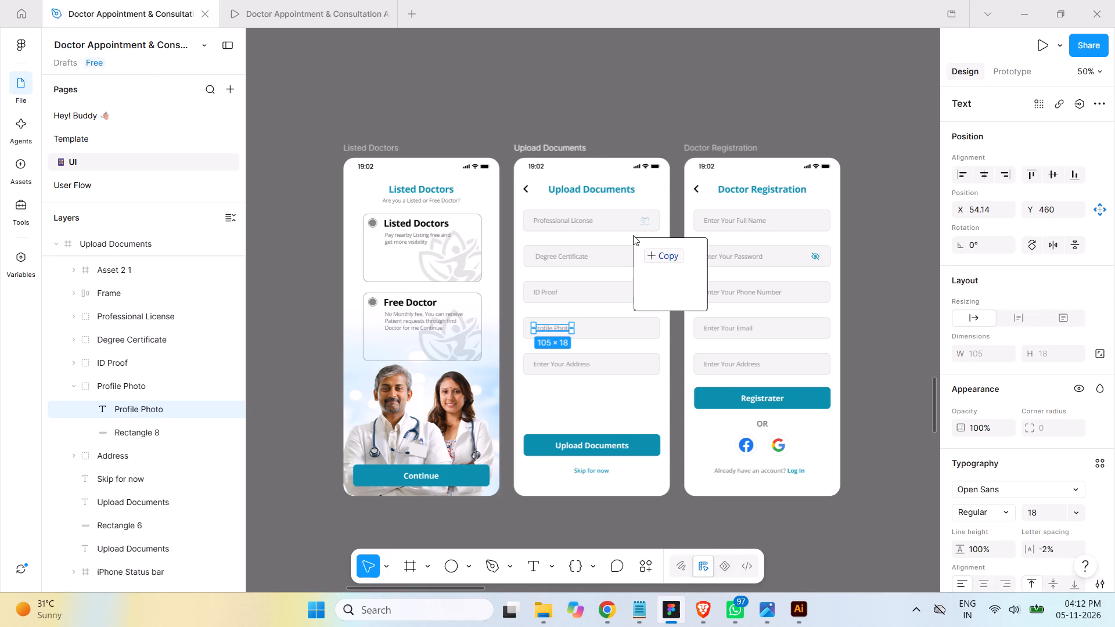
left_click_drag(633, 235, 624, 219)
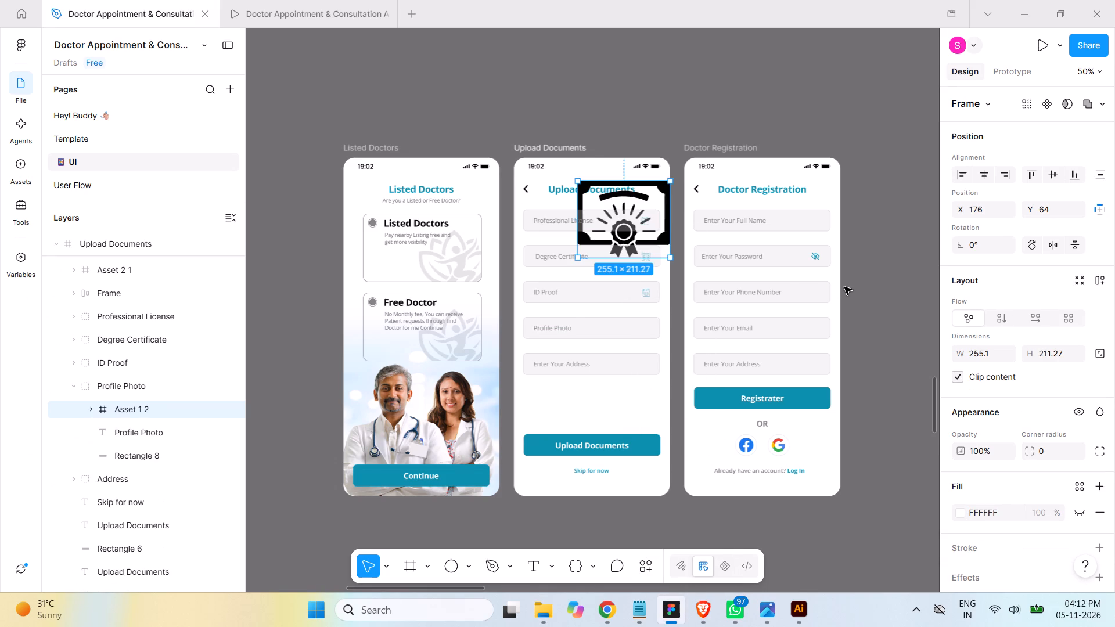
key("ctrl+equal")
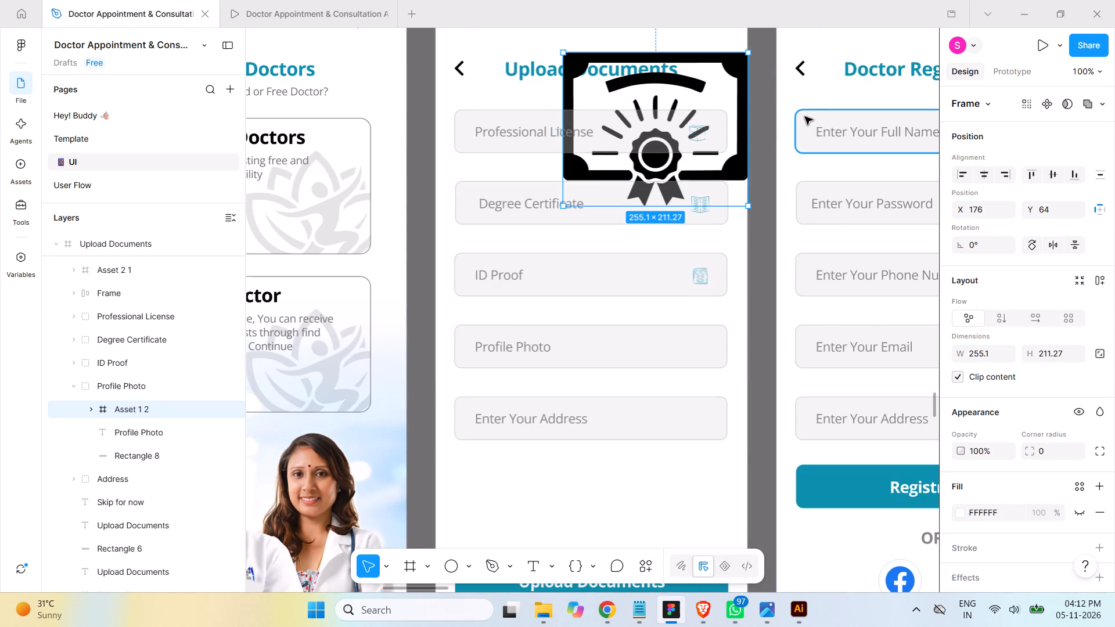
scroll(774, 128, "up", 9)
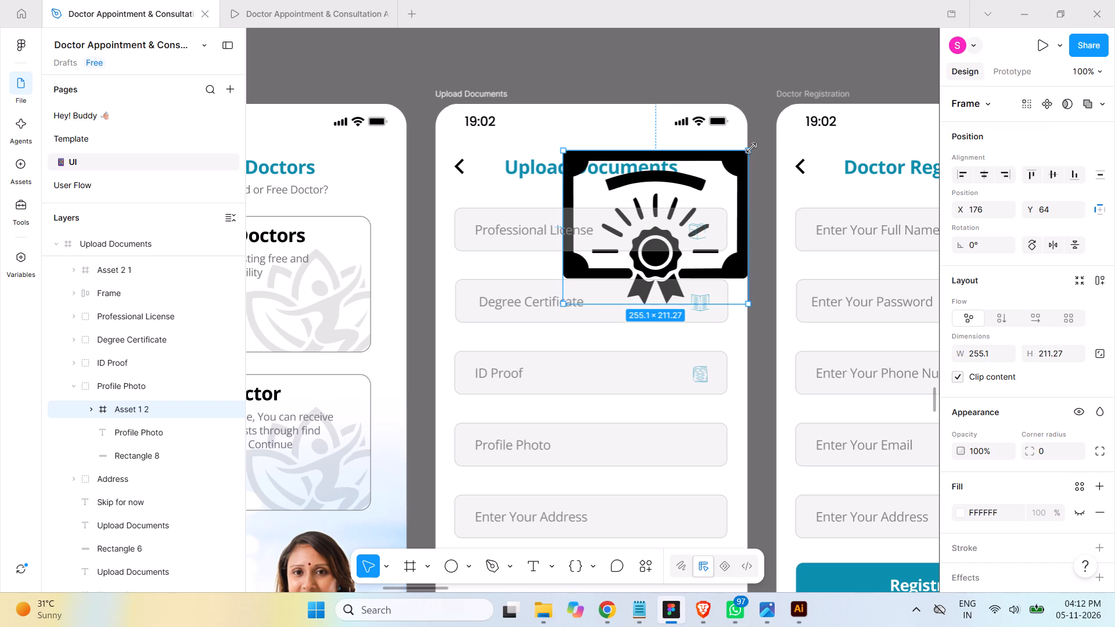
Scale the imported certificate icon down proportionally to about 25 × 21 so it suits the input fields.
left_click_drag(751, 148, 650, 284, "shift")
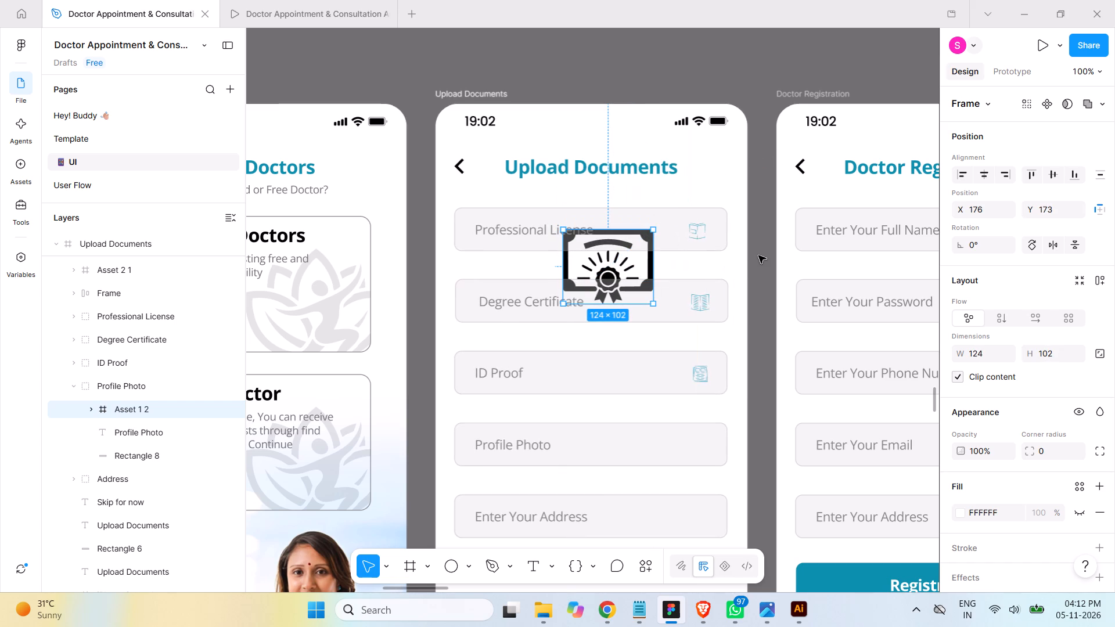
key("ctrl+equal")
key("ctrl+equal")
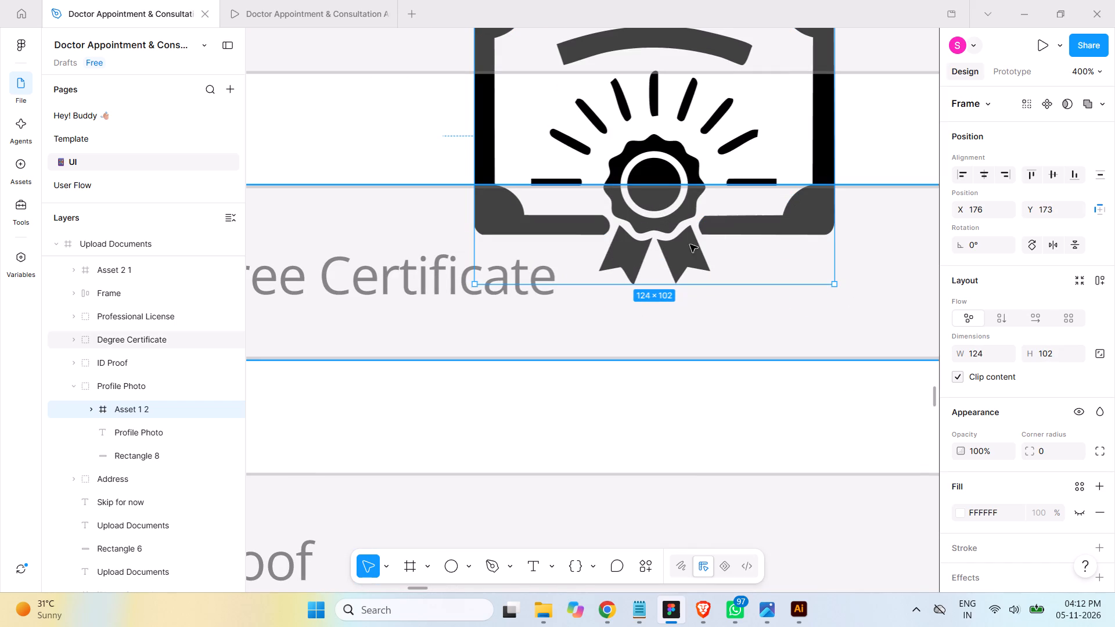
scroll(824, 204, "up", 4)
scroll(826, 197, "down", 4)
scroll(826, 197, "up", 5)
scroll(790, 211, "down", 1)
scroll(790, 211, "up", 3)
scroll(790, 211, "down", 5)
scroll(790, 211, "up", 2)
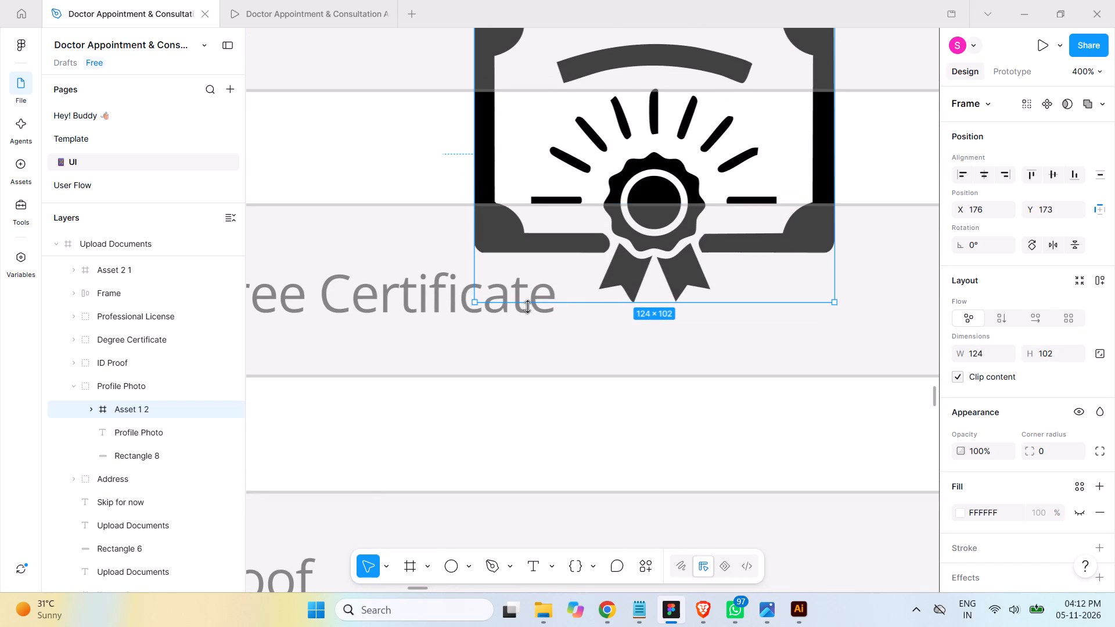
left_click_drag(473, 301, 668, 82, "shift")
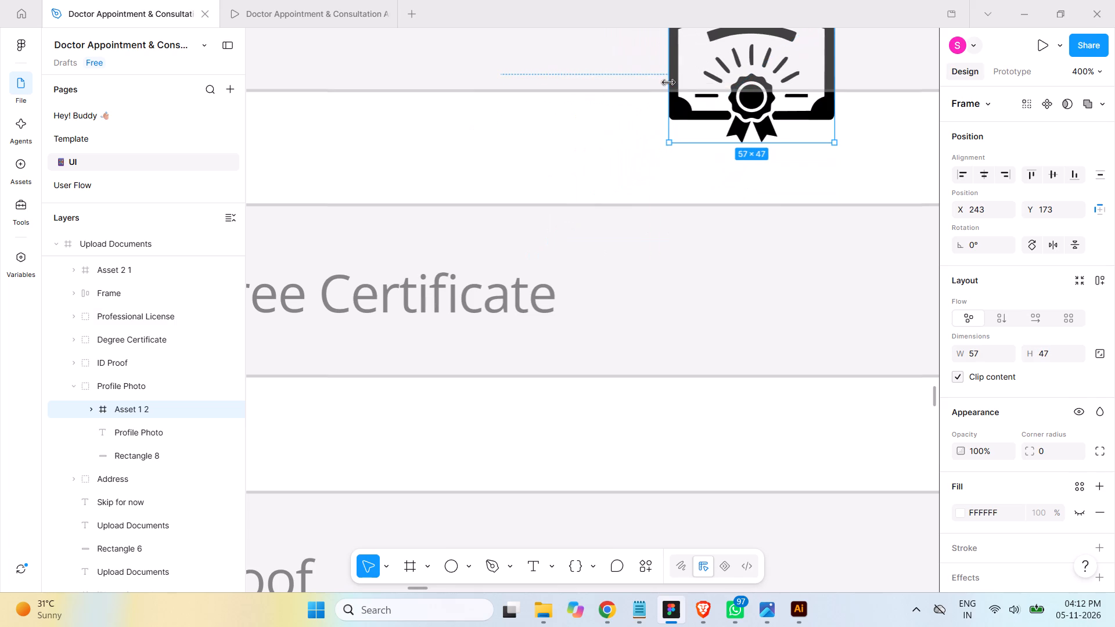
scroll(867, 139, "up", 3)
scroll(865, 138, "down", 5)
scroll(865, 138, "up", 4)
scroll(865, 138, "down", 1)
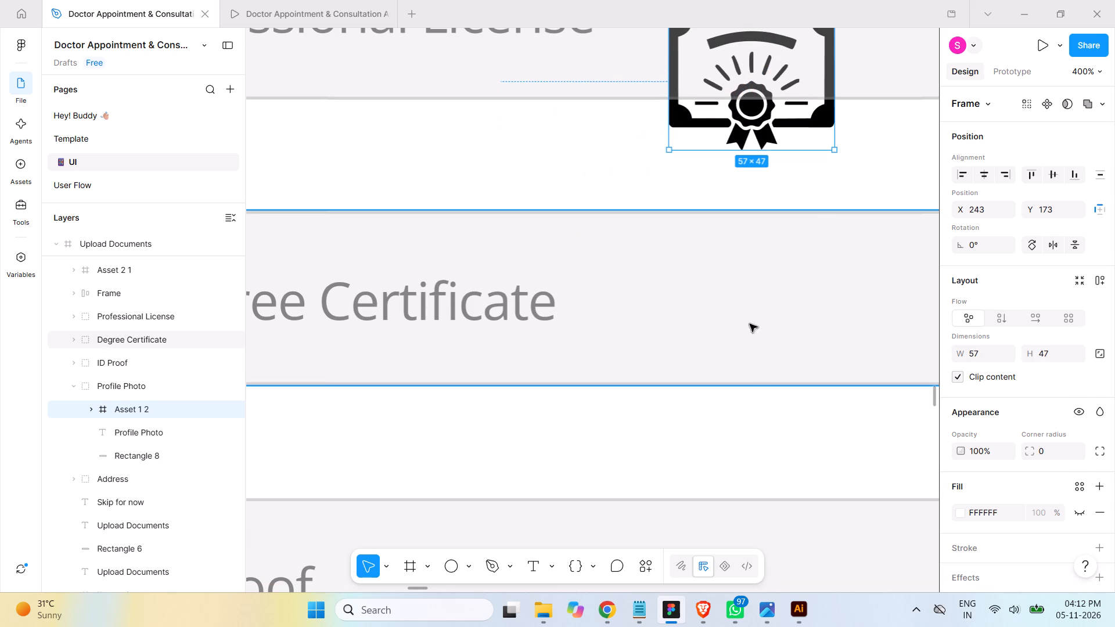
key("space")
key("space")
key("space")
key("space")
key("space")
key("space")
key("space")
key("space")
key("space")
key("space")
key("space")
key("space")
key("space")
key("space")
key("space")
key("space")
key("space")
key("space")
key("space")
key("space")
left_click_drag(836, 209, 580, 462)
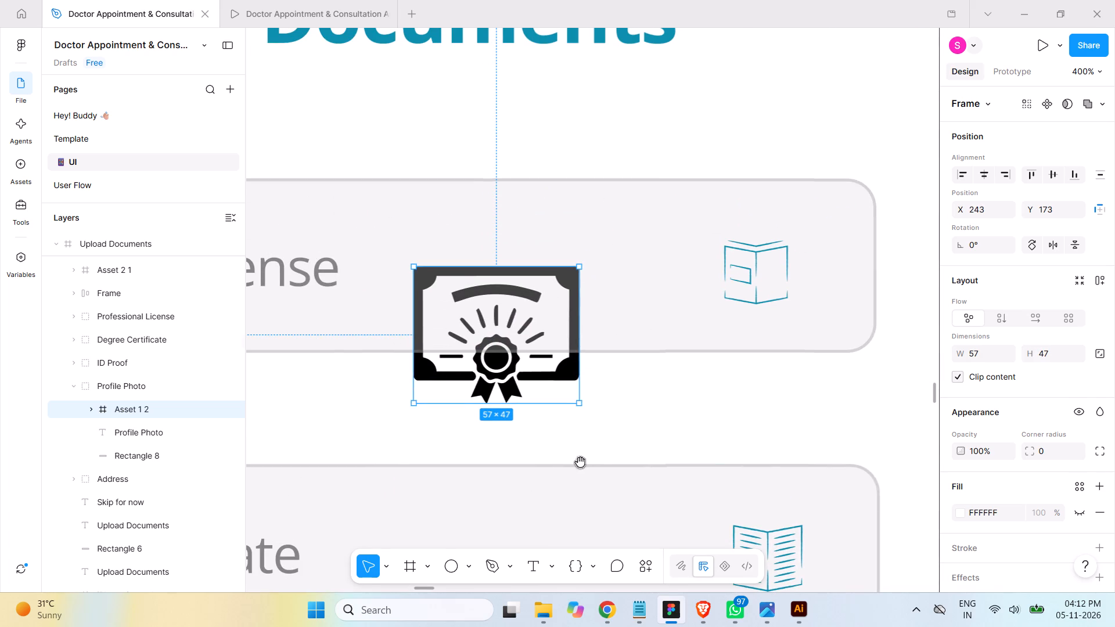
left_click_drag(416, 403, 539, 311, "shift")
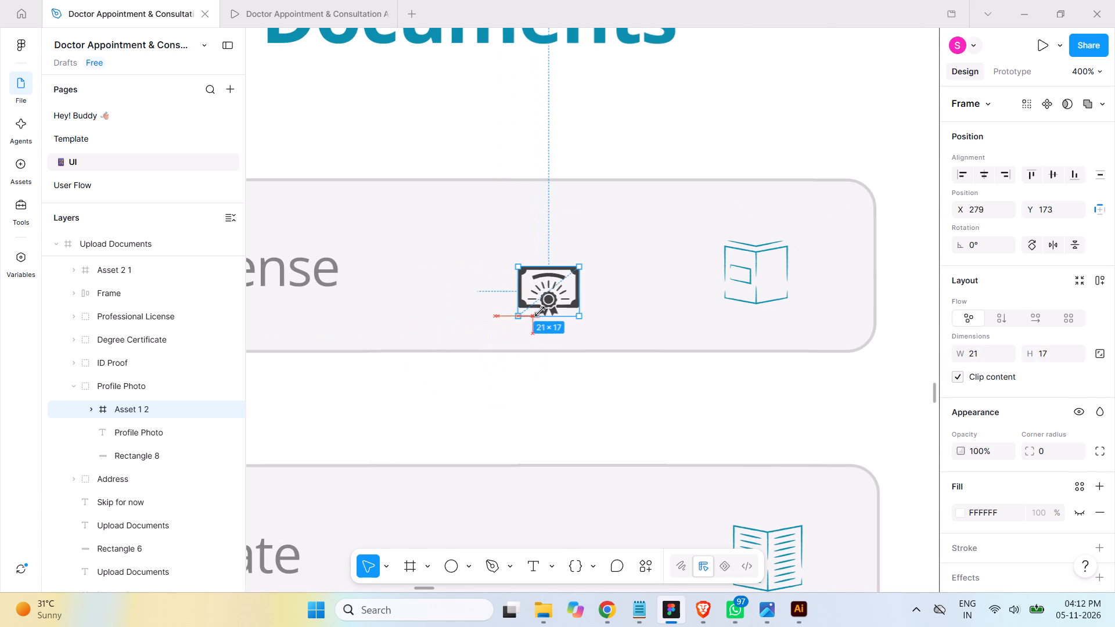
left_click_drag(539, 311, 516, 326, "shift")
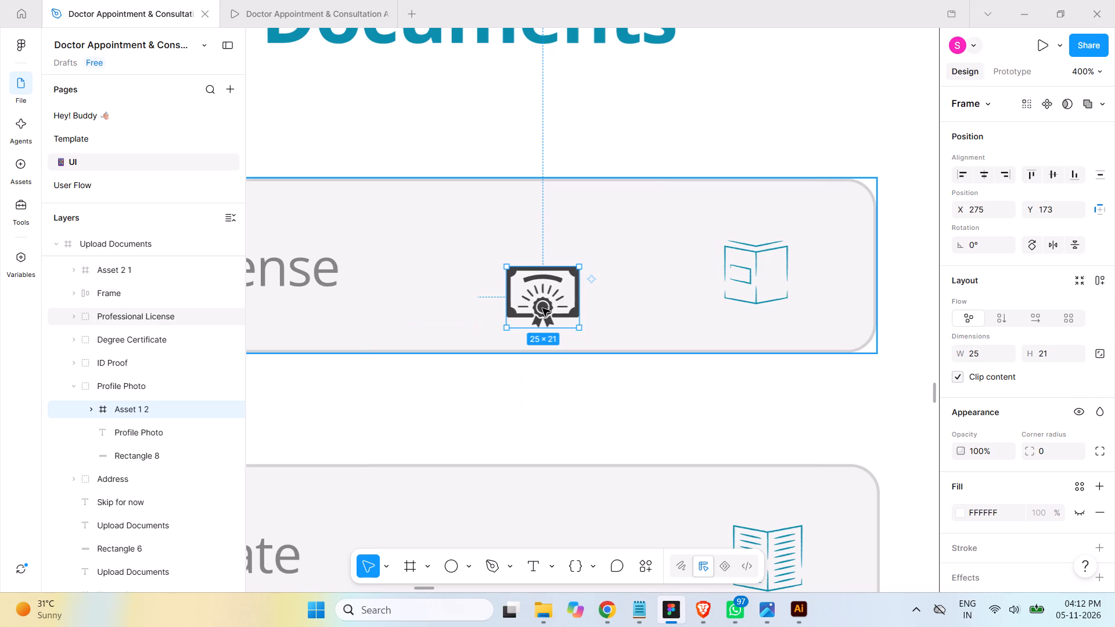
Replace the Professional License field's old icon with the certificate icon at about X 347, Y 163, moving it into the Professional License group.
left_click_drag(542, 308, 751, 280)
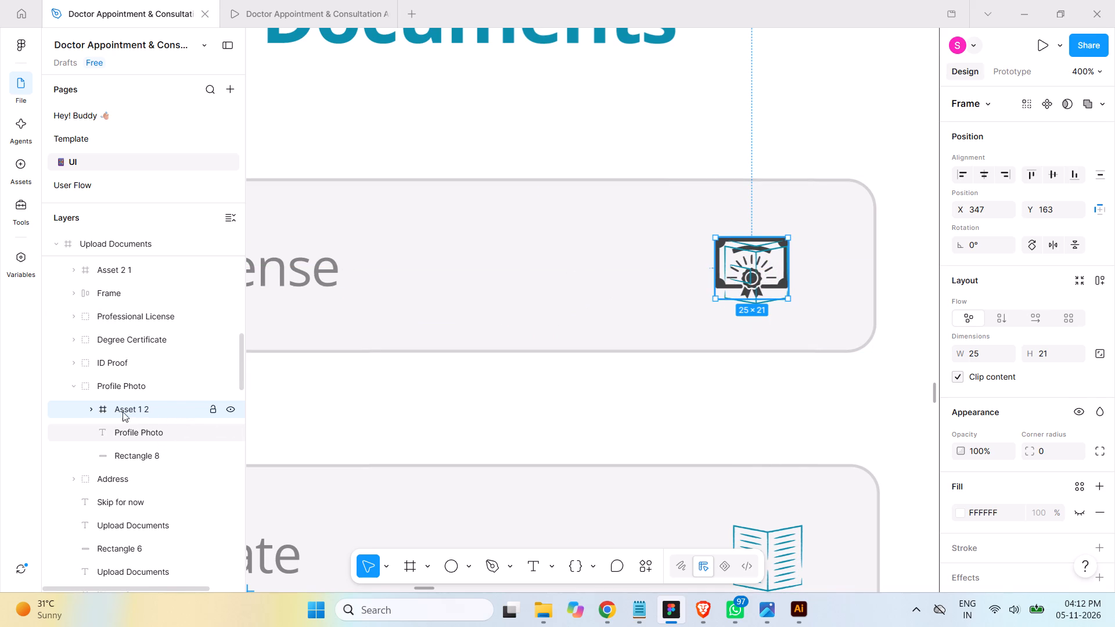
left_click_drag(121, 409, 130, 352)
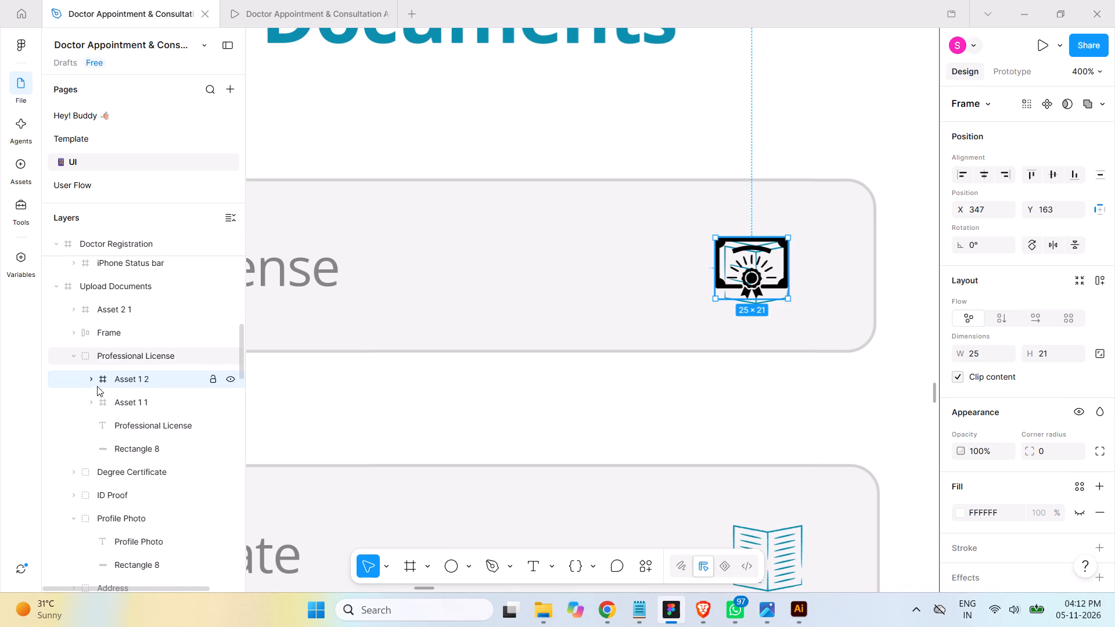
left_click(139, 403)
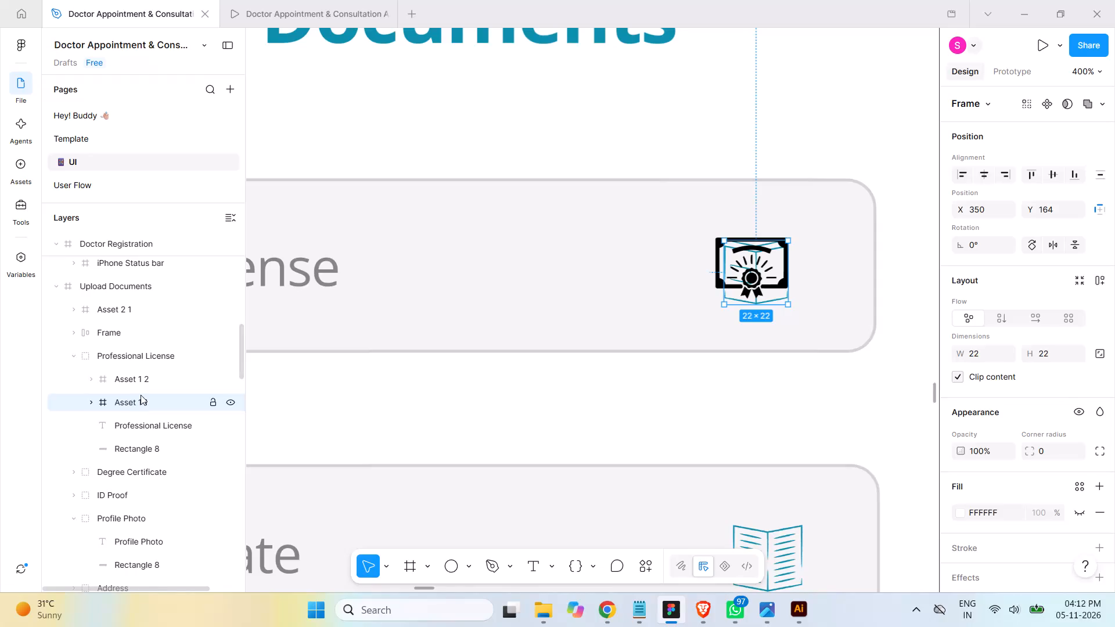
key("Delete")
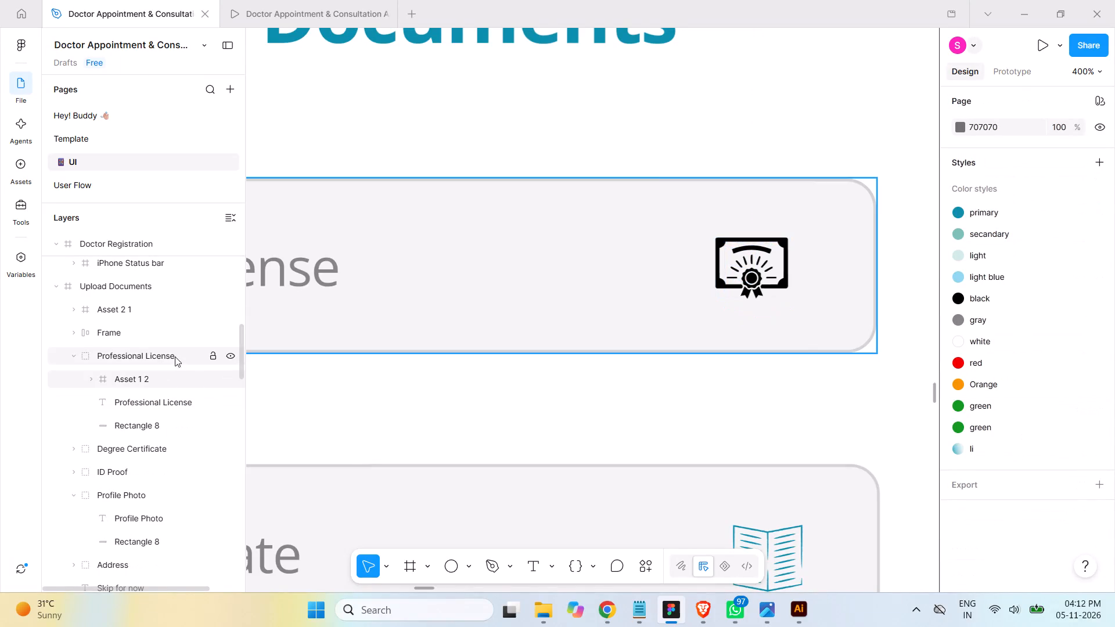
Recolour the certificate icon in the Professional License group from the page colours to teal 0B8FAC.
left_click(132, 382)
scroll(1028, 470, "down", 1)
scroll(1029, 470, "up", 1)
scroll(1033, 468, "down", 2)
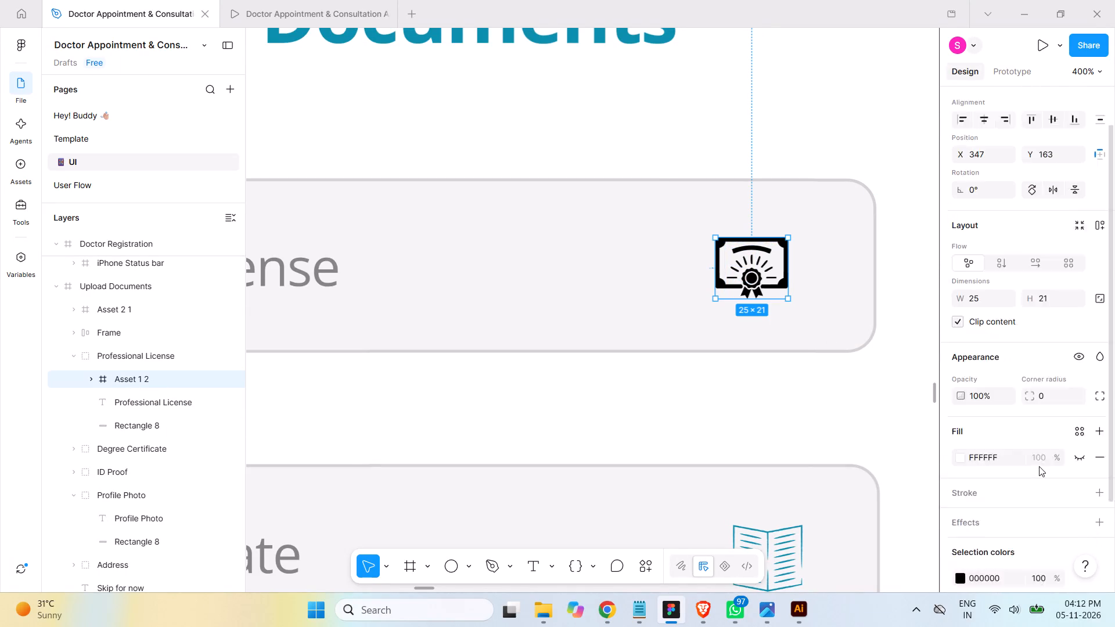
scroll(1039, 466, "down", 1)
left_click(958, 475)
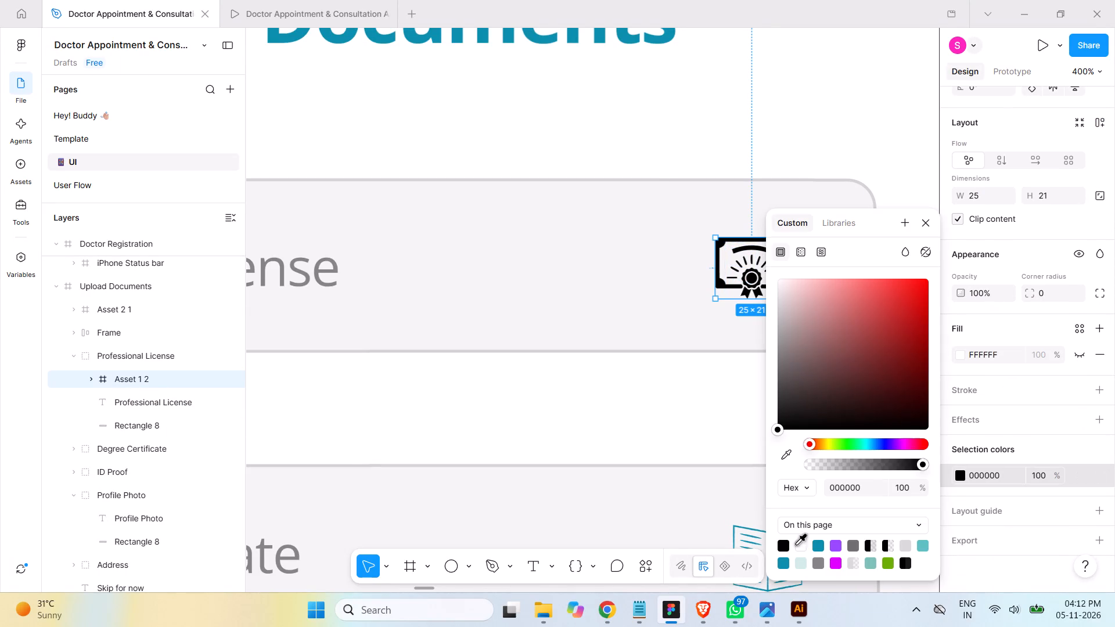
left_click(819, 547)
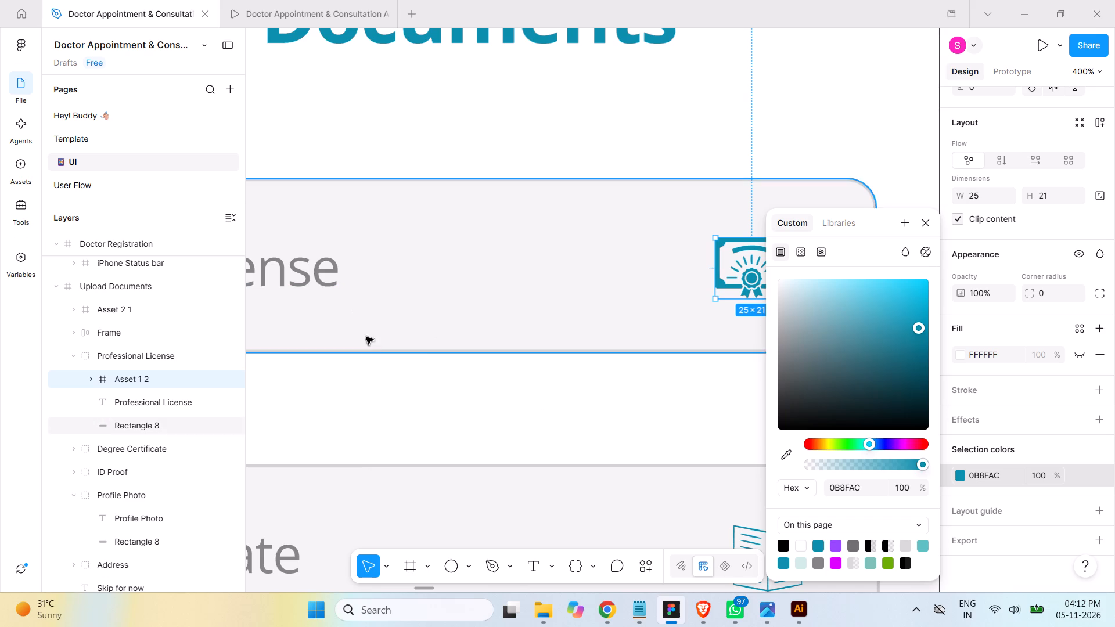
left_click(617, 394)
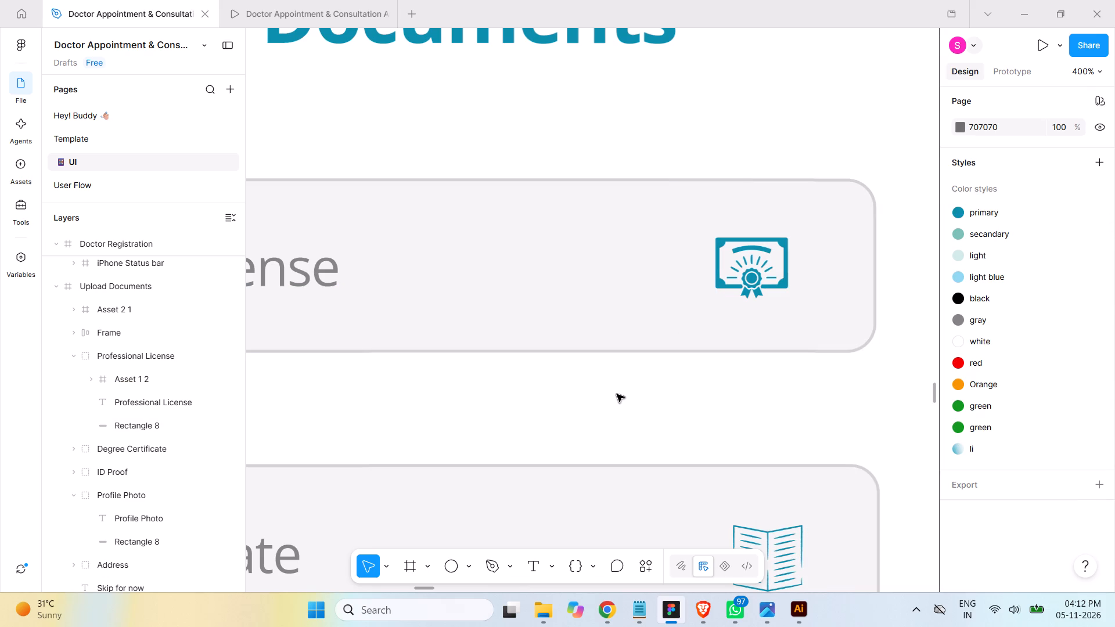
Collapse the Professional License and Profile Photo groups in the layer list and select the Degree Certificate group.
left_click(75, 356)
left_click(75, 428)
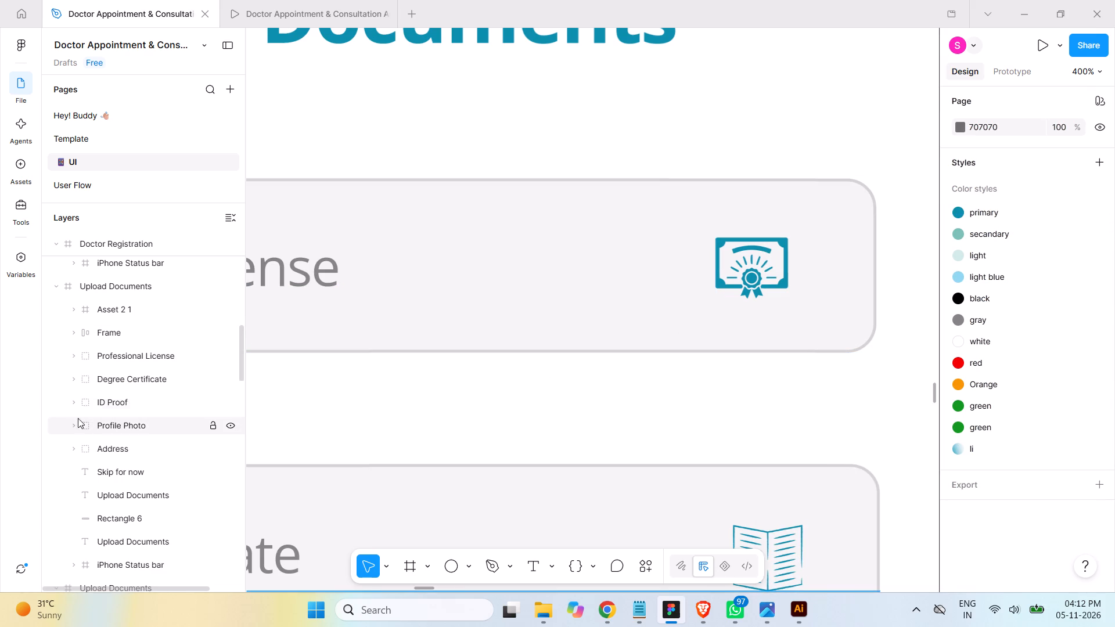
left_click(109, 377)
scroll(780, 342, "down", 1)
scroll(787, 340, "up", 3)
scroll(793, 338, "down", 1)
scroll(828, 326, "up", 1)
scroll(831, 323, "down", 1)
scroll(832, 320, "up", 2)
scroll(832, 319, "down", 3)
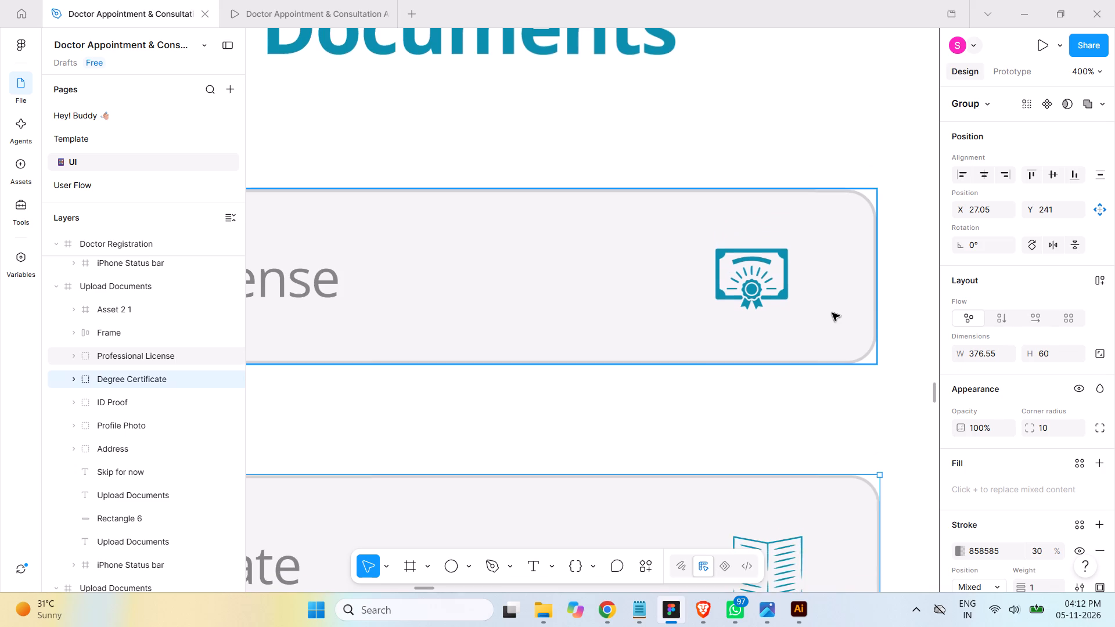
scroll(832, 316, "down", 4)
scroll(832, 316, "up", 2)
scroll(832, 316, "down", 1)
scroll(832, 316, "up", 2)
scroll(832, 316, "down", 5)
scroll(832, 316, "up", 1)
scroll(832, 316, "down", 7)
scroll(832, 316, "up", 1)
scroll(832, 316, "down", 1)
Switch to Illustrator, unlock Layer 1 and duplicate it.
left_click(800, 616)
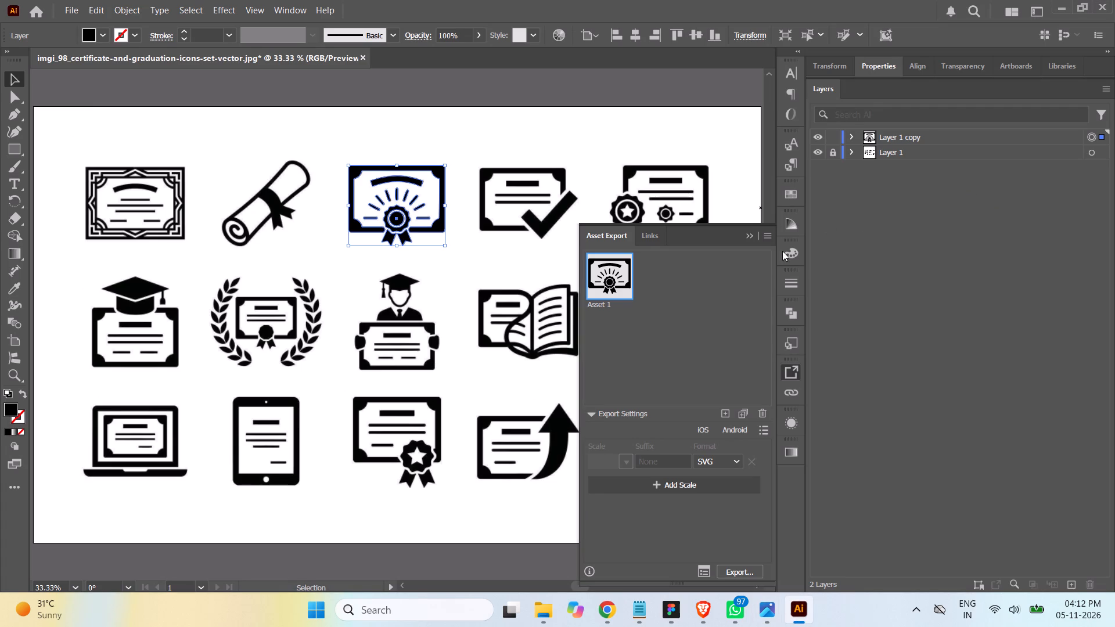
left_click(834, 153)
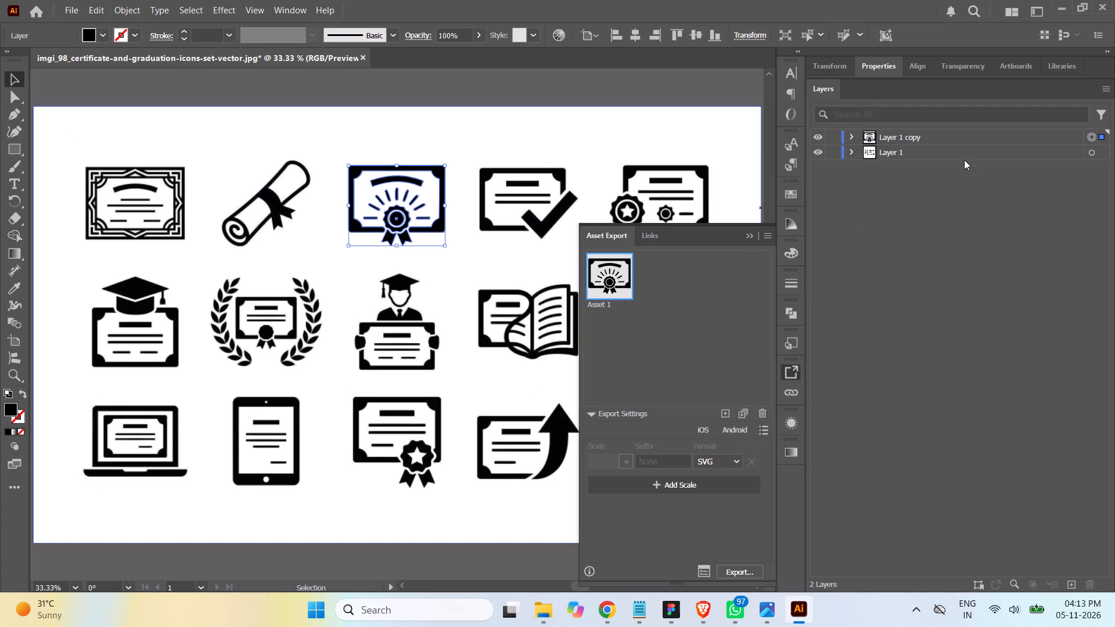
left_click(917, 152)
left_click_drag(919, 152, 1071, 588)
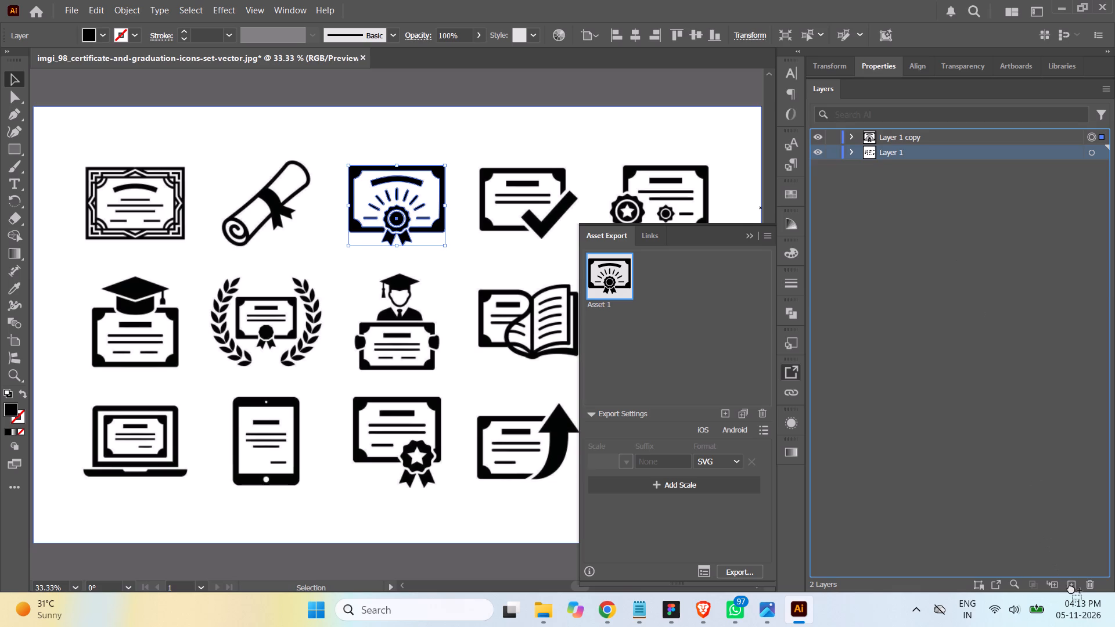
left_click_drag(1071, 588, 1073, 579)
Delete Layer 1 copy with the traced certificate and collapse the Asset Export panel.
left_click(970, 138)
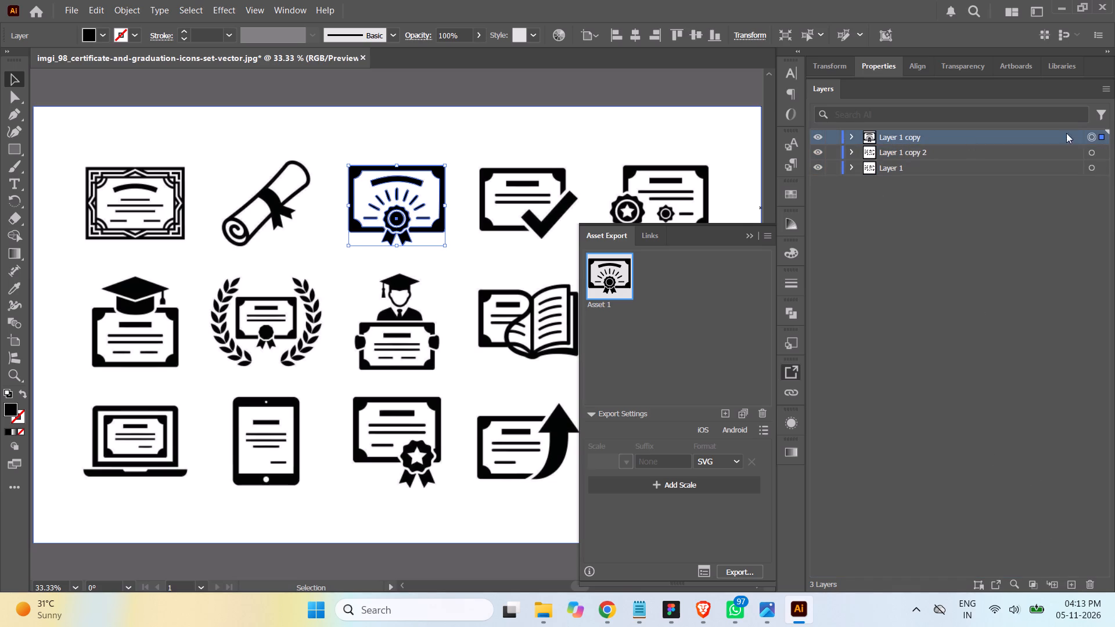
left_click(1092, 134)
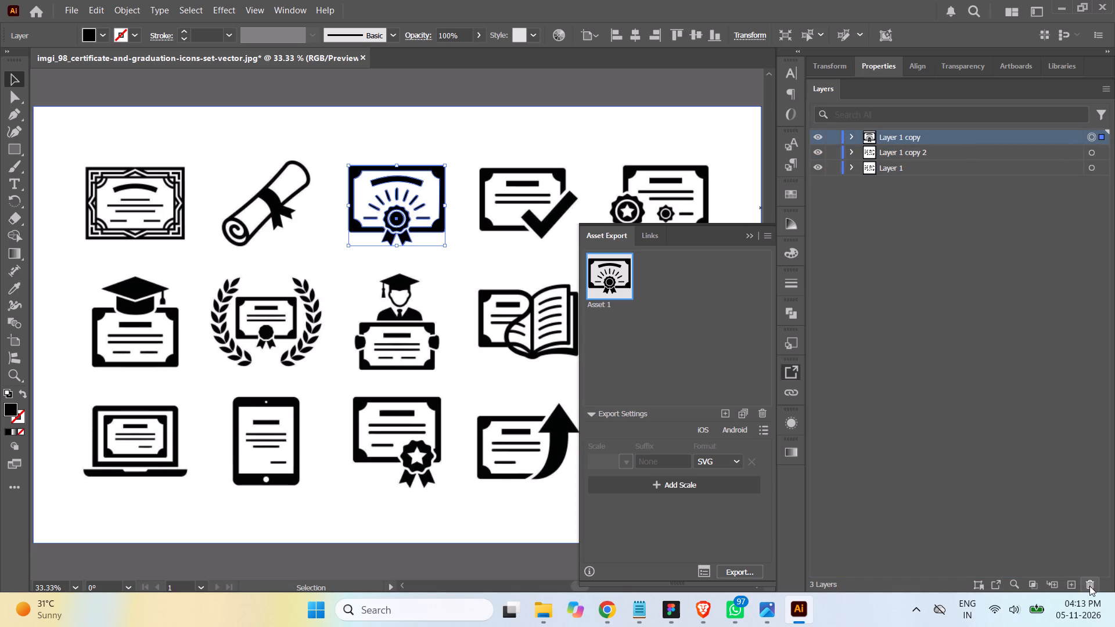
left_click(1089, 586)
left_click(602, 323)
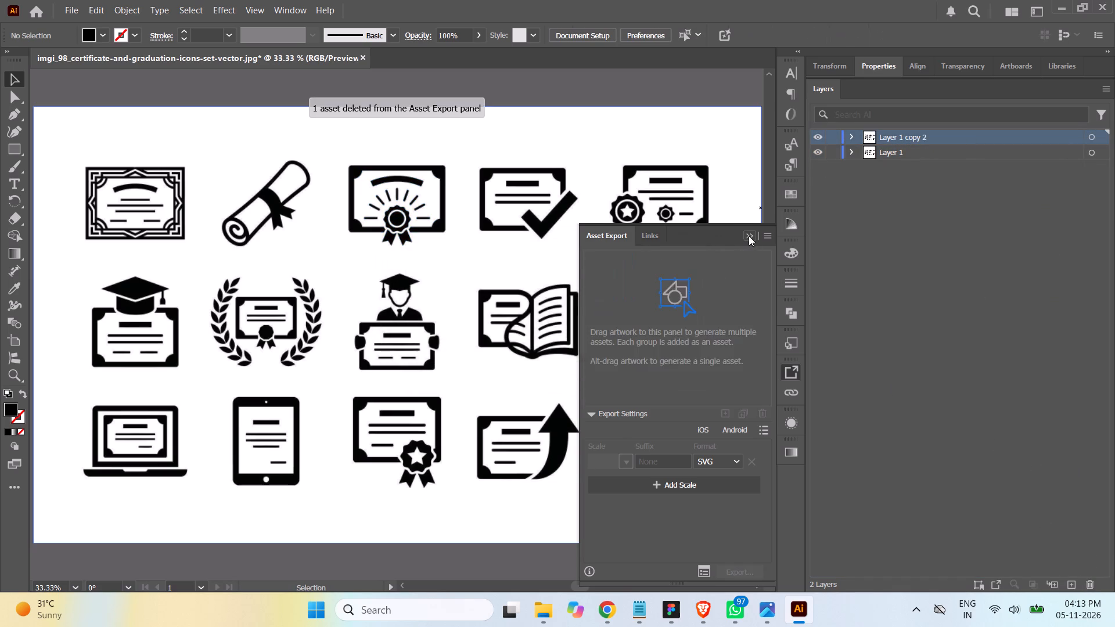
left_click(749, 236)
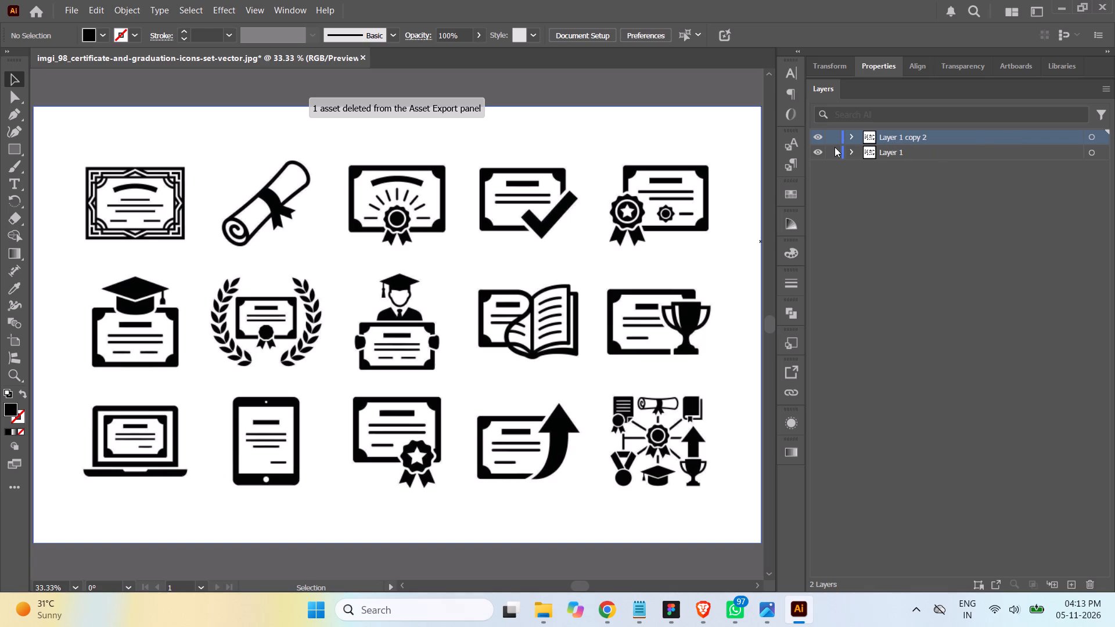
Lock Layer 1 and make Layer 1 copy 2 the active layer.
left_click(830, 153)
left_click(919, 134)
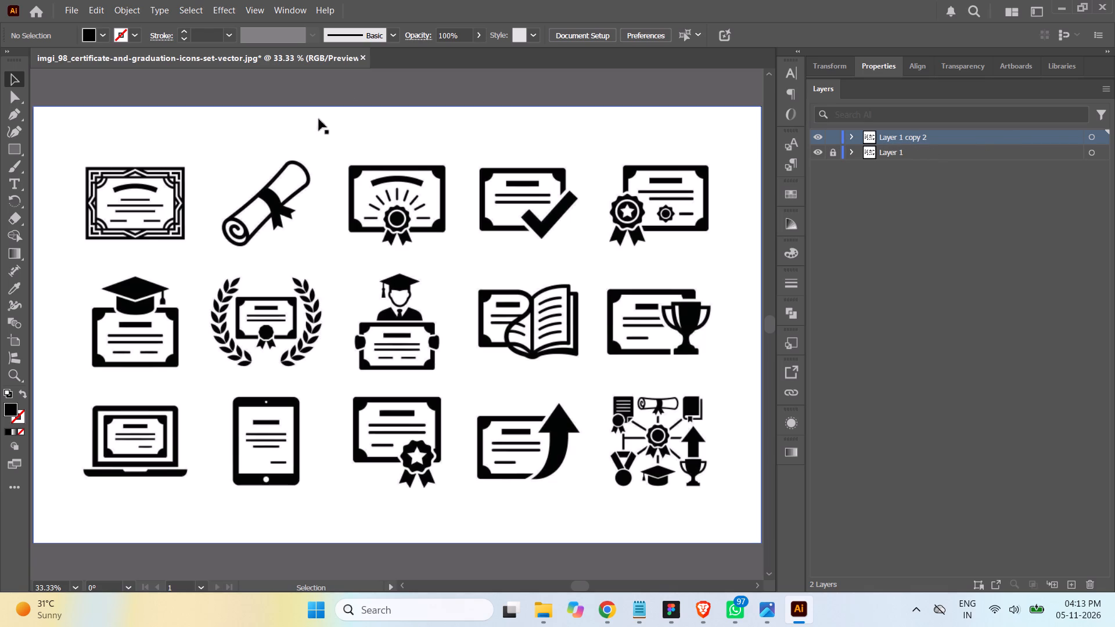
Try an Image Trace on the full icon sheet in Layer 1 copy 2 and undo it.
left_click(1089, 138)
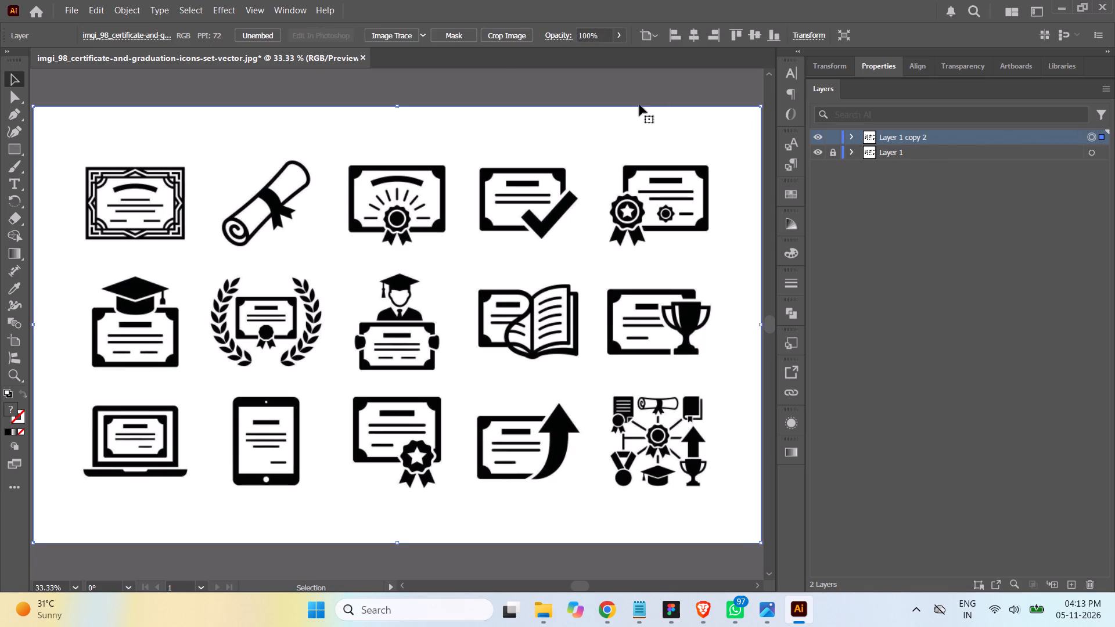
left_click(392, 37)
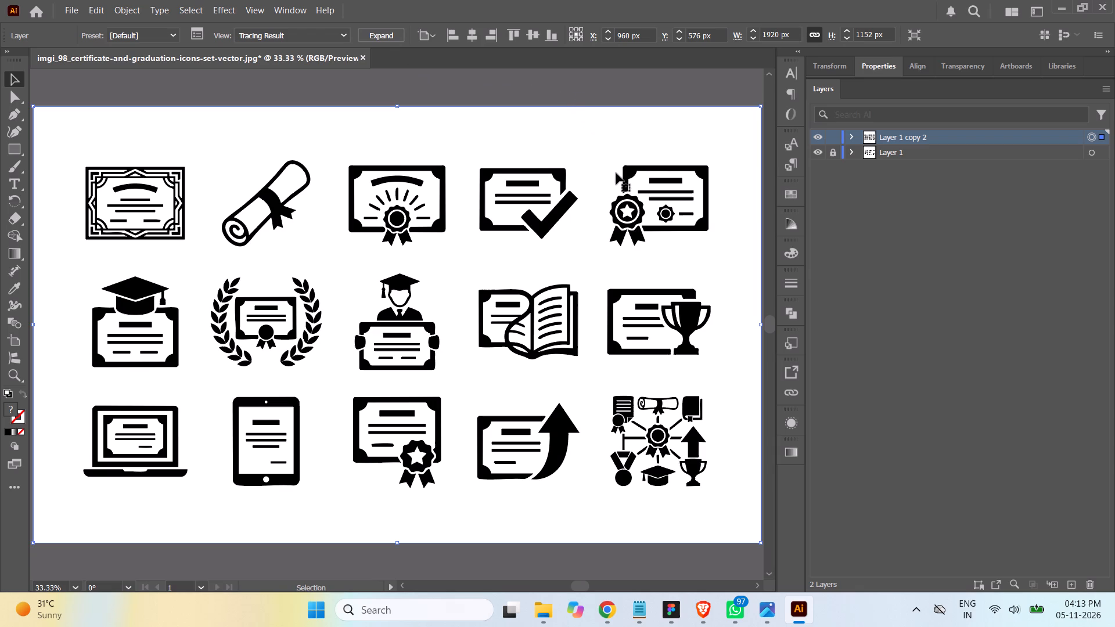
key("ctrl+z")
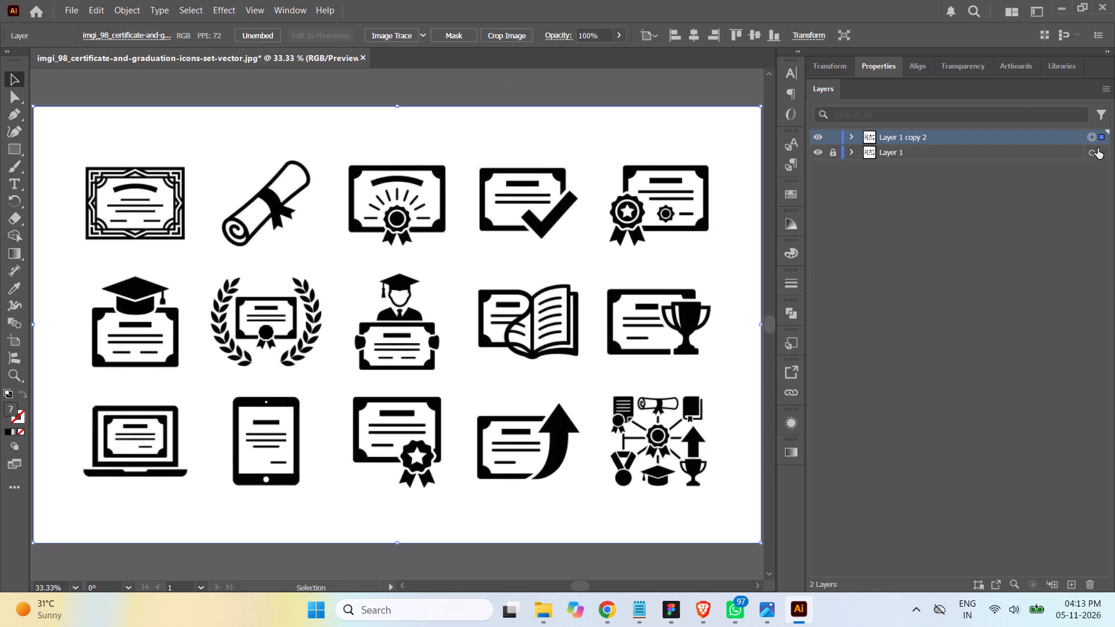
Crop the Layer 1 copy 2 image to the open-book certificate icon, about 294 × 207 px.
left_click(1088, 137)
left_click(504, 34)
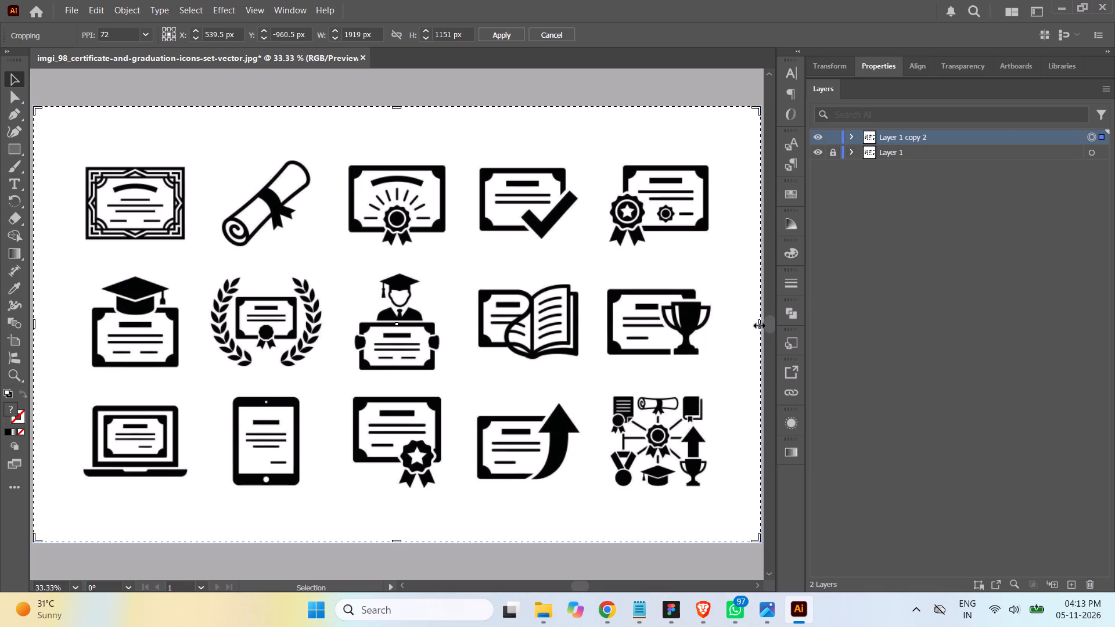
left_click_drag(757, 325, 638, 331)
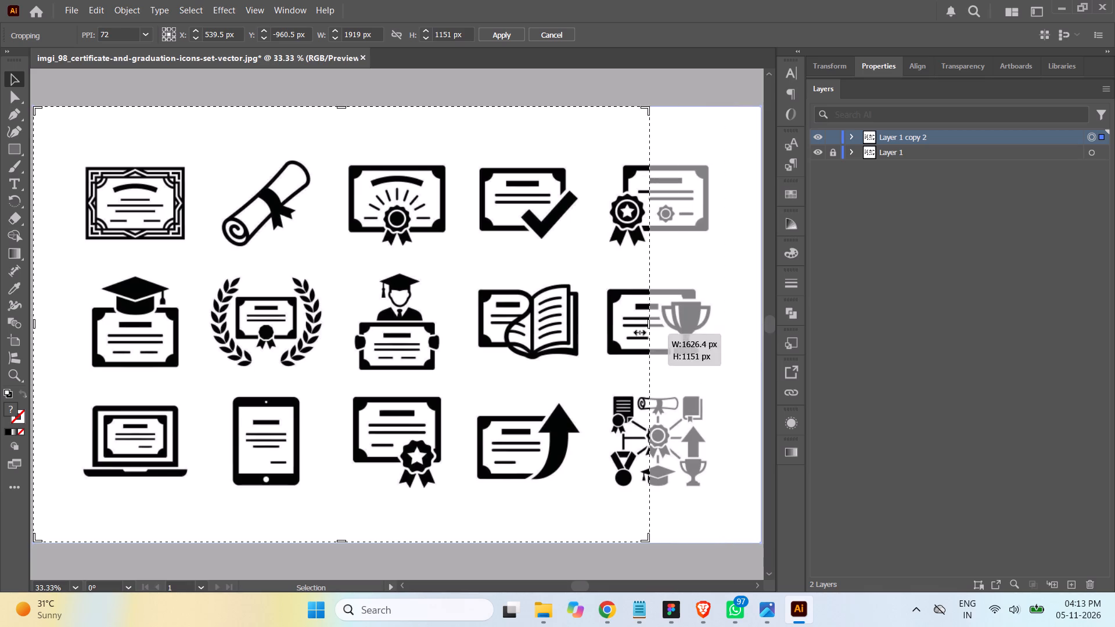
left_click_drag(638, 331, 581, 331)
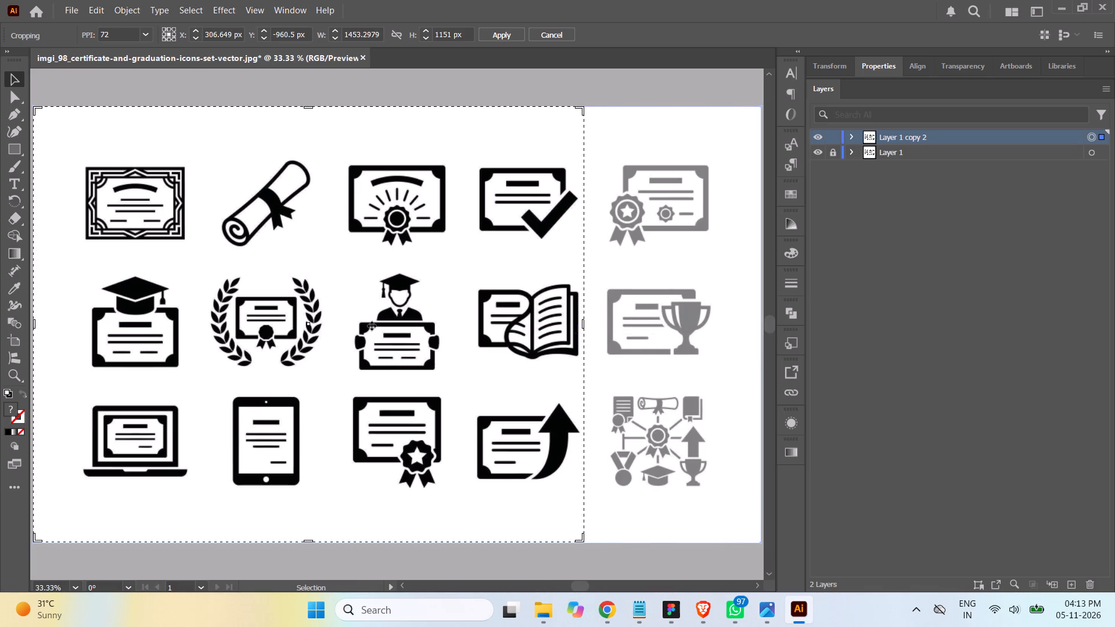
left_click_drag(34, 327, 429, 347)
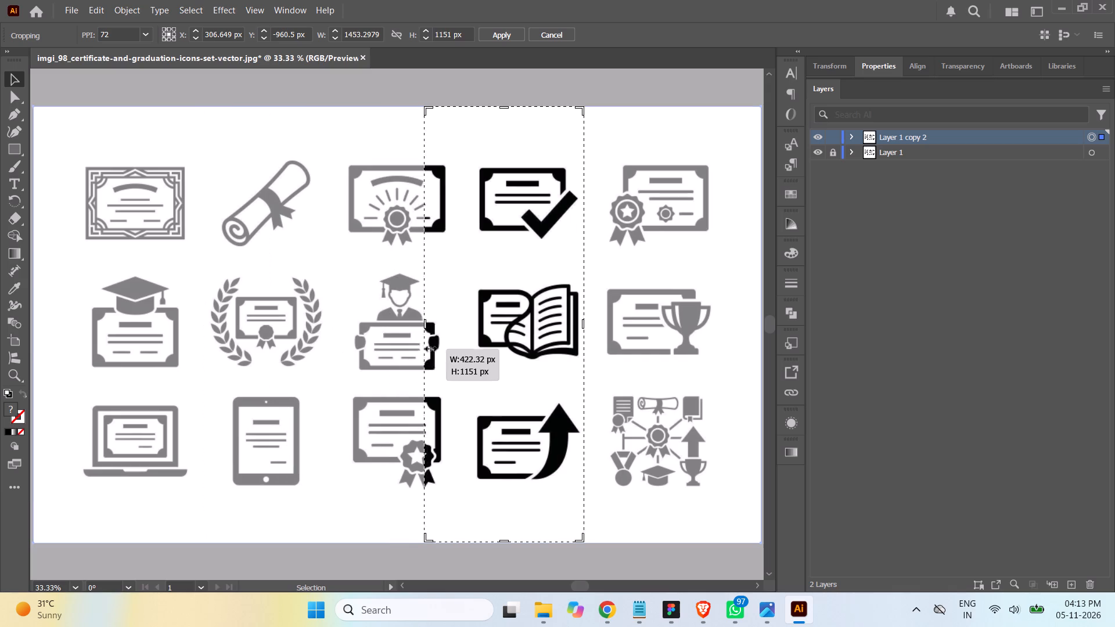
left_click_drag(429, 347, 474, 366)
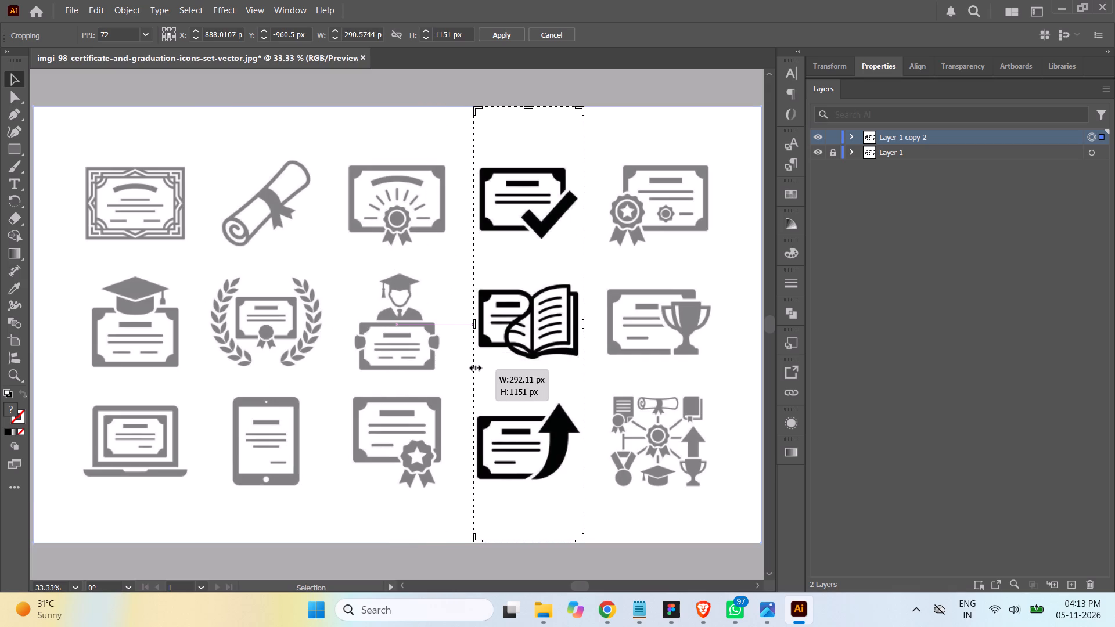
left_click_drag(474, 366, 473, 366)
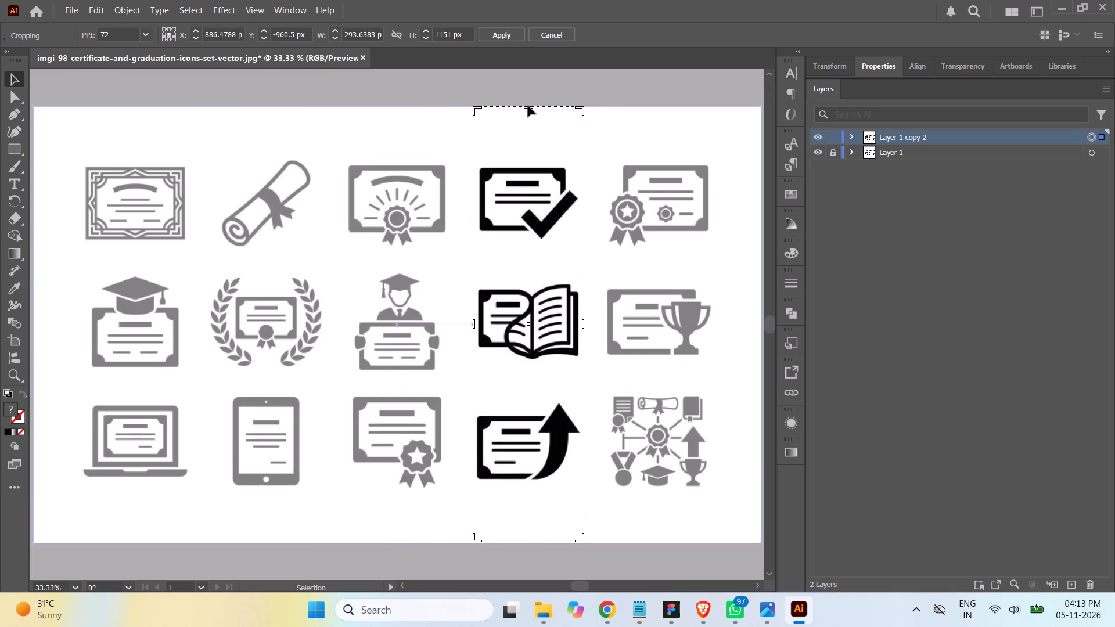
left_click_drag(528, 108, 544, 278)
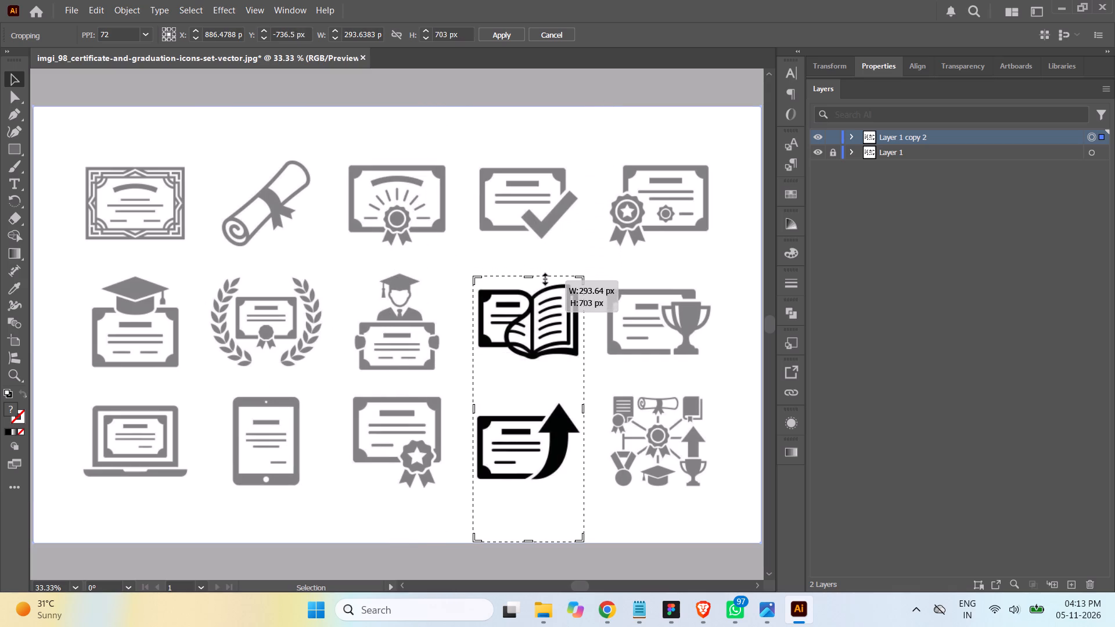
left_click_drag(544, 278, 544, 286)
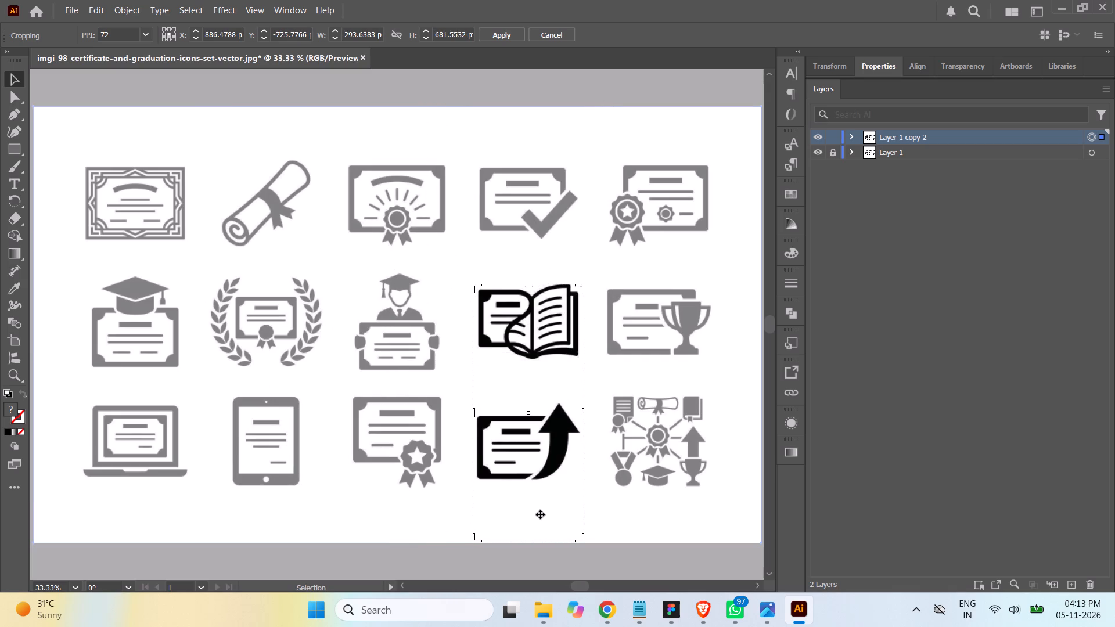
left_click_drag(528, 538, 531, 396)
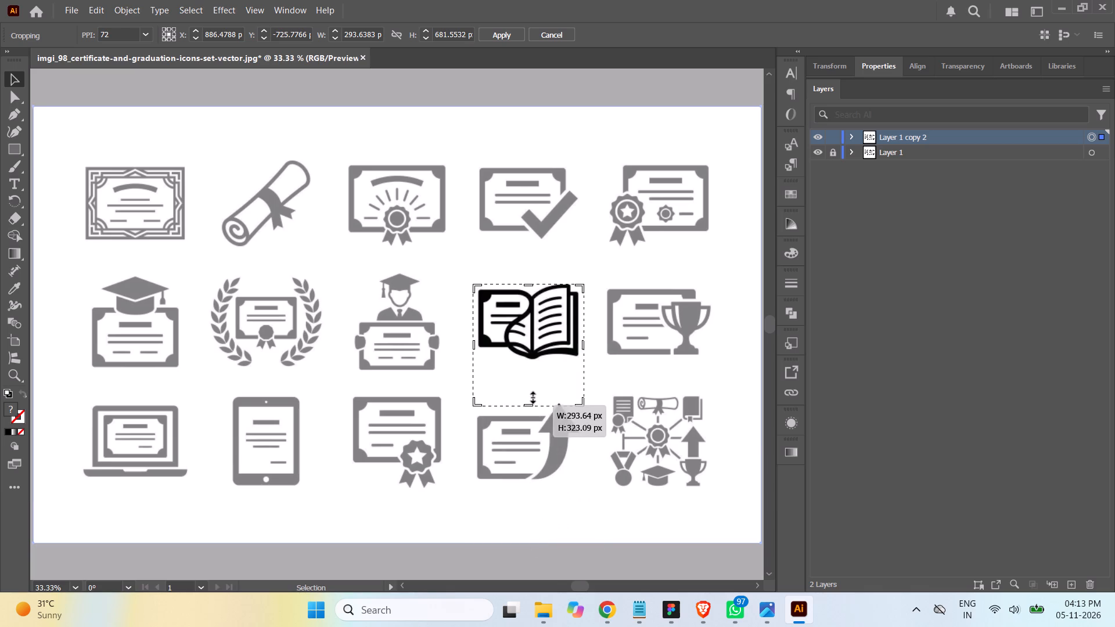
left_click_drag(531, 396, 536, 358)
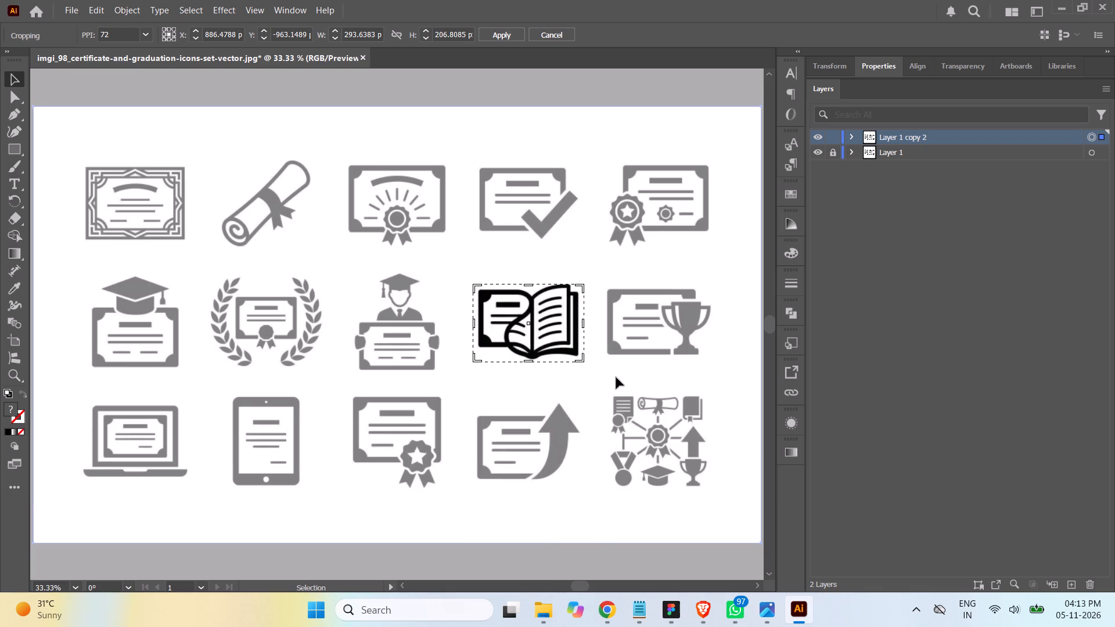
key("Return")
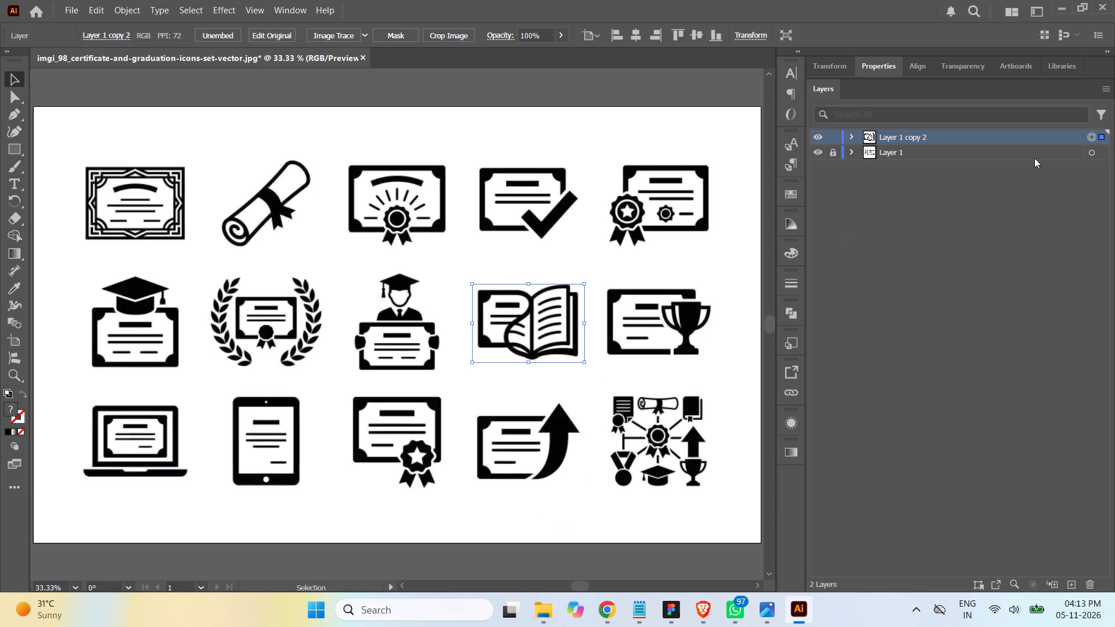
Image Trace the cropped open-book icon with the default preset and expand the tracing into paths.
left_click(330, 33)
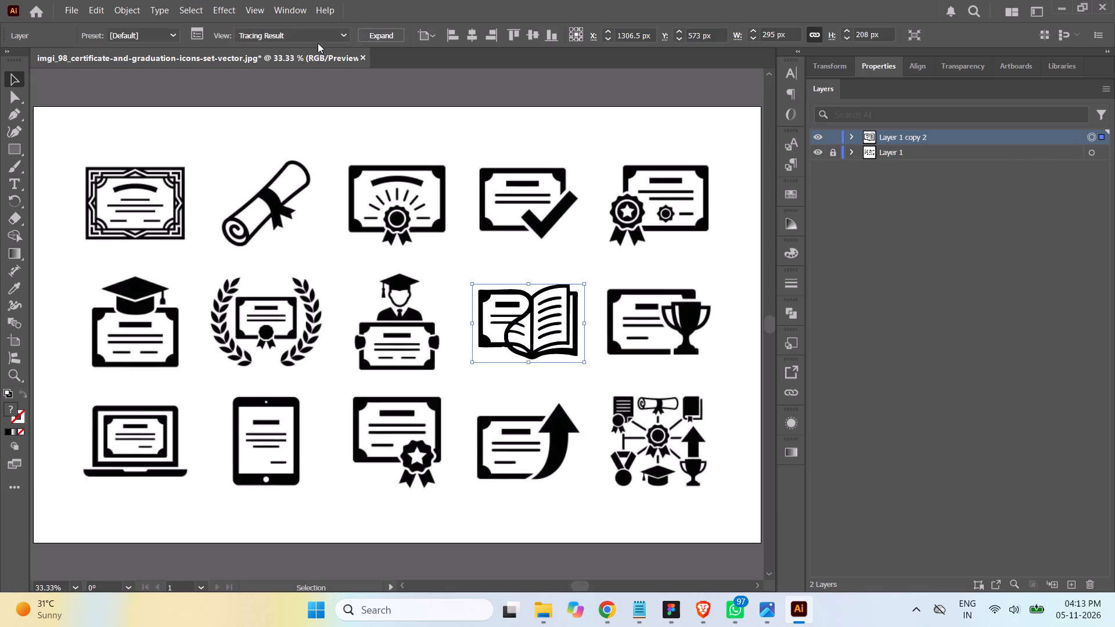
left_click(374, 35)
Delete the three white paths and three white compound paths from the traced group in Layer 1 copy 2, then collapse the layer.
left_click(850, 136)
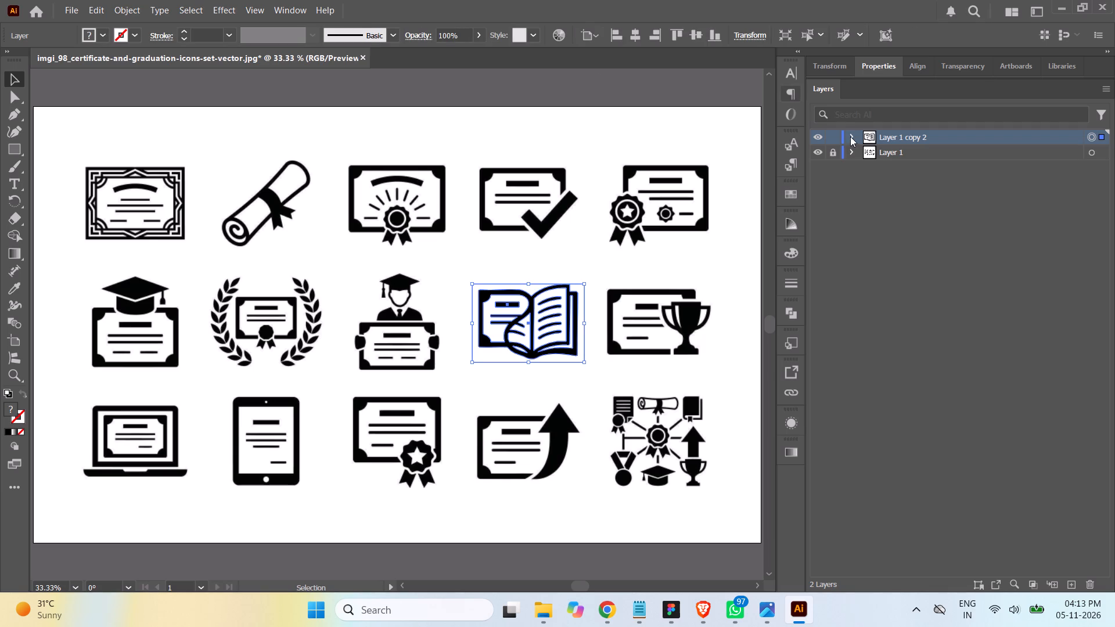
left_click(867, 150)
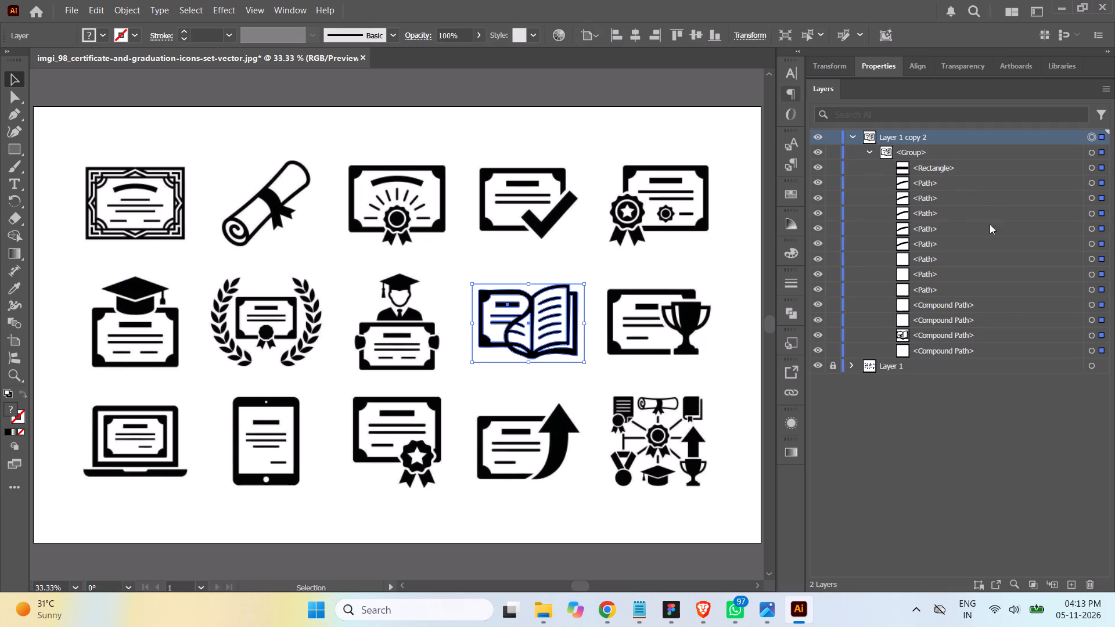
left_click(945, 258)
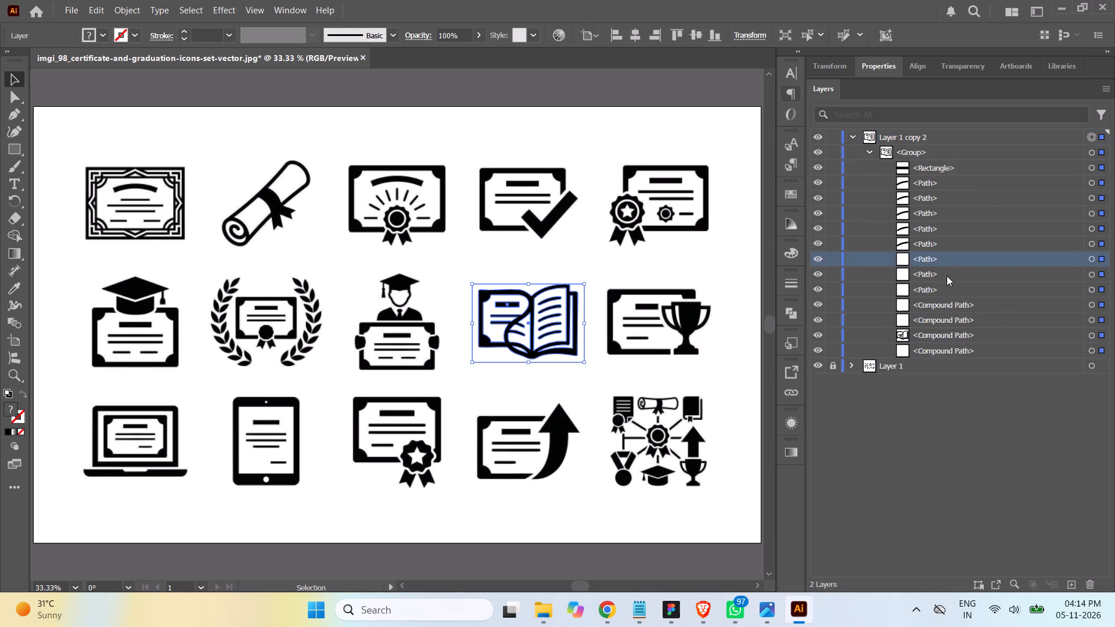
left_click(947, 319, "shift")
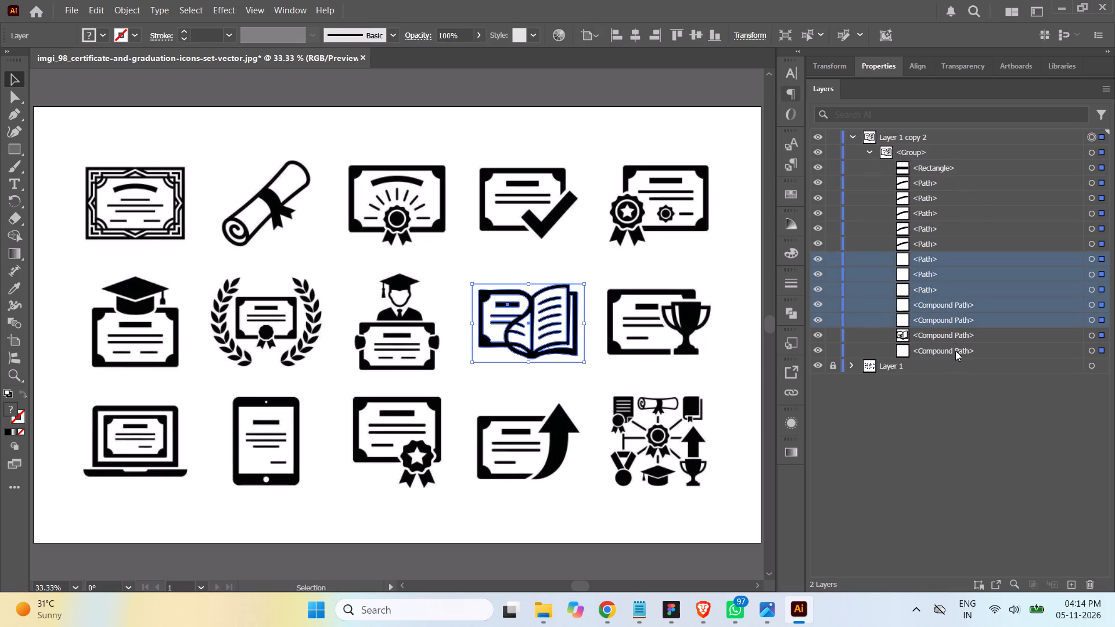
left_click(951, 351, "ctrl")
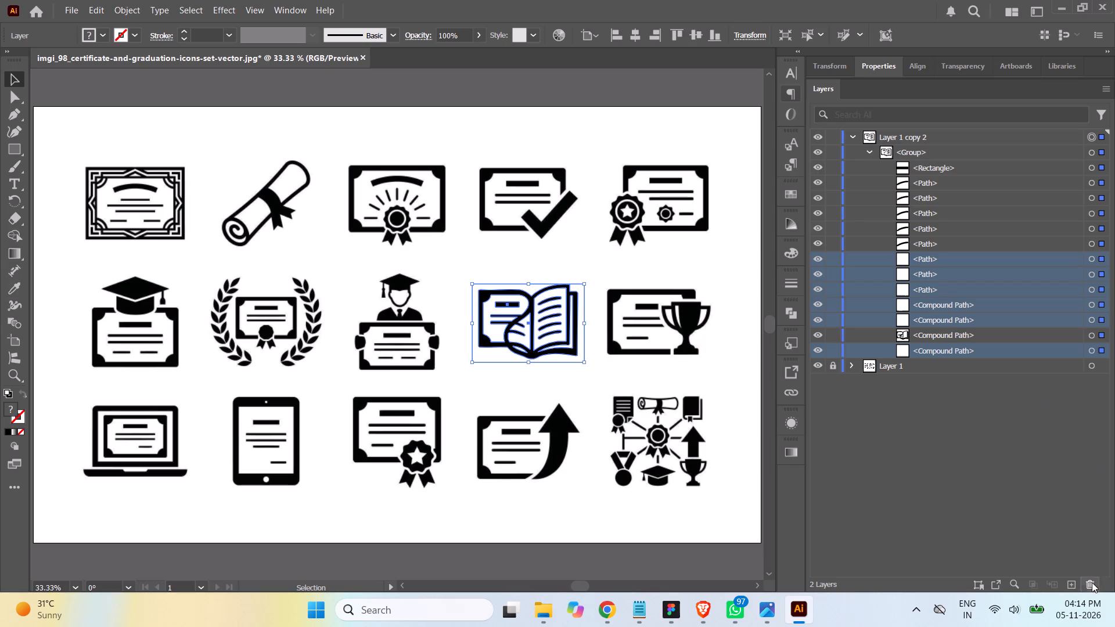
left_click(1092, 582)
left_click(871, 152)
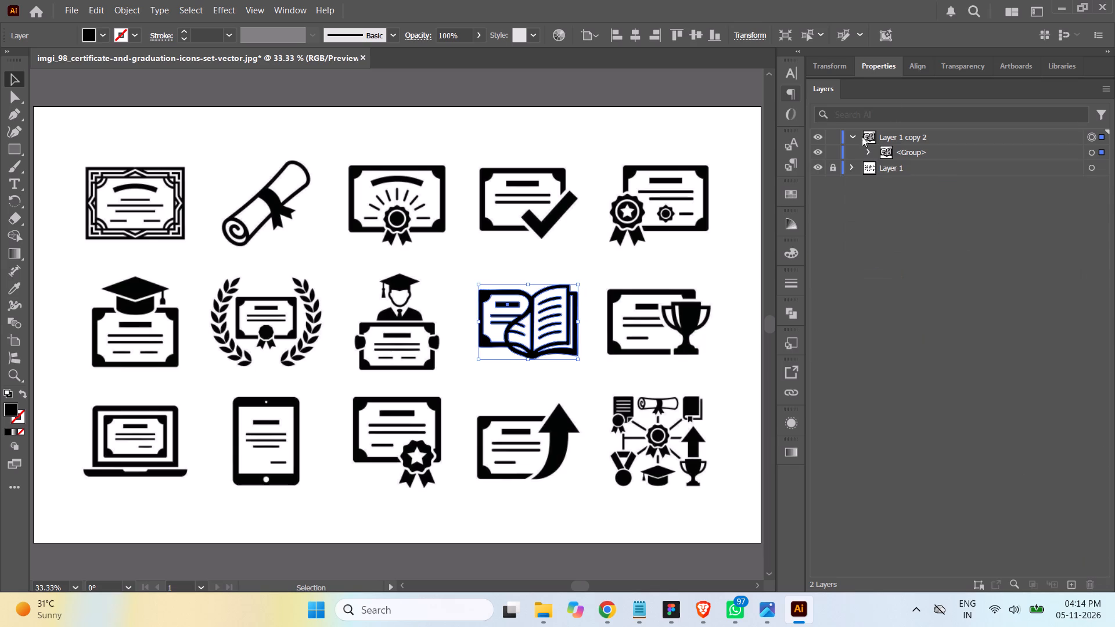
left_click(853, 136)
Add the open-book artwork as an export asset and export it as SVG to the Certificate and Graduation Icons folder.
left_click(1092, 138)
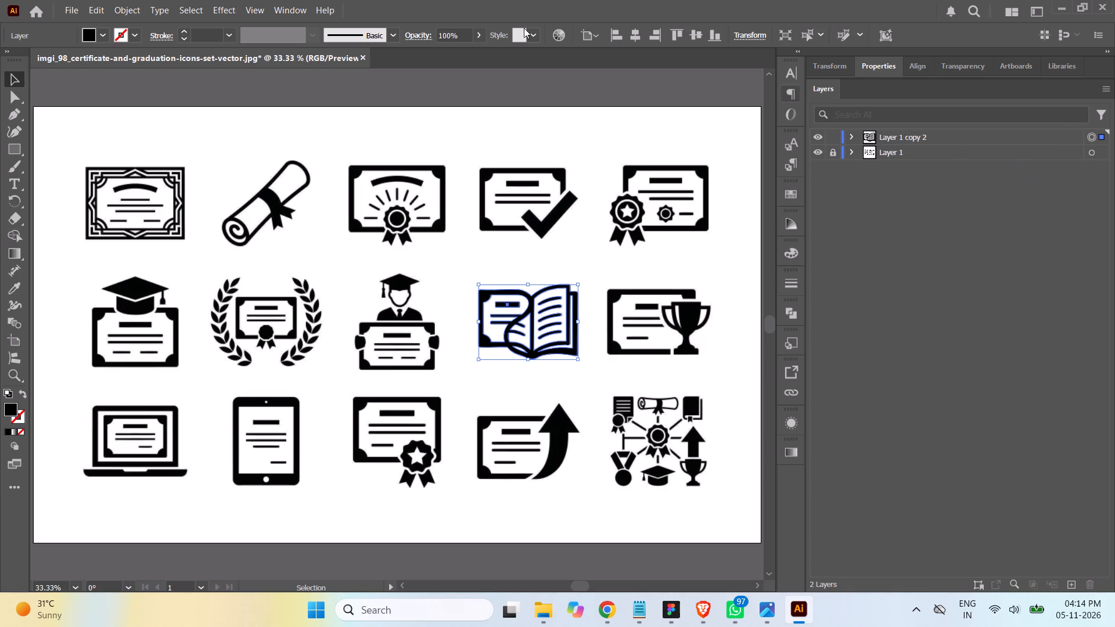
left_click(73, 9)
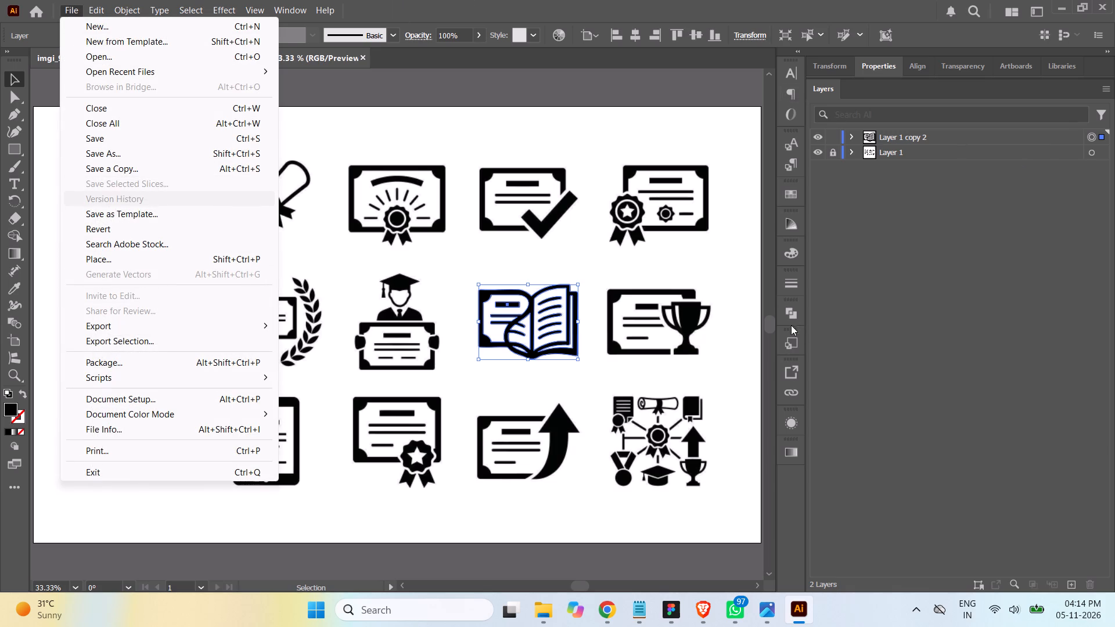
left_click(790, 368)
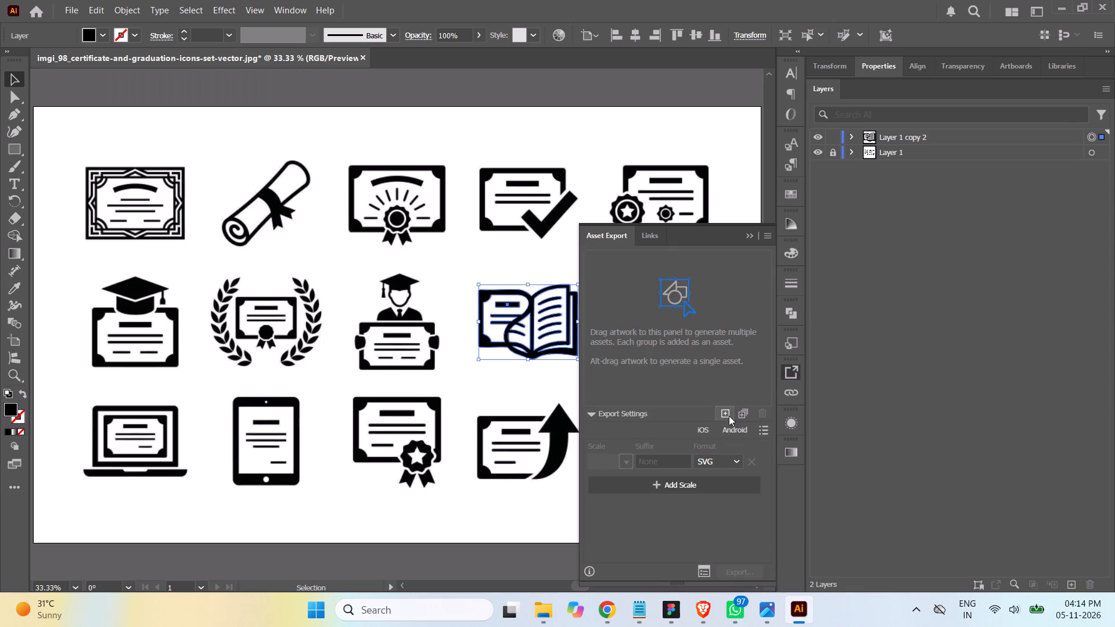
left_click(723, 410)
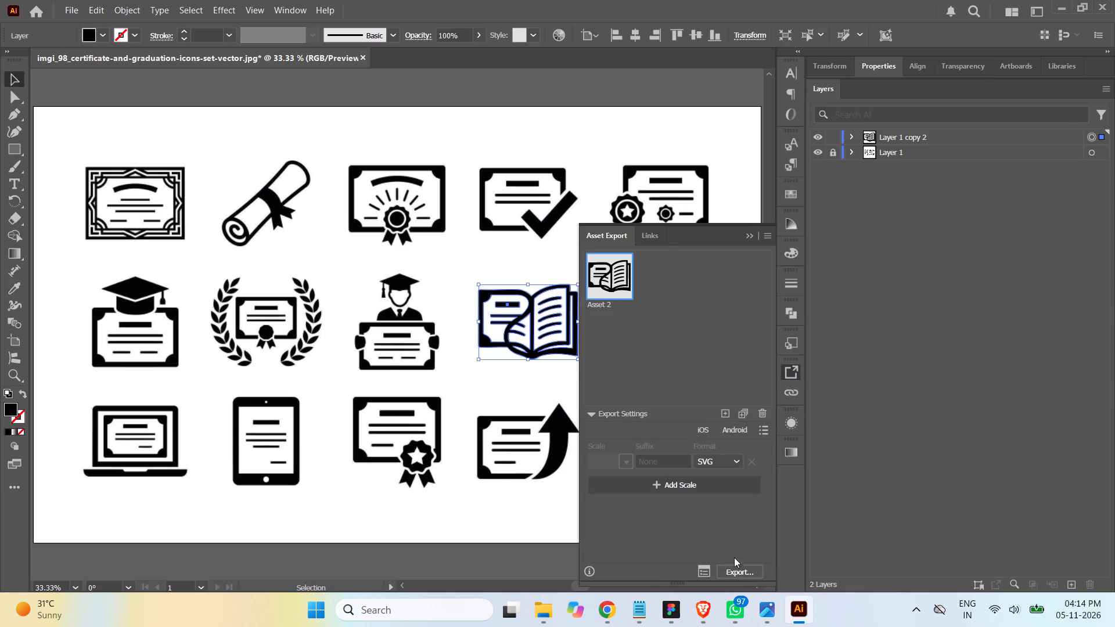
left_click(737, 569)
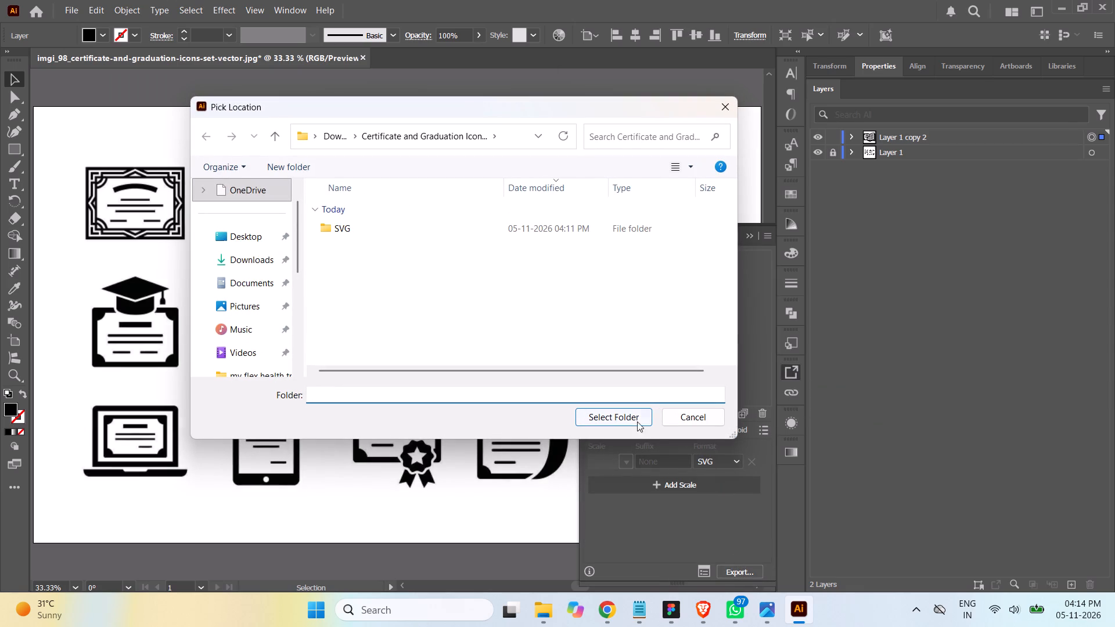
left_click(613, 415)
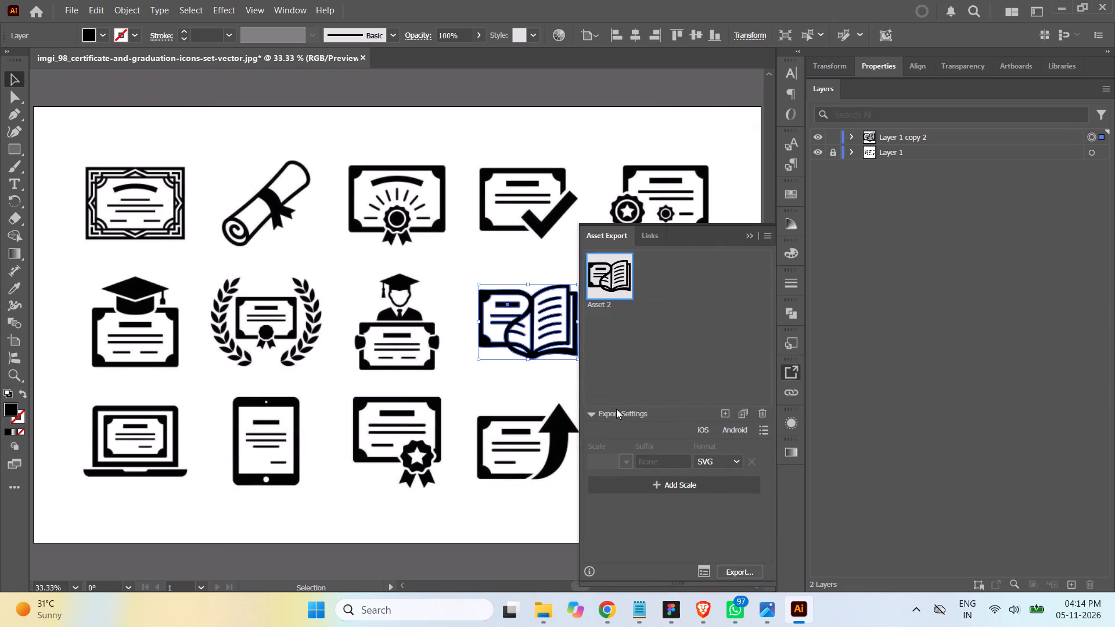
Switch to File Explorer and bring Asset 2.svg from the SVG folder into the Upload Documents screen in Figma.
left_click(553, 609)
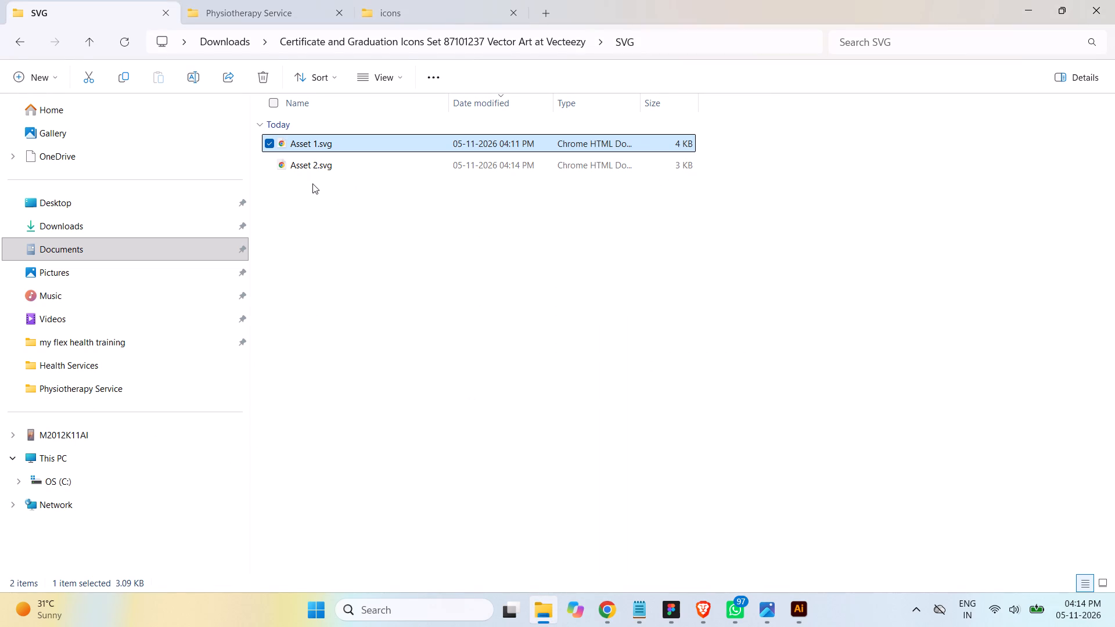
left_click(311, 179)
left_click_drag(307, 165, 756, 474)
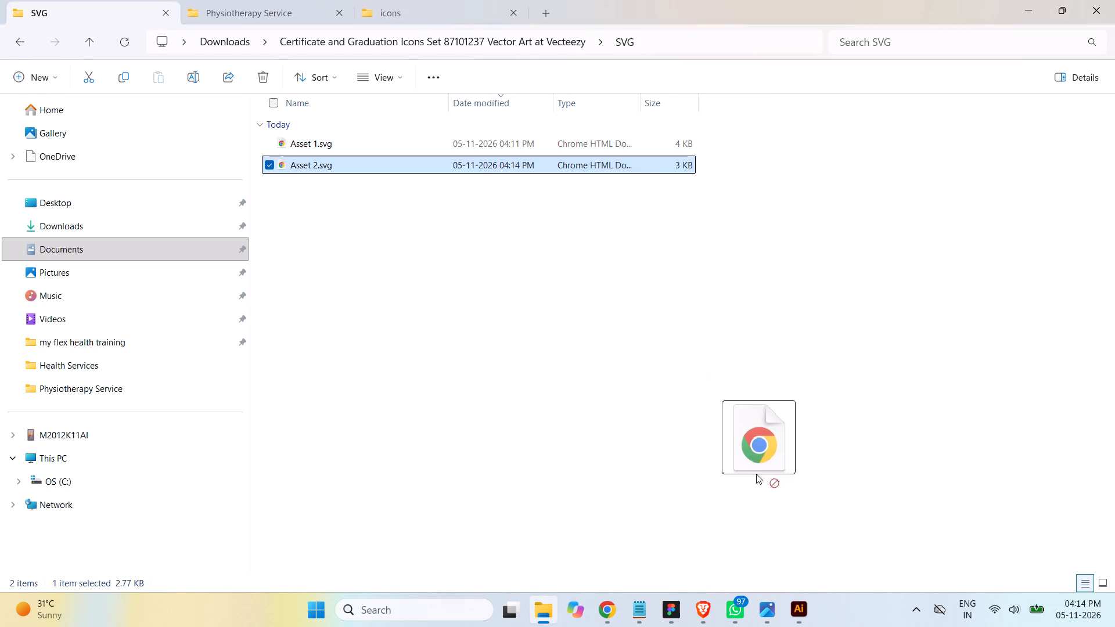
left_click_drag(756, 474, 715, 343)
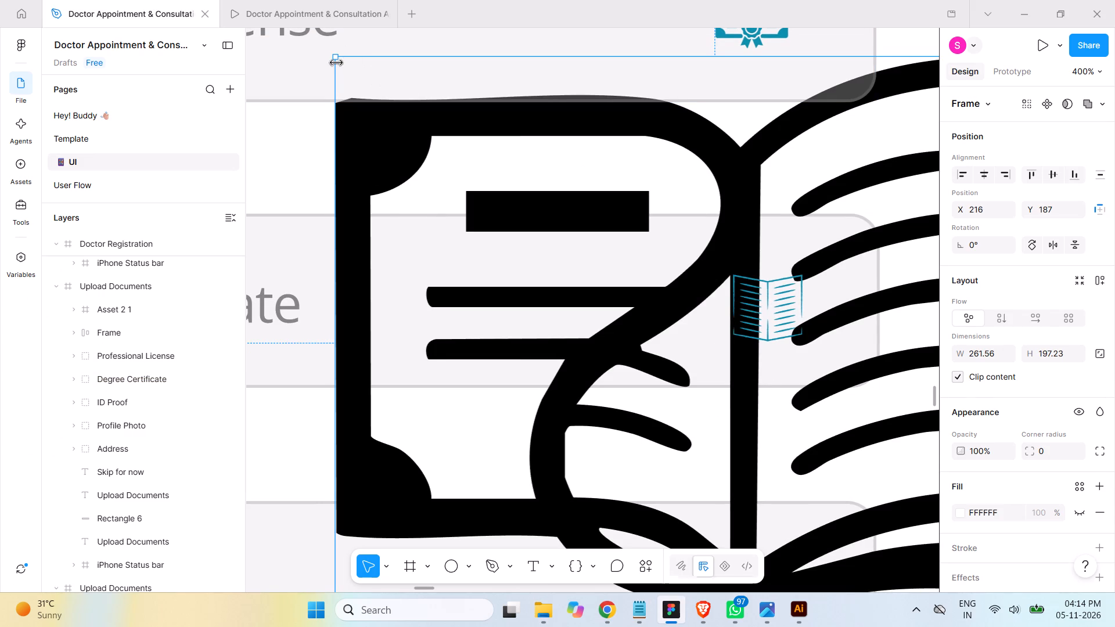
Scale the imported open-book icon down to 23 × 18 and place it over the existing book icon in the Degree Certificate card.
left_click_drag(335, 57, 663, 370, "shift")
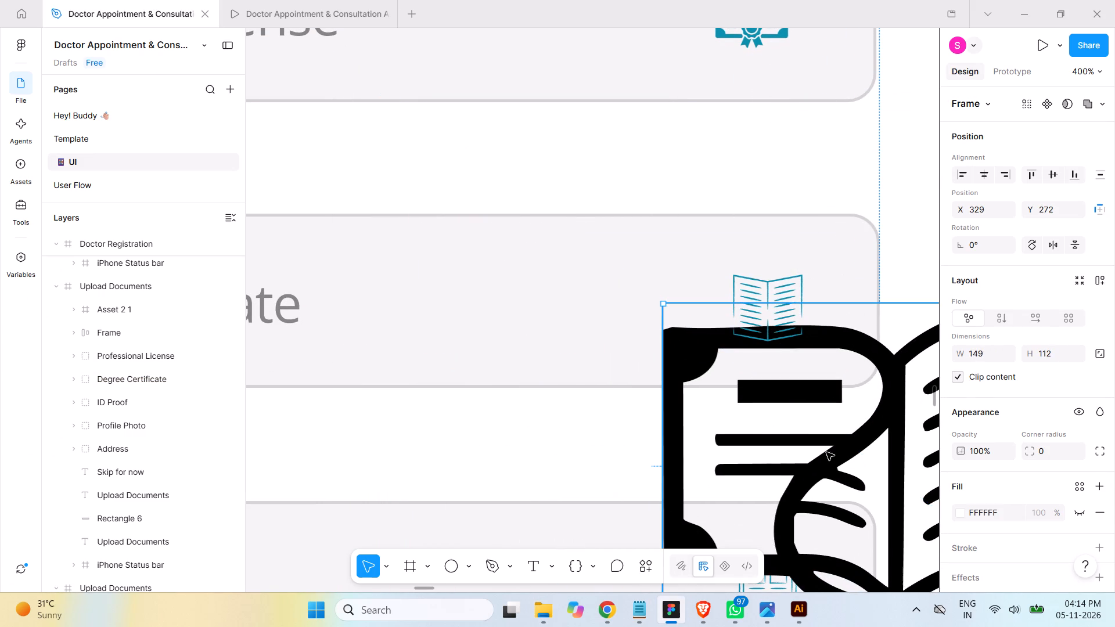
left_click_drag(830, 459, 569, 301)
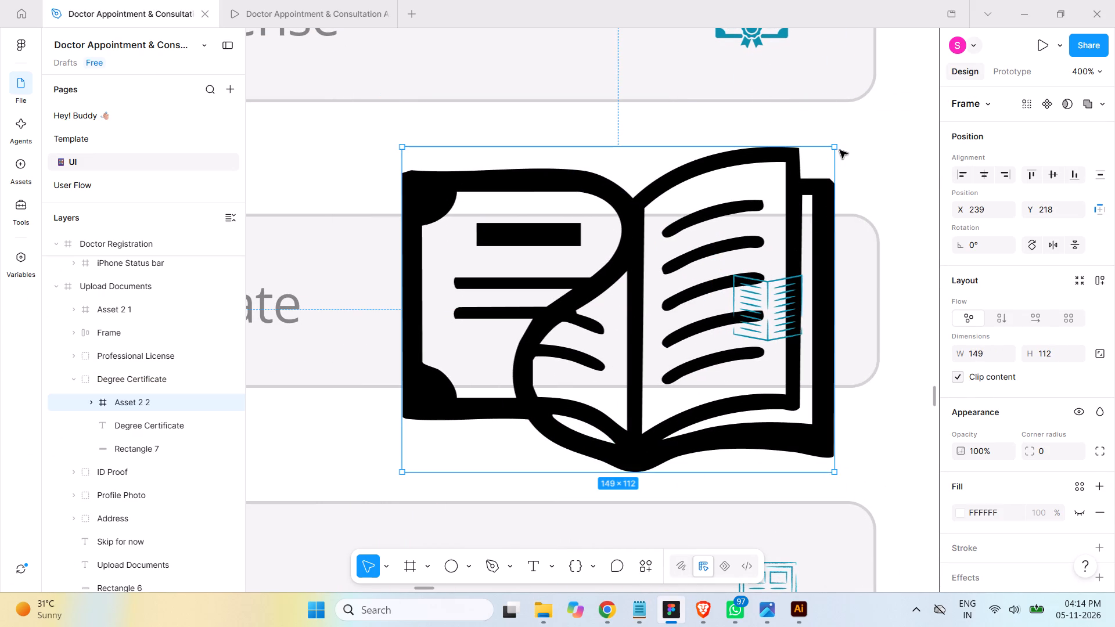
left_click_drag(836, 147, 559, 425, "shift")
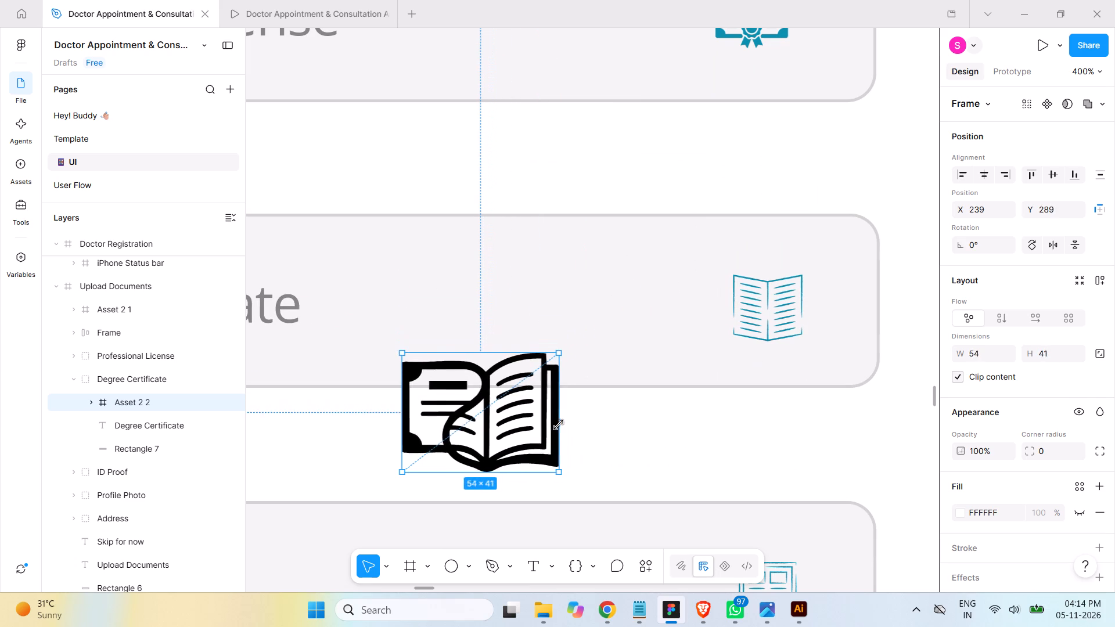
left_click_drag(559, 425, 493, 468, "shift")
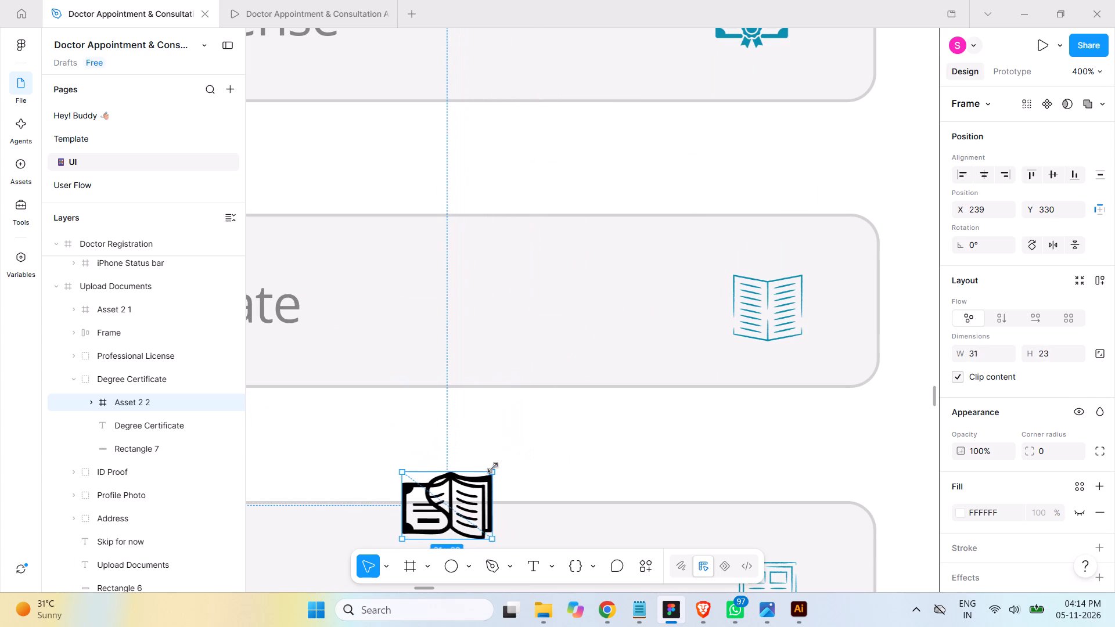
left_click_drag(493, 468, 491, 463, "shift")
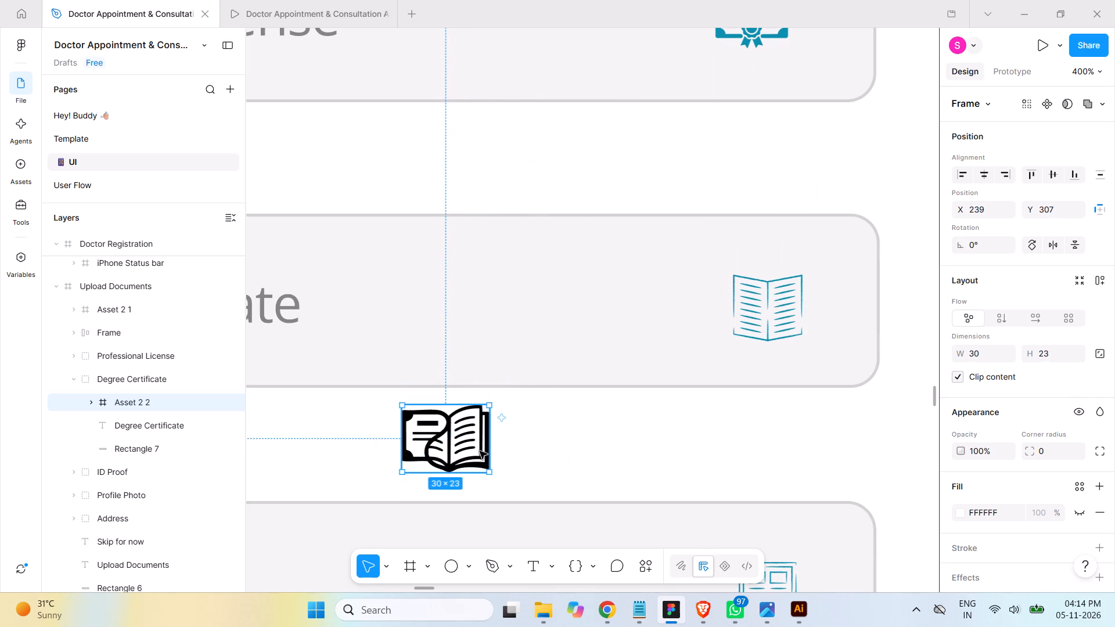
left_click_drag(481, 453, 800, 320)
scroll(896, 286, "down", 1)
scroll(897, 286, "up", 5)
scroll(898, 283, "down", 3)
scroll(898, 283, "up", 10)
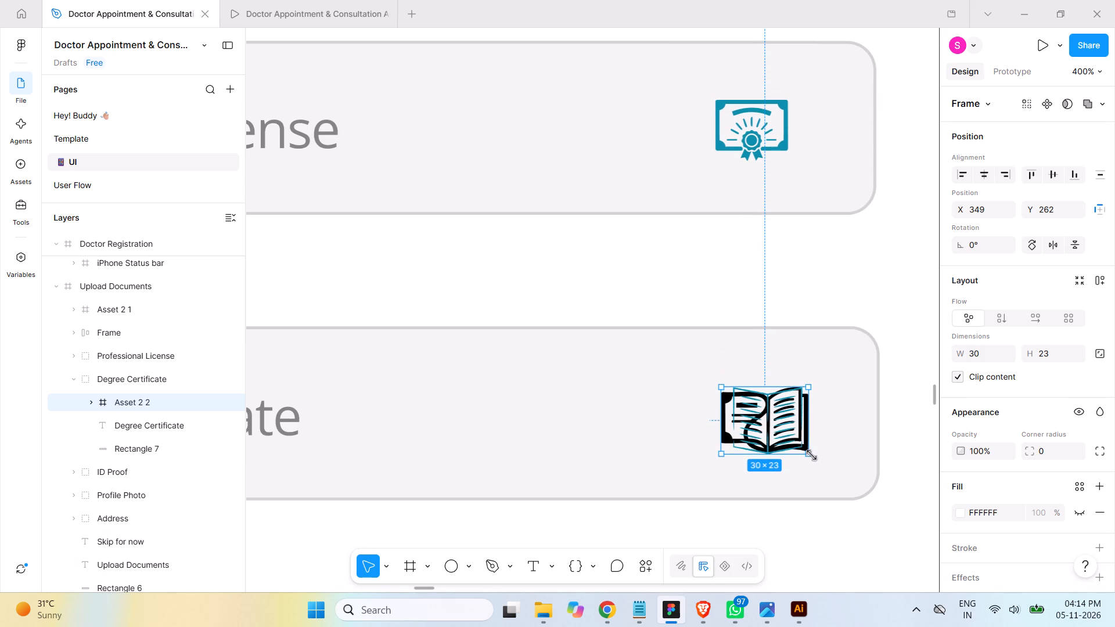
left_click_drag(811, 455, 790, 435, "shift")
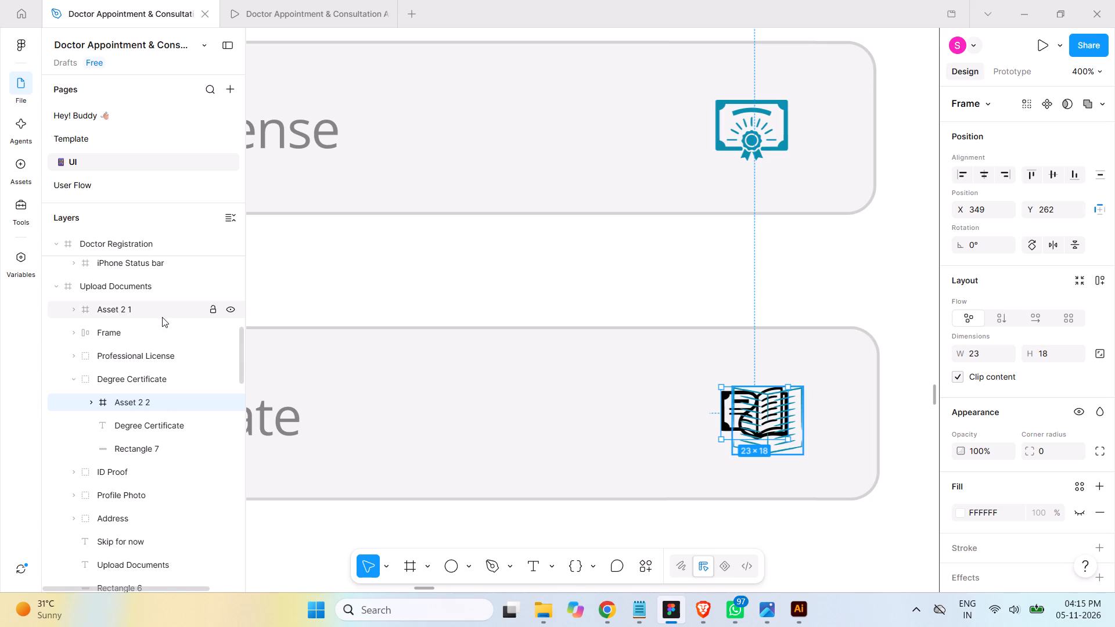
Move the imported black book icon aside in the Degree Certificate card and delete the old teal book icon, Asset 2 1.
left_click(136, 399)
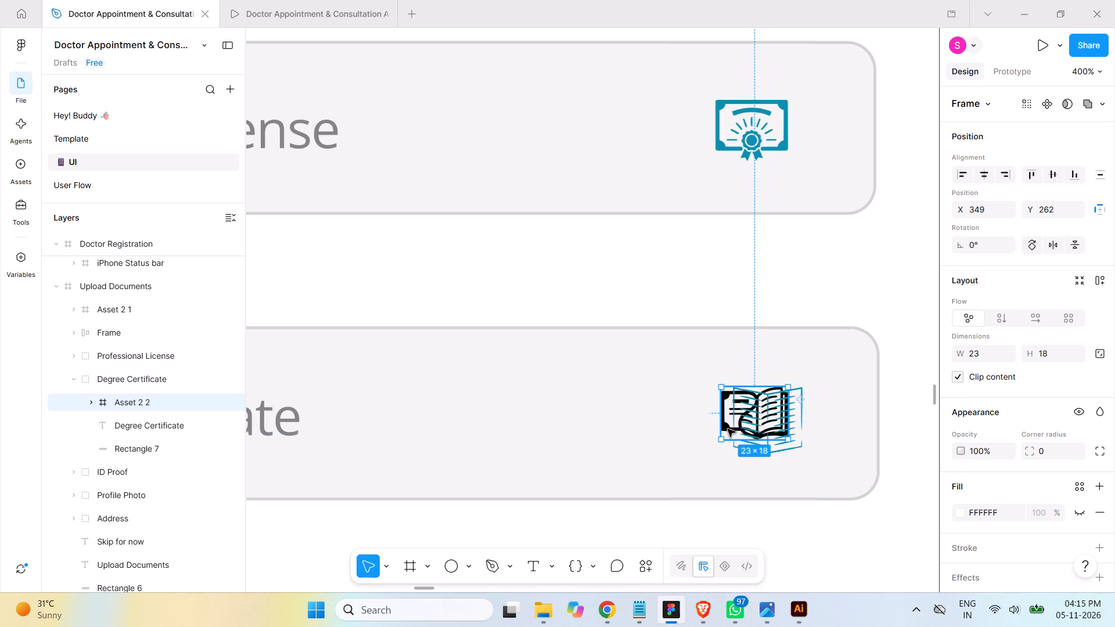
left_click_drag(728, 429, 571, 427)
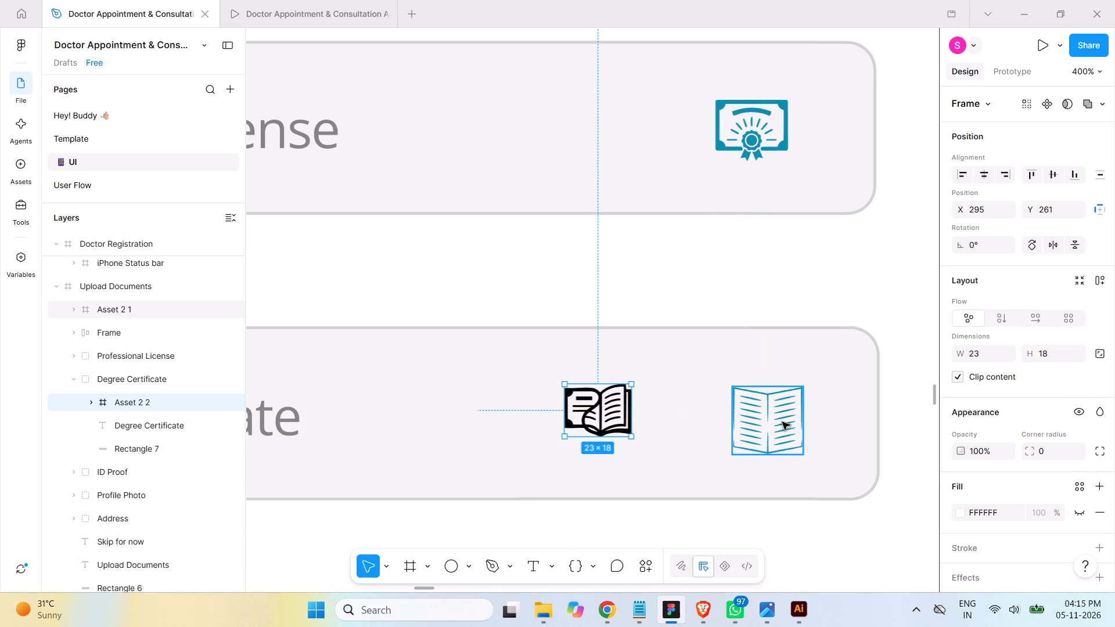
left_click(782, 422)
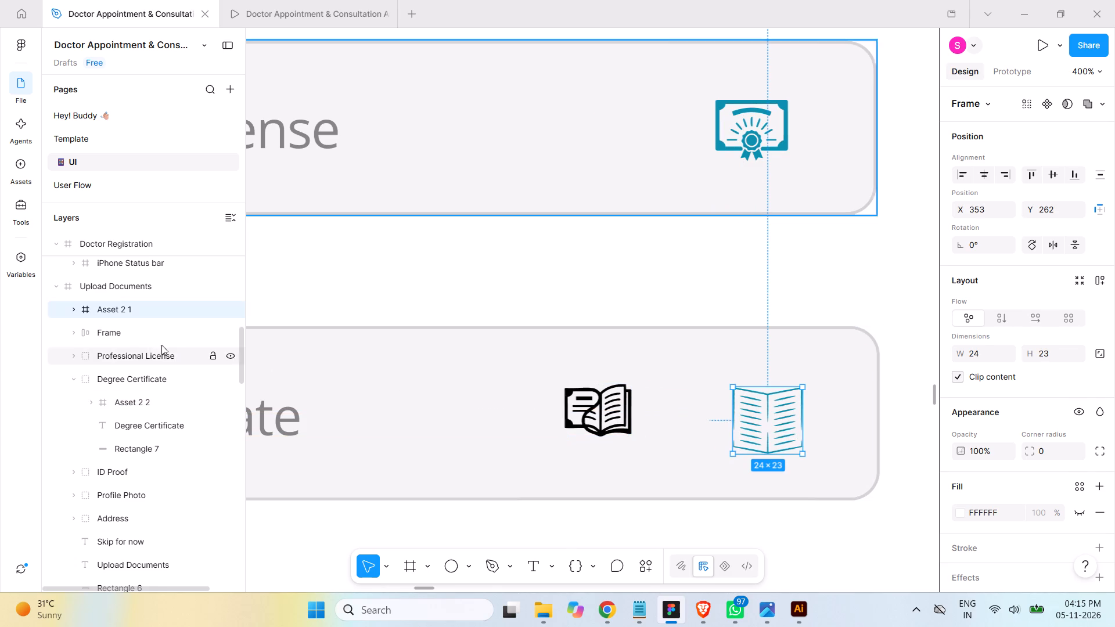
left_click(111, 311)
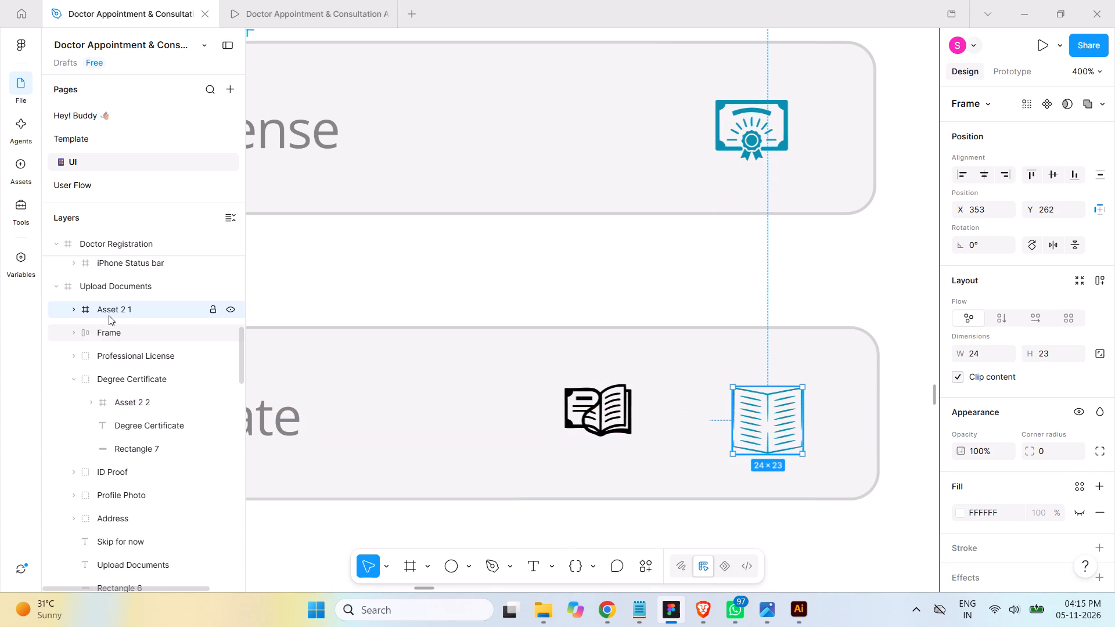
key("Delete")
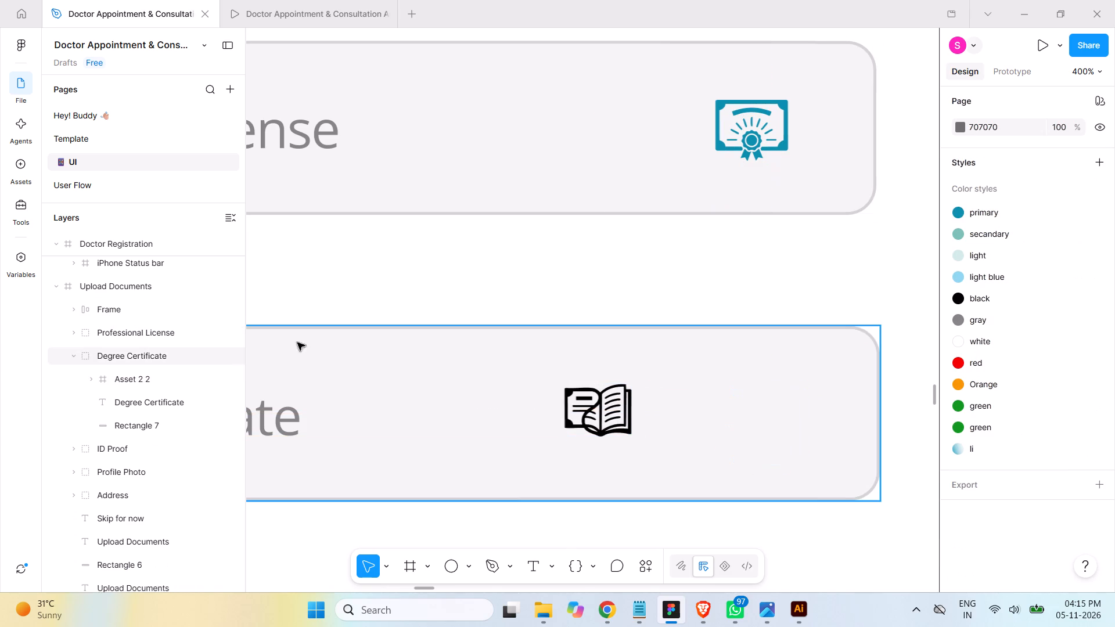
Place the new book icon at X 348, Y 260 in the Degree Certificate card, beneath the certificate icon, enlarged to 24 × 19.
left_click(132, 380)
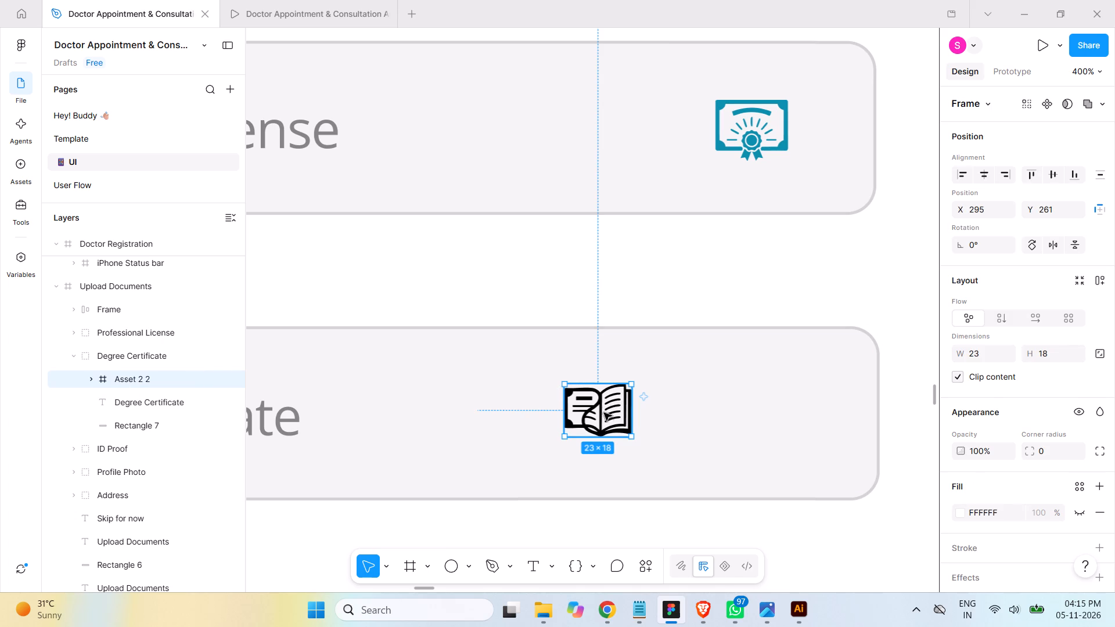
left_click_drag(599, 405, 764, 408)
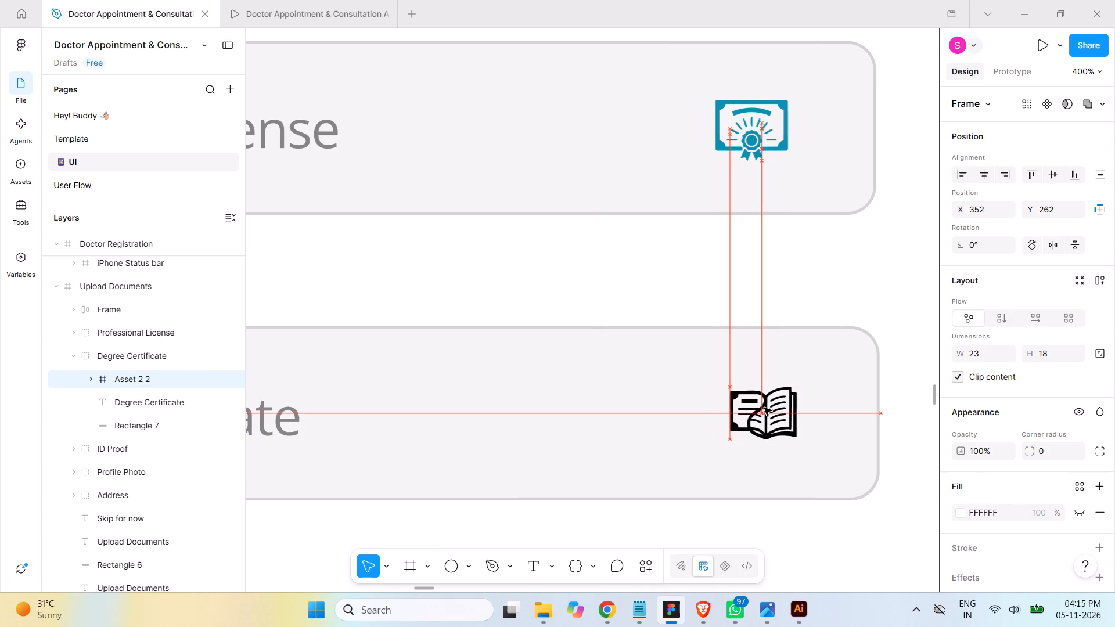
left_click_drag(764, 408, 760, 408)
left_click(791, 442, "shift")
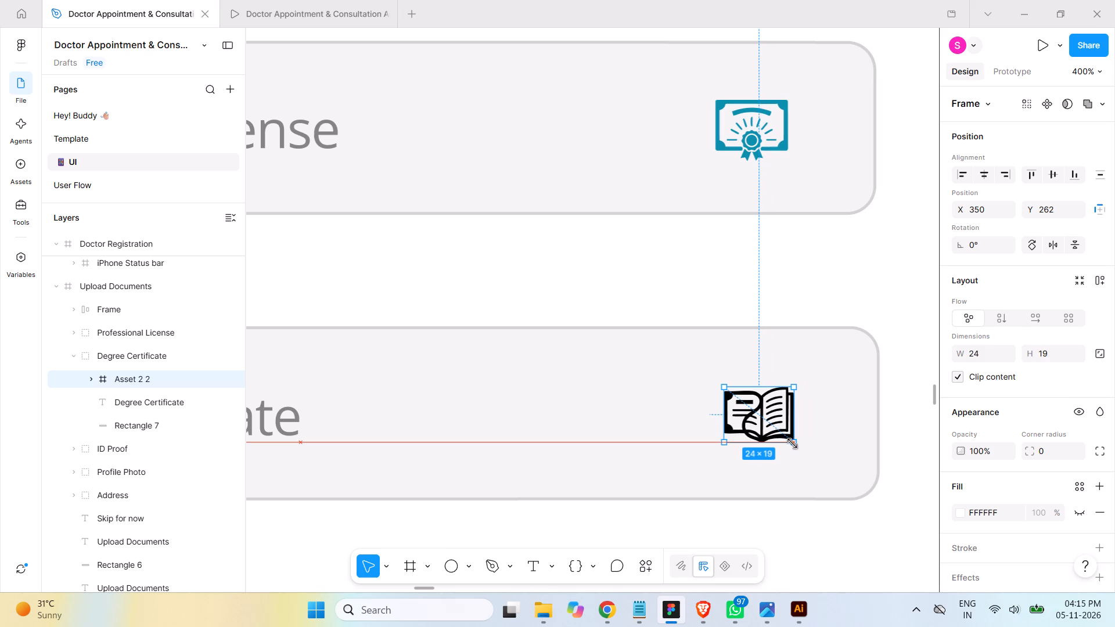
left_click_drag(784, 431, 779, 425)
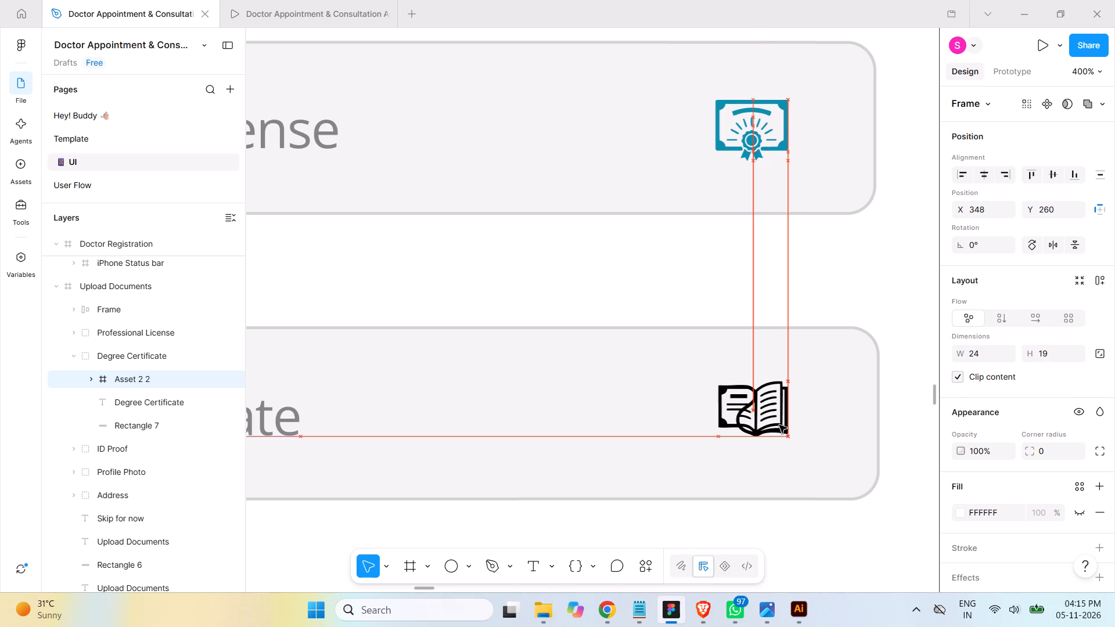
left_click_drag(779, 425, 780, 425)
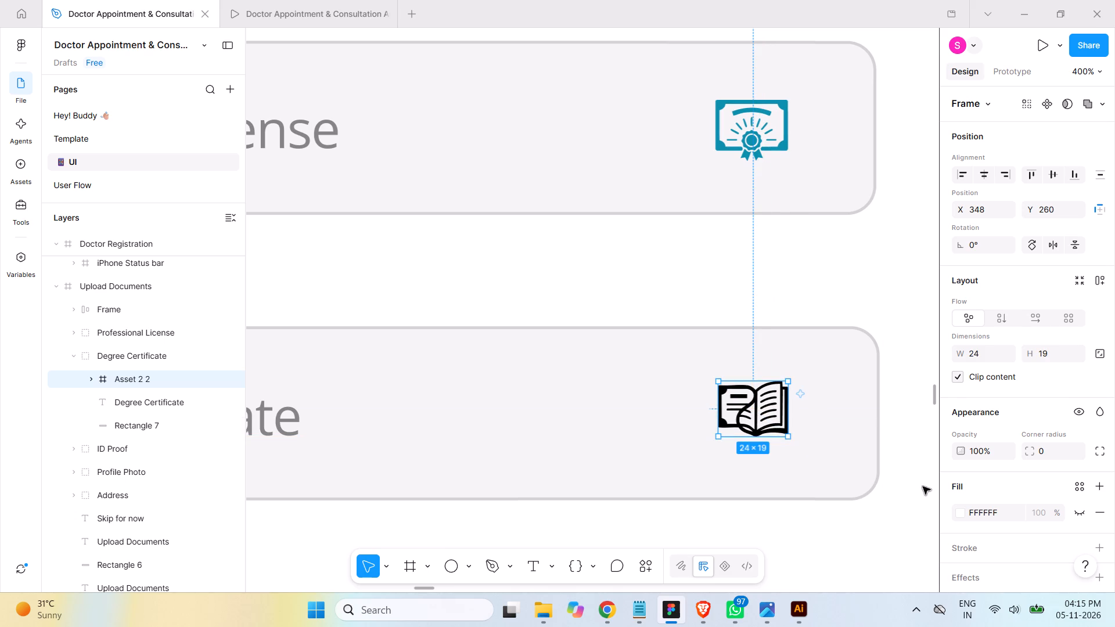
Recolour the black book icon to the page's primary teal so it matches the Professional License icon.
scroll(1075, 424, "down", 5)
scroll(1056, 417, "up", 2)
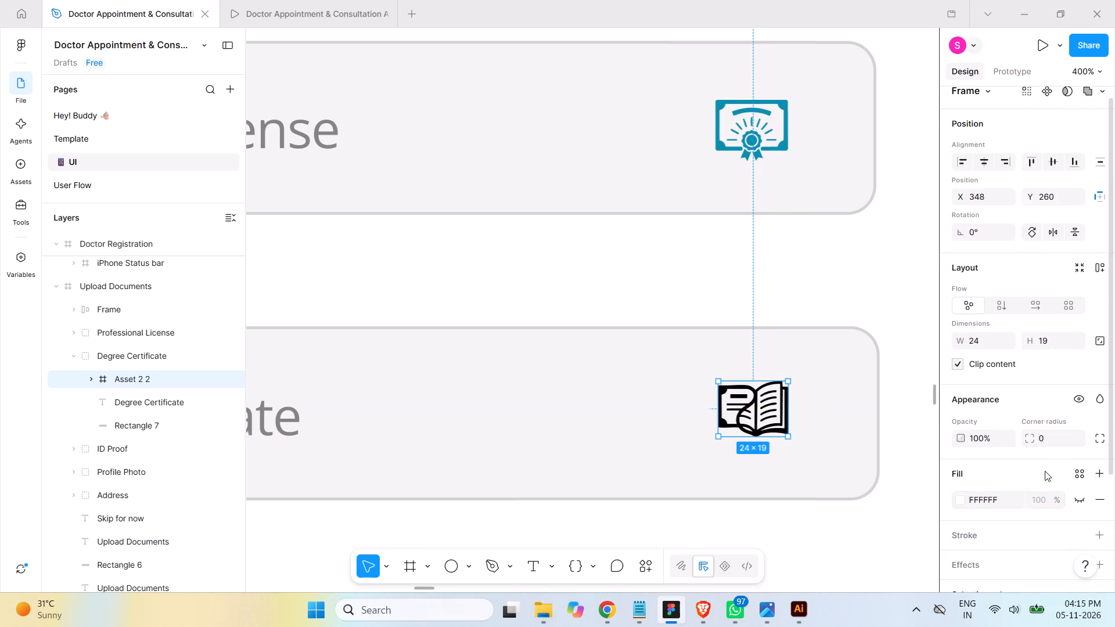
scroll(1045, 471, "up", 2)
scroll(1045, 471, "down", 2)
scroll(1044, 469, "up", 1)
left_click(959, 561)
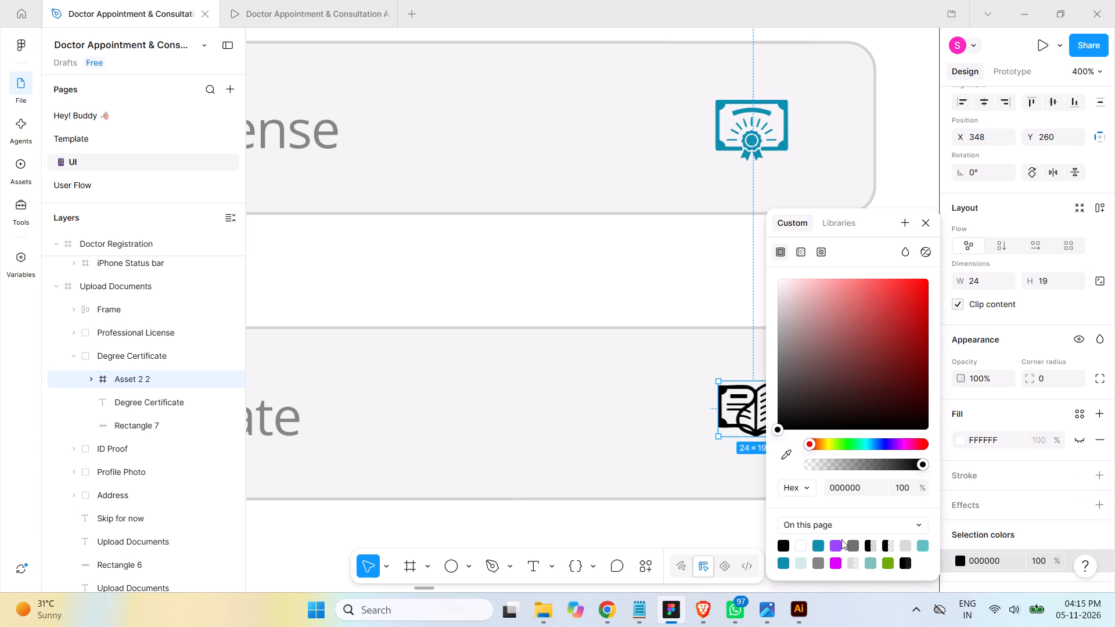
left_click(785, 561)
left_click(587, 267)
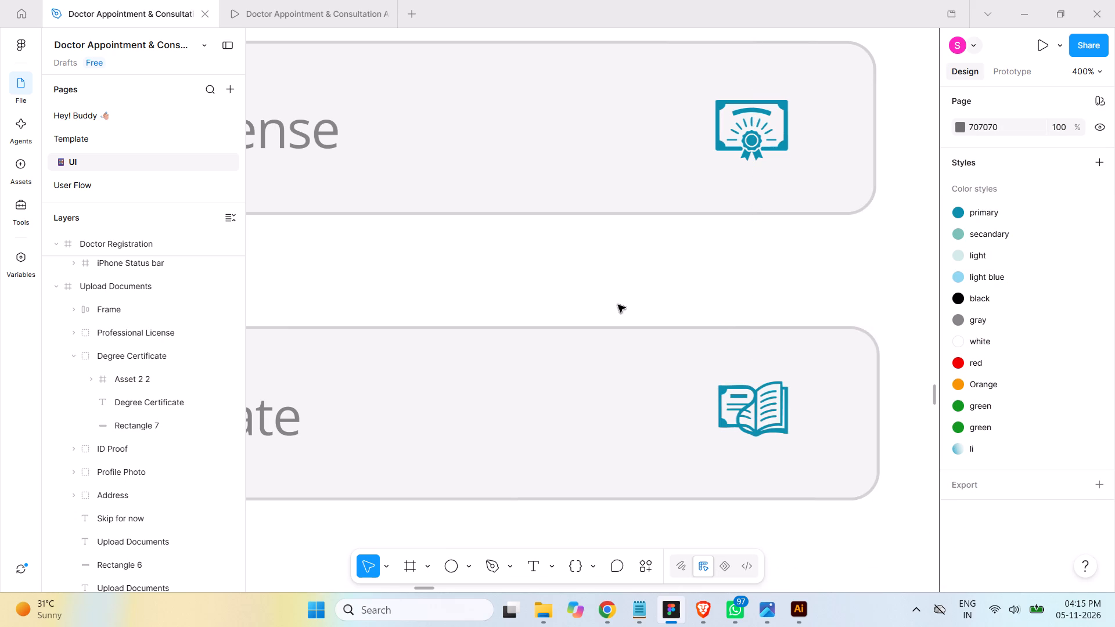
Collapse the Degree Certificate group, select Asset 3 1 inside the ID Proof group, and examine that icon on the card.
left_click(77, 356)
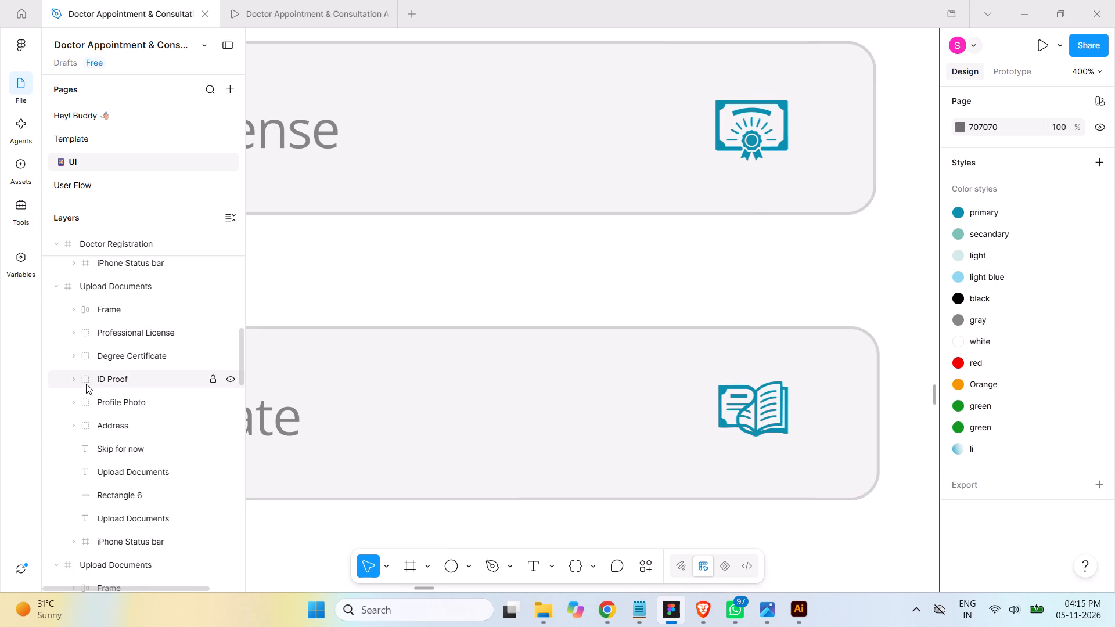
left_click(75, 380)
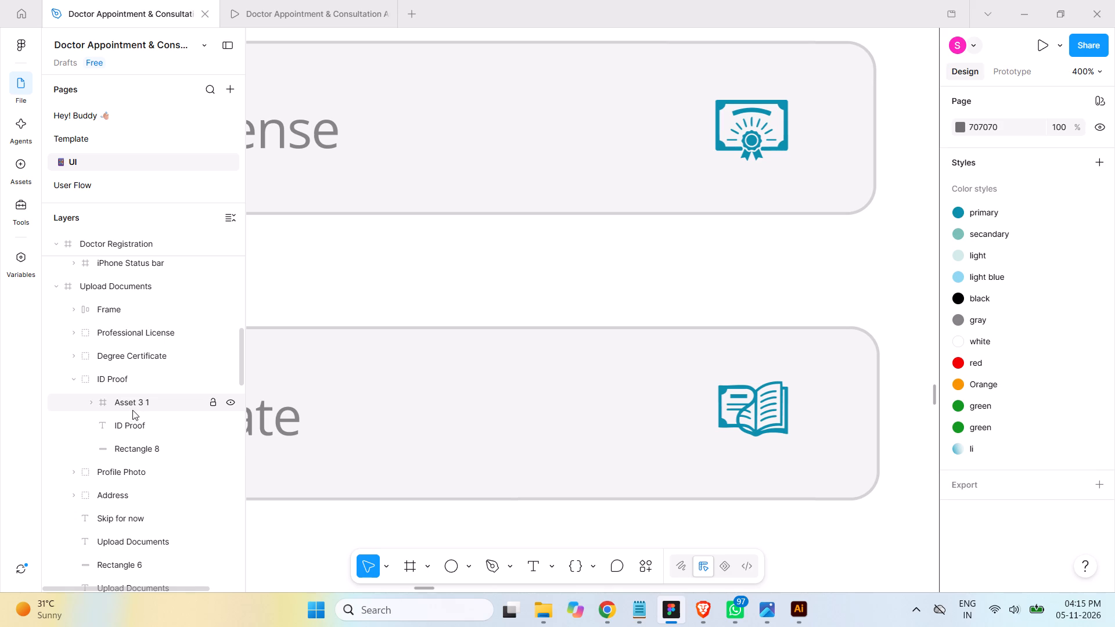
left_click(130, 402)
scroll(886, 319, "down", 4)
scroll(890, 313, "up", 2)
scroll(890, 313, "down", 6)
scroll(882, 299, "up", 1)
scroll(880, 298, "down", 7)
scroll(870, 291, "up", 5)
scroll(870, 291, "down", 1)
scroll(870, 291, "up", 1)
scroll(870, 291, "down", 11)
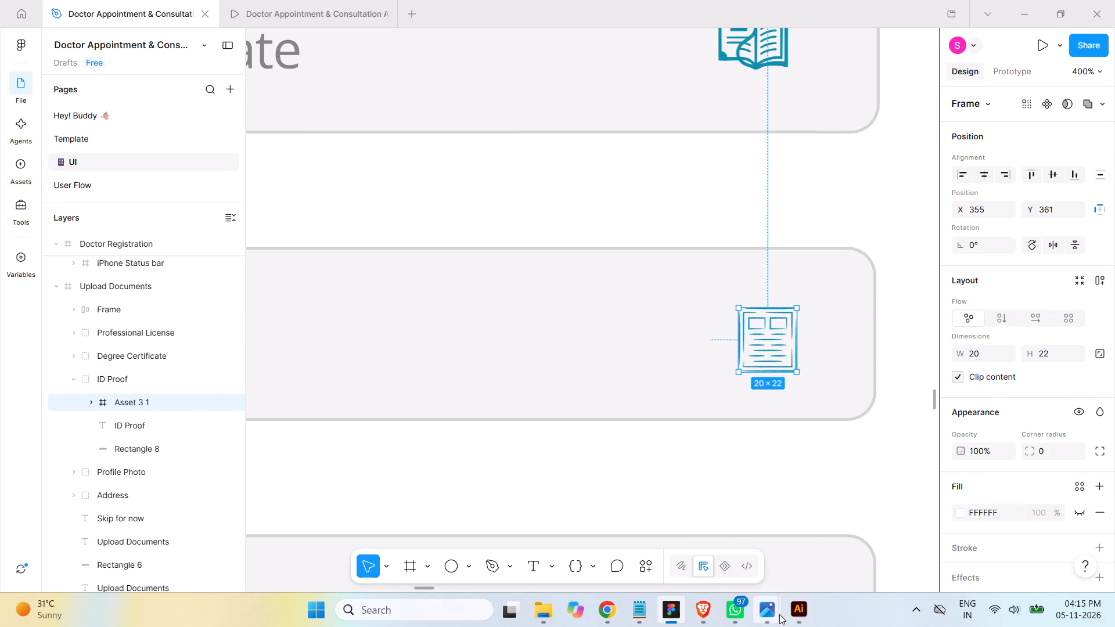
Switch to the Brave browser and close the image-list side panel and the Certificate and Graduation Icons page.
left_click(707, 608)
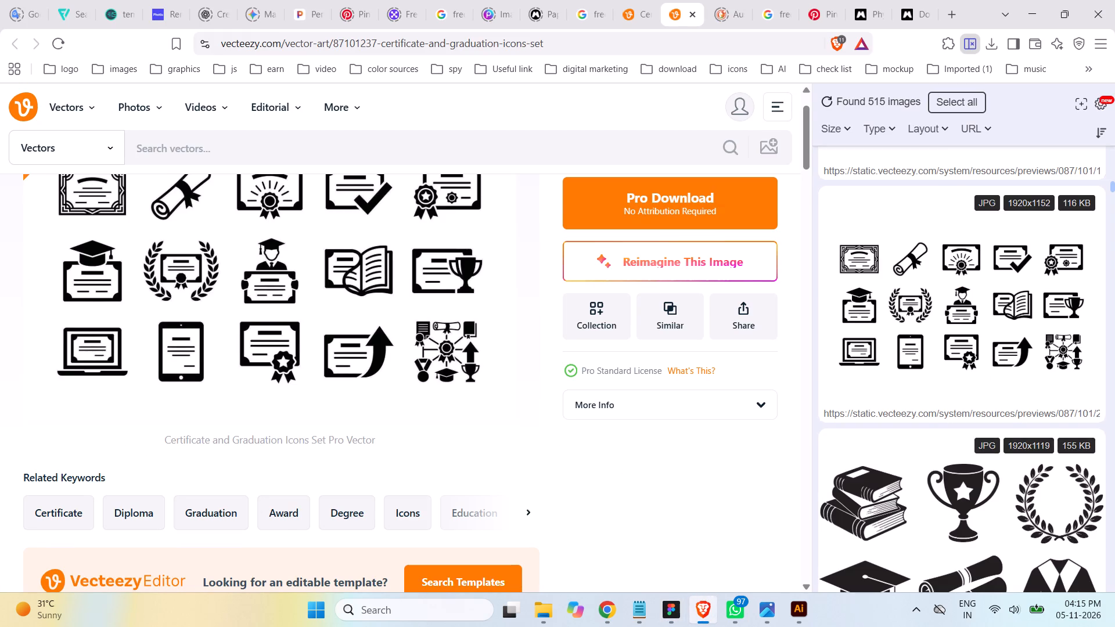
scroll(416, 319, "down", 1)
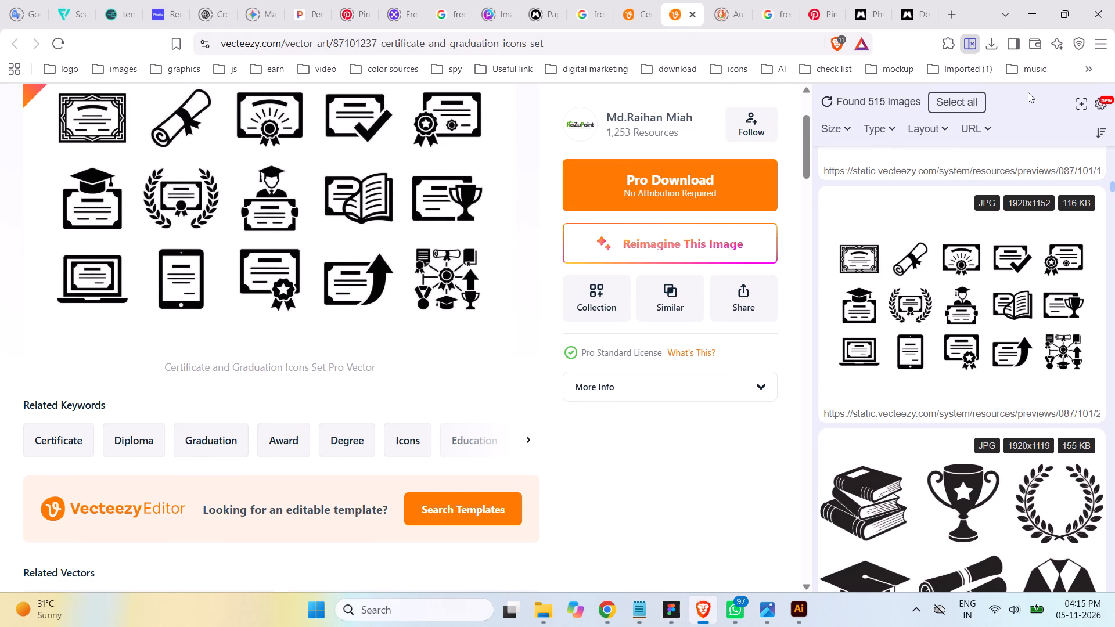
scroll(1086, 188, "up", 2)
scroll(1081, 185, "down", 4)
scroll(1081, 185, "up", 6)
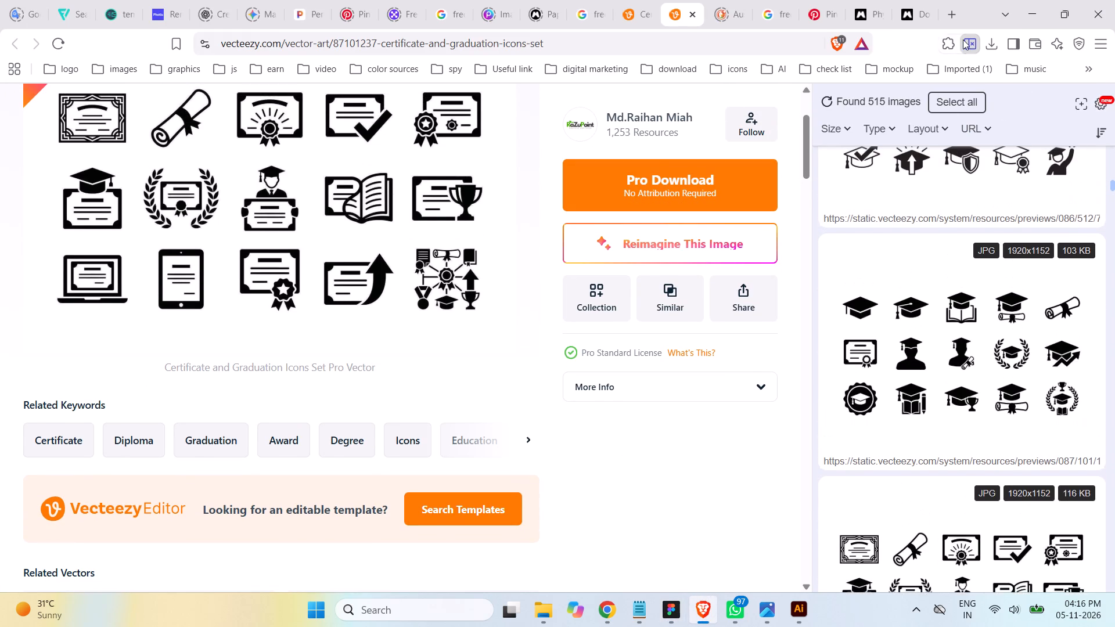
left_click(973, 46)
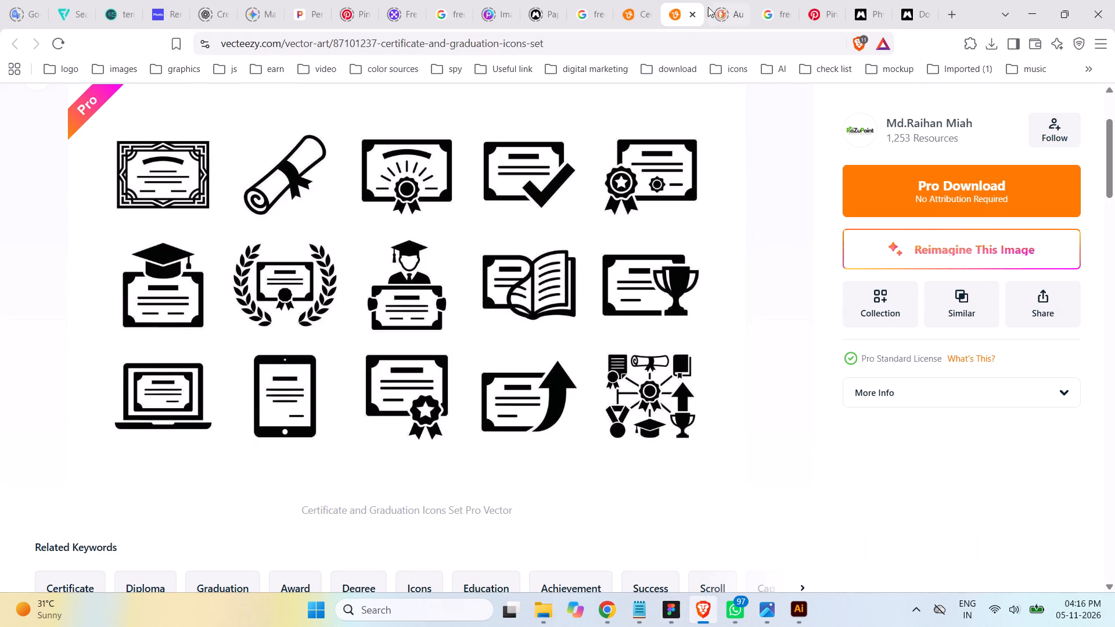
left_click(691, 10)
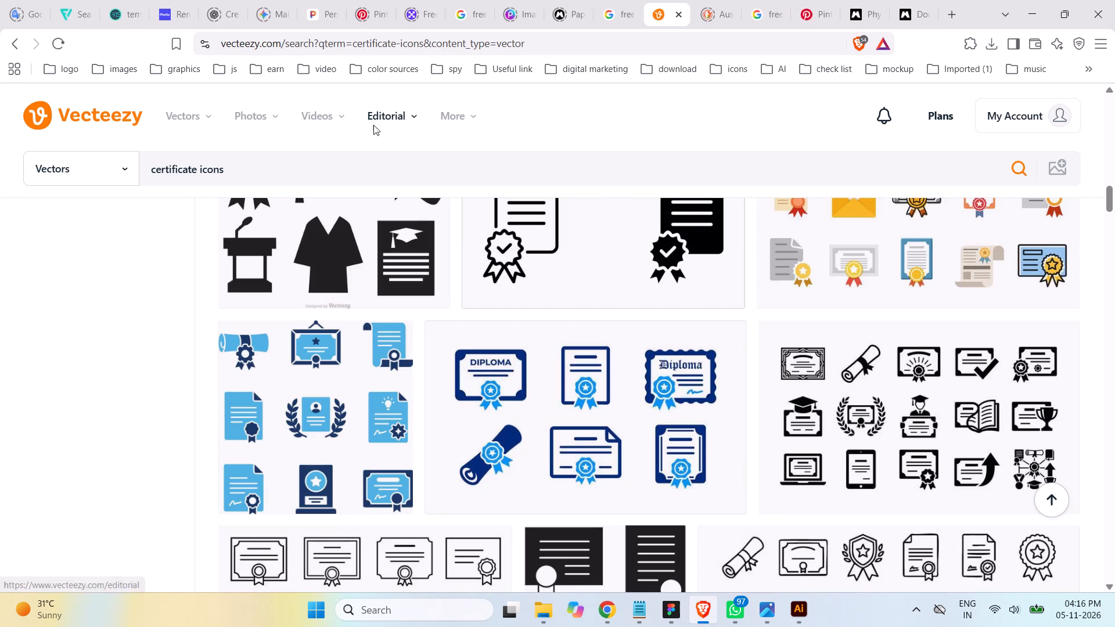
Search Vecteezy vectors for "ID proof icons", replacing the certificate icons query.
left_click_drag(232, 158, 77, 156)
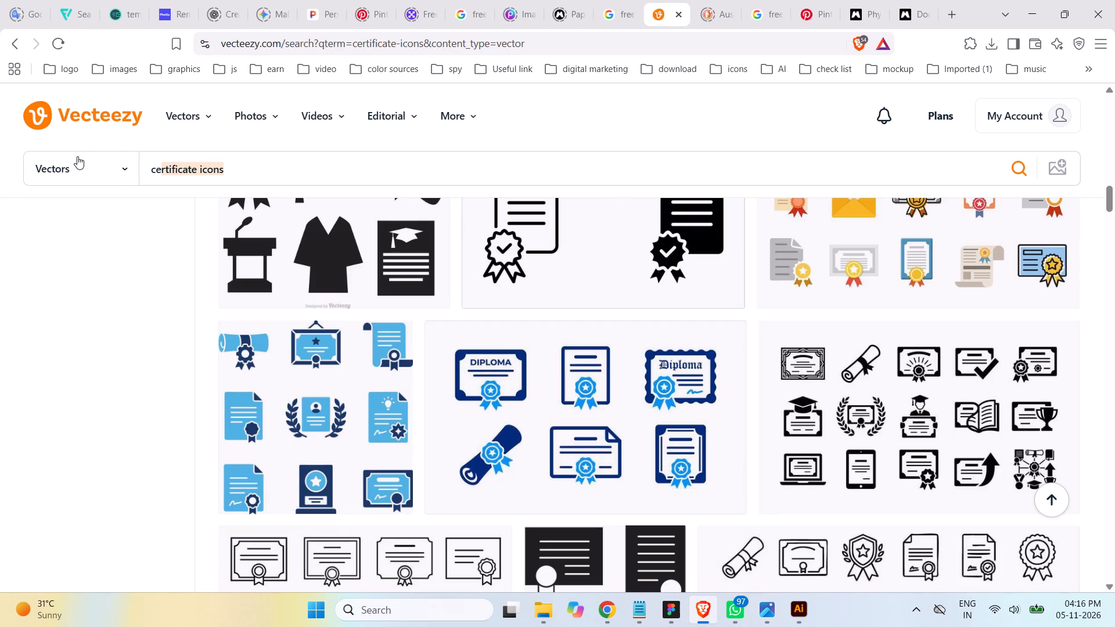
type("ID")
key("space")
type("proof")
key("space")
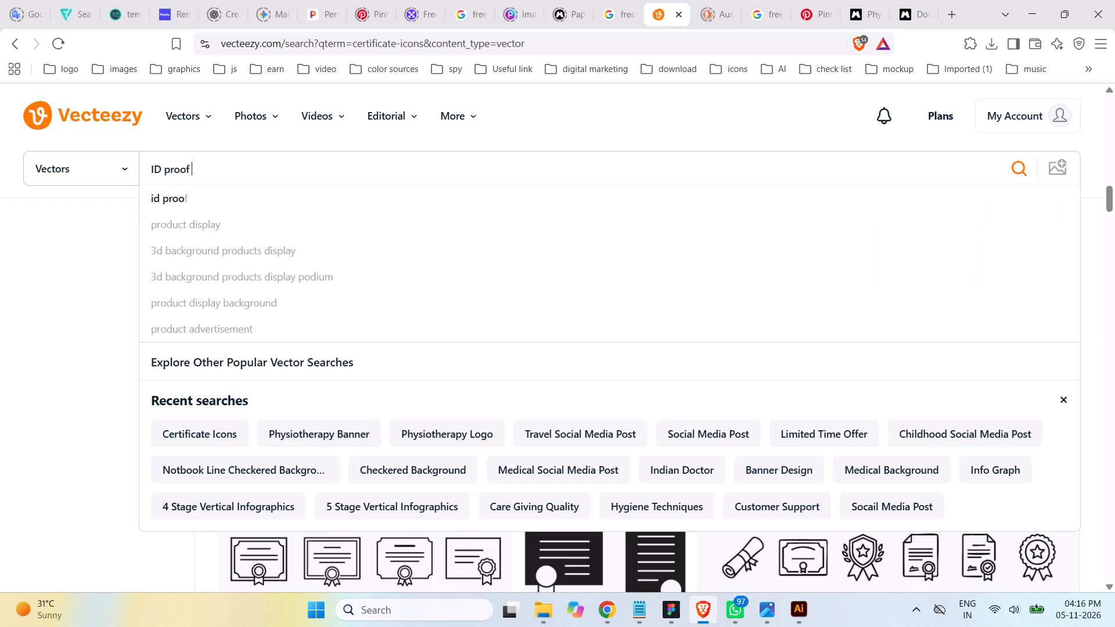
type("icons")
key("Return")
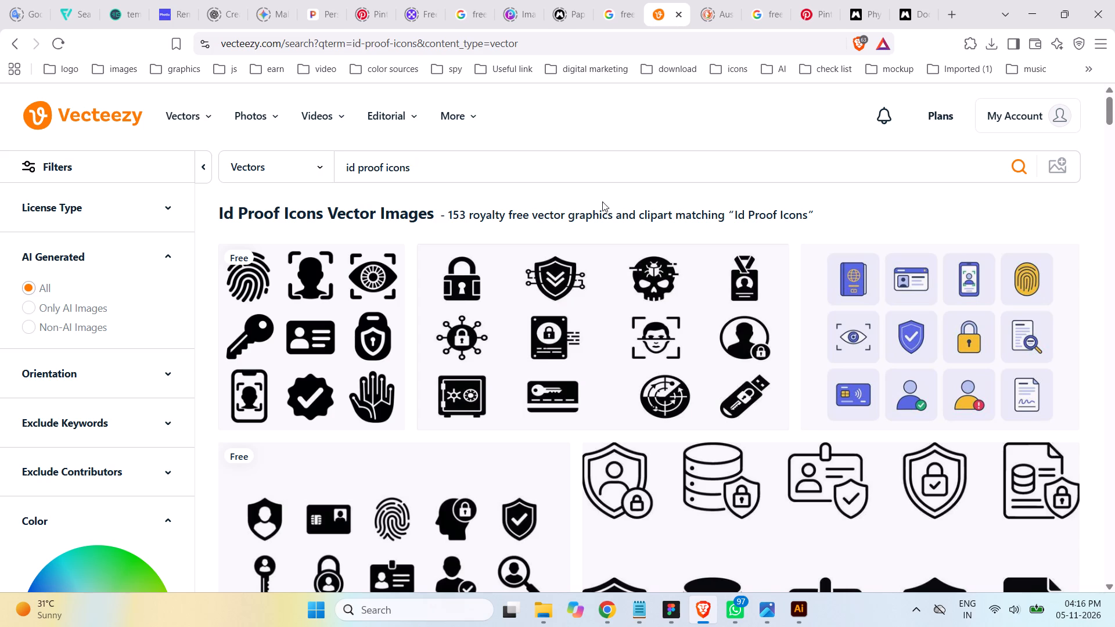
Browse the ID proof icon results and open the free biometric identity and access key glyph icon set in a new tab.
scroll(726, 292, "down", 1)
scroll(726, 282, "up", 1)
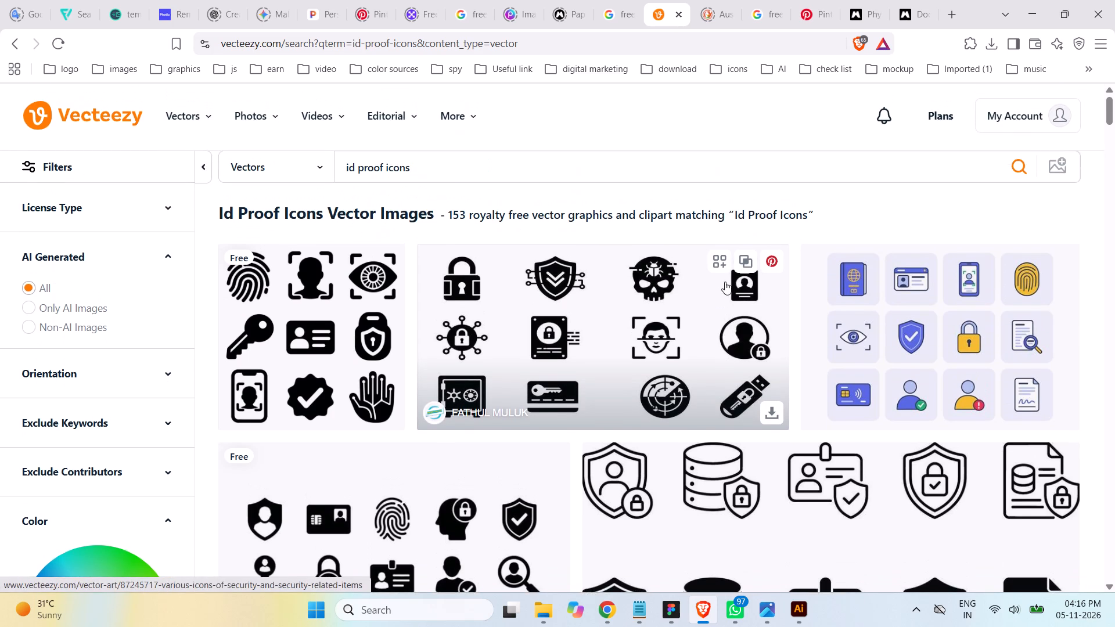
scroll(728, 282, "down", 3)
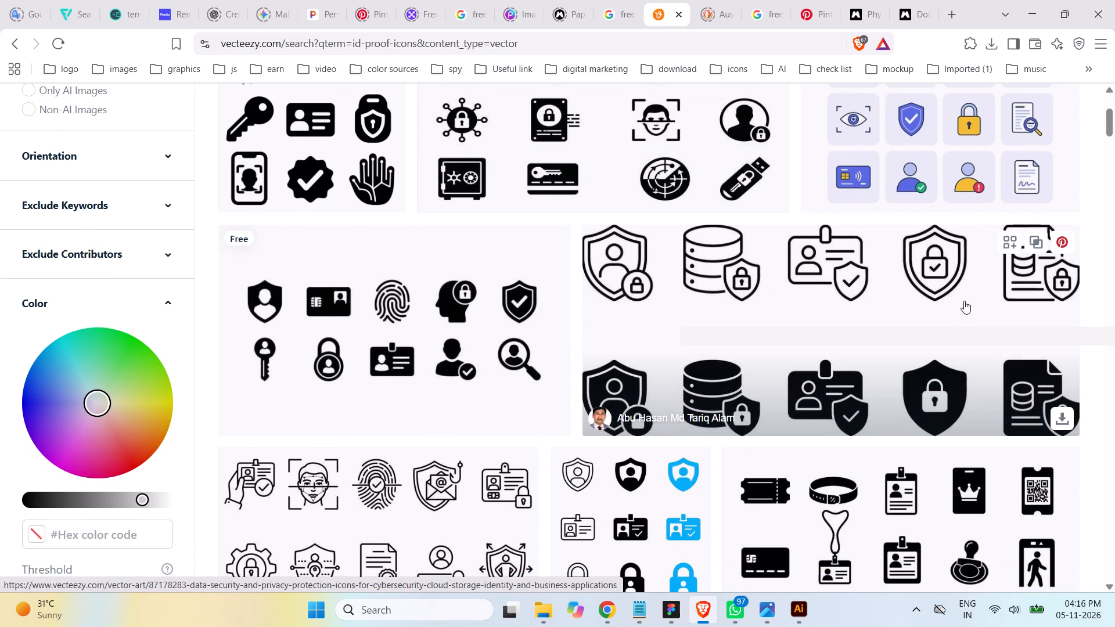
scroll(964, 300, "up", 2)
scroll(964, 300, "down", 1)
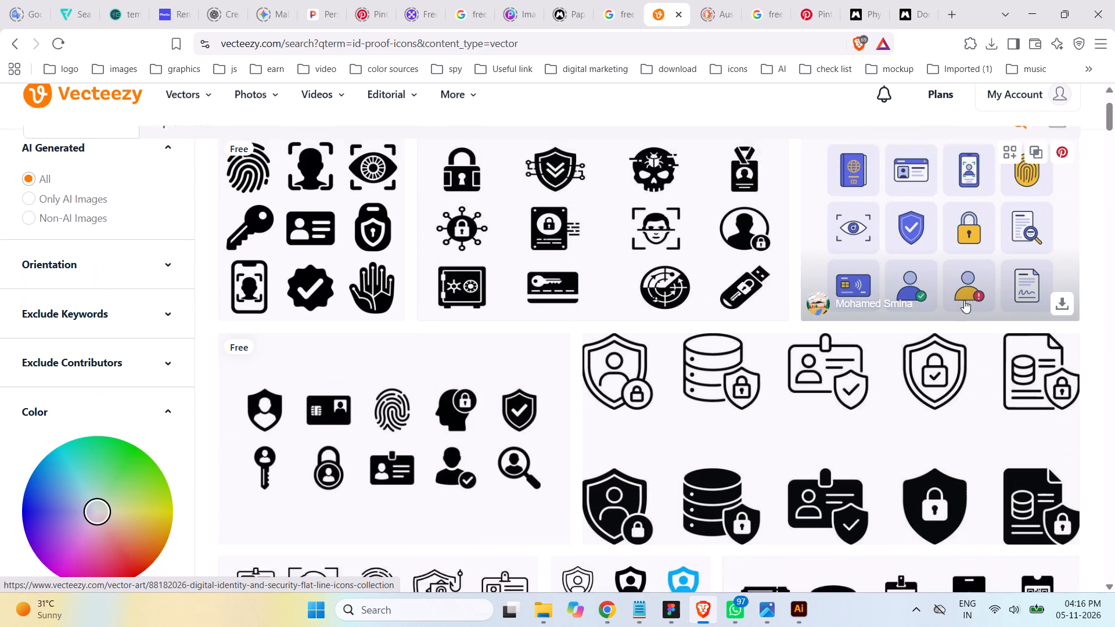
scroll(964, 300, "down", 1)
scroll(1030, 293, "down", 1)
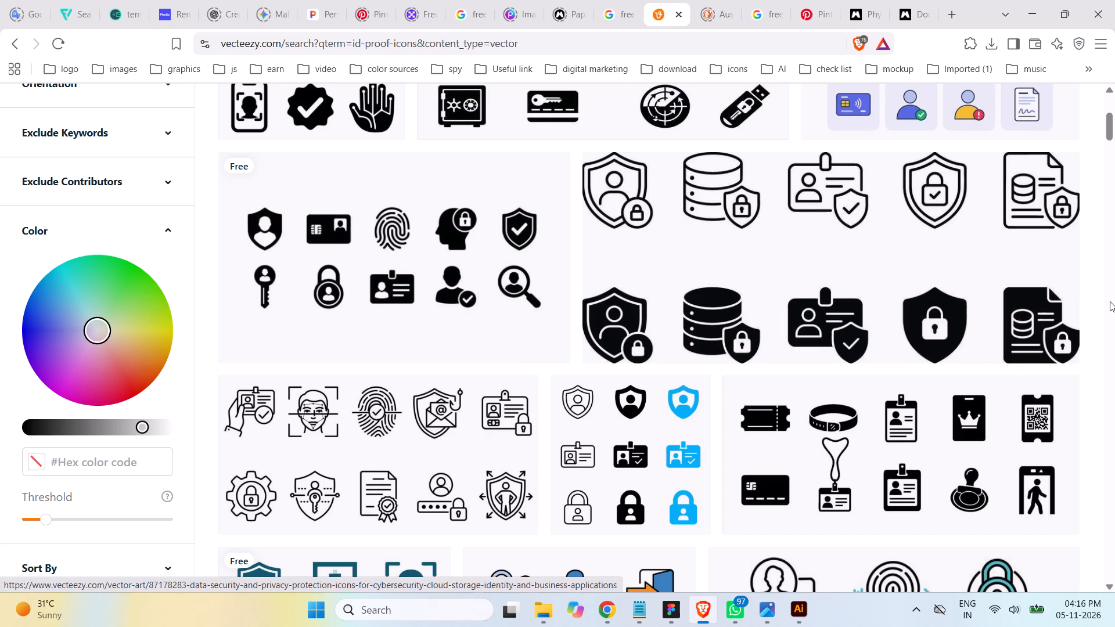
right_click(393, 226)
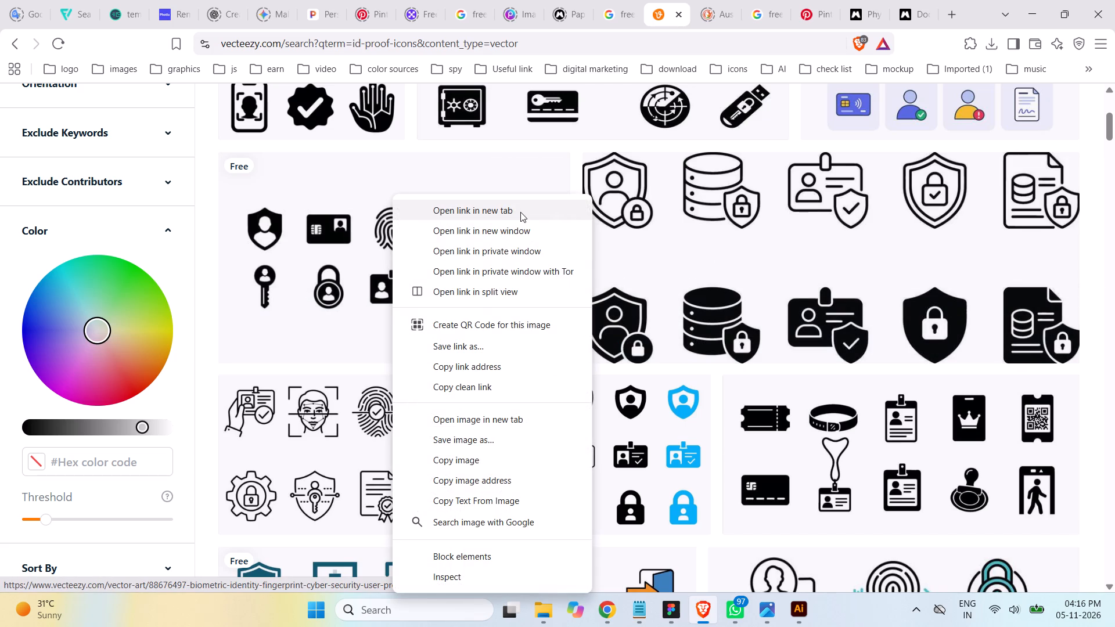
left_click(520, 212)
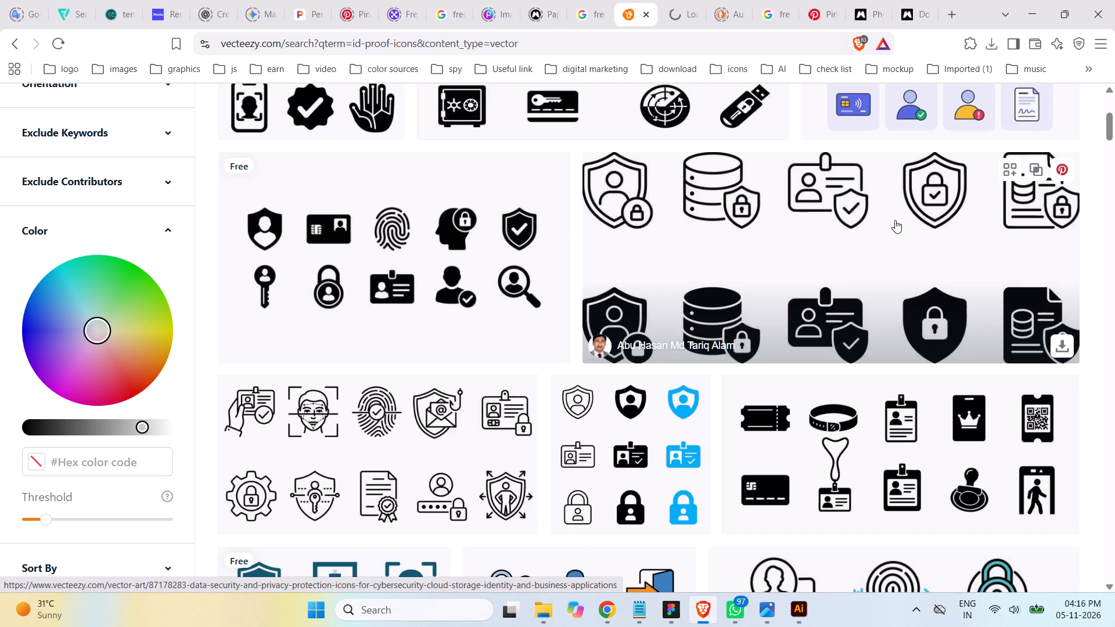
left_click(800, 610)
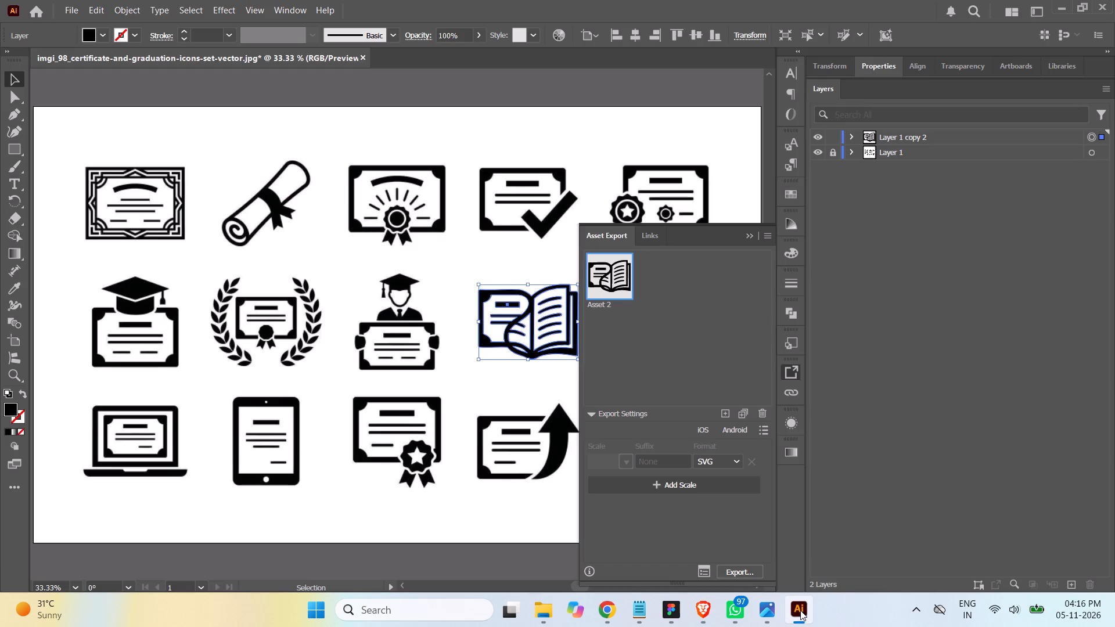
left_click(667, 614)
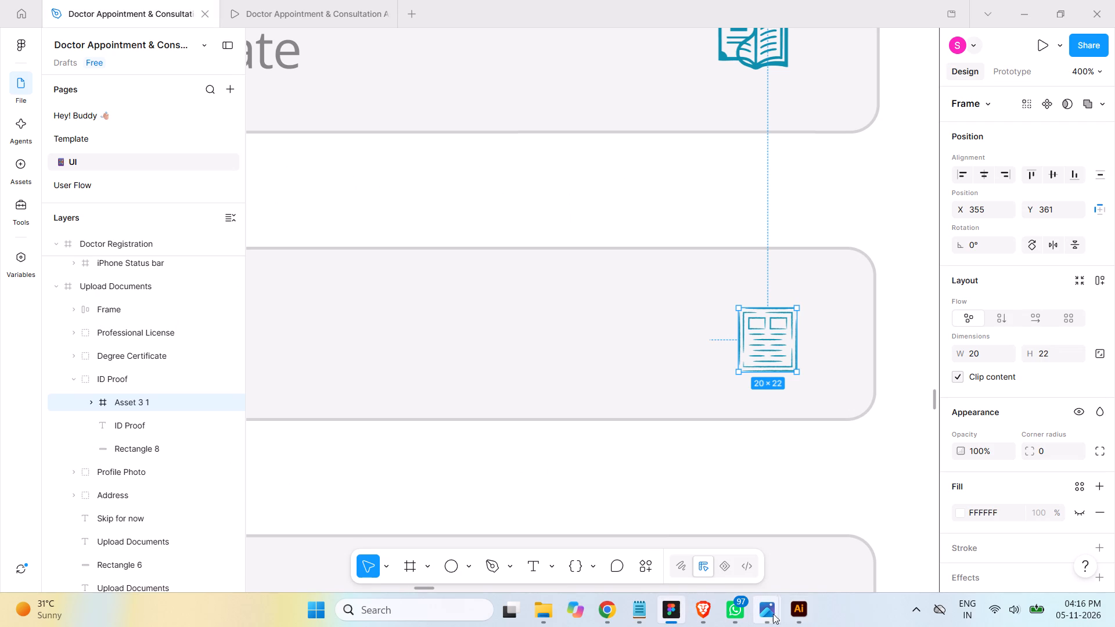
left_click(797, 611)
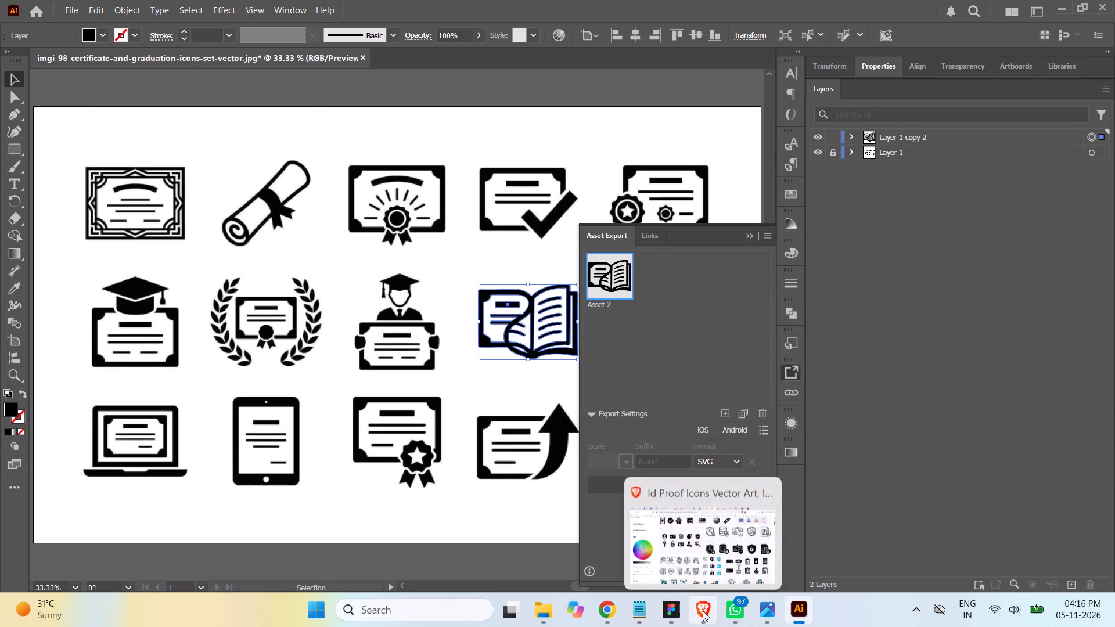
Switch to Brave and look through the Vecteezy ID proof icon results for a suitable icon set.
left_click(703, 611)
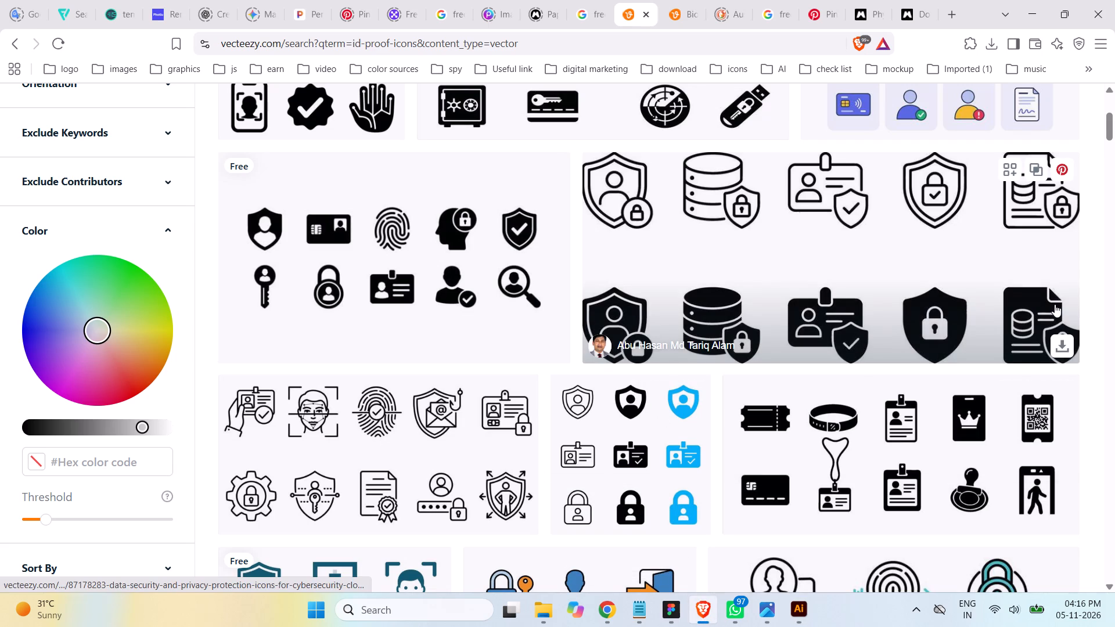
scroll(1114, 269, "down", 2)
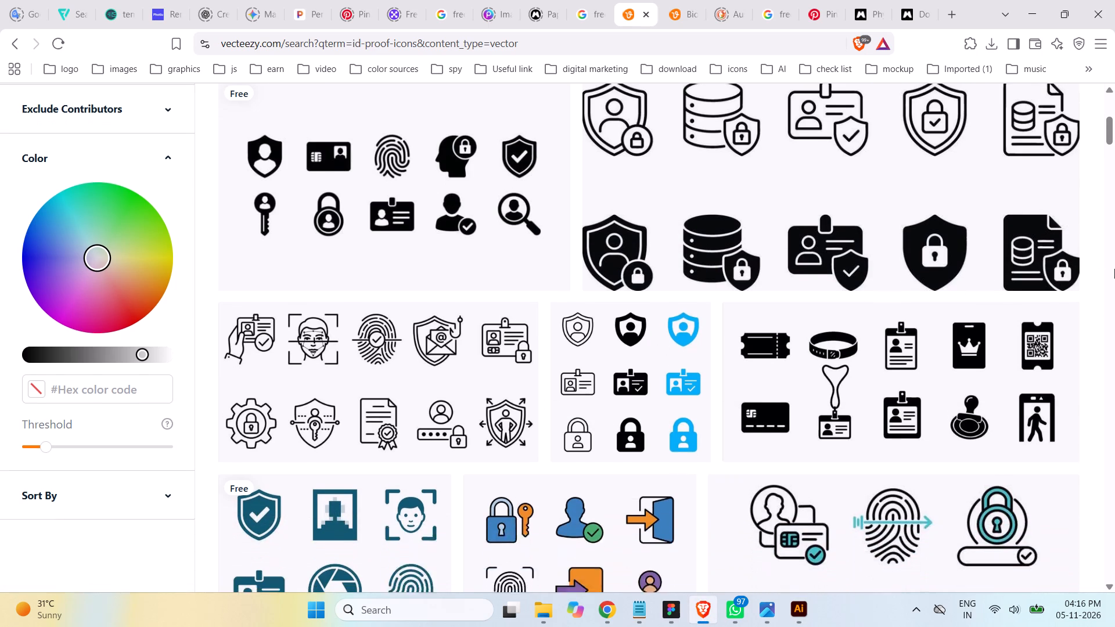
scroll(1114, 269, "down", 2)
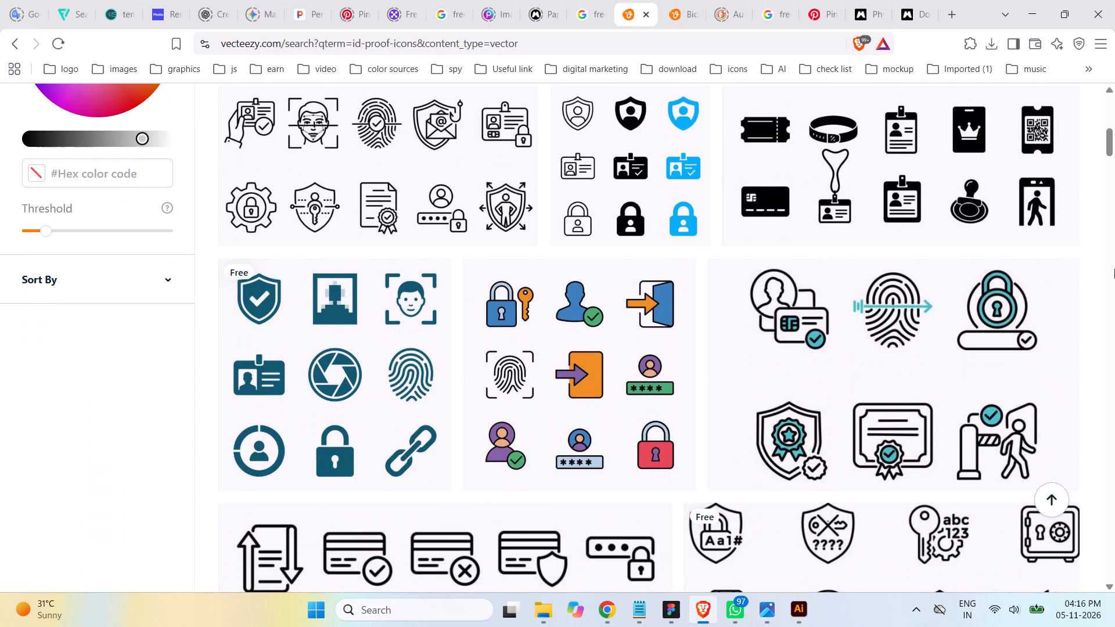
scroll(1114, 269, "down", 2)
scroll(1114, 269, "up", 3)
scroll(1114, 269, "down", 2)
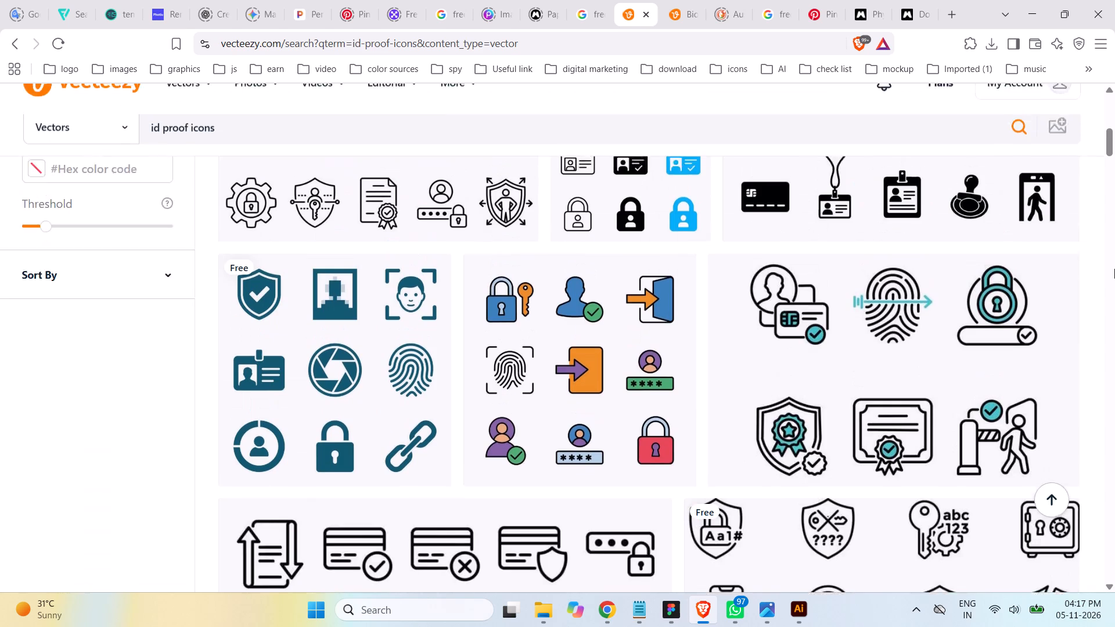
scroll(1114, 269, "down", 3)
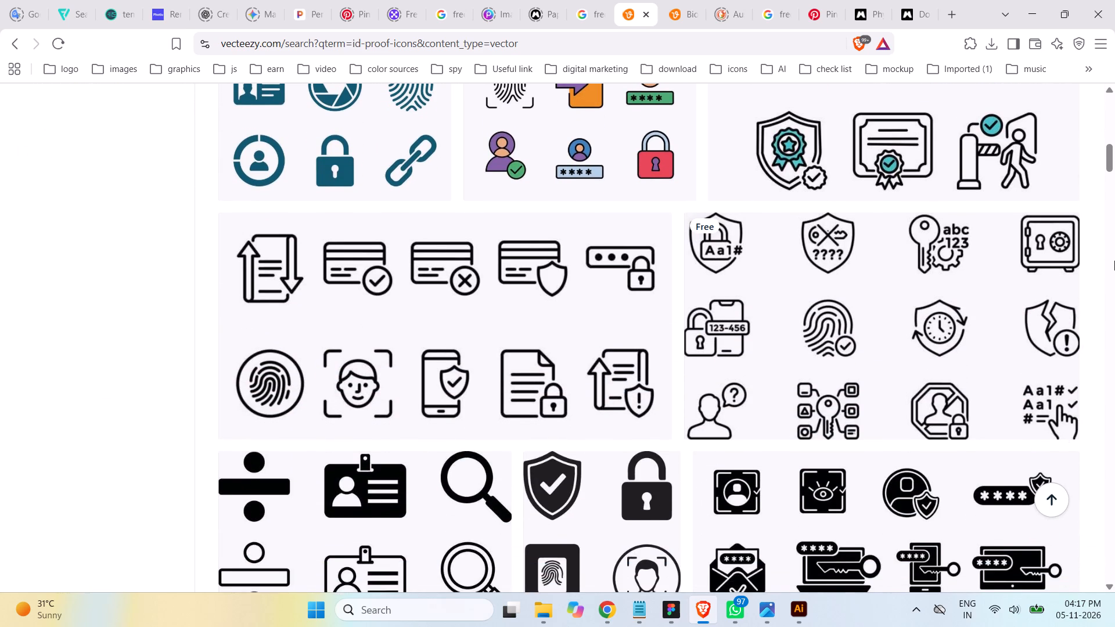
scroll(1114, 261, "down", 4)
scroll(1094, 260, "up", 1)
scroll(1085, 261, "down", 4)
scroll(1084, 262, "up", 1)
scroll(1084, 262, "down", 1)
scroll(1084, 216, "down", 2)
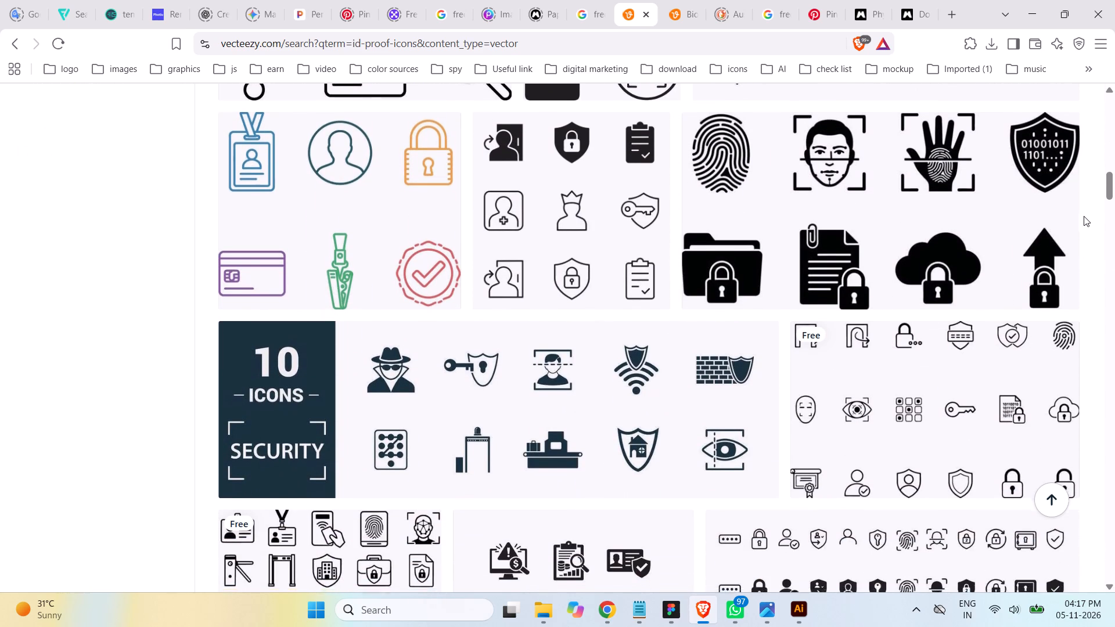
scroll(1084, 216, "down", 3)
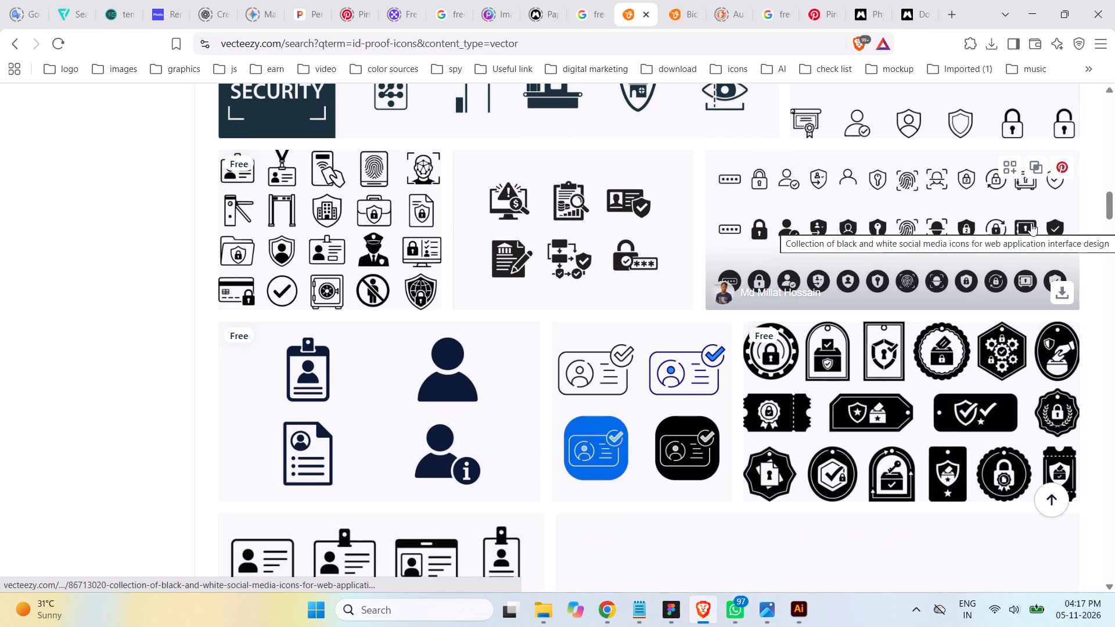
scroll(1024, 219, "down", 2)
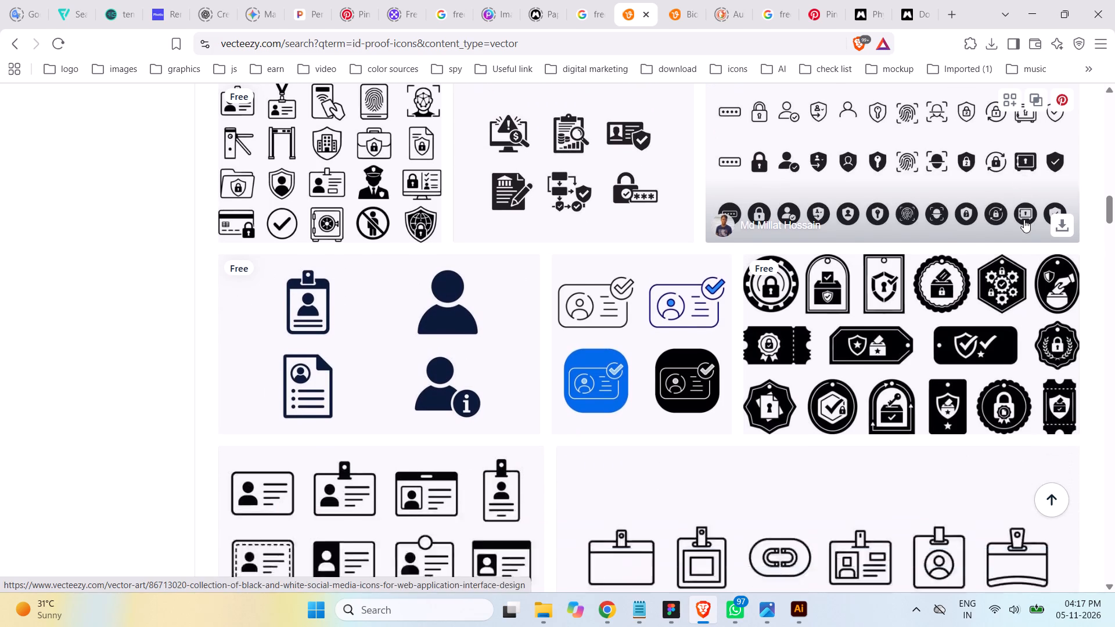
scroll(1024, 219, "down", 2)
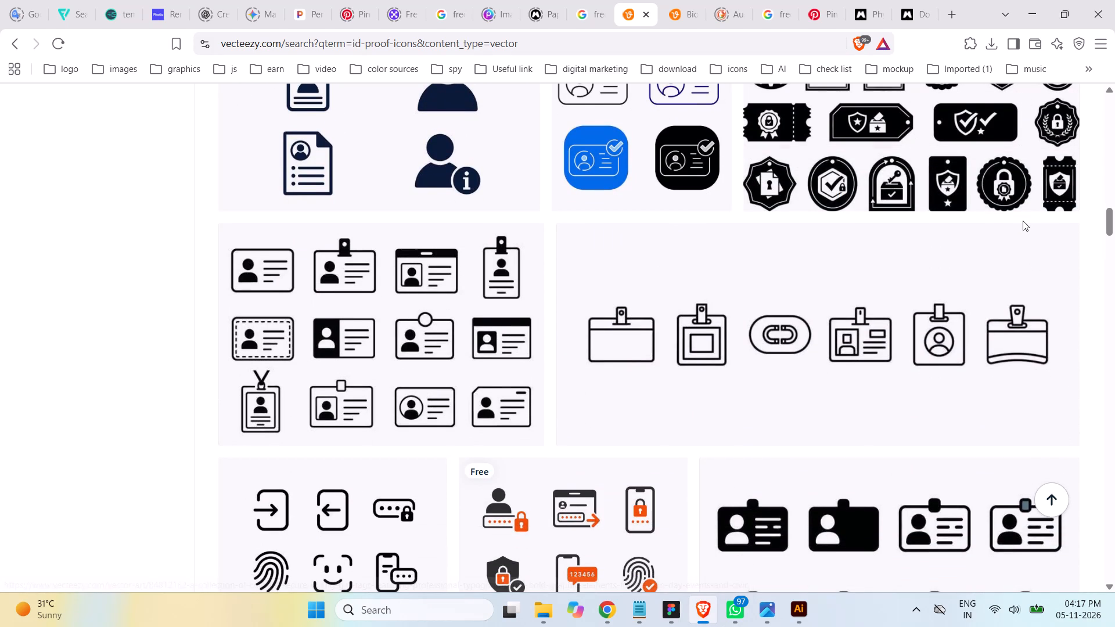
scroll(1023, 221, "down", 2)
scroll(1023, 221, "up", 2)
scroll(1023, 221, "down", 2)
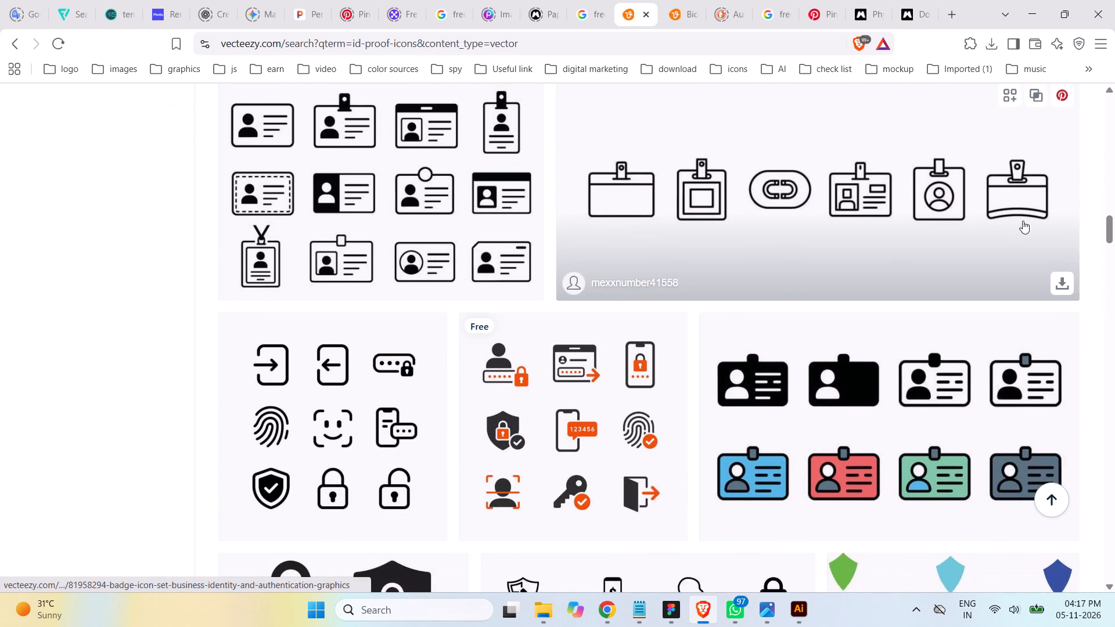
scroll(1023, 221, "down", 1)
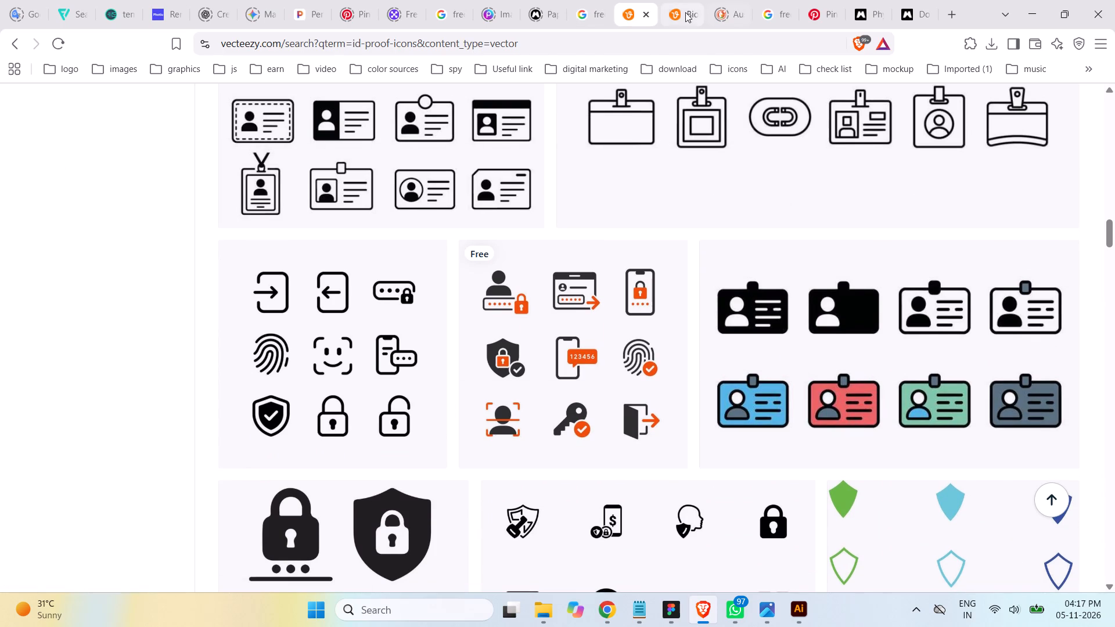
Download the free biometric identity and access key glyph icon set from its open Vecteezy page.
left_click(678, 8)
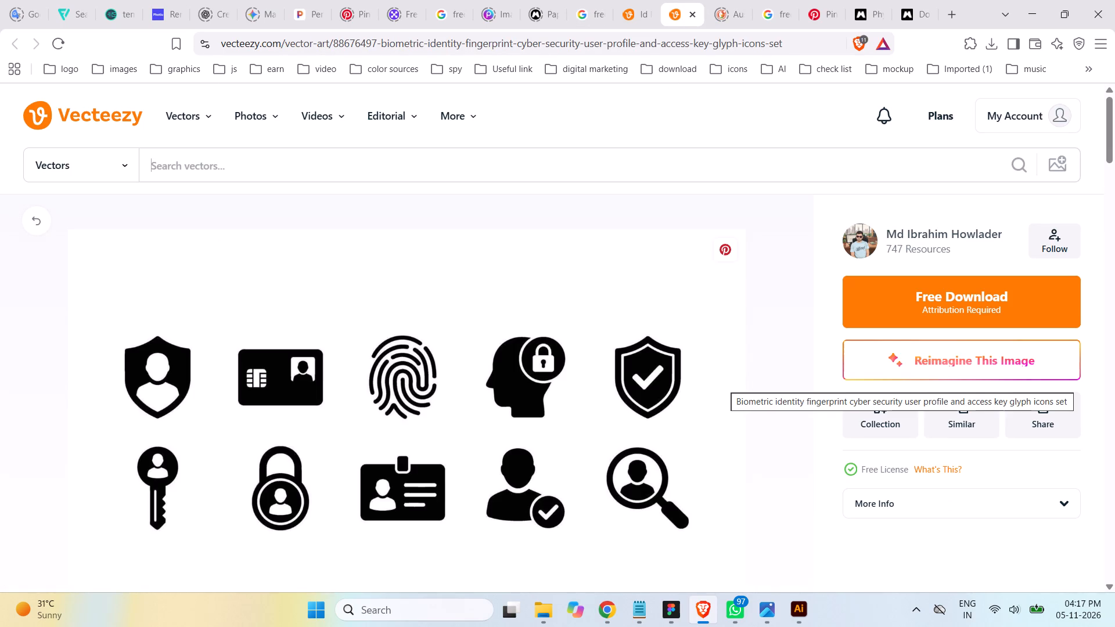
left_click(967, 296)
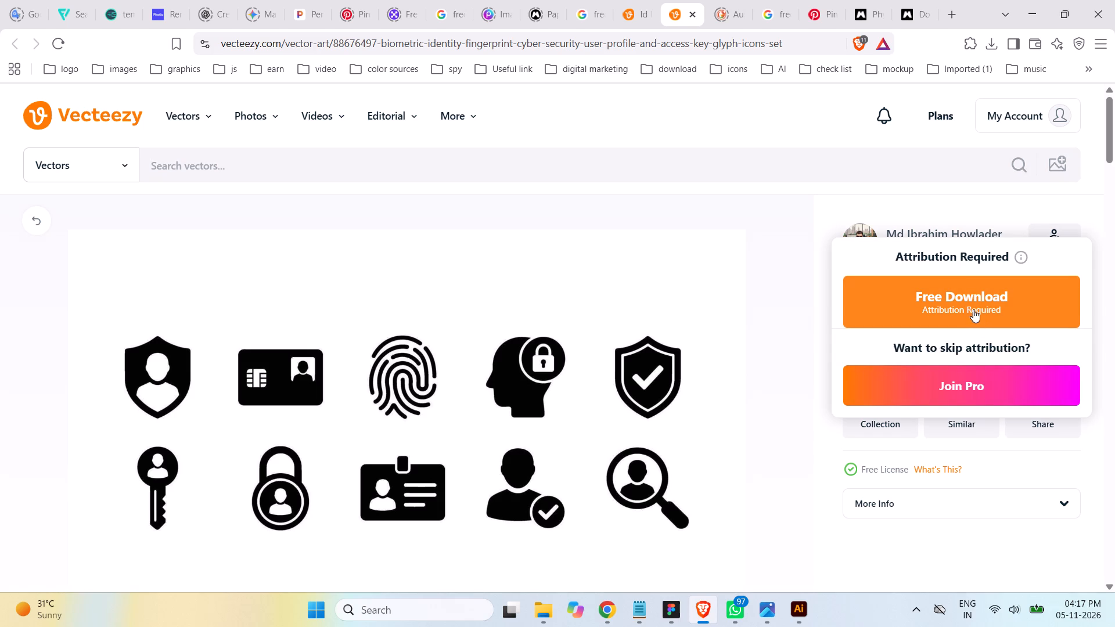
left_click(972, 303)
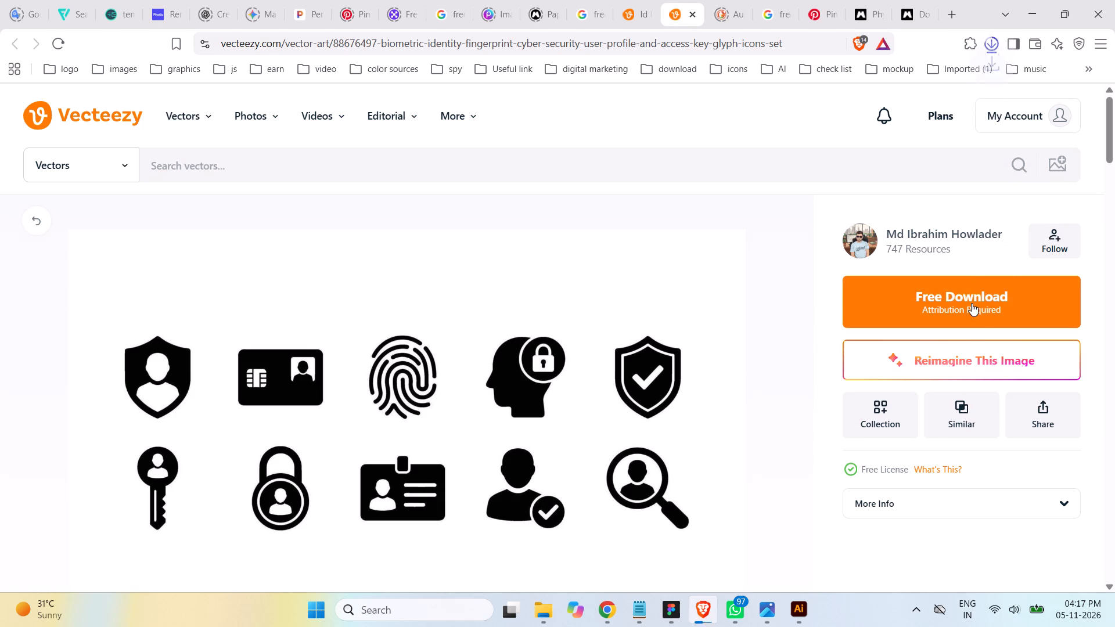
In File Explorer, move the downloaded biometric identity archive from Downloads into the icons folder.
left_click(549, 607)
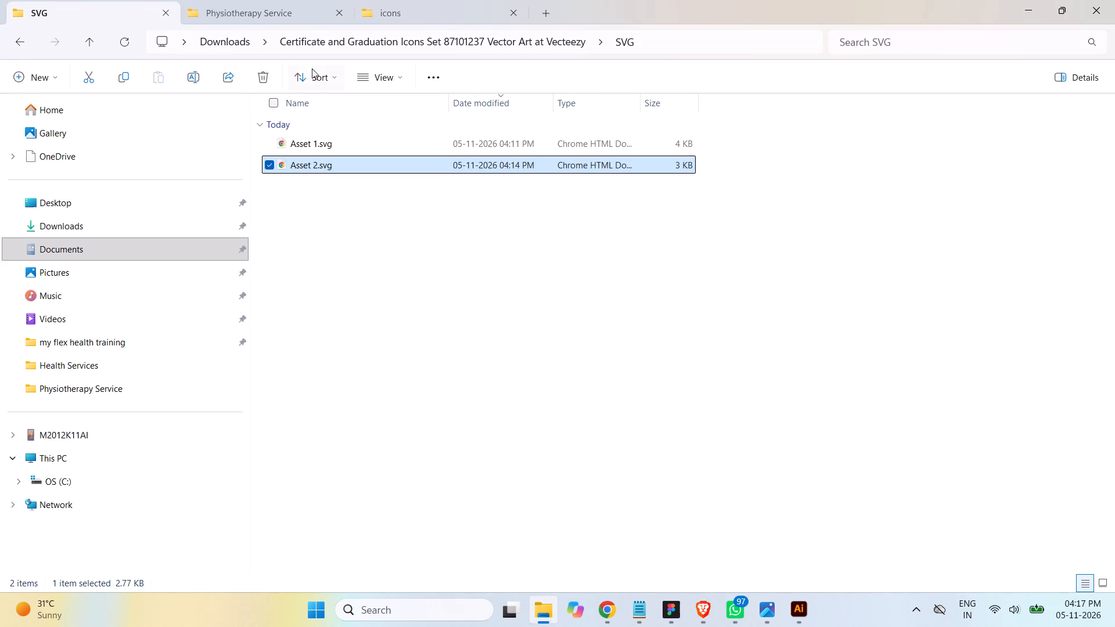
left_click(237, 40)
left_click(502, 200)
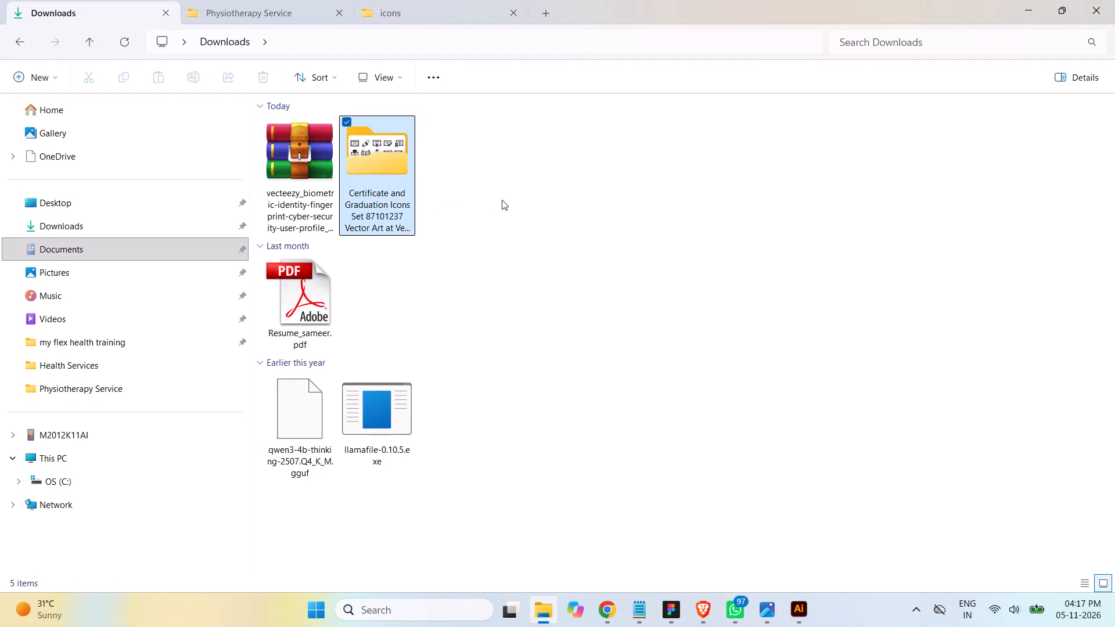
left_click(316, 176)
key("ctrl+x")
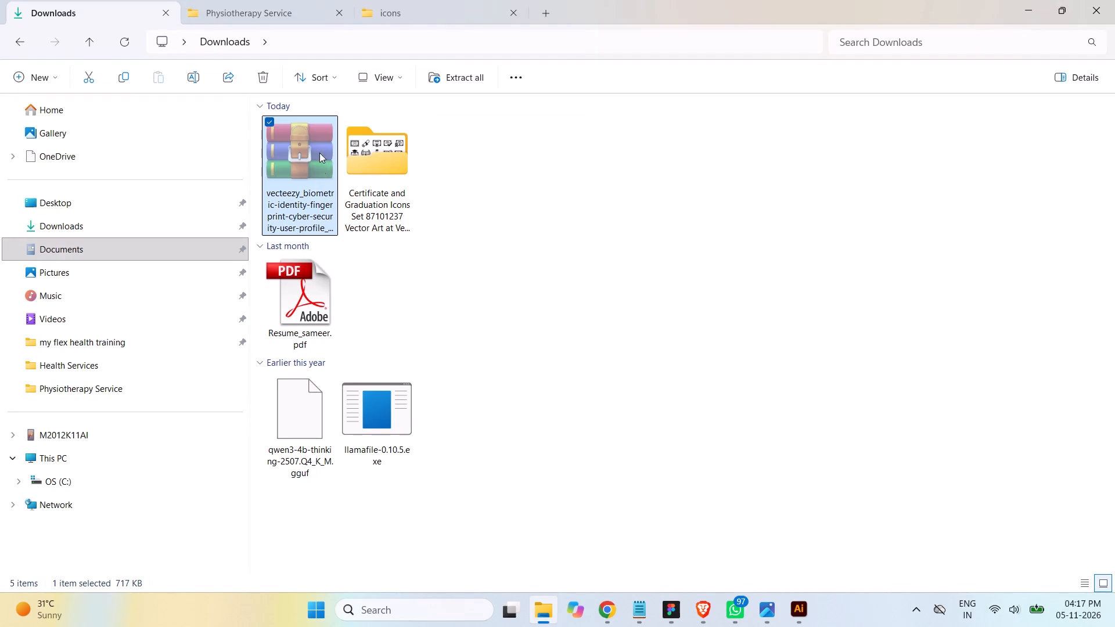
left_click(394, 6)
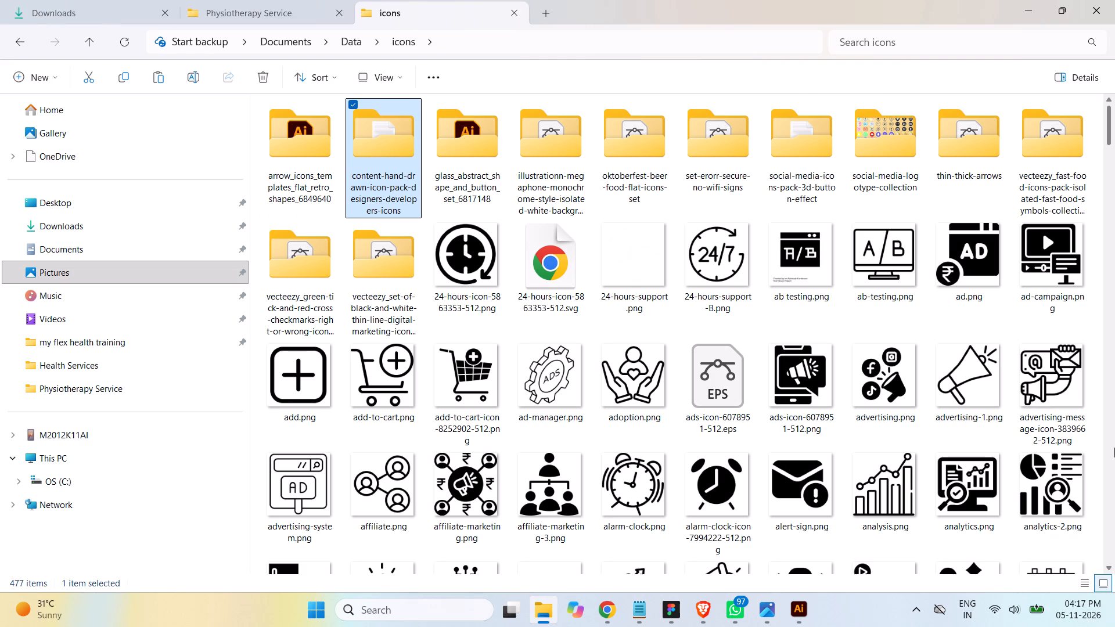
key("ctrl+v")
Extract the biometric identity archive into its own folder inside icons and permanently delete the archive.
right_click(900, 509)
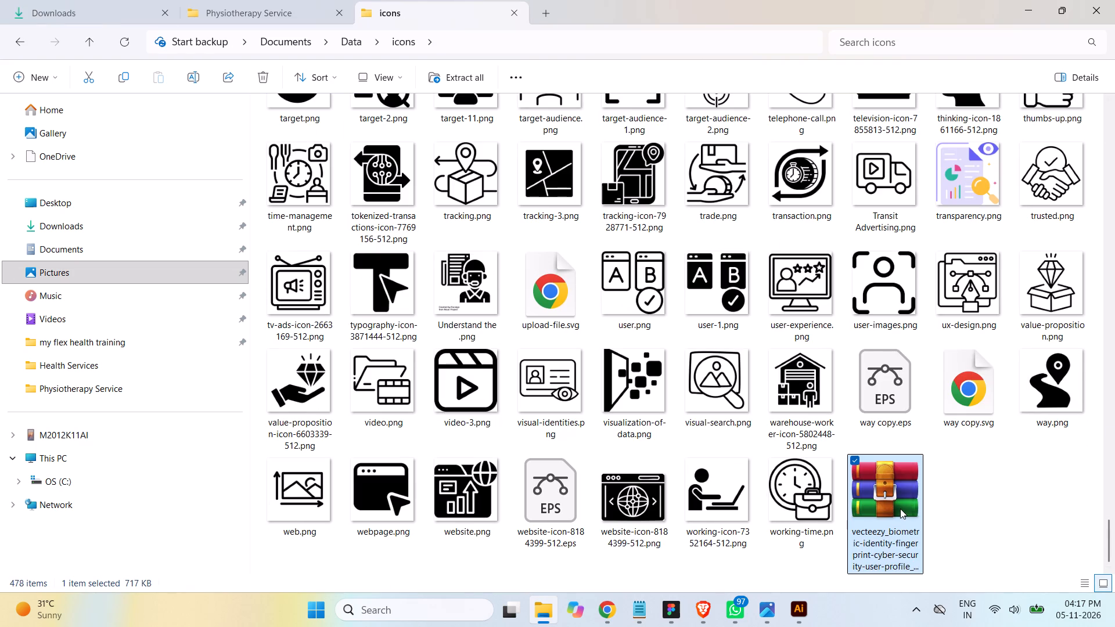
left_click(748, 297)
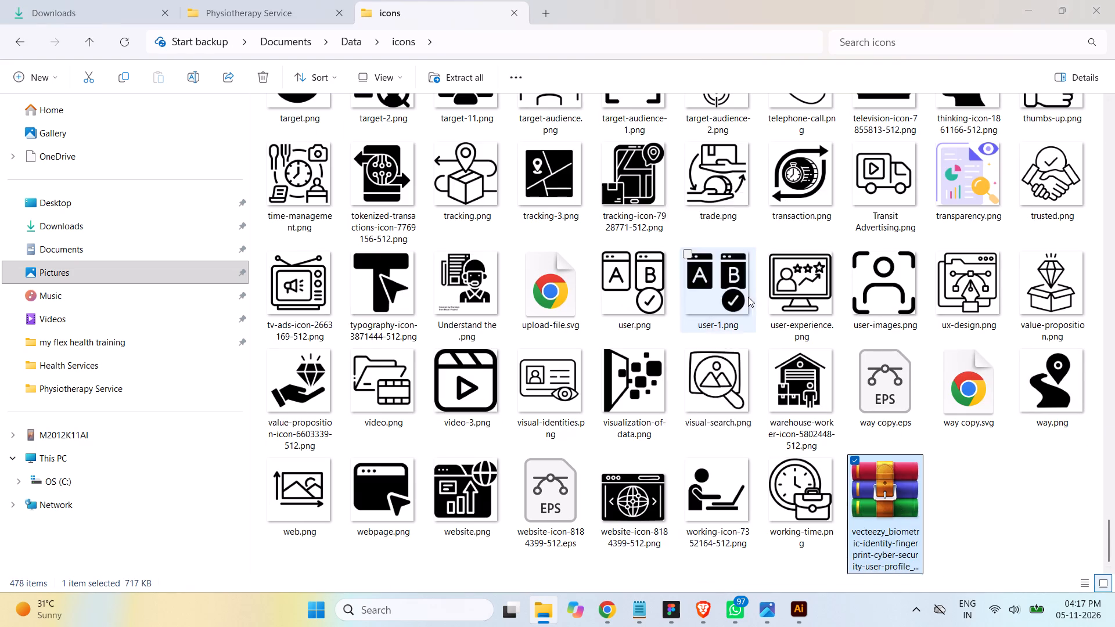
left_click(667, 452)
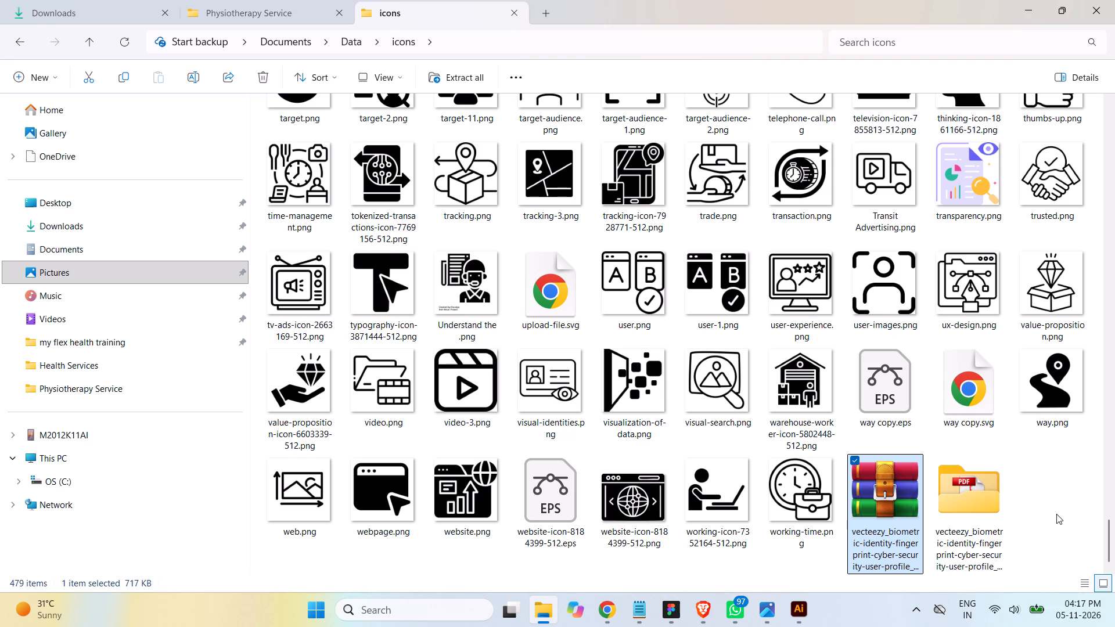
key("shift+Delete")
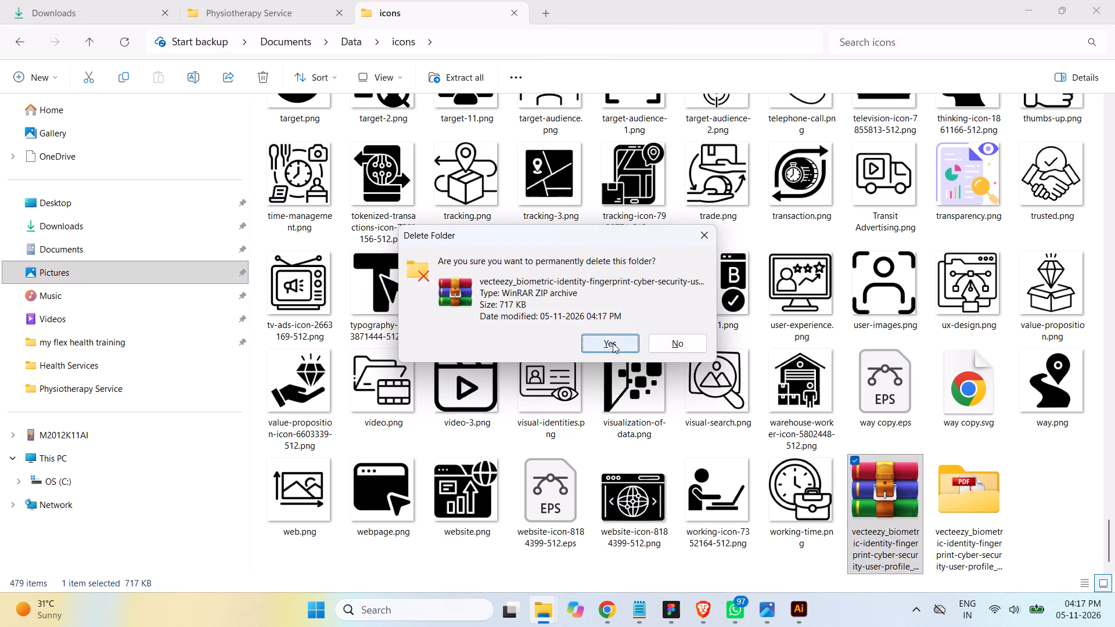
left_click(613, 344)
Show the extracted biometric identity folder's contents as large icons and open its EPS file in Illustrator.
double_click(901, 513)
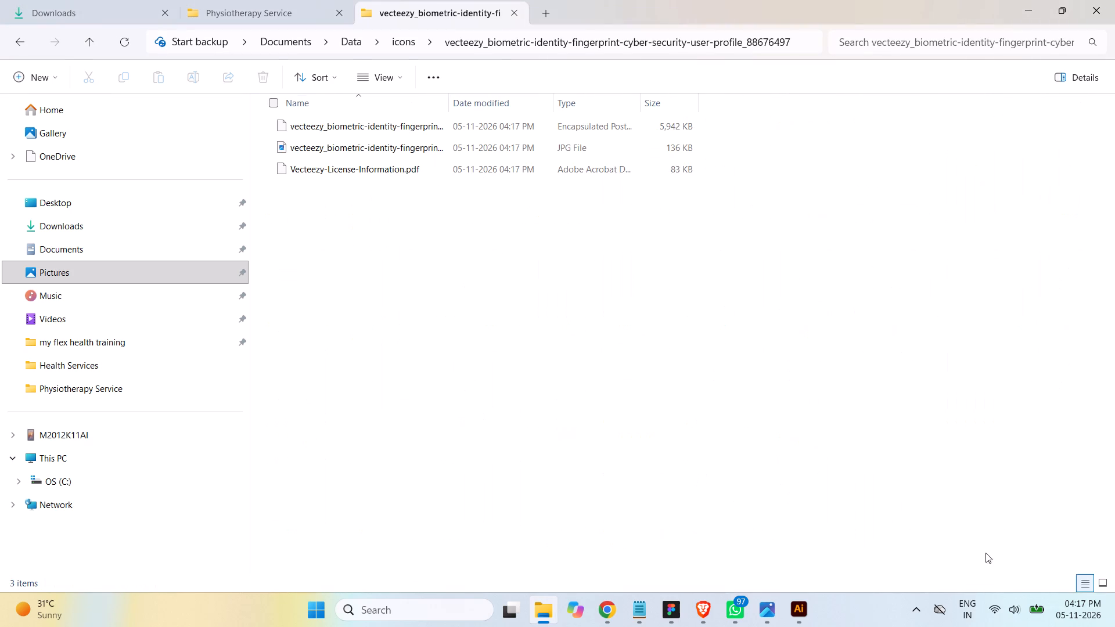
left_click(390, 81)
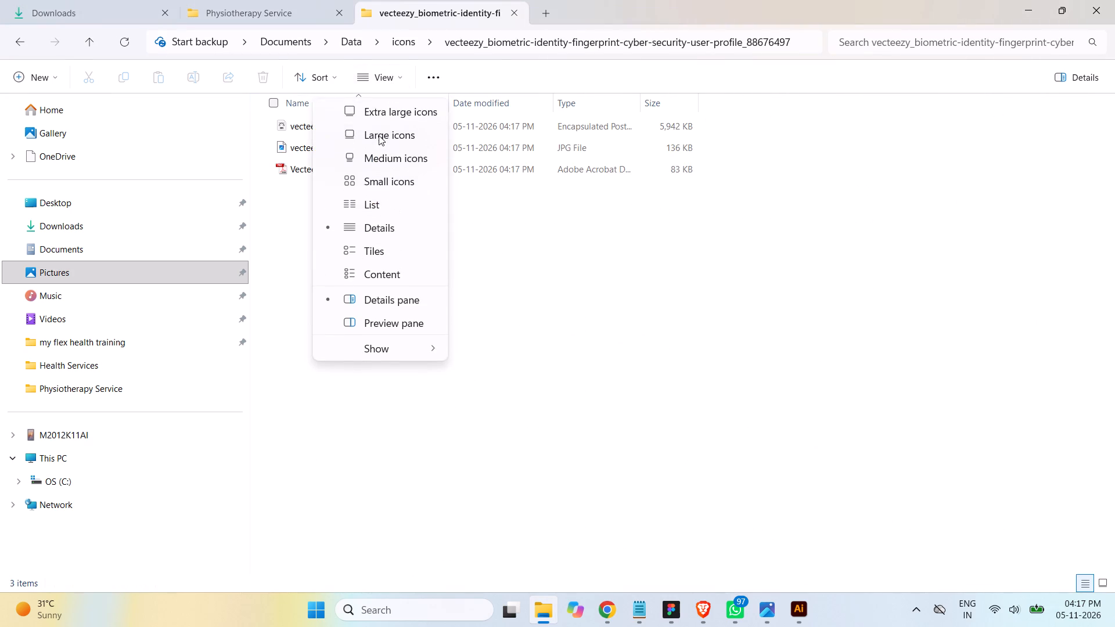
left_click(379, 135)
left_click(466, 276)
double_click(313, 153)
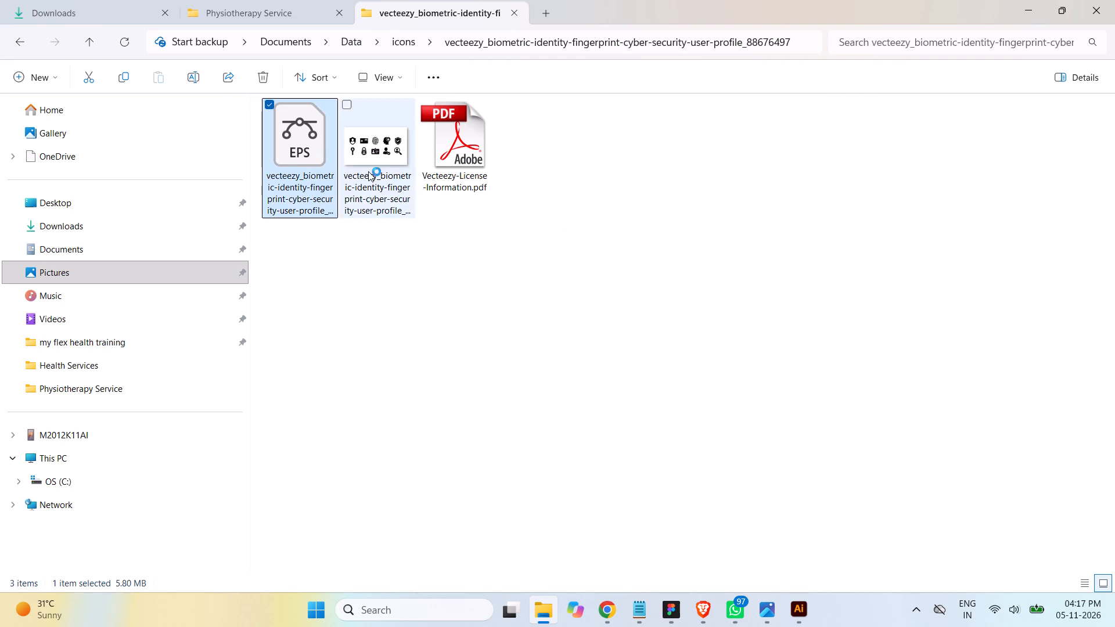
left_click(628, 332)
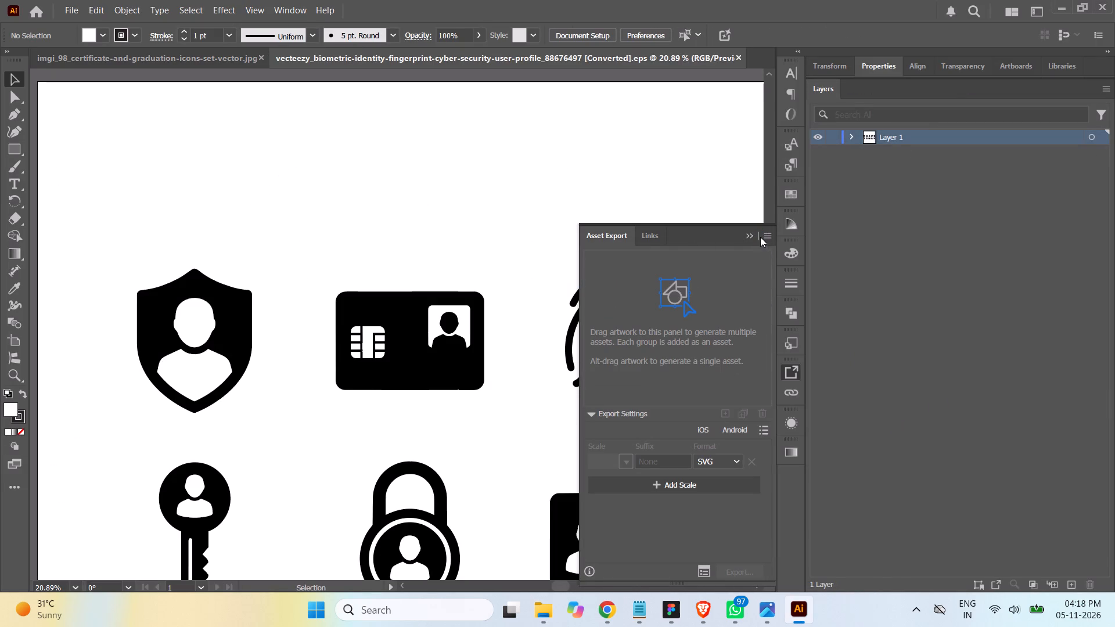
Export the ID card icon with chip and photo as an SVG asset into the biometric identity folder.
left_click(750, 235)
scroll(692, 361, "up", 1)
scroll(692, 361, "down", 4)
scroll(691, 349, "up", 1)
scroll(692, 347, "down", 5)
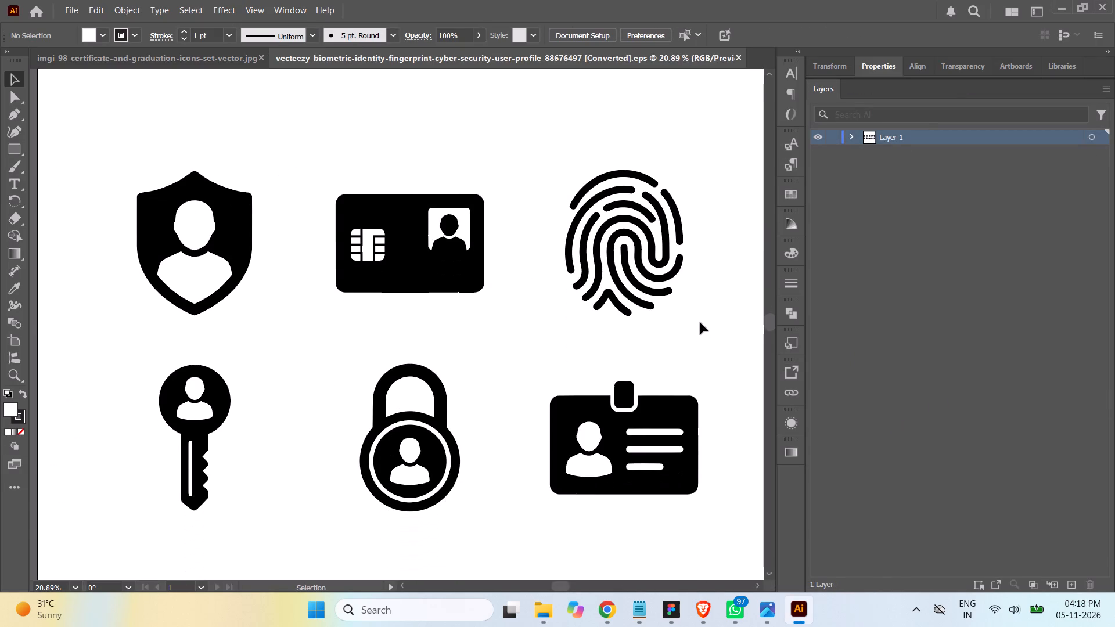
scroll(700, 325, "down", 2)
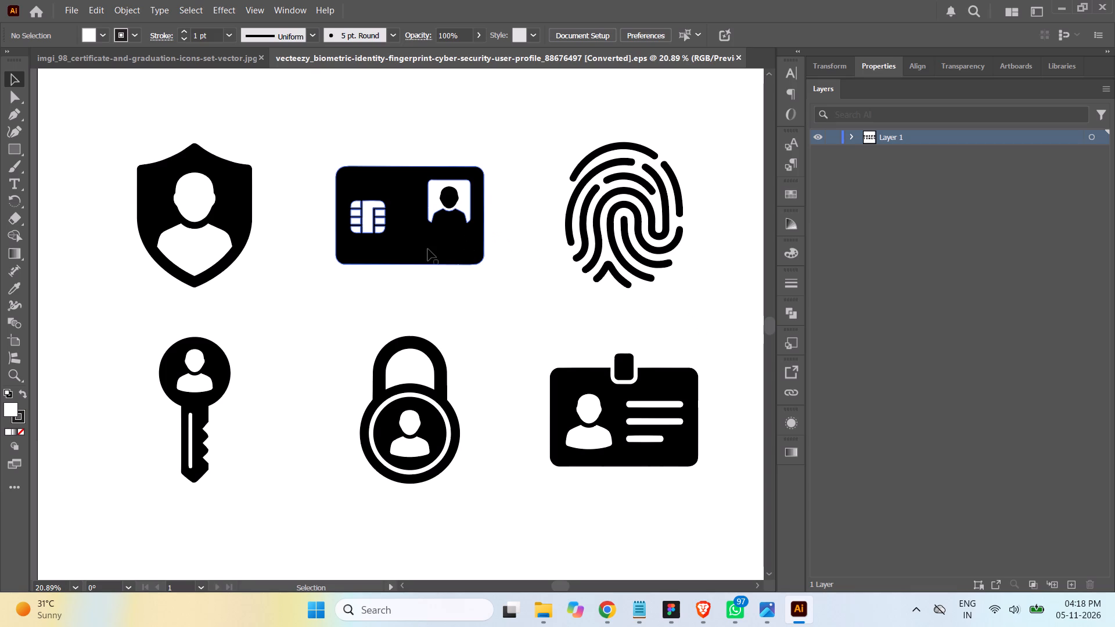
left_click(428, 249)
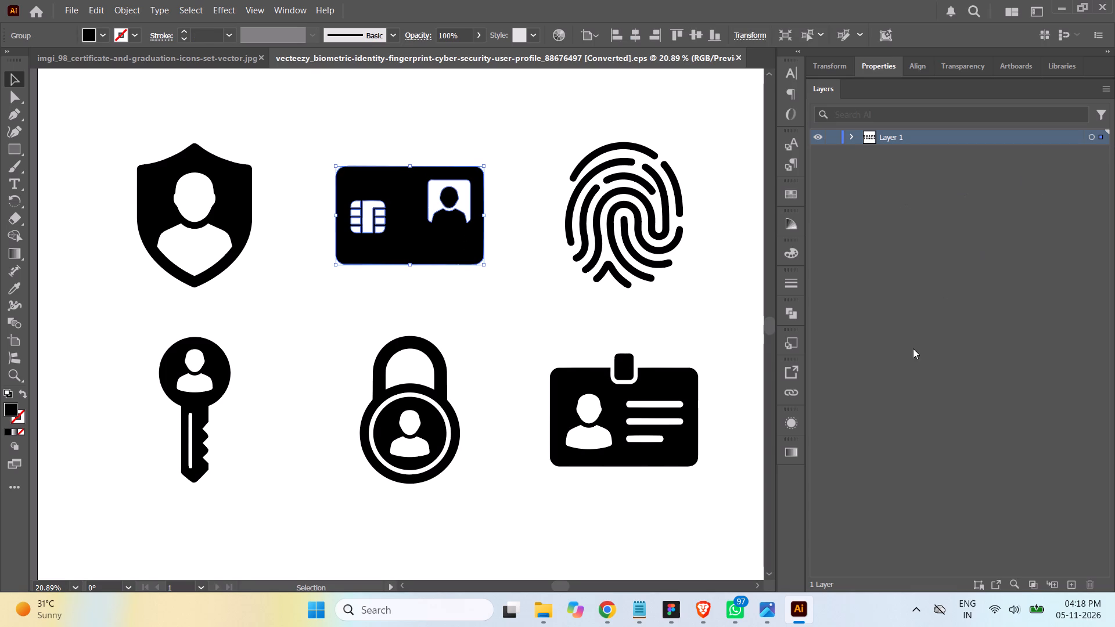
left_click(789, 367)
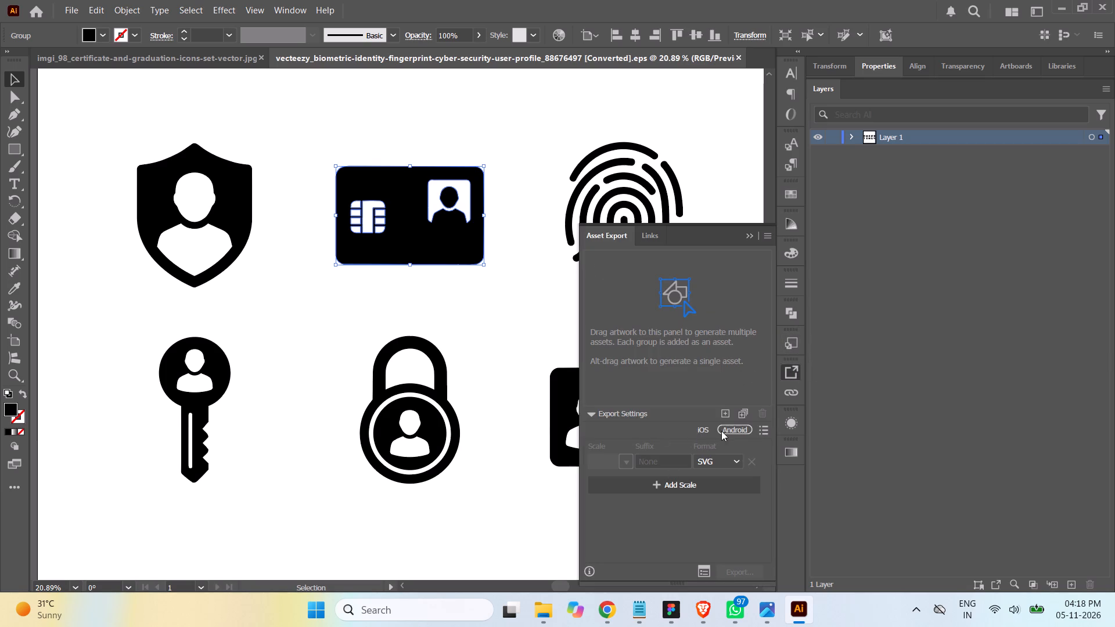
left_click(724, 413)
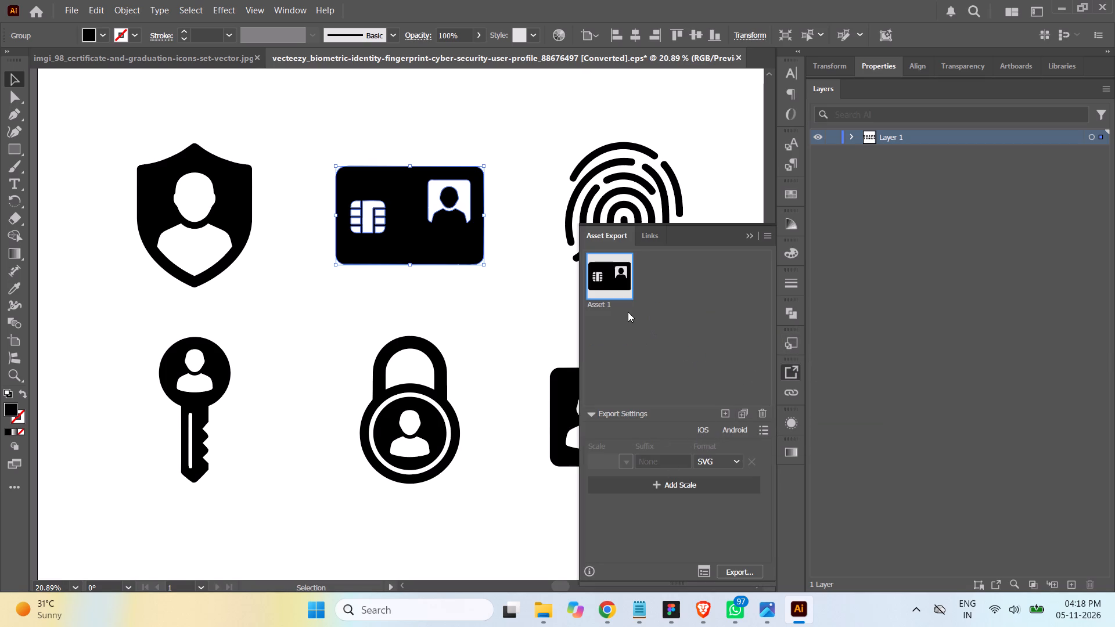
left_click(742, 572)
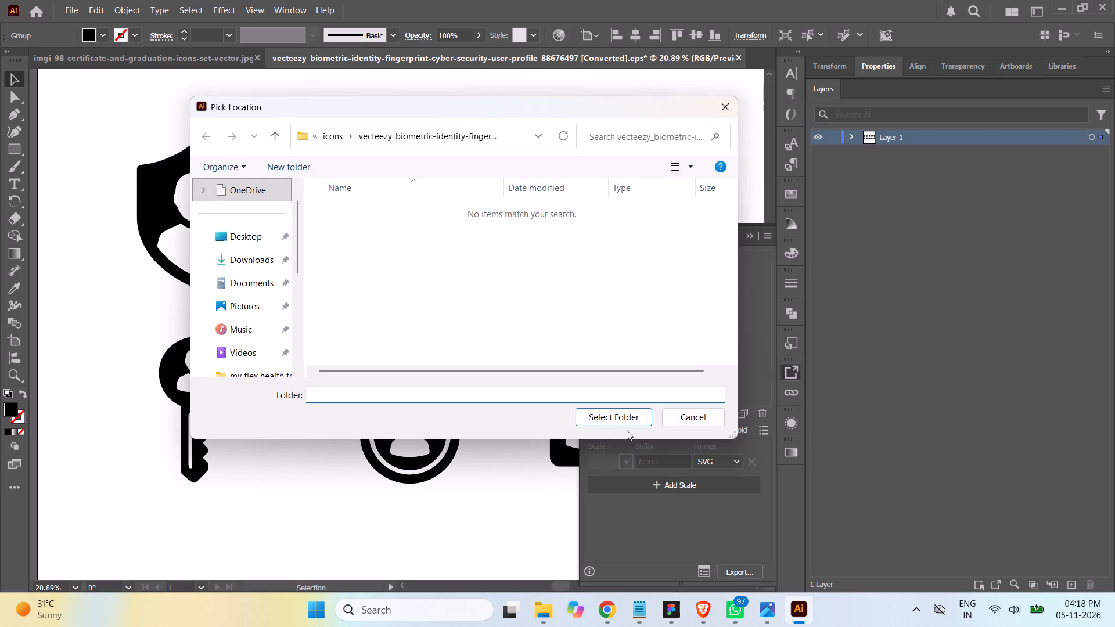
left_click(625, 417)
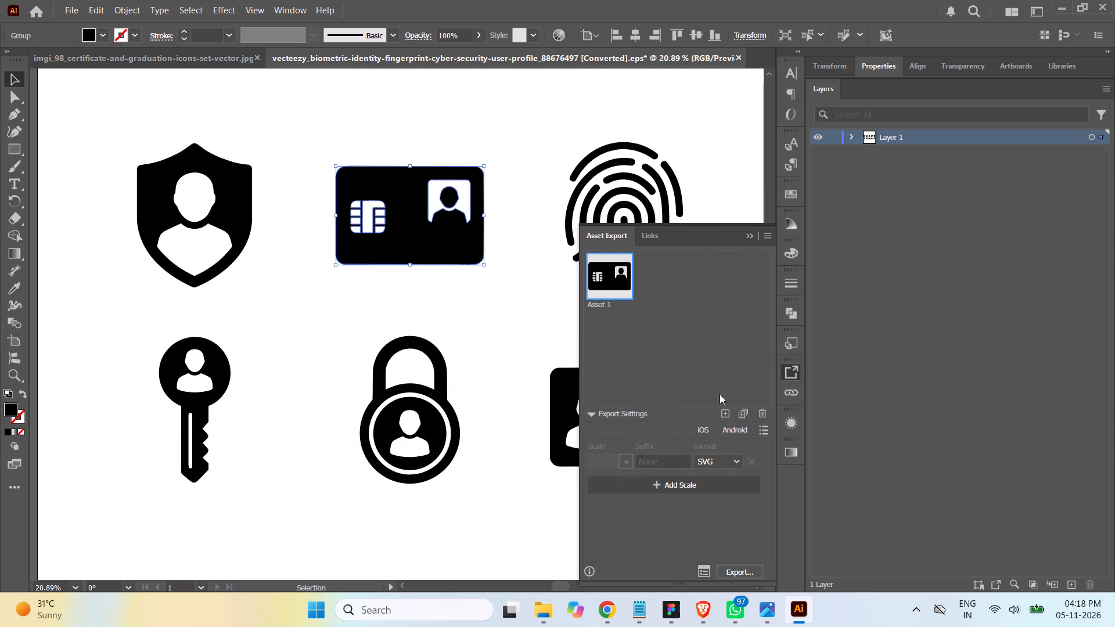
Remove the chip-and-photo ID card asset from the asset export list.
left_click(761, 412)
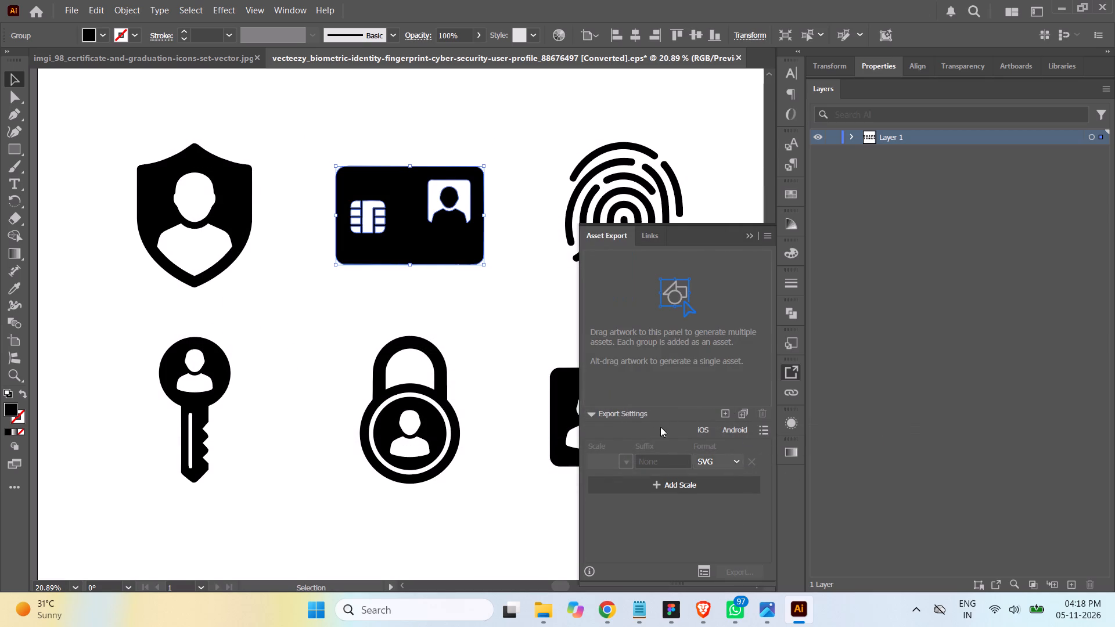
scroll(510, 327, "down", 6)
scroll(504, 326, "up", 1)
scroll(504, 326, "down", 4)
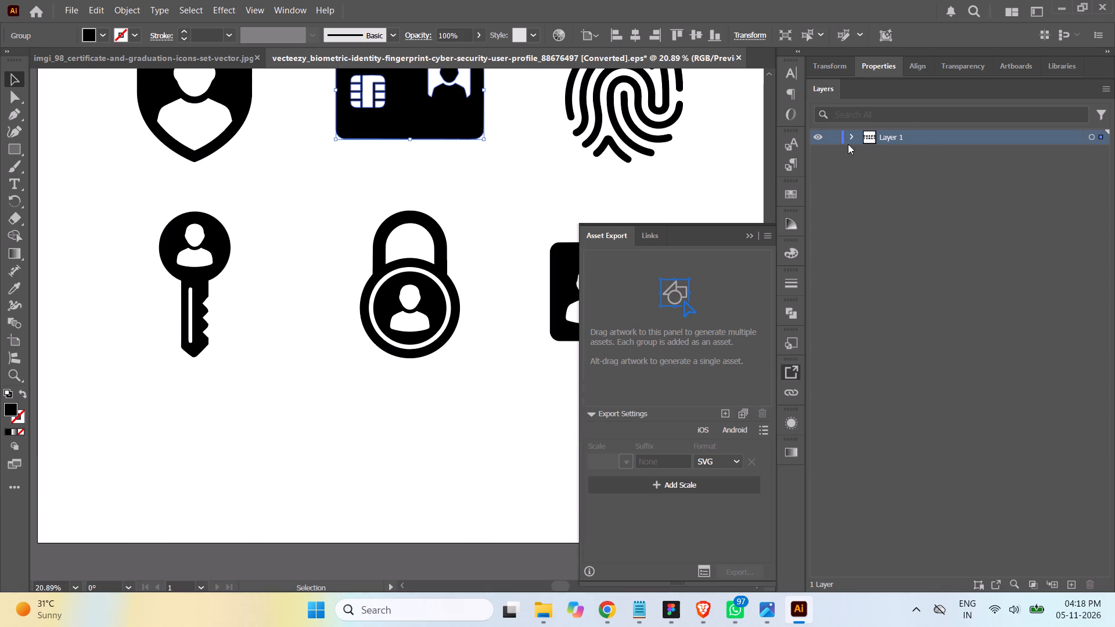
Export the clip-on ID badge icon with photo and text lines as an SVG asset into the biometric identity folder.
left_click(850, 135)
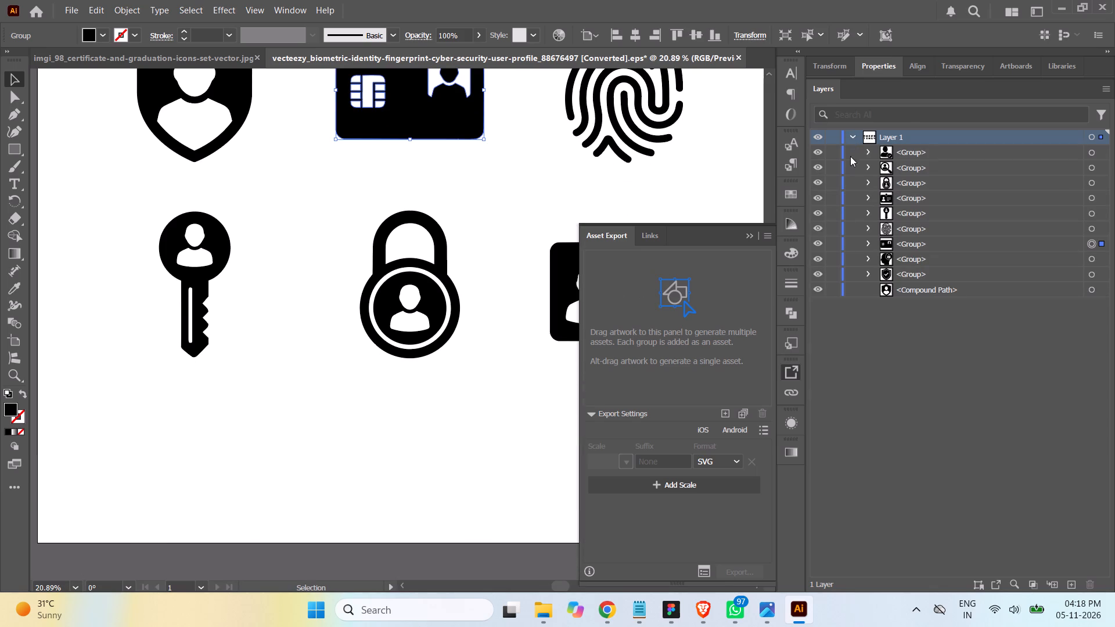
left_click(746, 239)
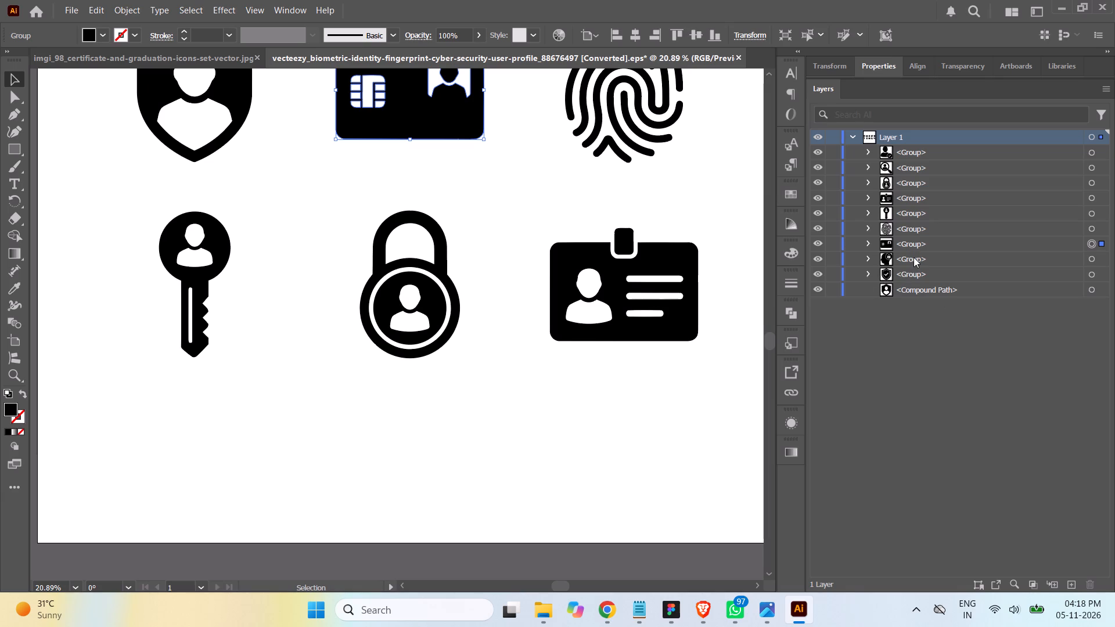
left_click(1087, 197)
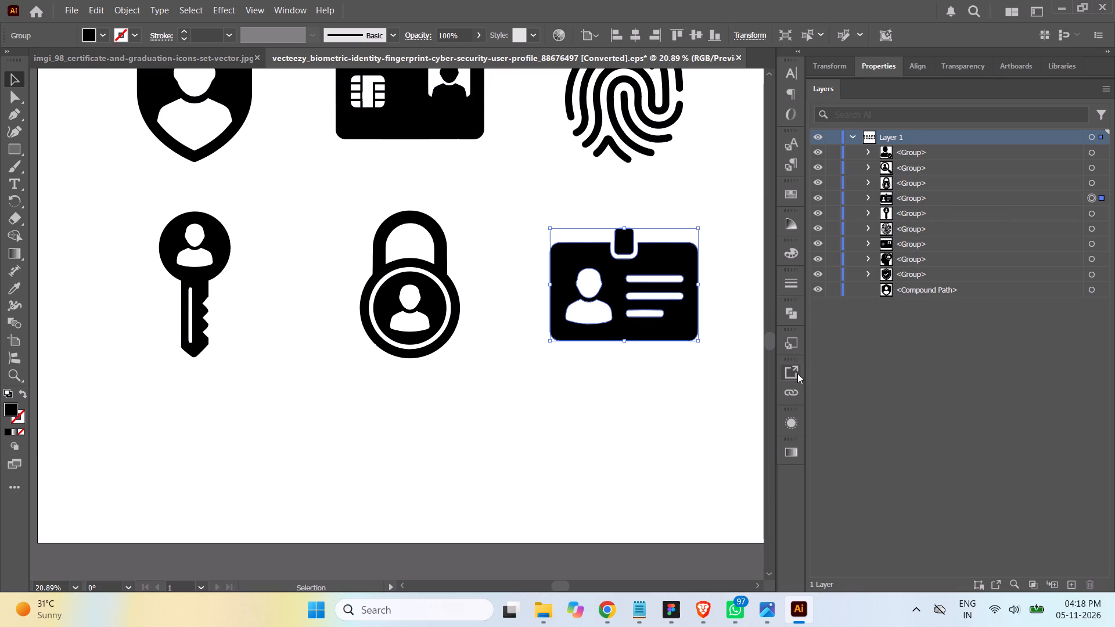
left_click(791, 367)
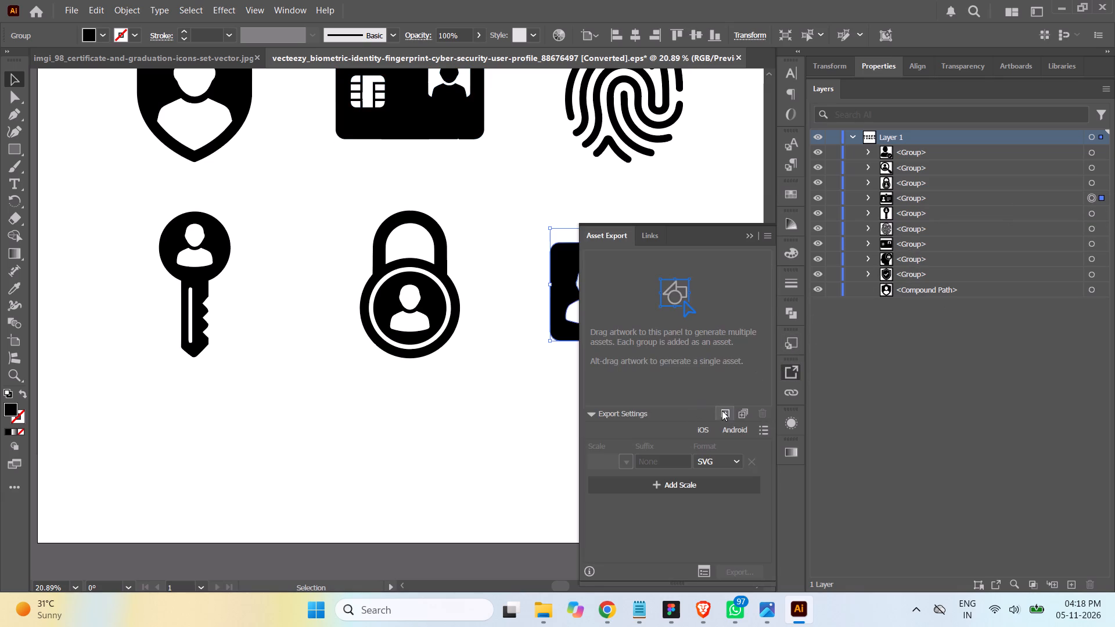
left_click(724, 412)
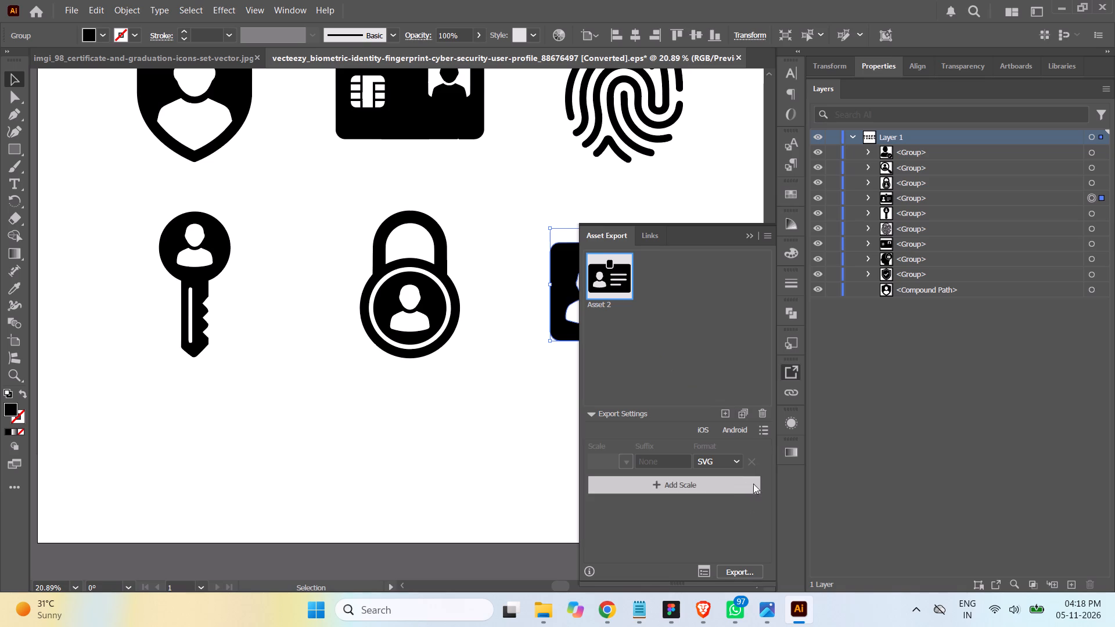
left_click(735, 571)
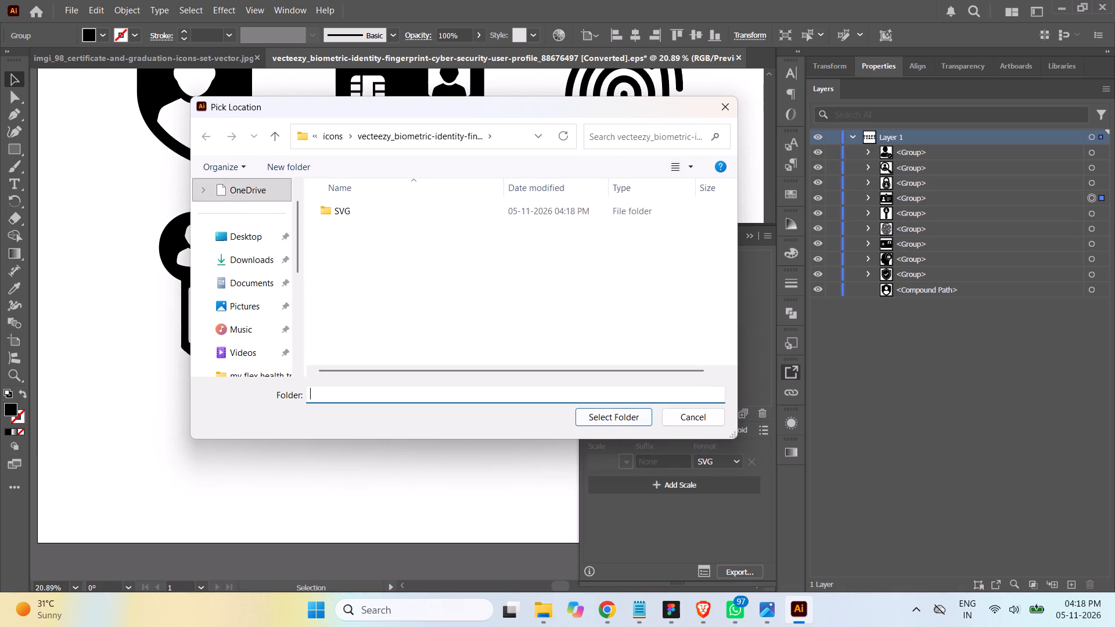
left_click(617, 415)
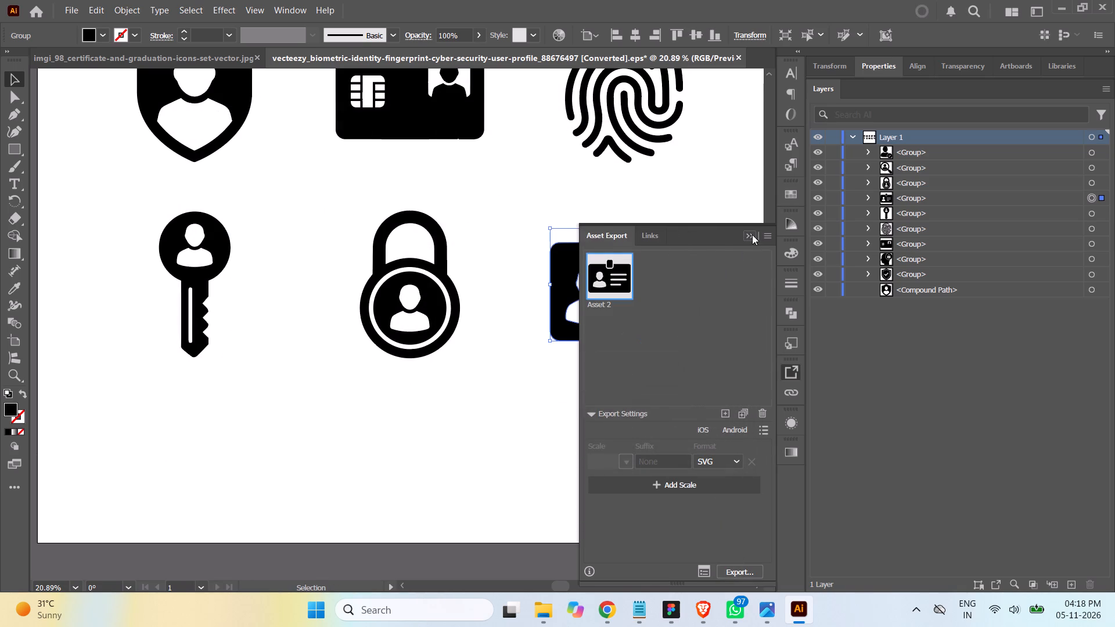
left_click(752, 235)
Close the biometric identity EPS document without saving.
left_click(738, 56)
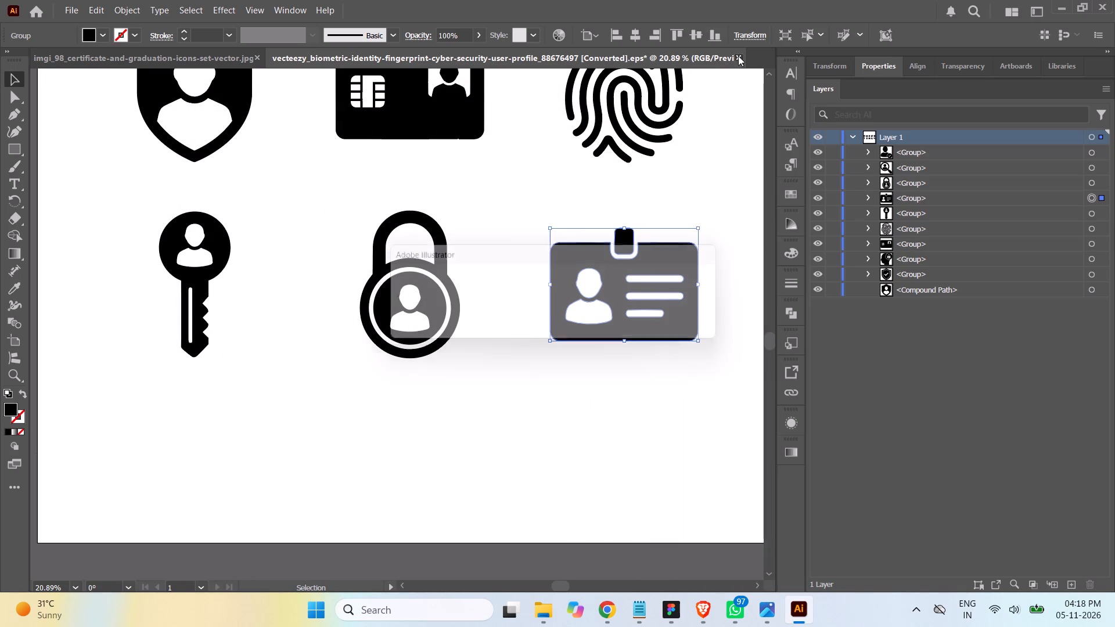
left_click(624, 322)
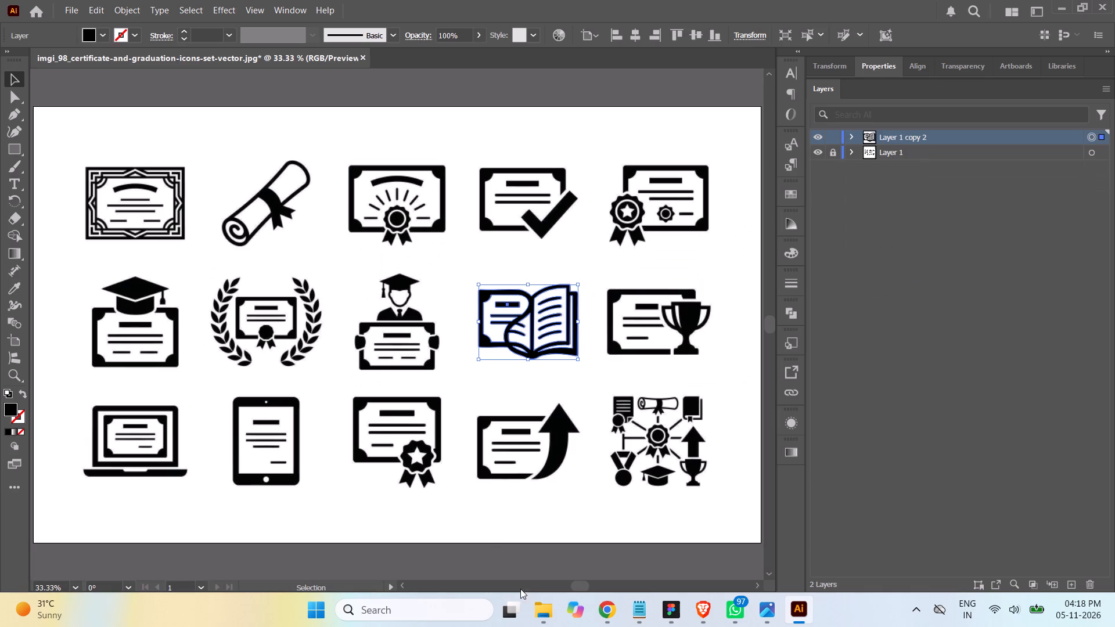
Bring Asset 1.svg from the biometric identity folder's SVG subfolder into the ID Proof group on Figma's Upload Documents screen.
left_click(549, 608)
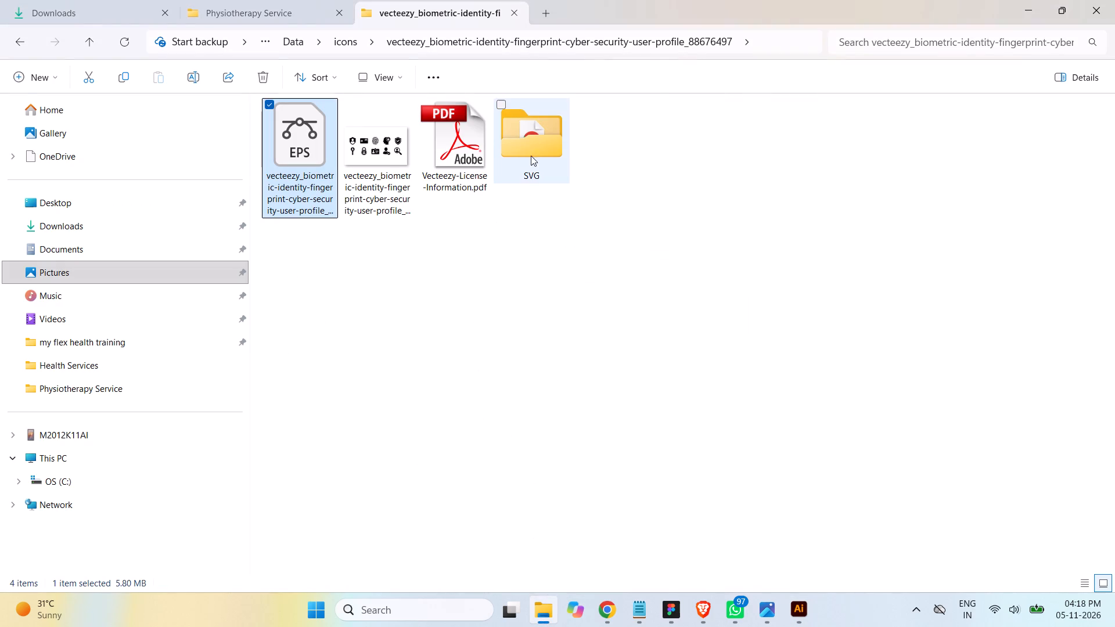
double_click(537, 147)
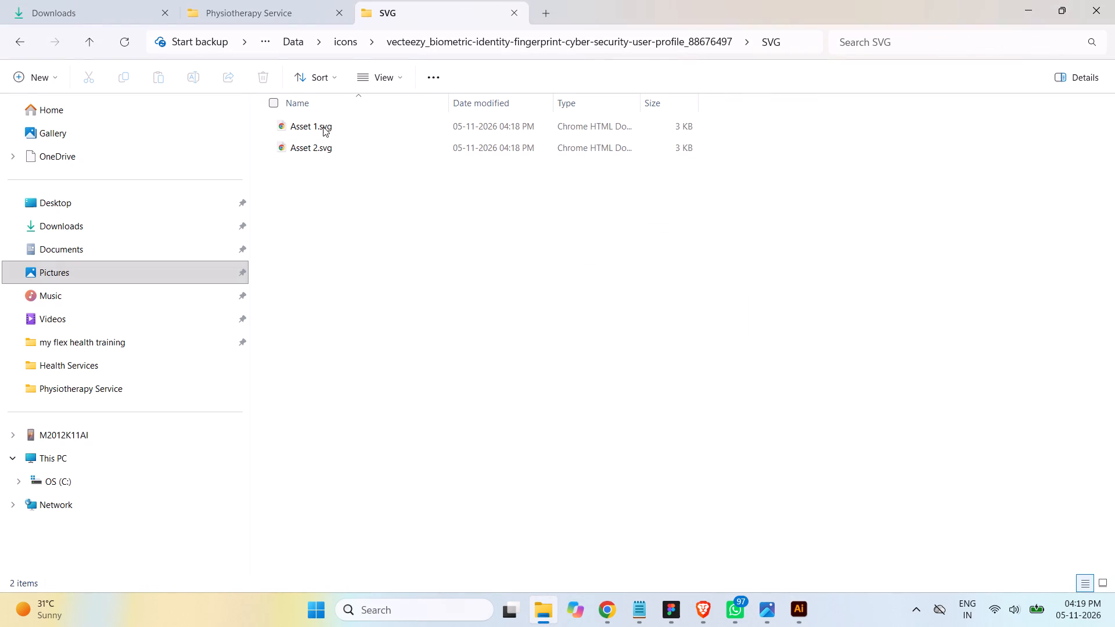
left_click_drag(323, 127, 667, 608)
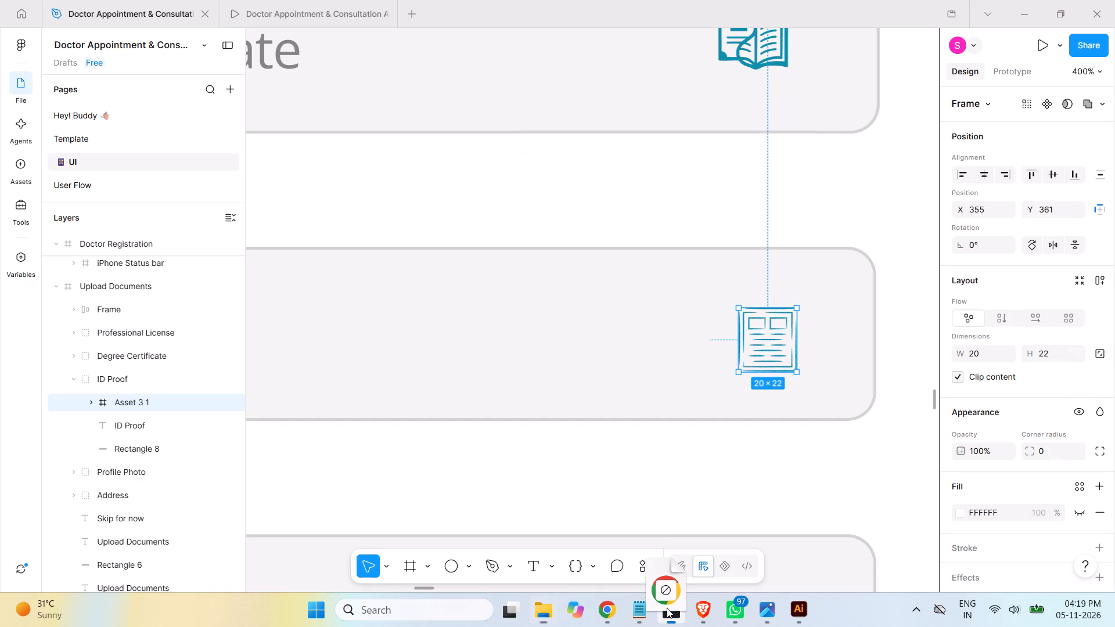
left_click_drag(667, 608, 565, 331)
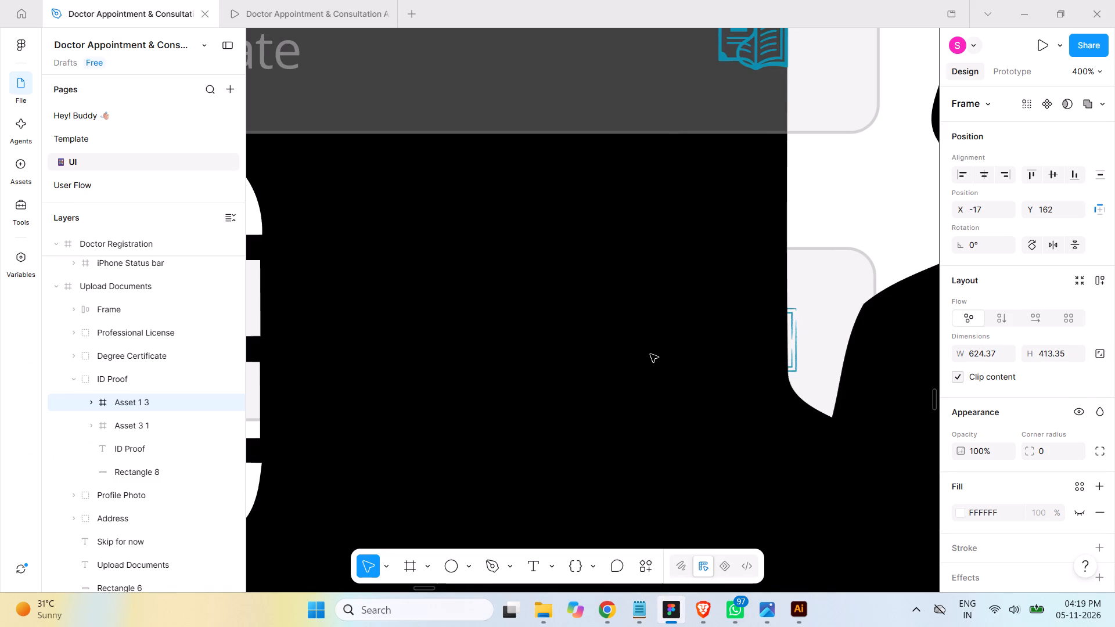
Scale the imported ID card icon down to 30 × 20 and place it over the ID Proof field's document icon at X 347, Y 362.
key("ctrl+minus")
key("ctrl+minus")
key("ctrl+minus")
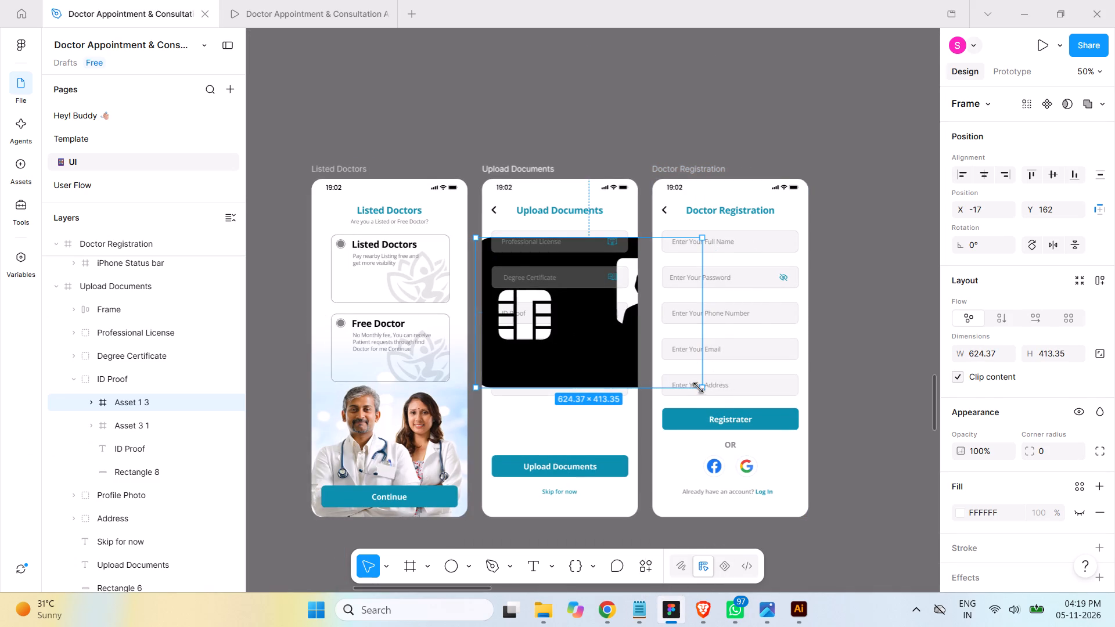
left_click_drag(703, 390, 510, 257, "shift")
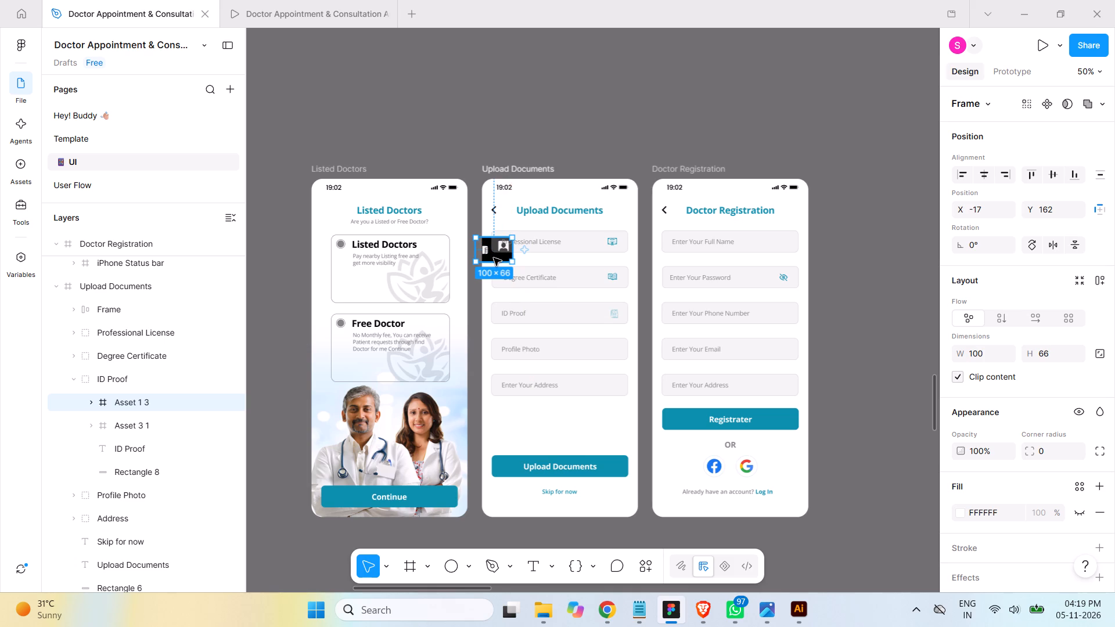
left_click_drag(494, 258, 609, 323)
key("ctrl+equal")
key("ctrl+equal")
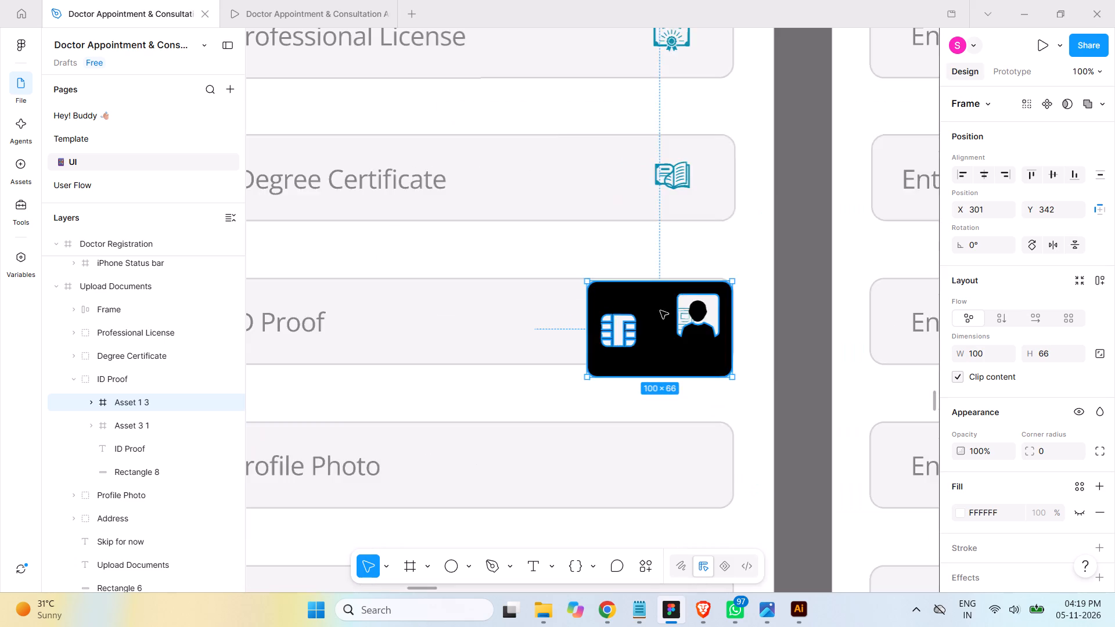
key("ctrl+equal")
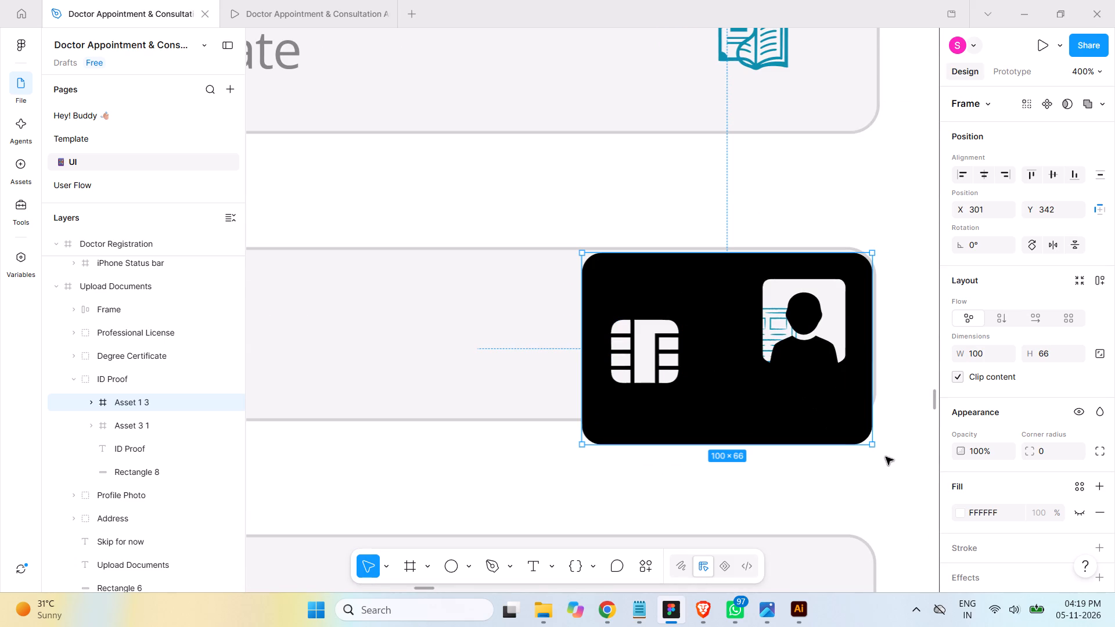
left_click_drag(874, 446, 692, 333, "shift")
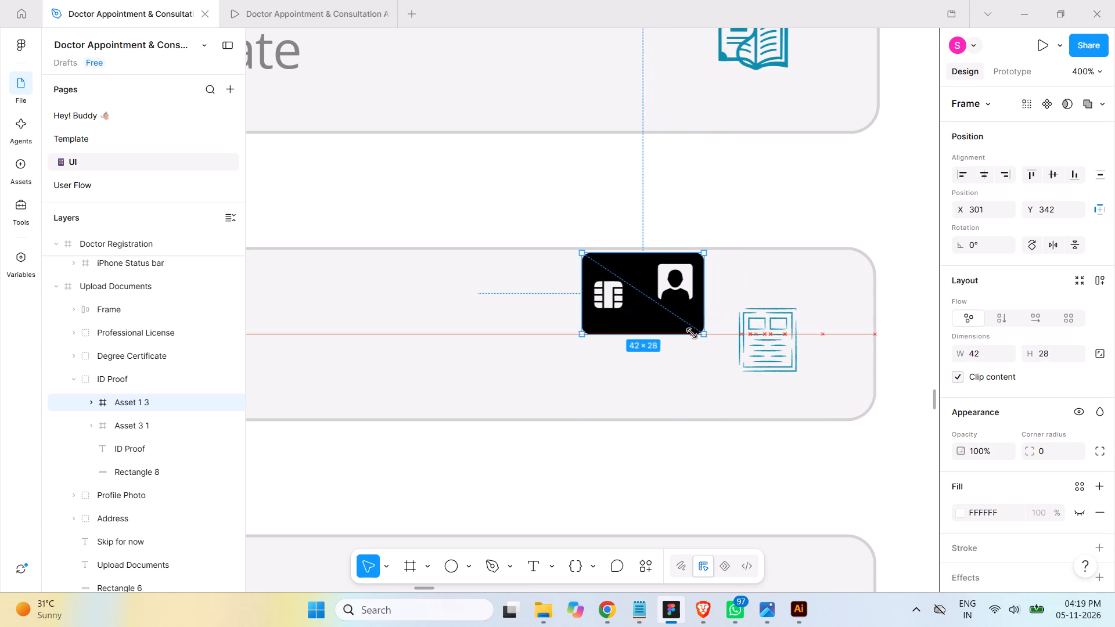
left_click_drag(692, 333, 664, 309, "shift")
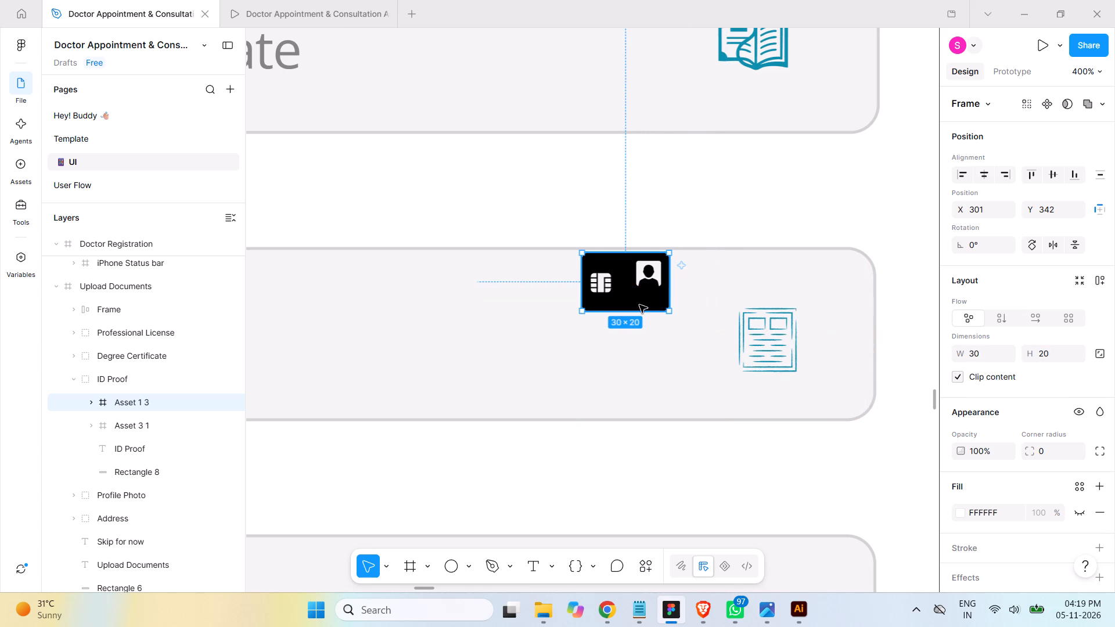
left_click_drag(636, 304, 774, 364)
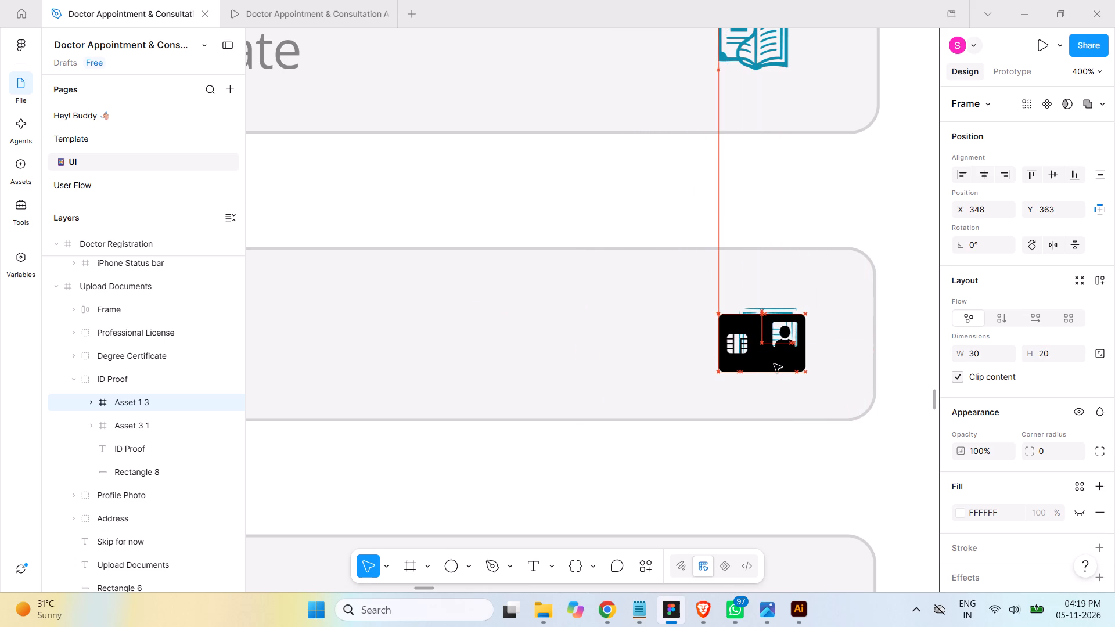
left_click_drag(774, 364, 771, 358)
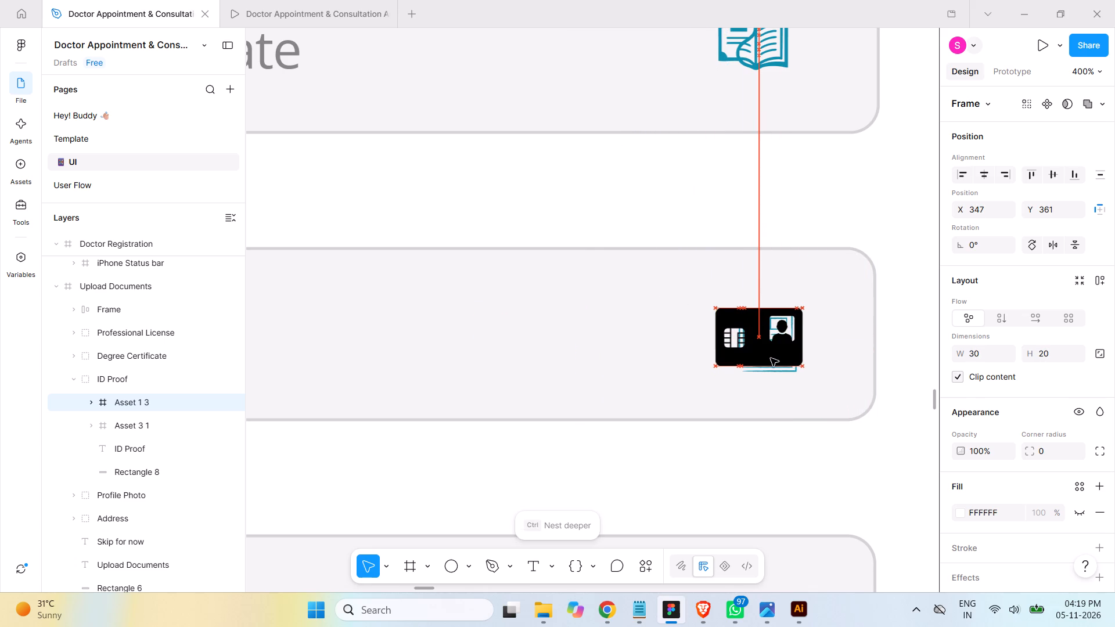
left_click_drag(771, 358, 771, 361)
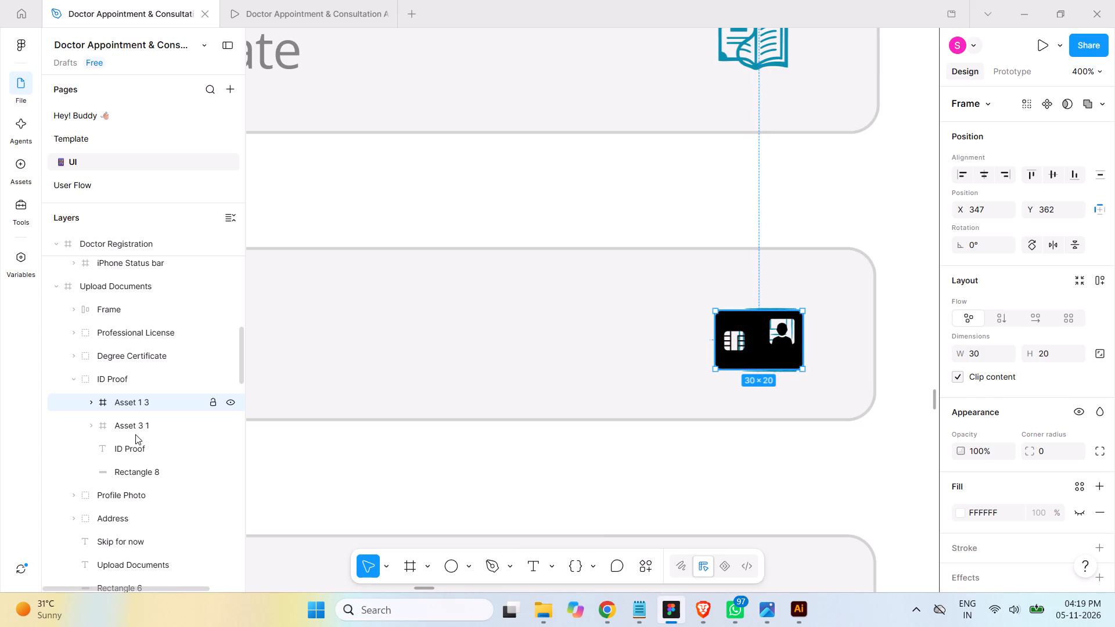
Delete the old document icon, Asset 3 1, from the ID Proof group.
left_click(139, 426)
key("Delete")
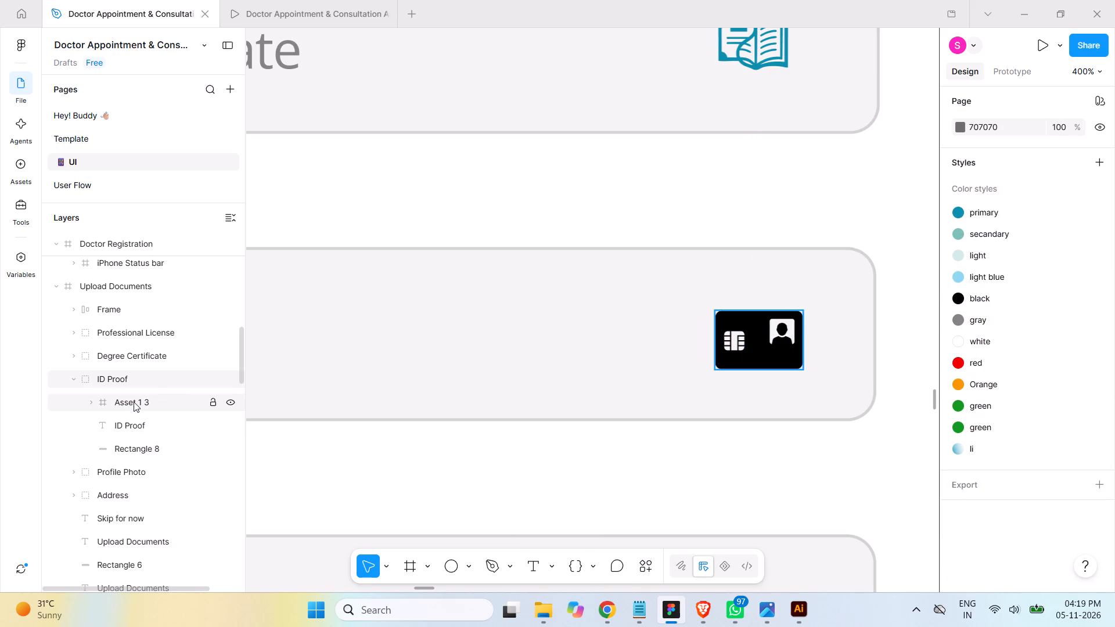
Recolour the black ID card icon in the ID Proof field with the page's primary teal.
left_click(130, 399)
scroll(1055, 422, "down", 6)
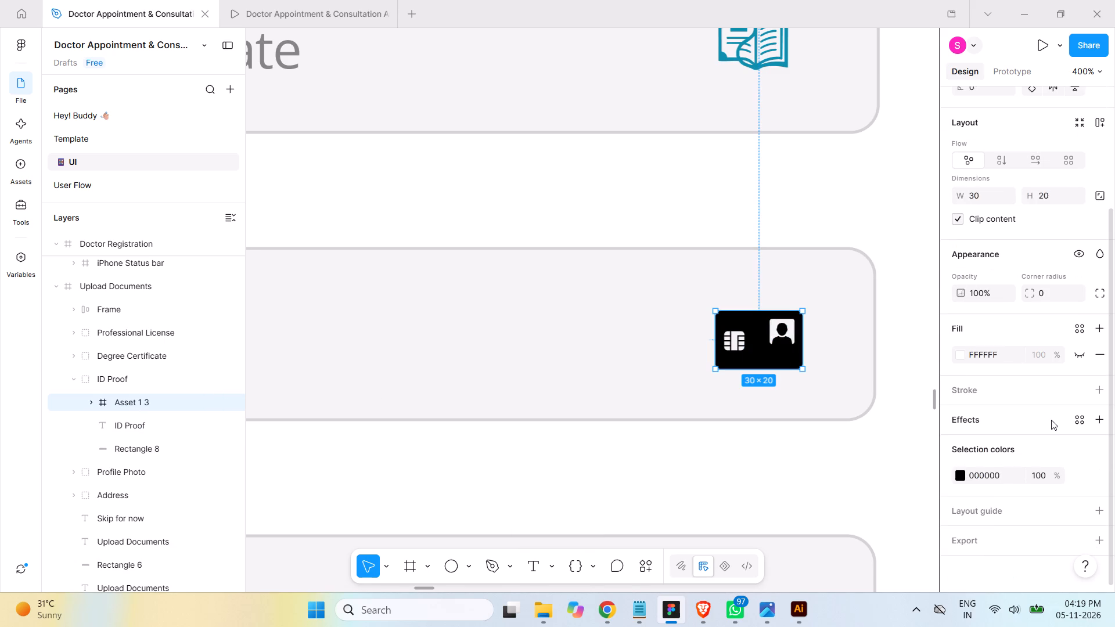
left_click(959, 475)
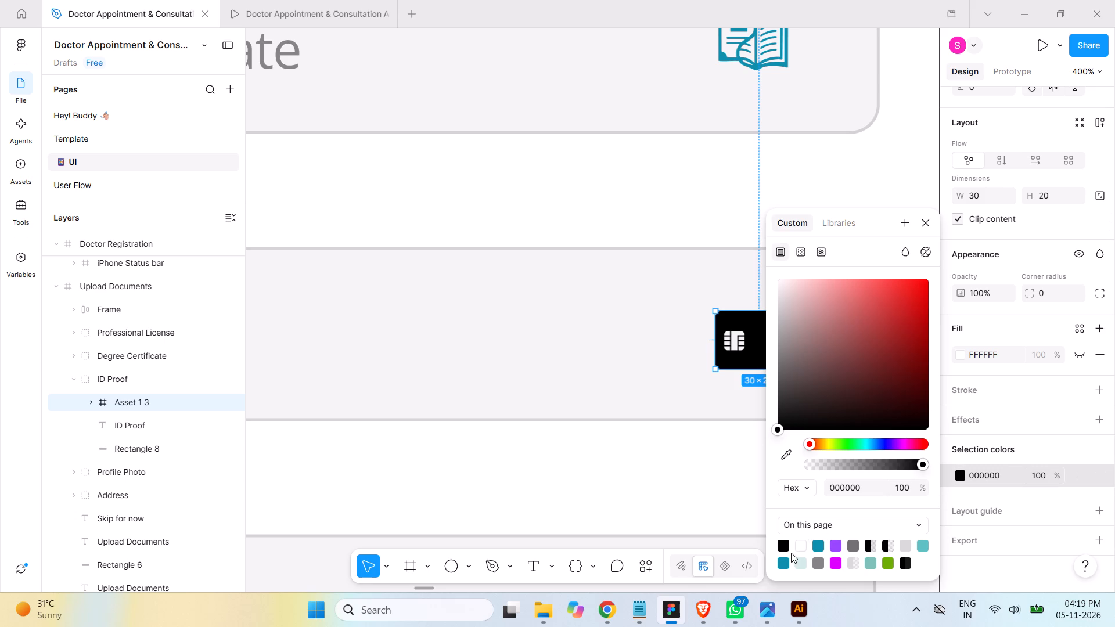
left_click(786, 561)
left_click(683, 461)
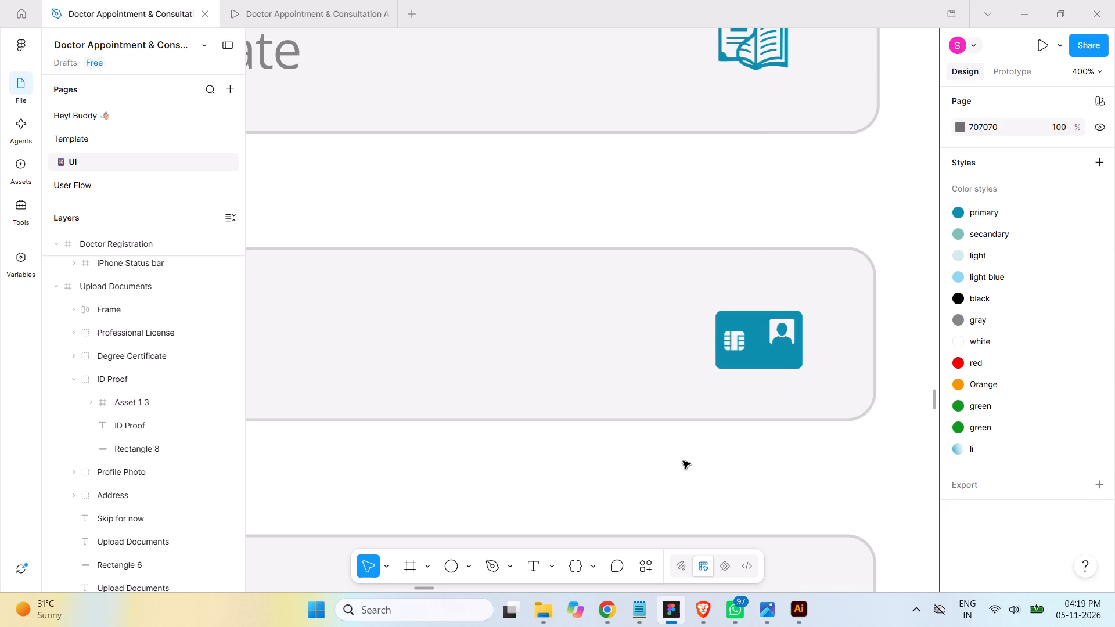
key("ctrl+minus")
key("ctrl+minus")
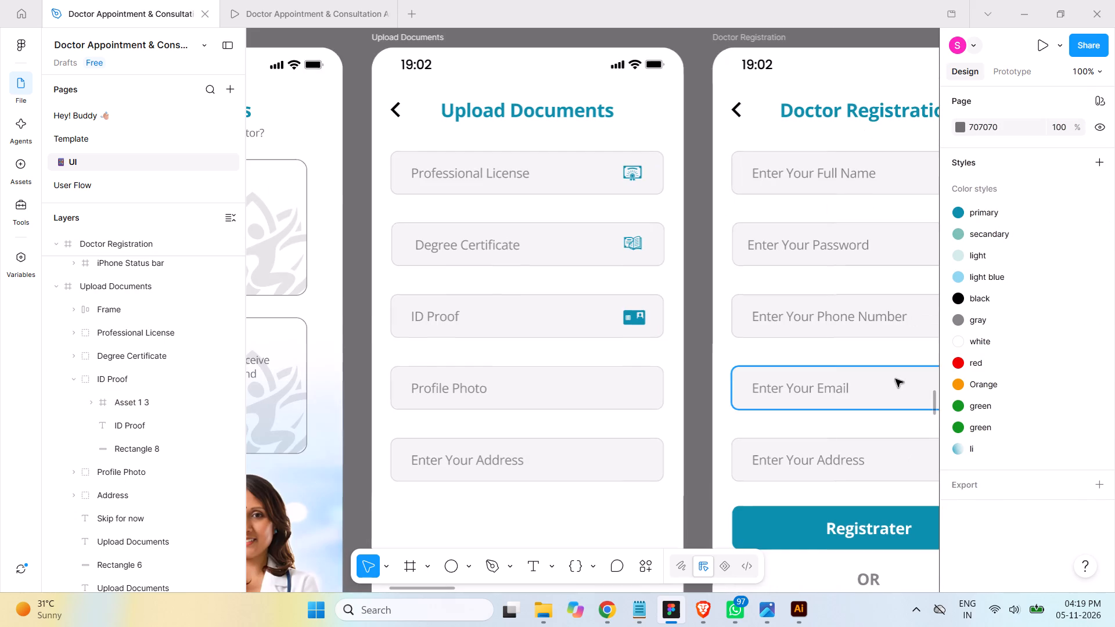
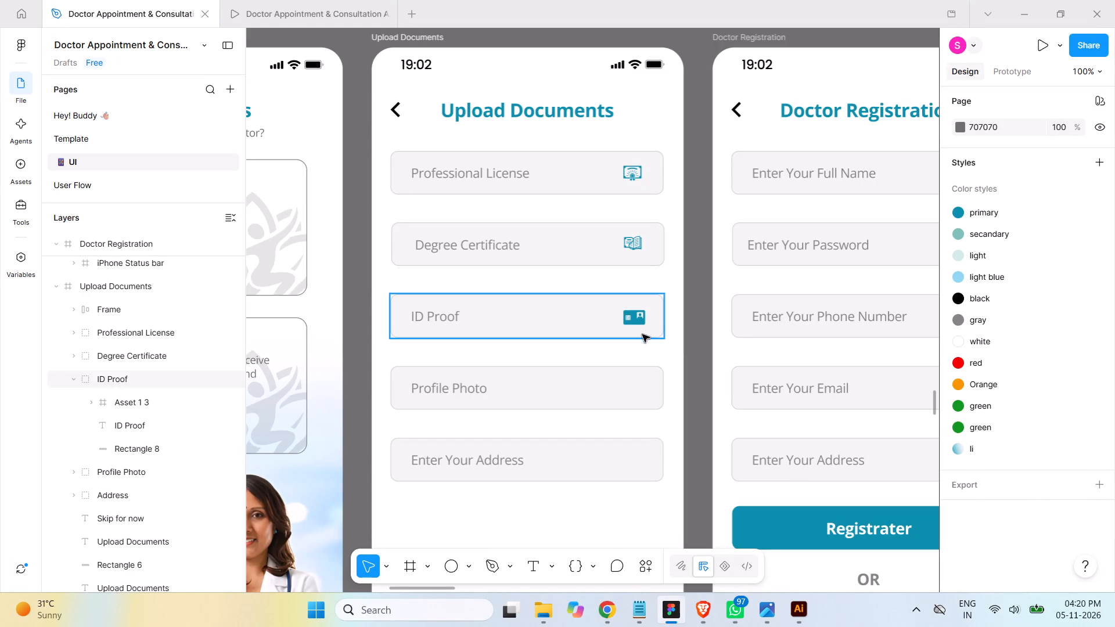
Delete the teal ID card icon, Asset 1 3, from the ID Proof group.
left_click(135, 403)
key("Delete")
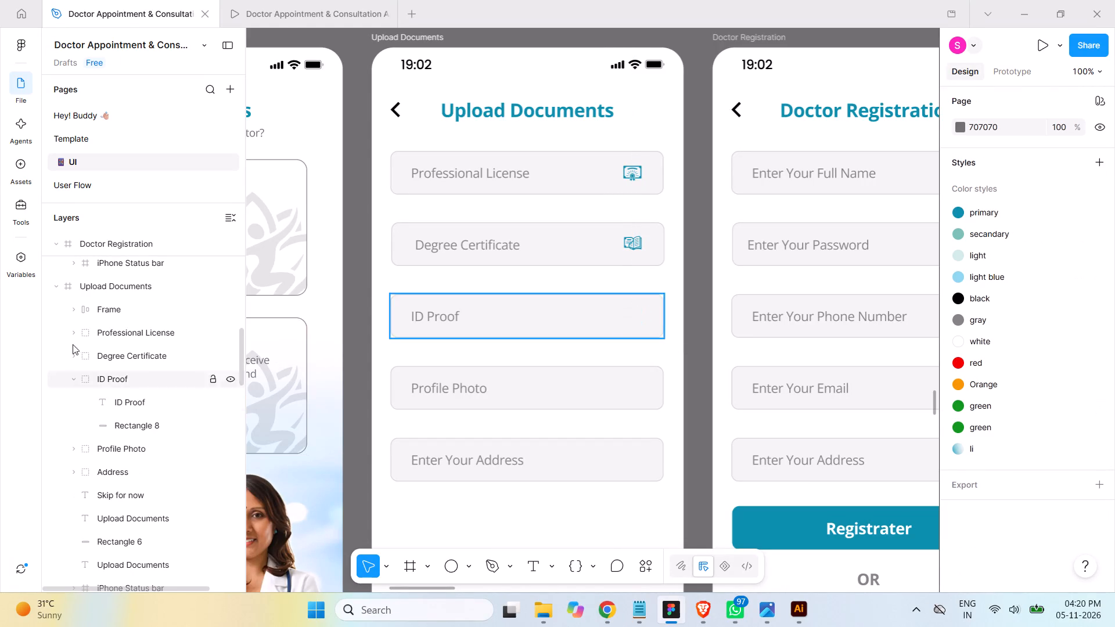
Switch to Brave and look through the related vectors on the biometric identity icon page for another ID icon set, closing the page when done.
left_click(805, 608)
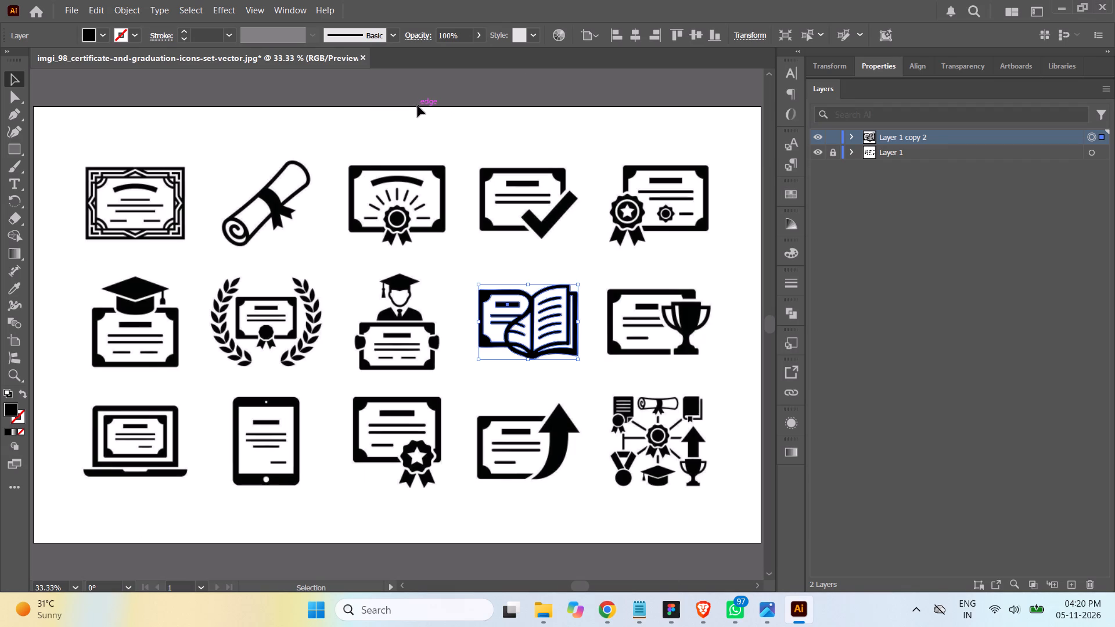
left_click(703, 617)
scroll(616, 301, "up", 3)
scroll(616, 301, "down", 9)
scroll(606, 281, "up", 1)
scroll(598, 279, "down", 1)
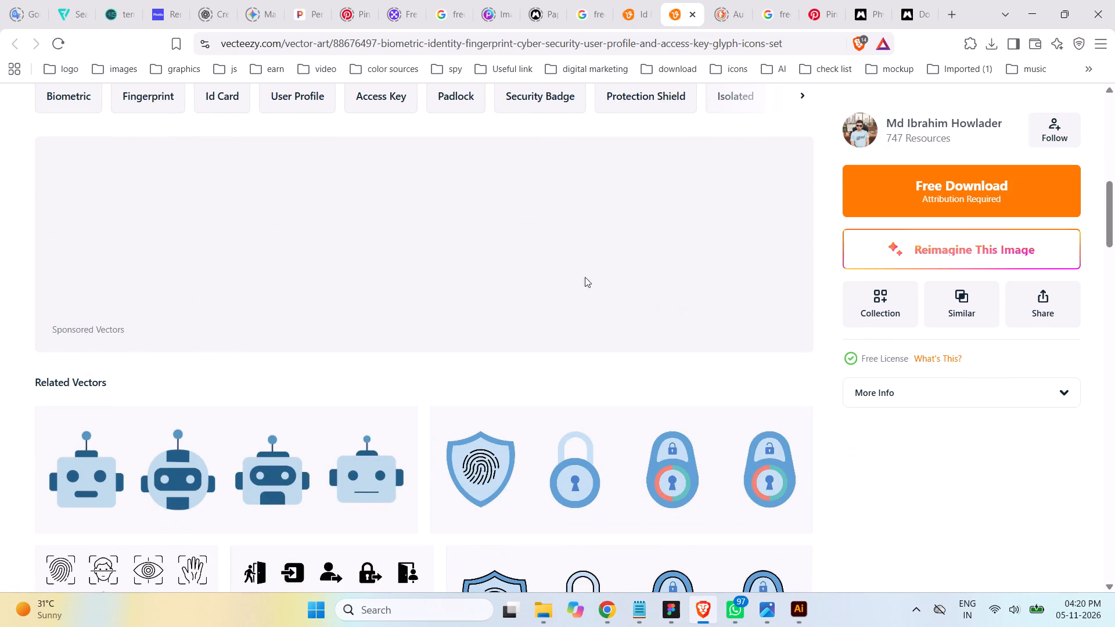
scroll(622, 282, "down", 4)
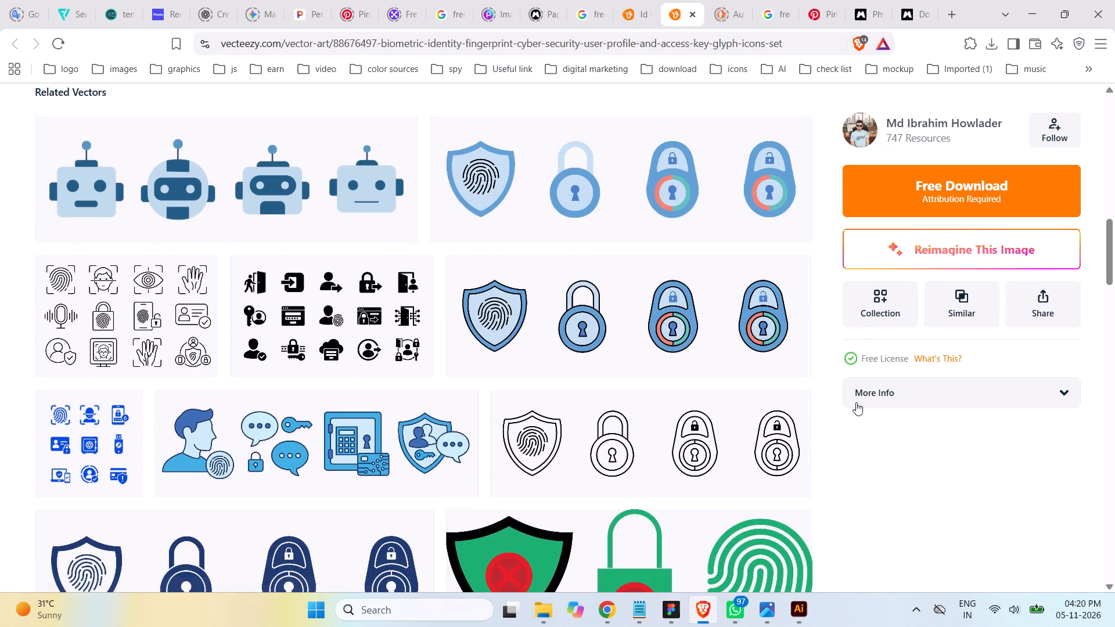
scroll(779, 343, "down", 4)
scroll(760, 339, "up", 1)
scroll(750, 339, "down", 4)
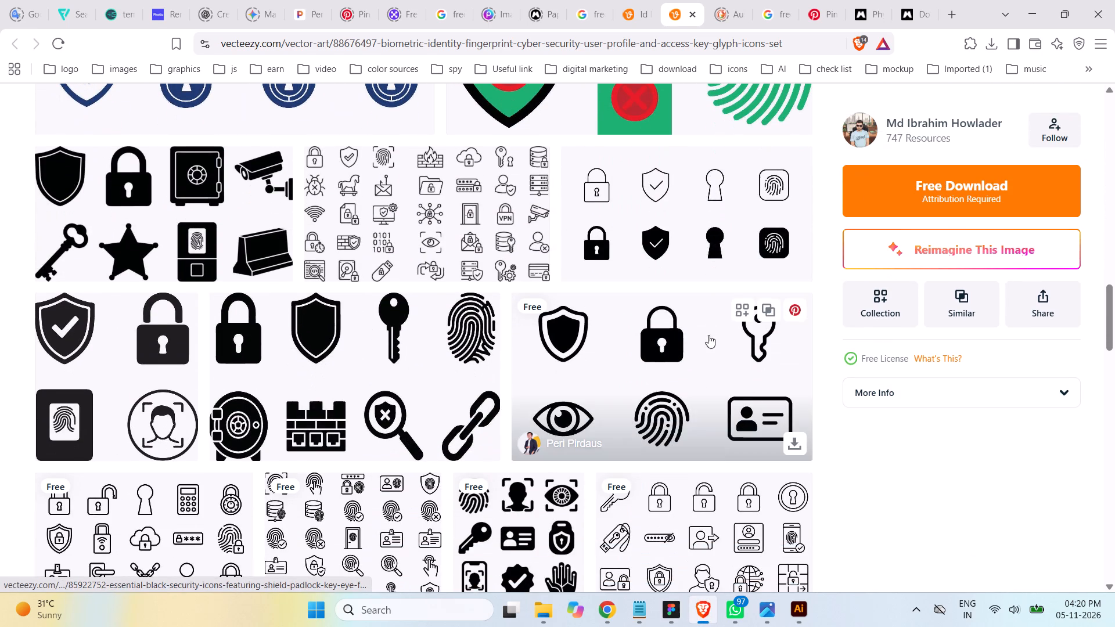
scroll(761, 337, "down", 4)
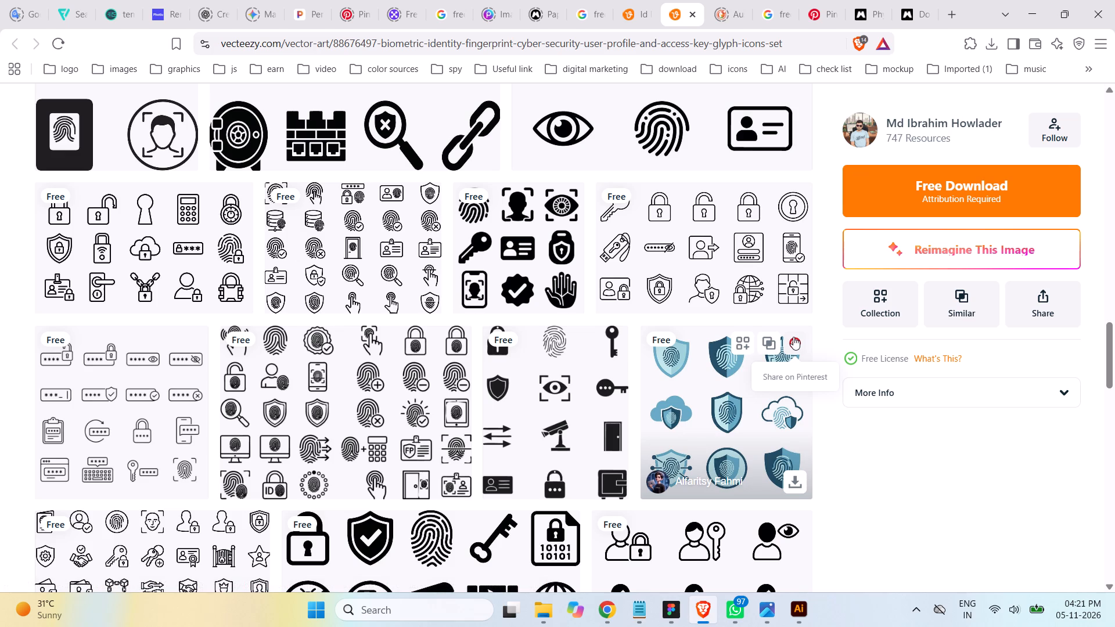
scroll(793, 337, "down", 3)
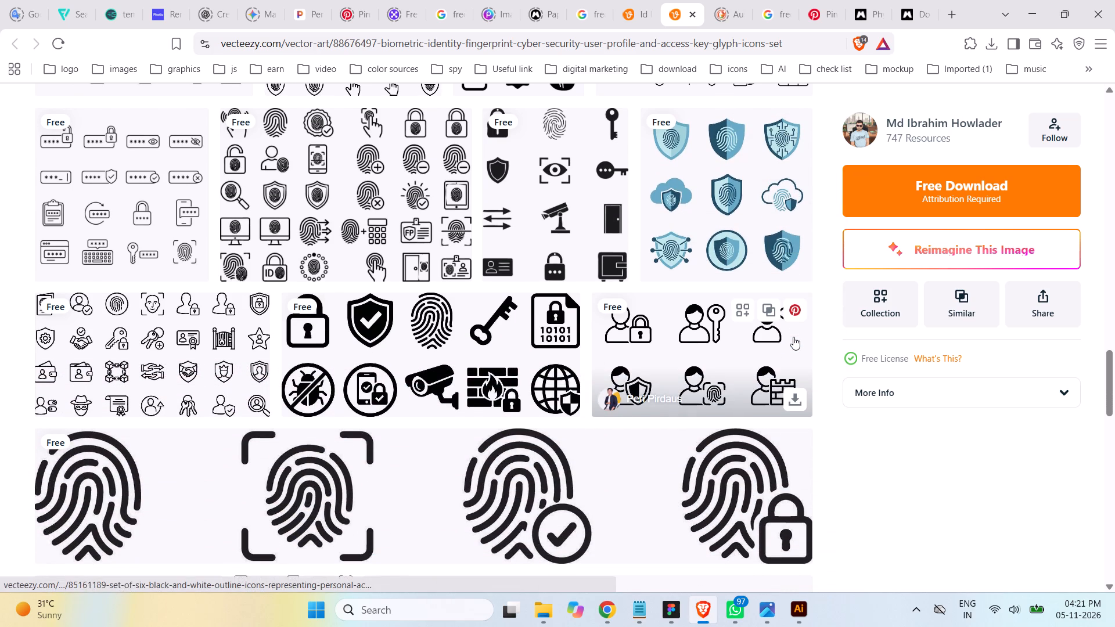
scroll(793, 337, "down", 3)
scroll(793, 337, "up", 1)
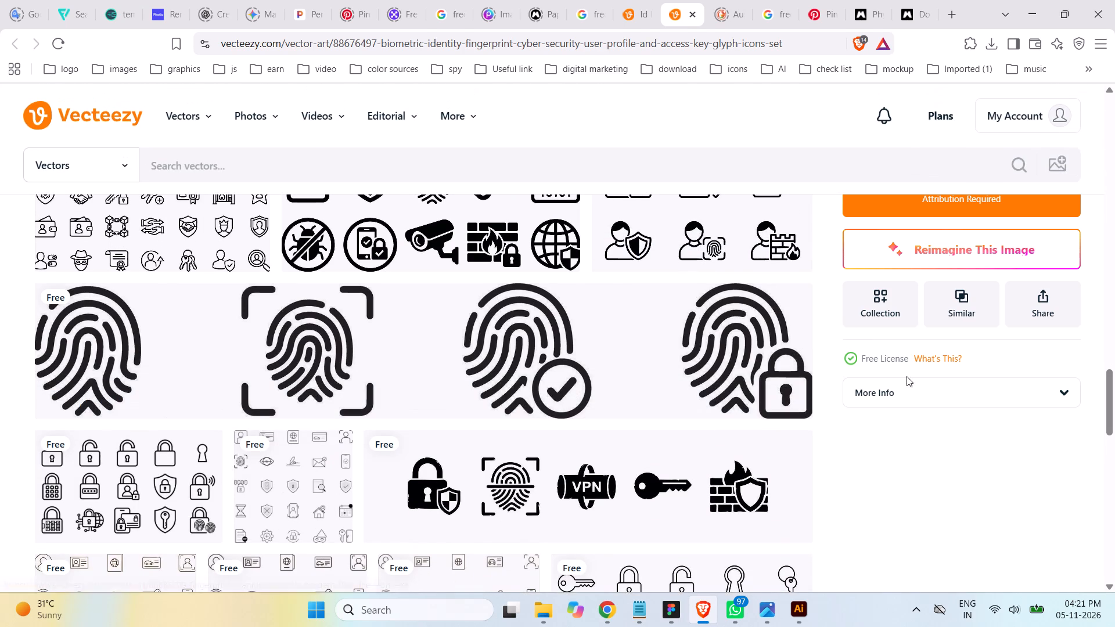
scroll(938, 406, "up", 1)
scroll(935, 404, "down", 4)
scroll(932, 394, "up", 2)
scroll(931, 394, "down", 3)
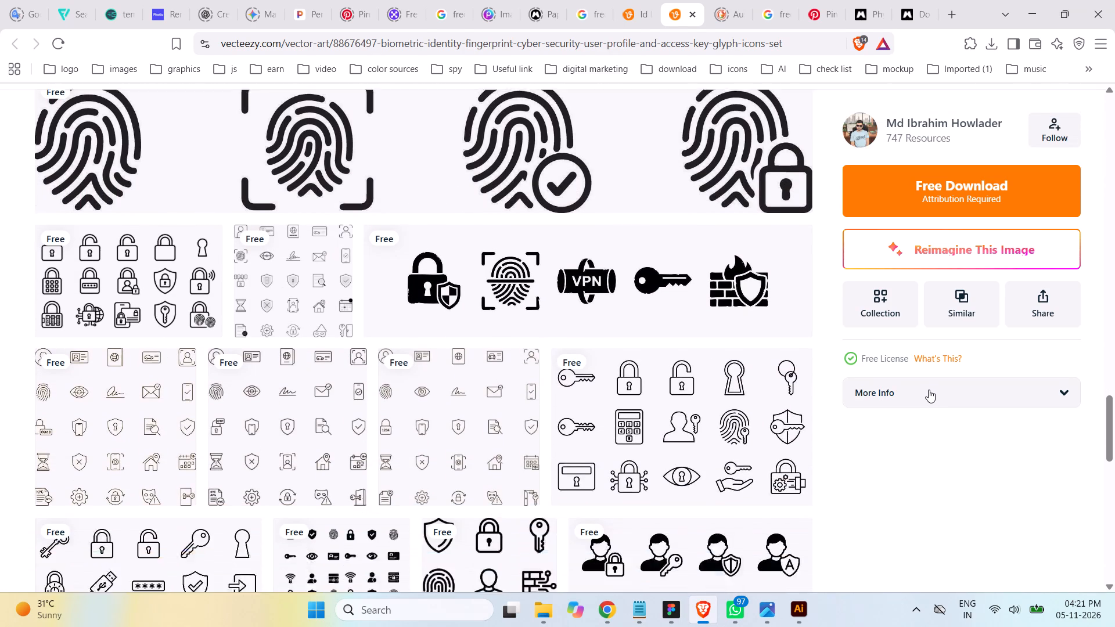
scroll(925, 385, "down", 2)
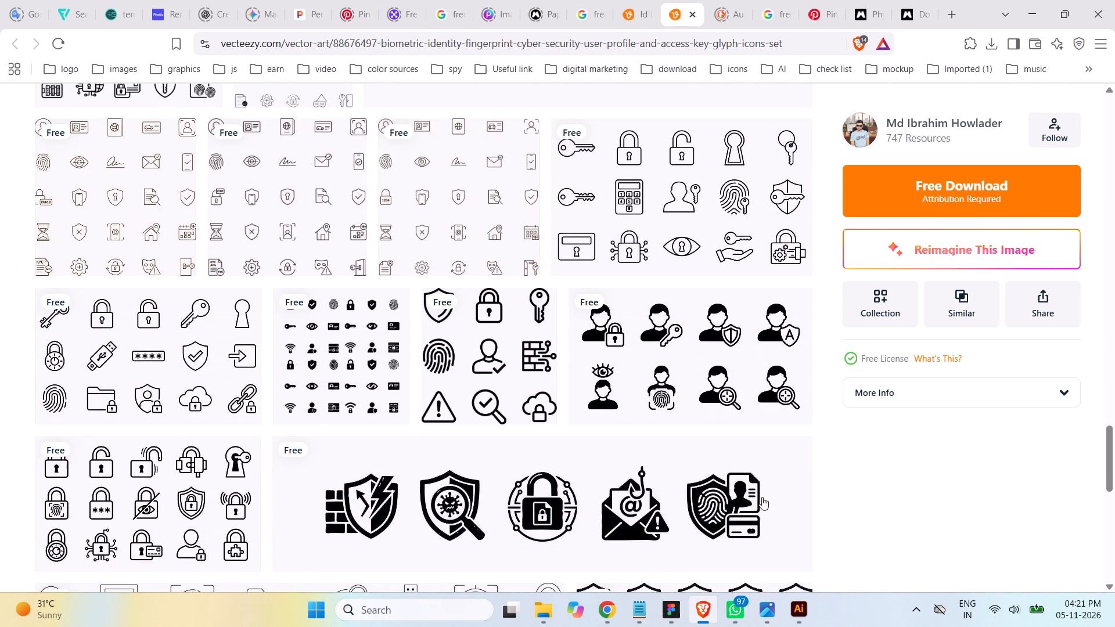
scroll(942, 509, "down", 1)
scroll(941, 509, "up", 1)
scroll(941, 509, "down", 2)
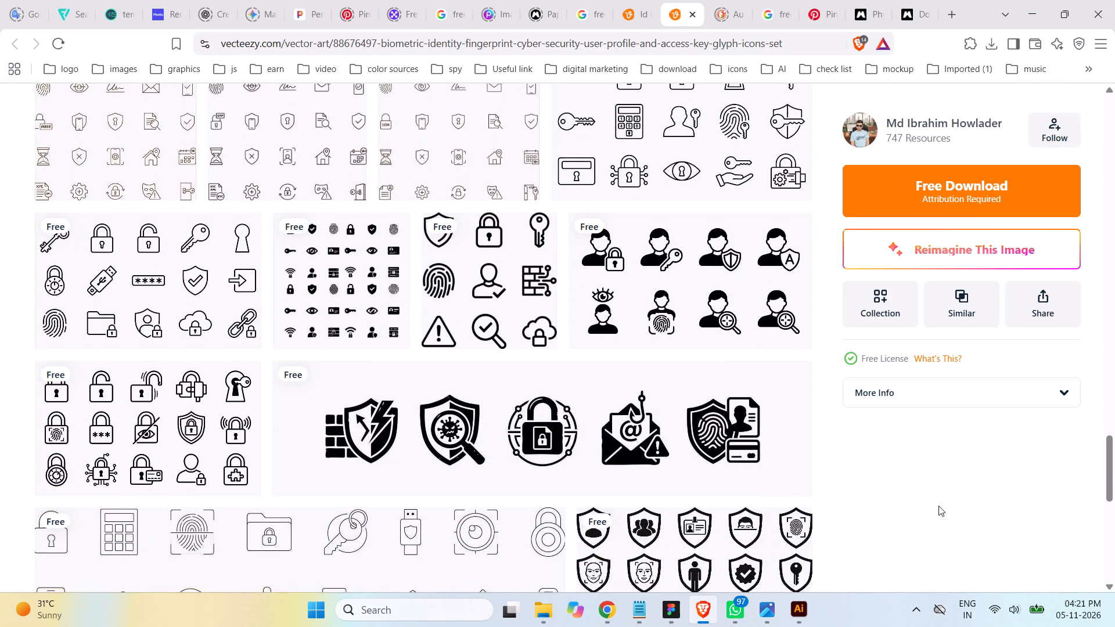
scroll(954, 484, "down", 3)
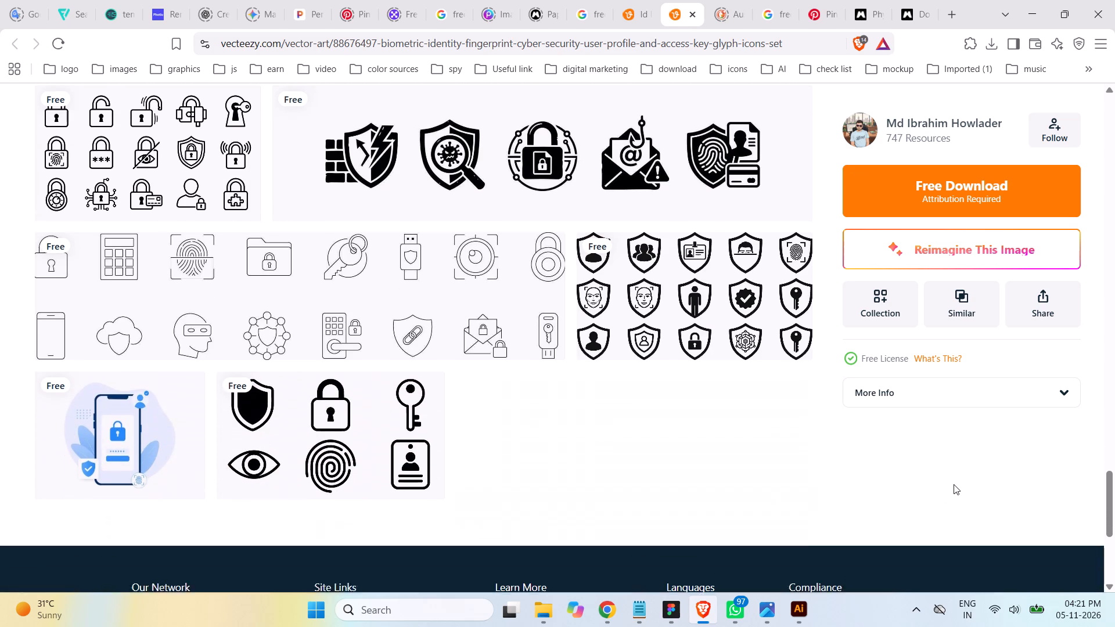
scroll(913, 484, "down", 3)
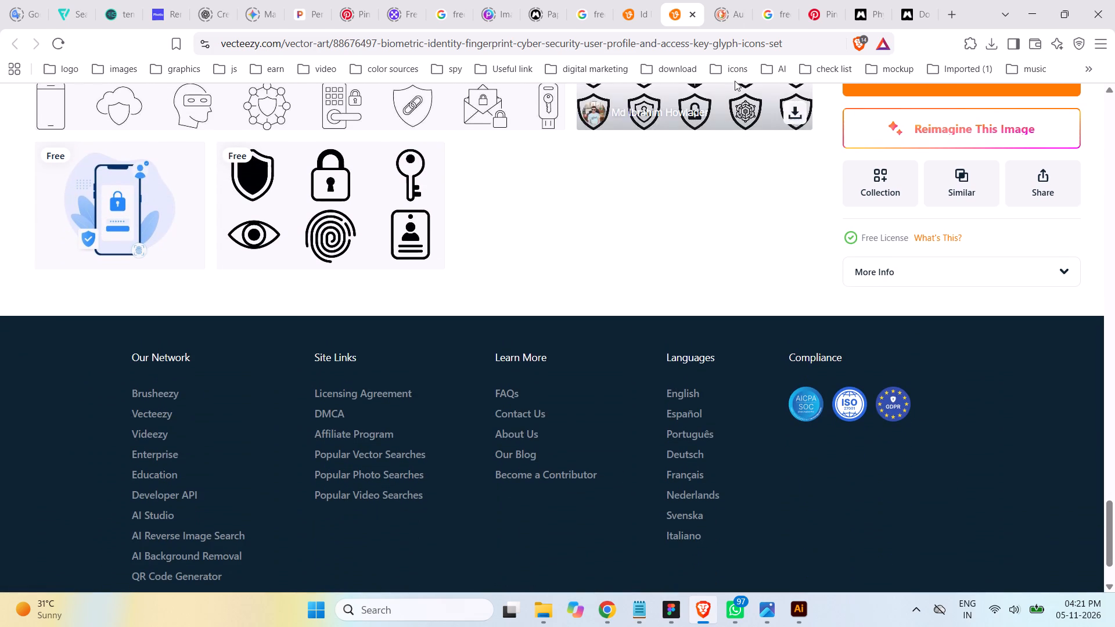
left_click(689, 15)
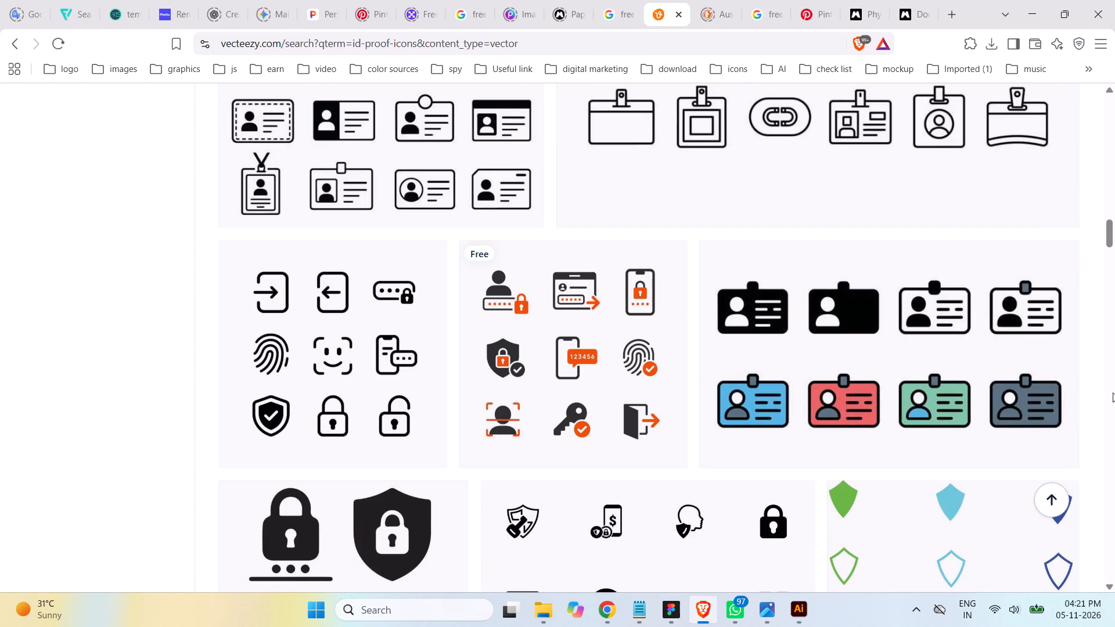
Look through Vecteezy's "id proof icons" search results for a replacement ID card icon set.
scroll(1091, 359, "up", 3)
scroll(1091, 359, "down", 1)
scroll(1091, 359, "up", 1)
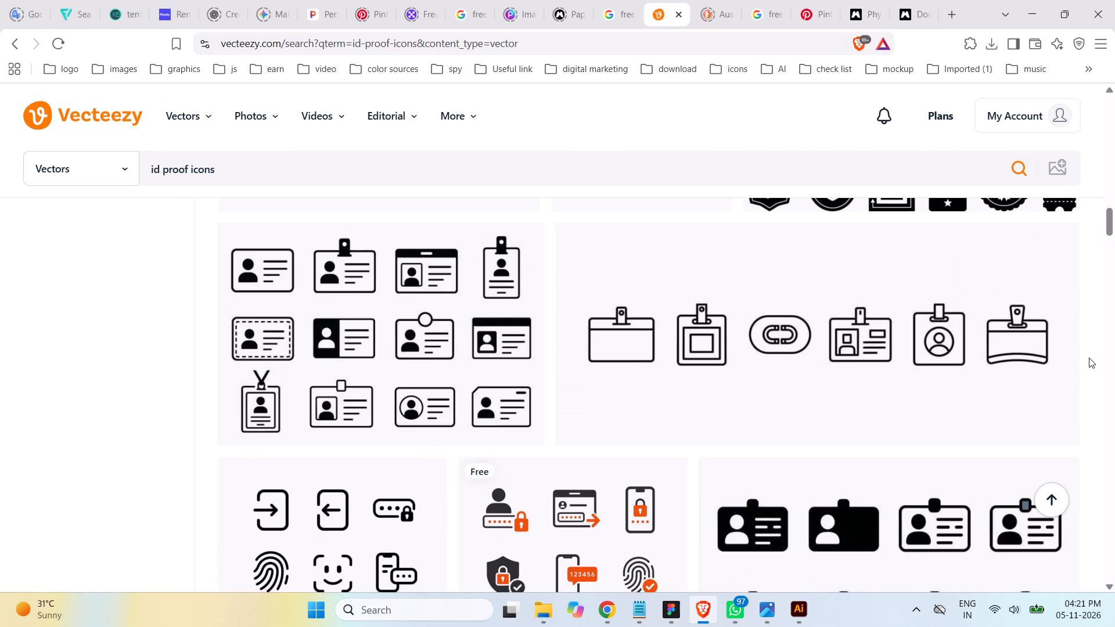
scroll(1089, 358, "up", 6)
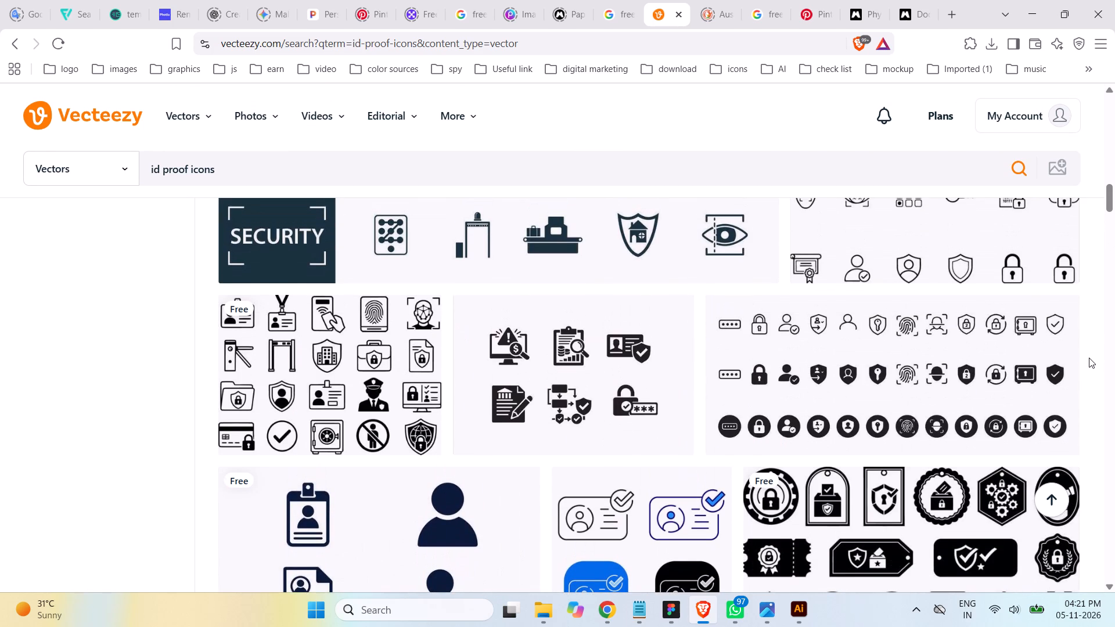
scroll(1089, 358, "up", 2)
scroll(1089, 358, "down", 2)
scroll(1089, 358, "up", 1)
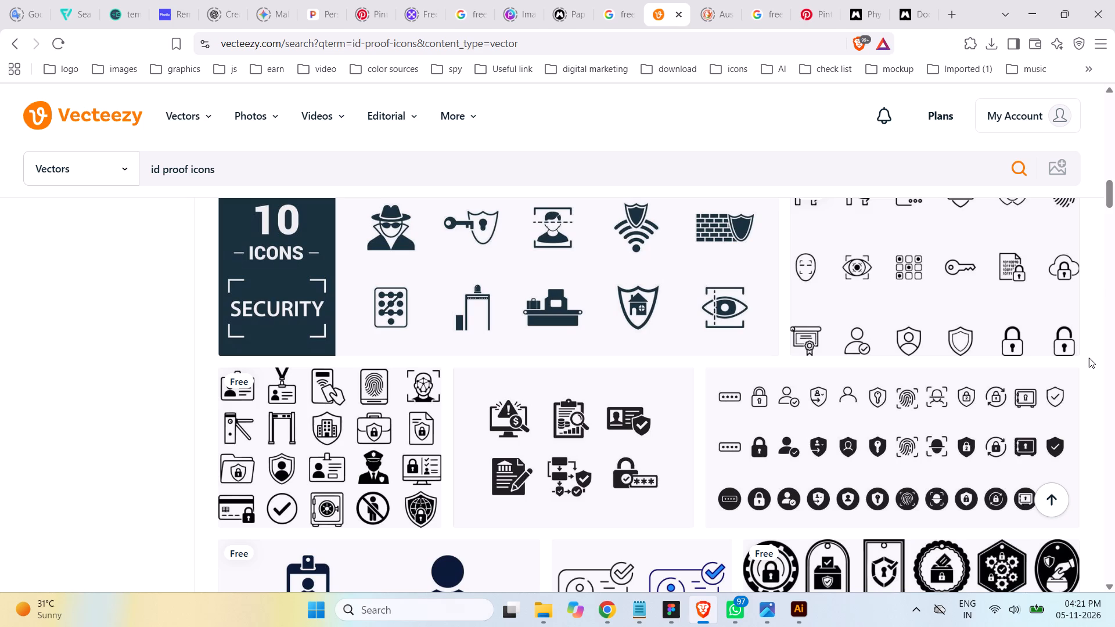
scroll(1088, 358, "up", 2)
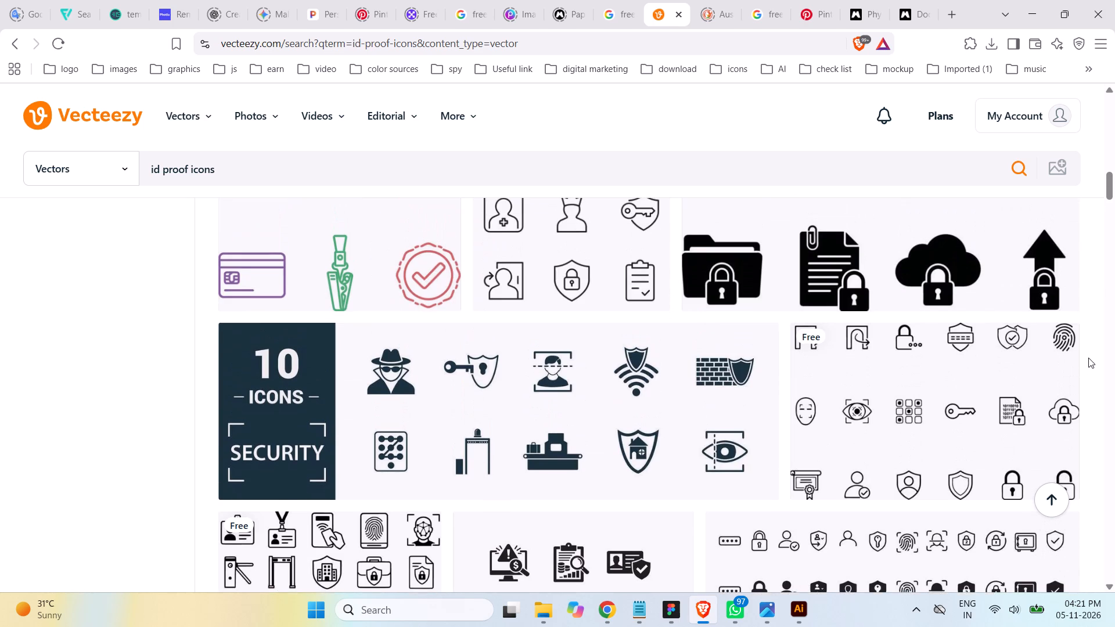
scroll(1088, 357, "up", 1)
scroll(1088, 357, "down", 1)
scroll(1088, 357, "up", 2)
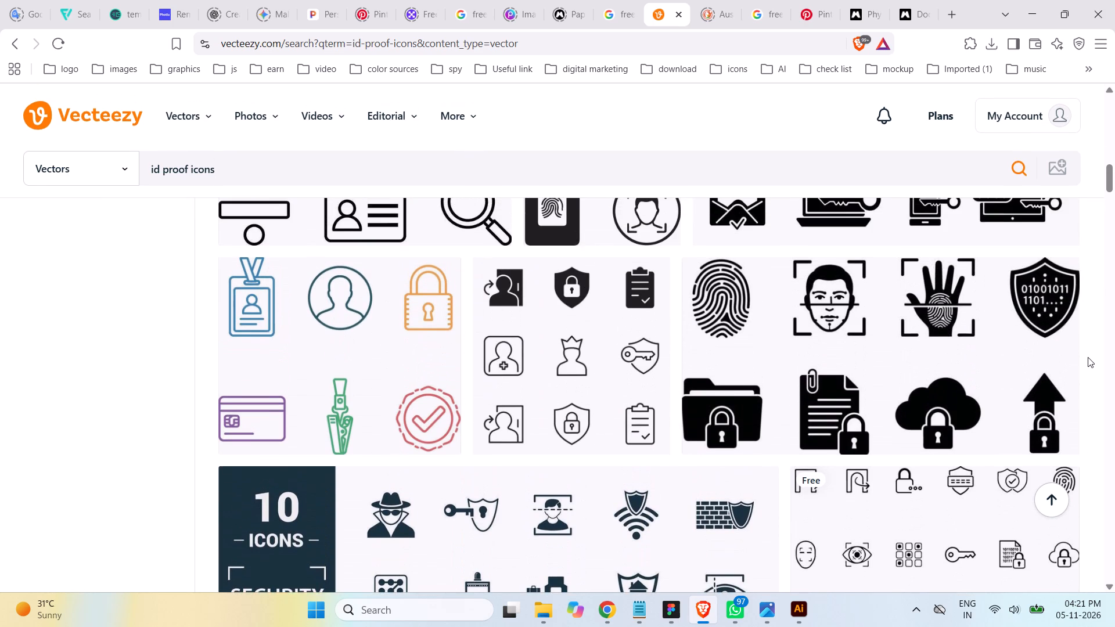
scroll(1088, 357, "up", 3)
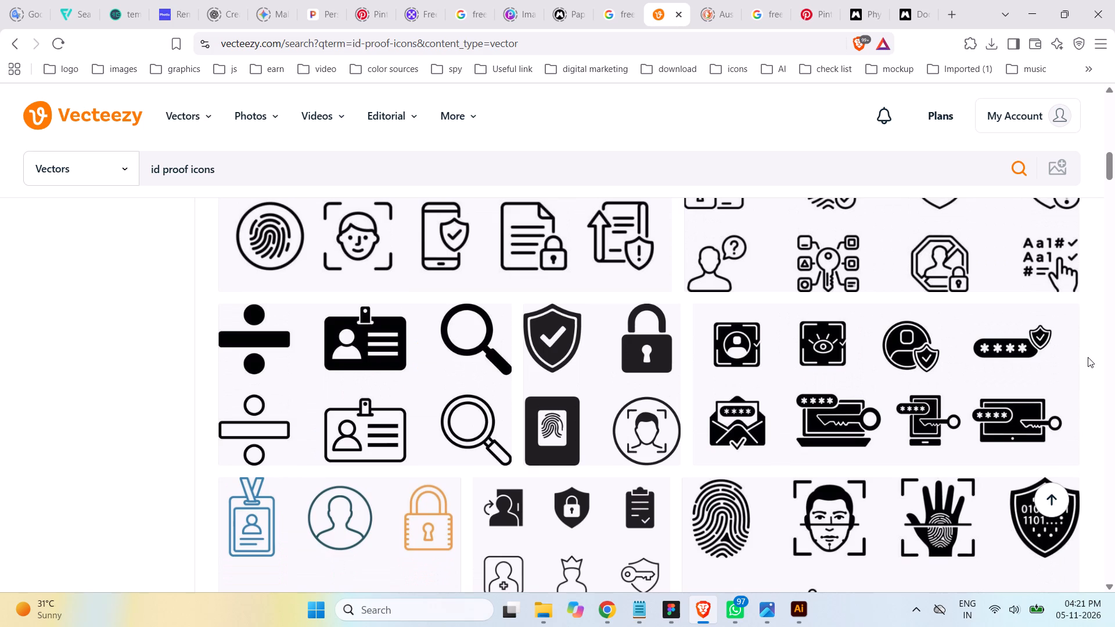
scroll(1086, 355, "up", 1)
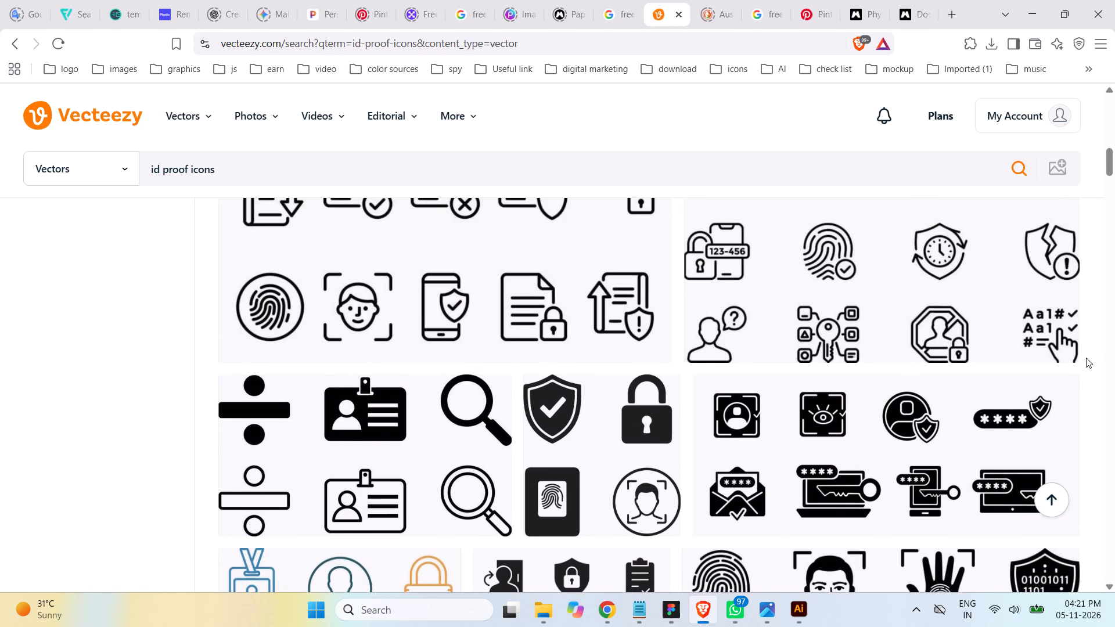
scroll(1086, 357, "up", 4)
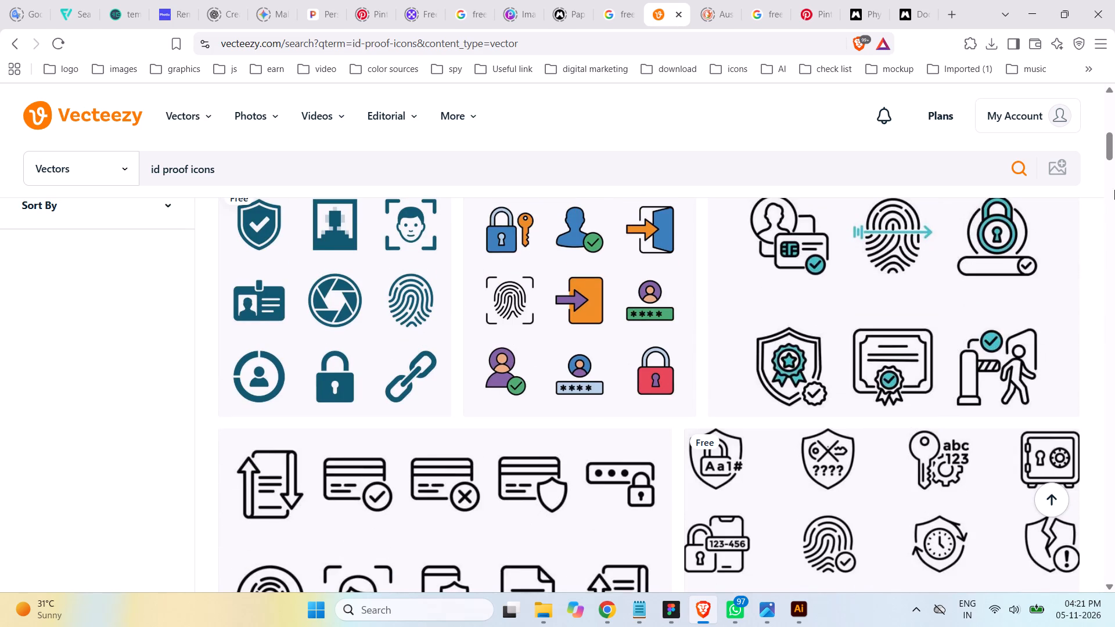
left_click_drag(1106, 145, 1103, 102)
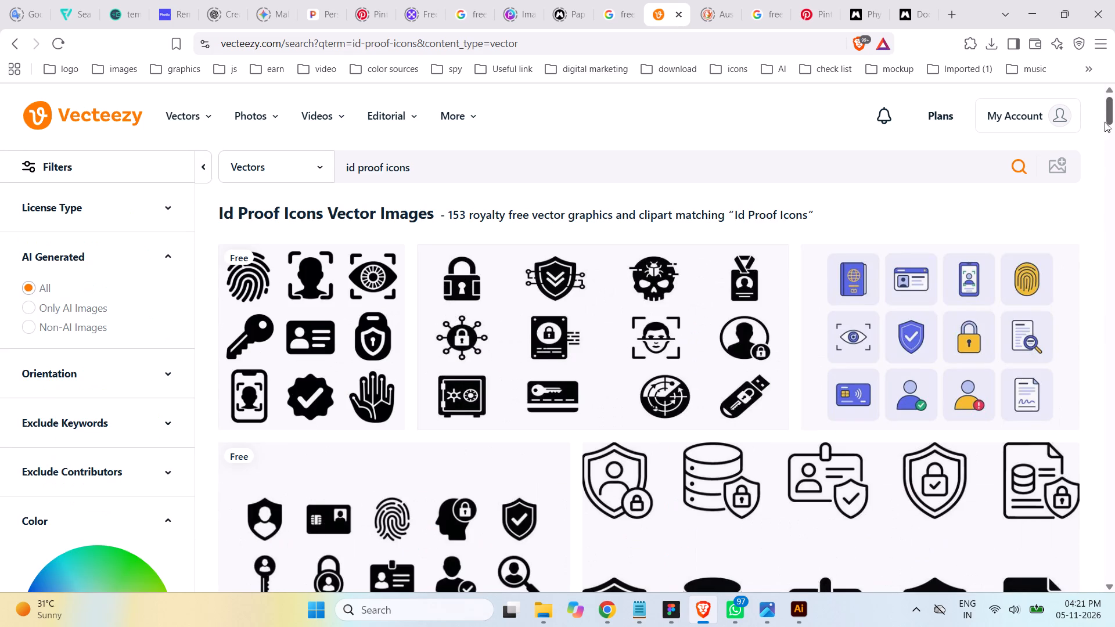
scroll(1096, 311, "down", 2)
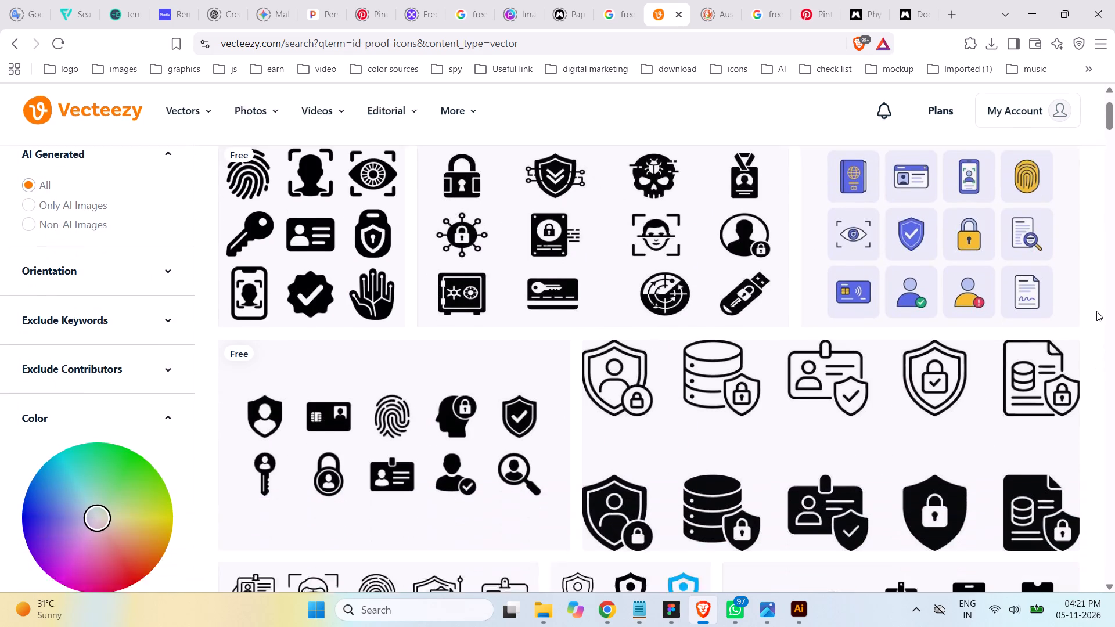
scroll(1096, 311, "down", 1)
scroll(1096, 311, "up", 1)
scroll(1093, 312, "down", 3)
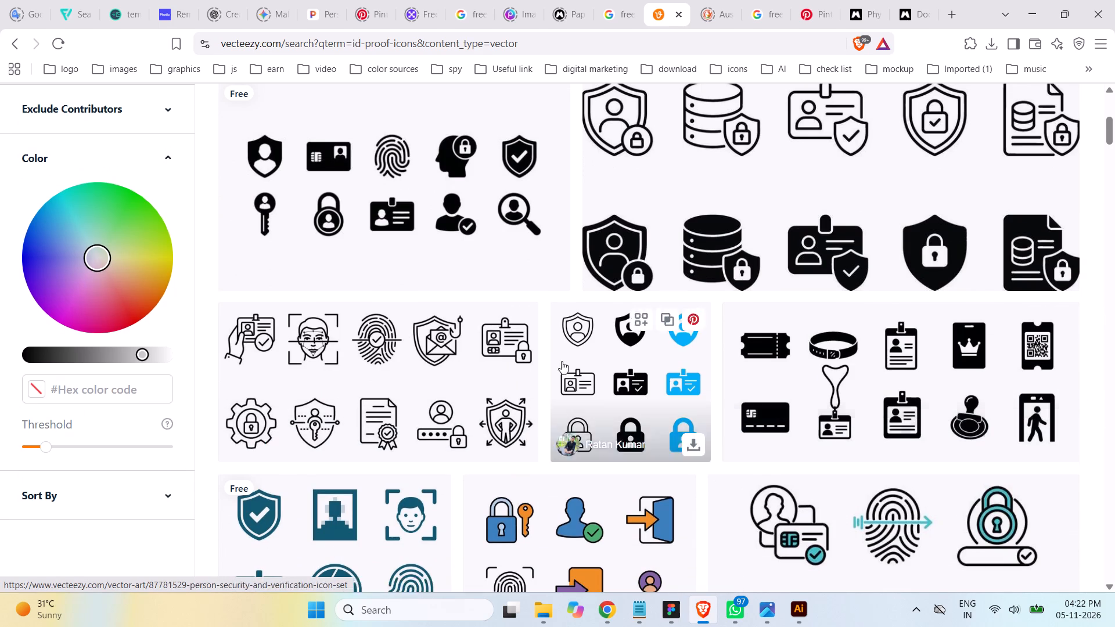
Open the outline icon set with the hand-held ID card and face scan in a new tab and switch to it.
right_click(423, 367)
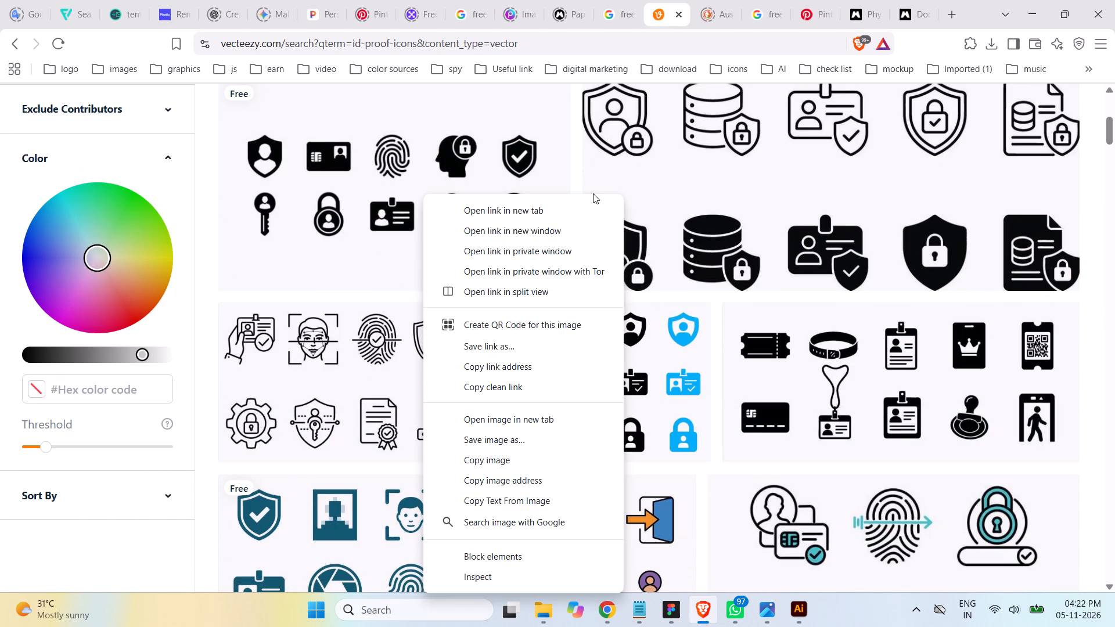
left_click(556, 212)
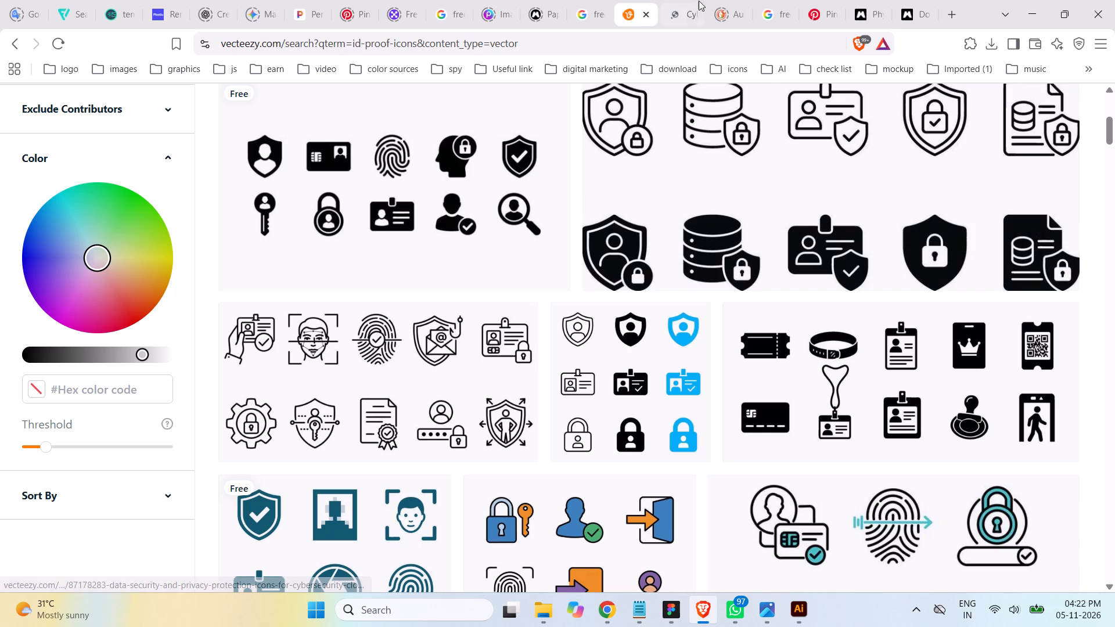
left_click(682, 10)
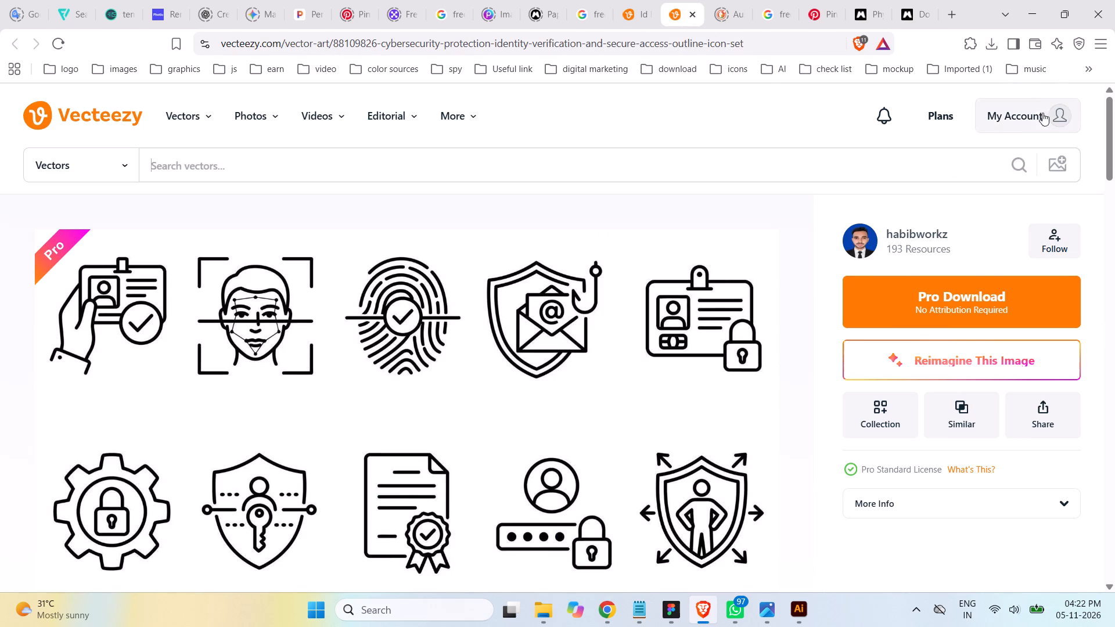
List all images on the icon set page with the Imageye image downloader extension.
left_click(971, 41)
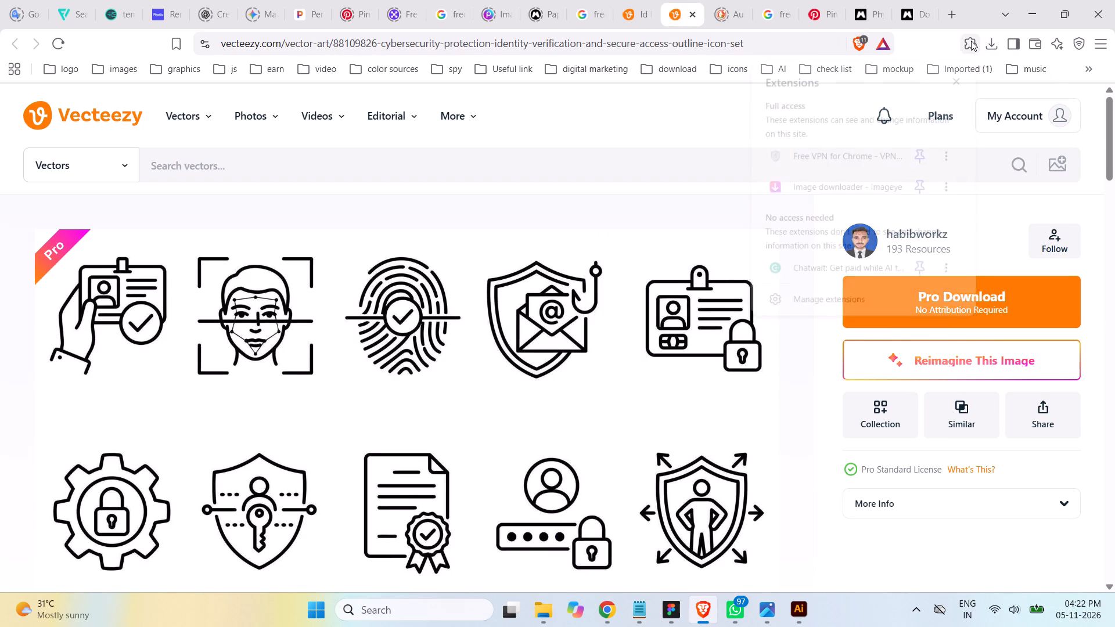
left_click(861, 183)
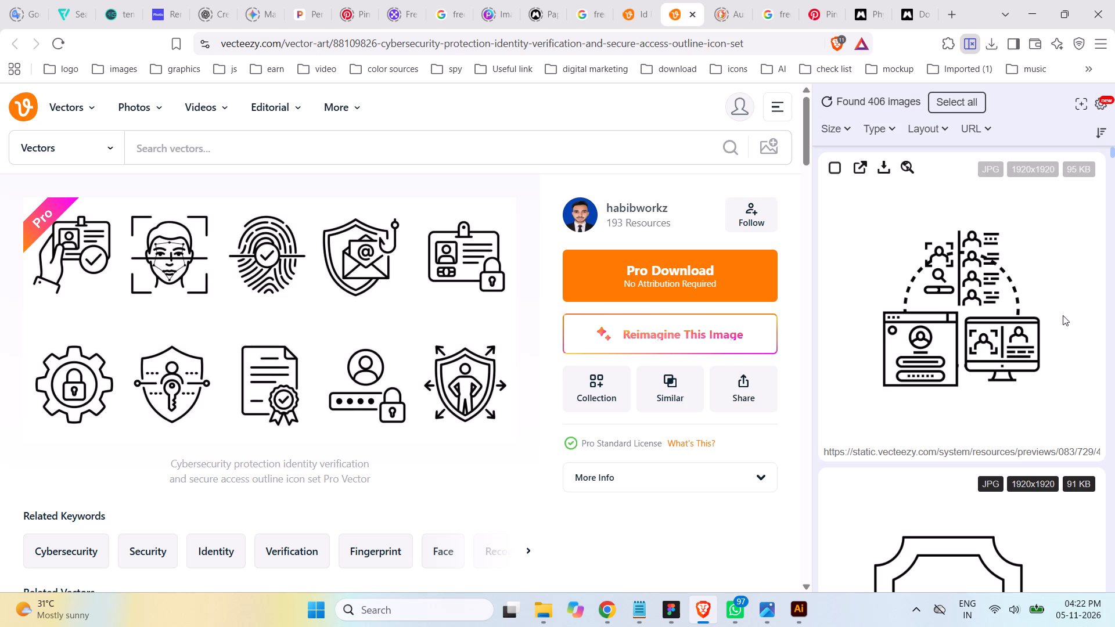
Look through Imageye's found images for the outline icon set with the hand-held ID card and face scan.
scroll(1056, 304, "down", 1)
scroll(1056, 304, "up", 2)
scroll(1053, 299, "down", 6)
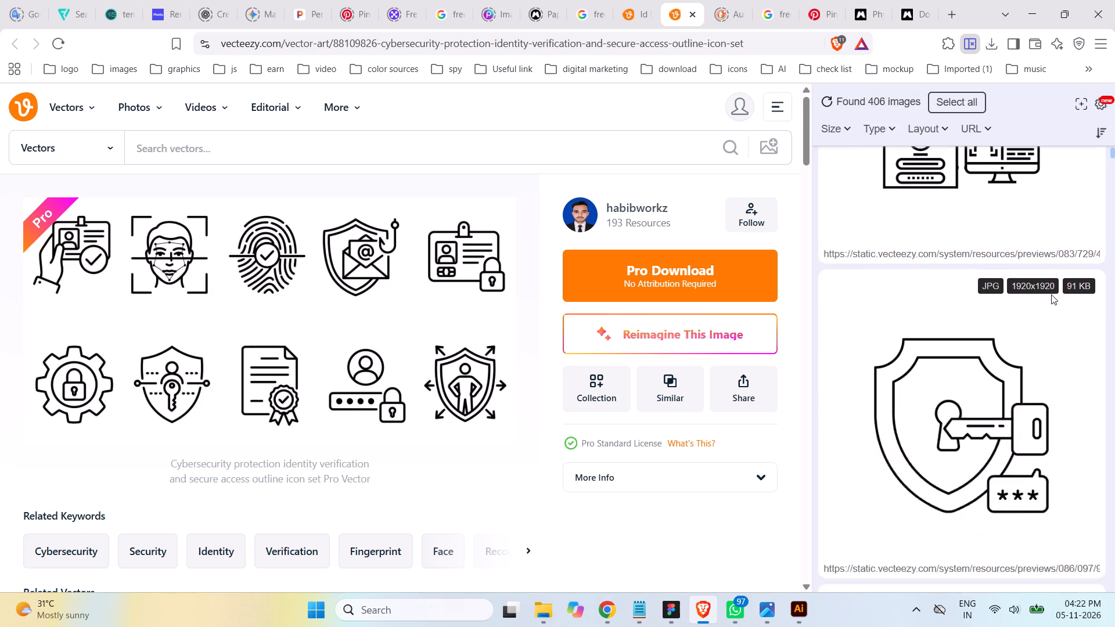
scroll(1051, 294, "down", 2)
scroll(1050, 294, "up", 1)
scroll(1050, 294, "down", 10)
scroll(1050, 294, "up", 2)
scroll(1050, 294, "down", 5)
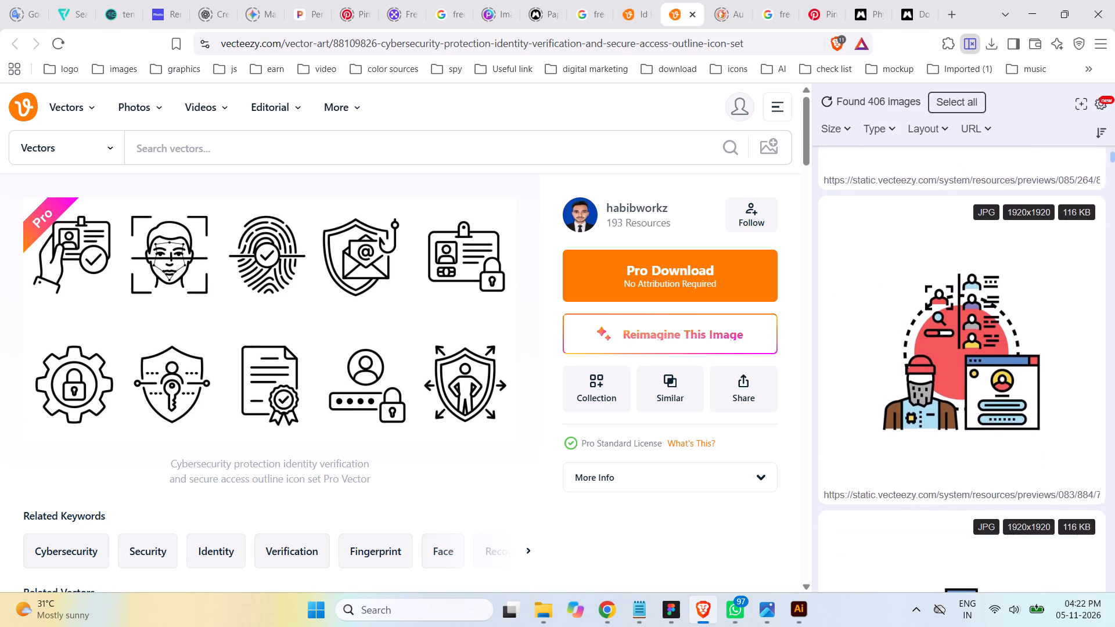
scroll(1050, 294, "down", 6)
scroll(1050, 294, "up", 1)
scroll(1050, 294, "down", 3)
scroll(1050, 294, "up", 1)
scroll(1050, 294, "down", 3)
scroll(1050, 293, "up", 1)
scroll(1050, 293, "down", 1)
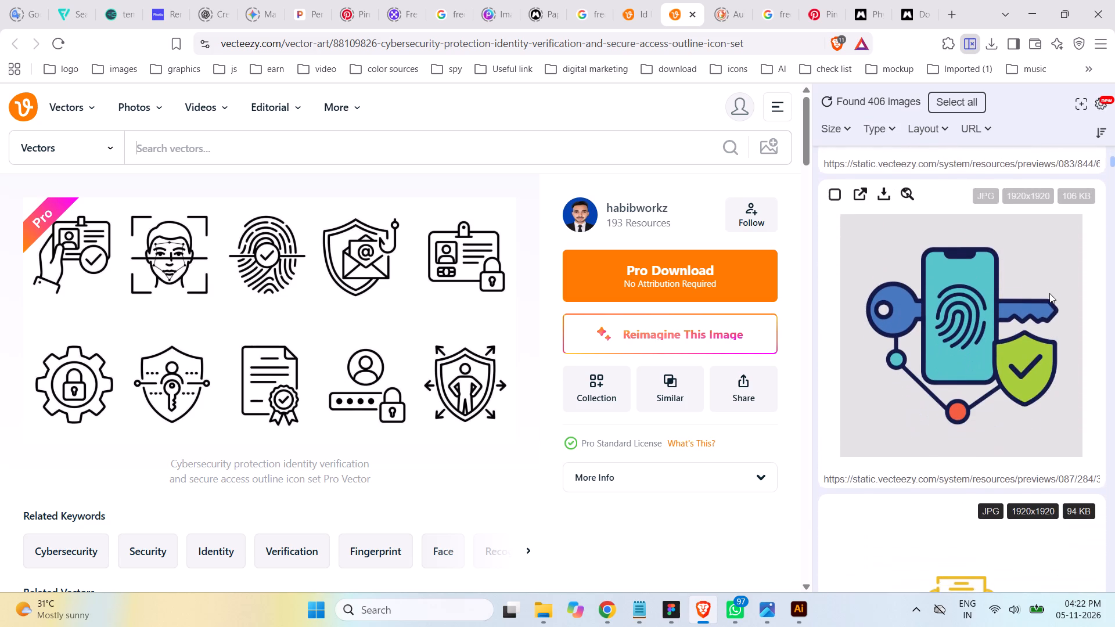
scroll(1049, 293, "down", 5)
scroll(1049, 293, "up", 1)
scroll(1049, 293, "down", 4)
scroll(1049, 293, "up", 1)
scroll(1049, 293, "down", 7)
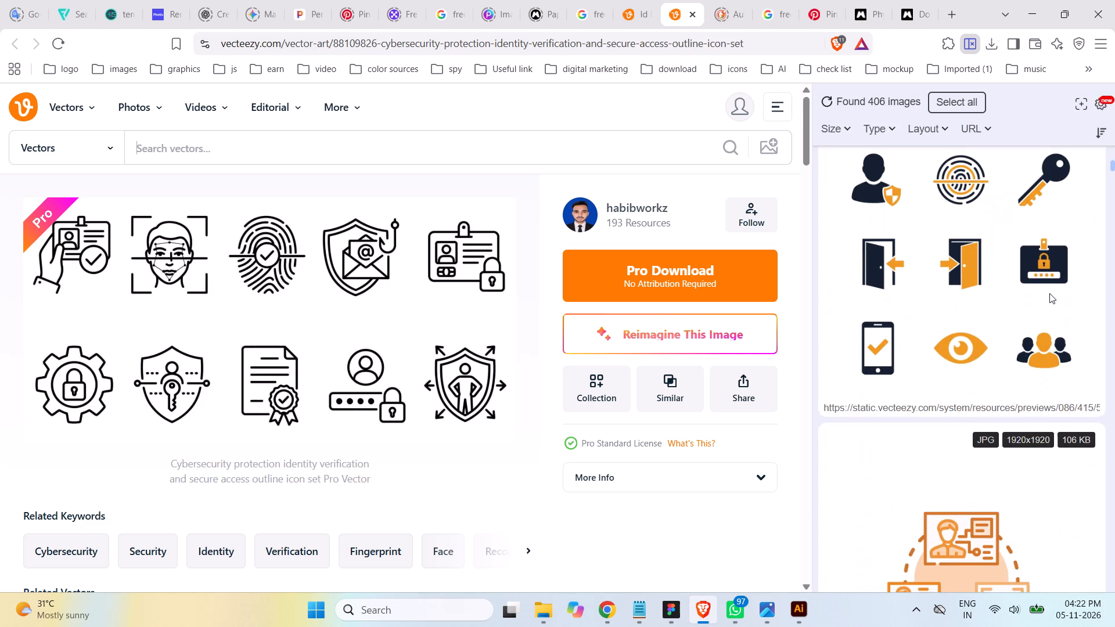
scroll(1049, 293, "down", 3)
scroll(1049, 293, "up", 1)
scroll(1049, 293, "down", 3)
scroll(1049, 293, "up", 3)
scroll(1049, 293, "down", 2)
scroll(1049, 293, "up", 3)
scroll(1049, 293, "down", 3)
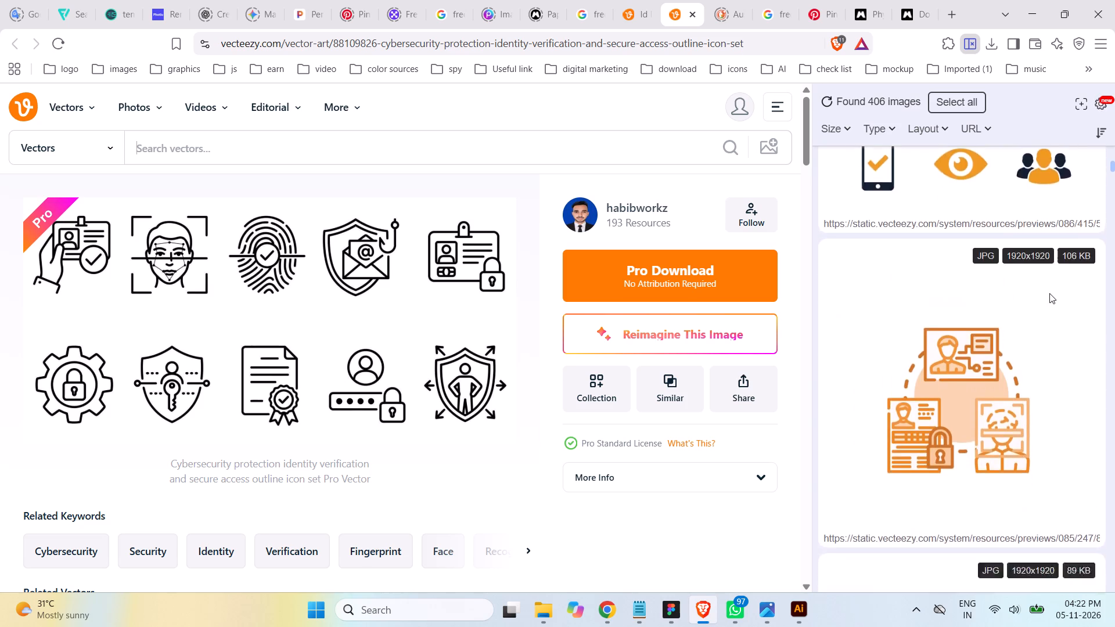
scroll(1049, 293, "down", 5)
scroll(1049, 293, "up", 1)
scroll(1049, 293, "down", 5)
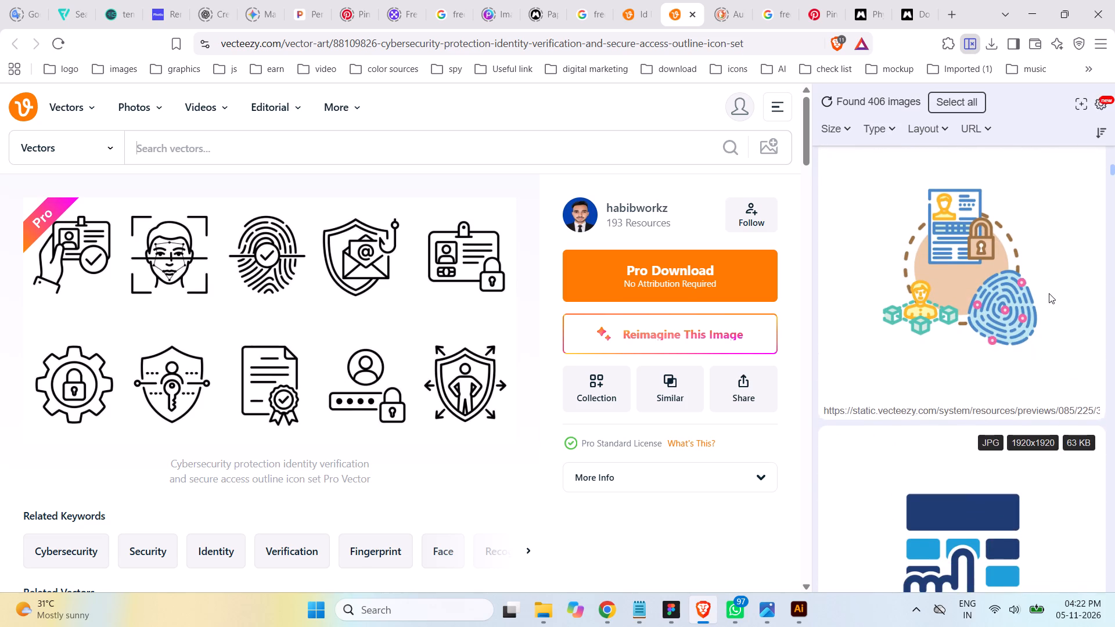
scroll(1049, 293, "down", 10)
scroll(1049, 293, "up", 1)
scroll(1049, 293, "down", 3)
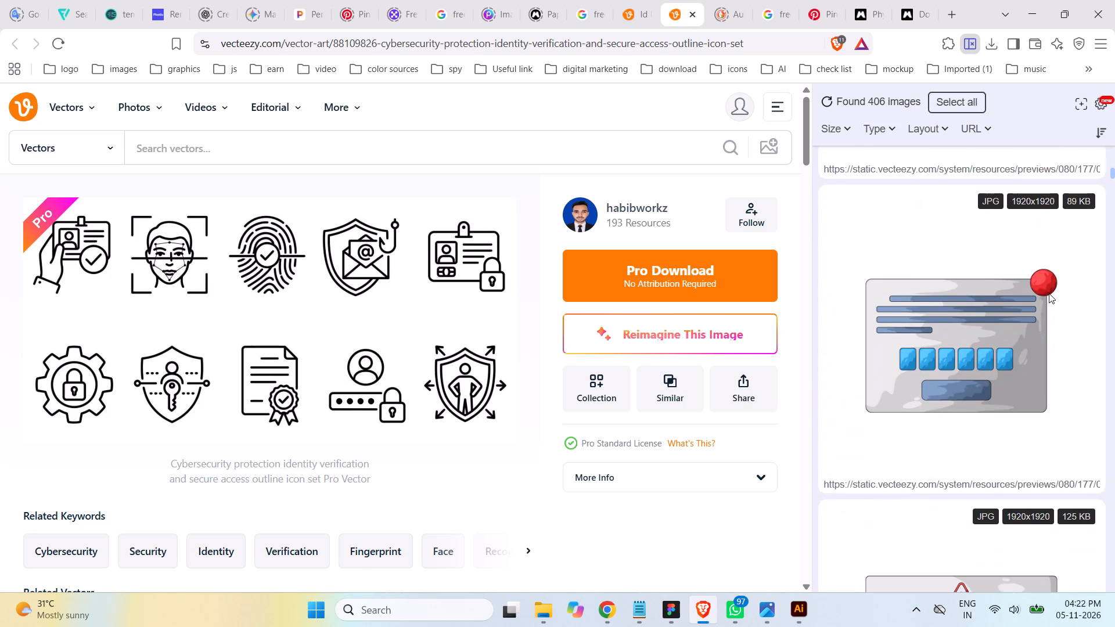
scroll(1049, 293, "down", 2)
scroll(1049, 293, "up", 1)
scroll(1049, 293, "down", 7)
scroll(1049, 293, "up", 1)
scroll(1049, 293, "down", 4)
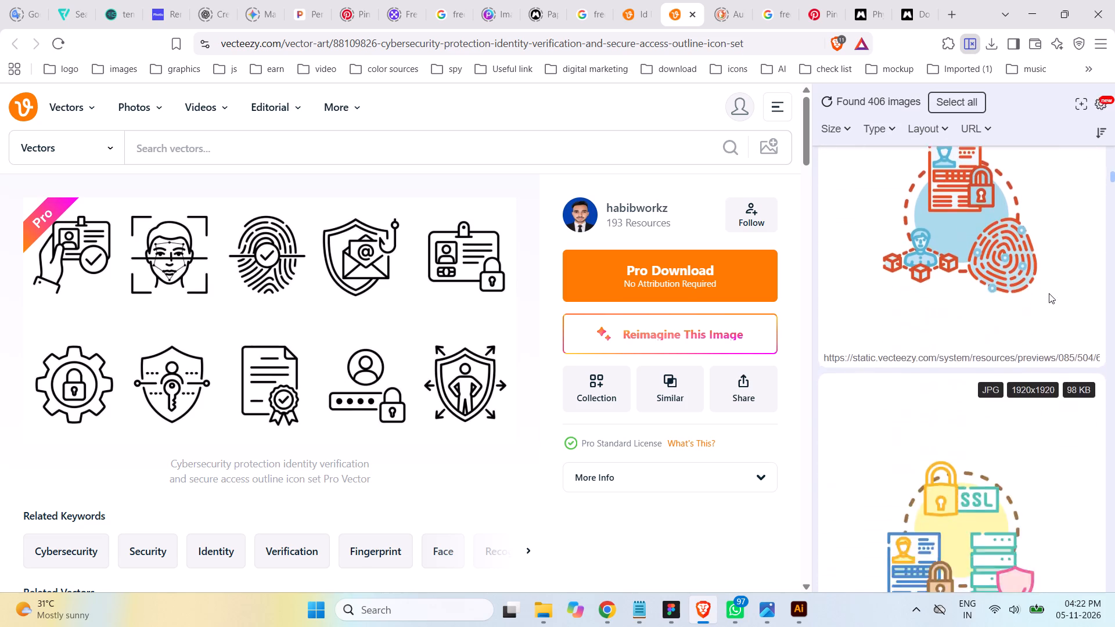
scroll(1049, 293, "down", 4)
scroll(1049, 293, "up", 1)
scroll(1049, 293, "down", 8)
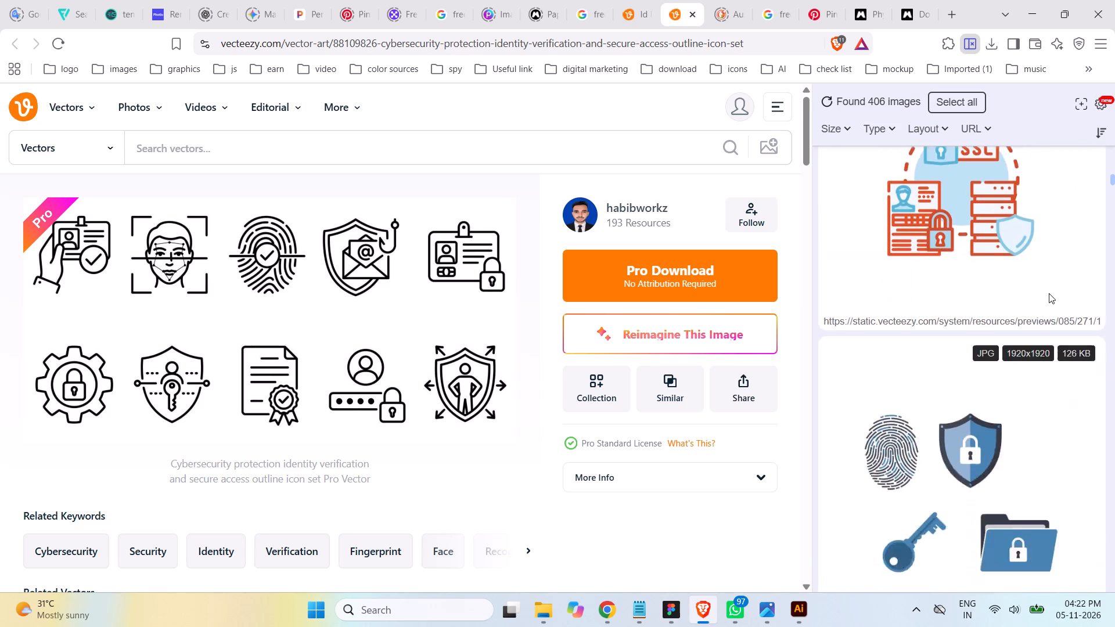
scroll(1049, 293, "down", 12)
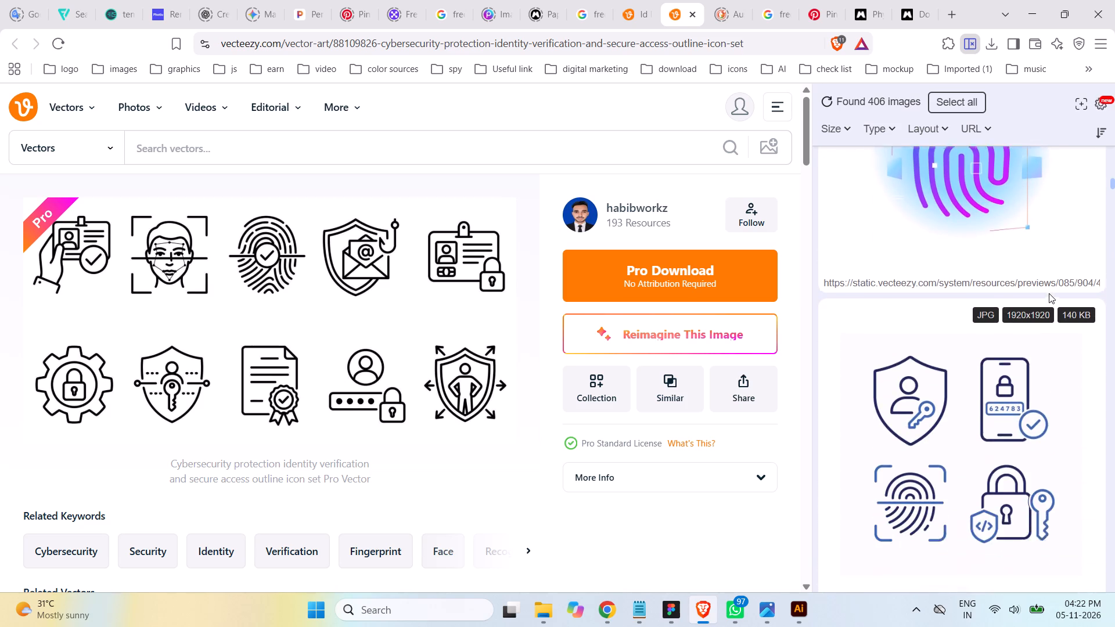
scroll(1049, 293, "down", 4)
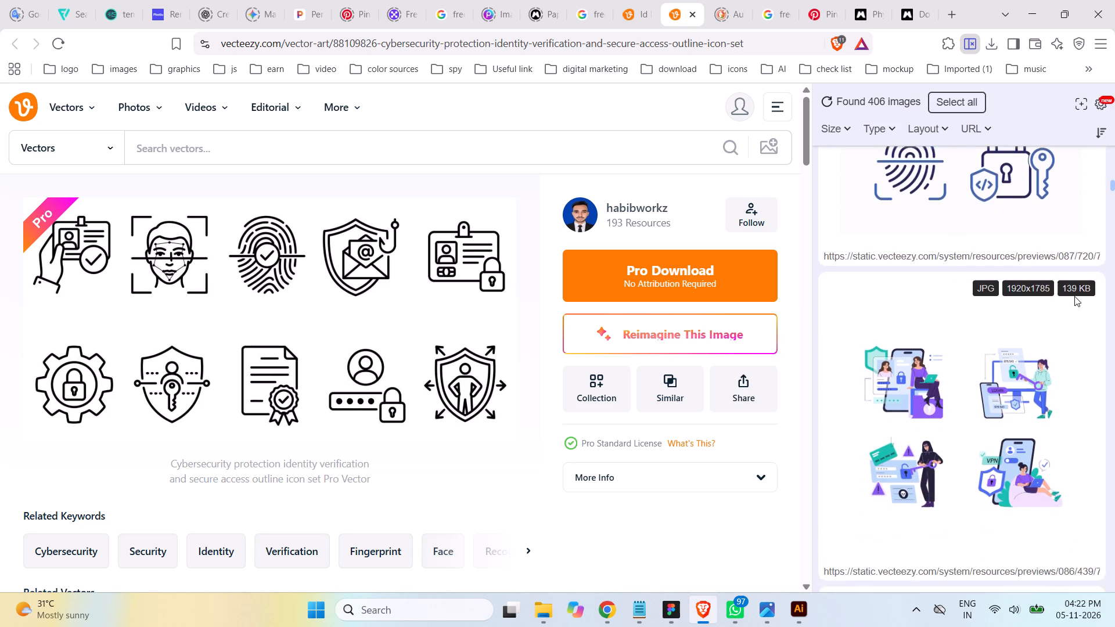
scroll(1074, 296, "down", 5)
scroll(1074, 296, "up", 1)
scroll(1074, 296, "down", 5)
scroll(1074, 296, "up", 1)
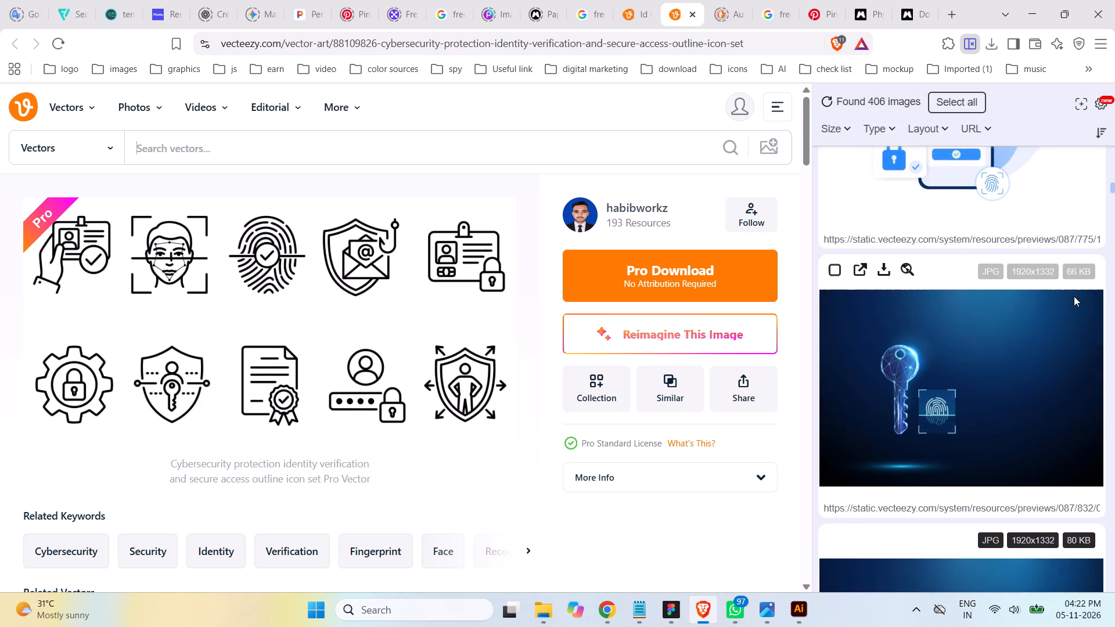
scroll(1074, 296, "down", 1)
scroll(1074, 296, "up", 1)
scroll(1074, 296, "down", 9)
scroll(1074, 296, "up", 1)
scroll(1074, 296, "down", 4)
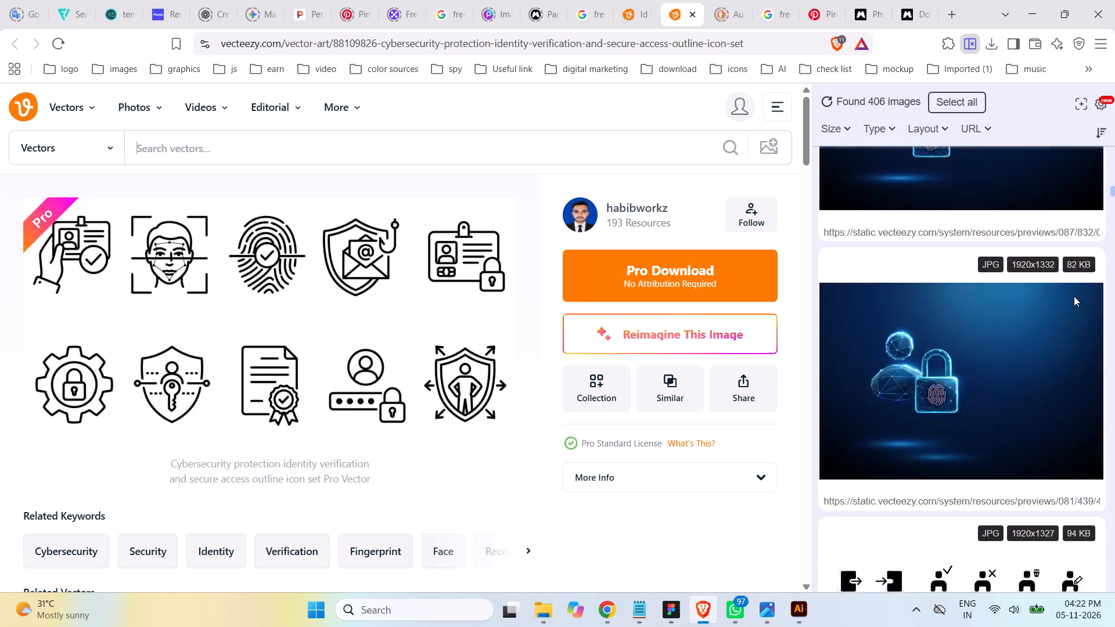
scroll(1074, 296, "down", 11)
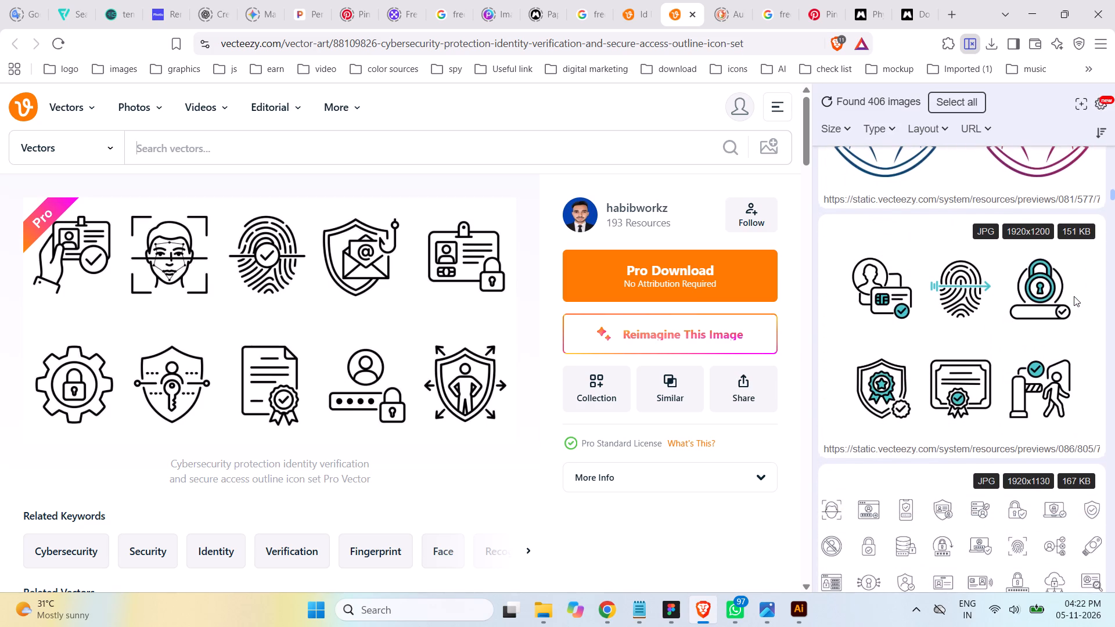
scroll(1074, 296, "down", 8)
scroll(1074, 296, "up", 2)
scroll(1074, 296, "down", 1)
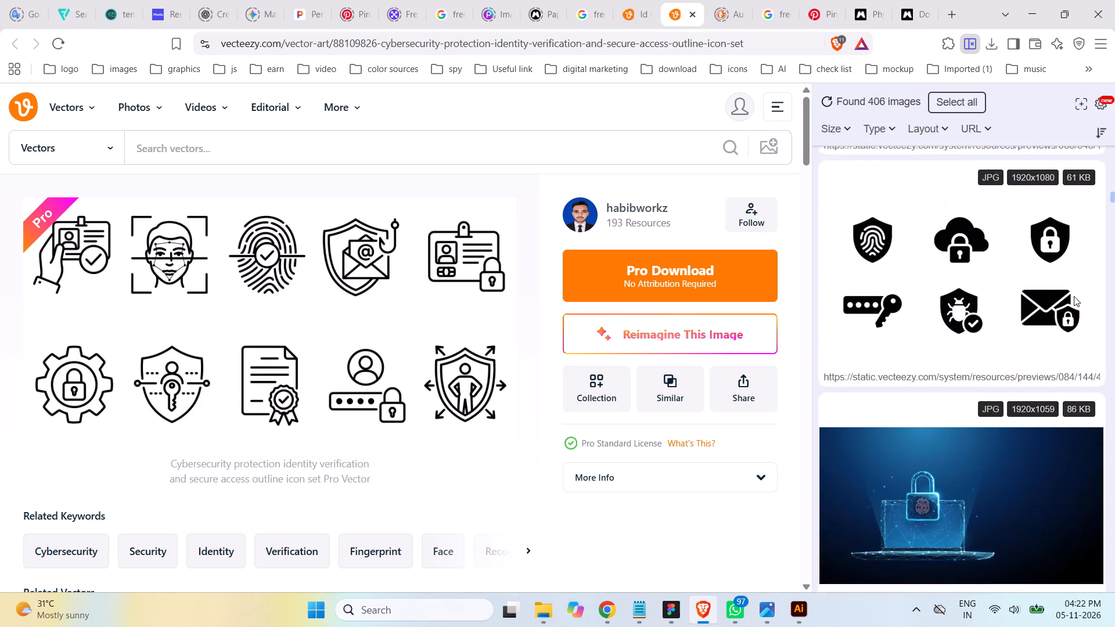
scroll(1074, 296, "down", 7)
scroll(1074, 296, "up", 2)
scroll(1074, 296, "down", 1)
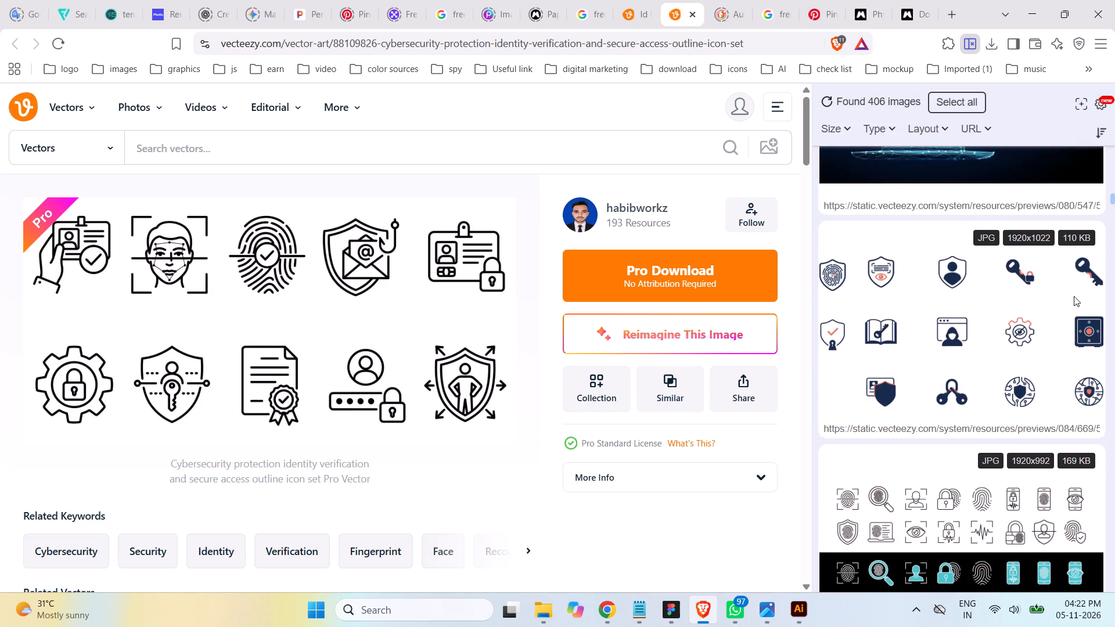
scroll(1074, 296, "down", 3)
scroll(1074, 296, "up", 1)
scroll(1074, 296, "down", 2)
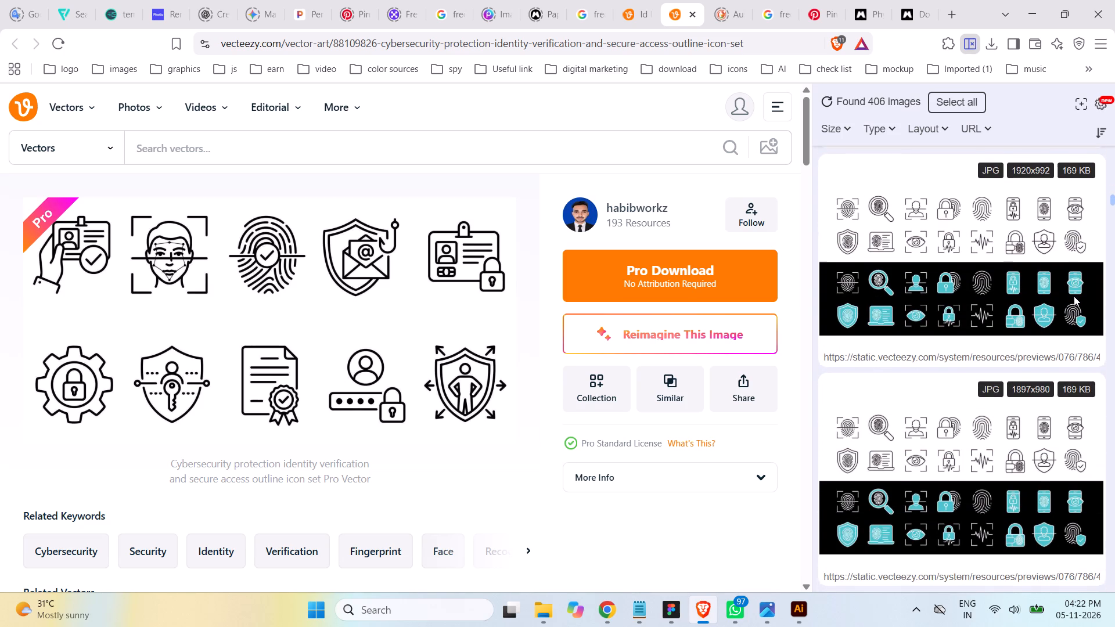
scroll(1074, 296, "down", 1)
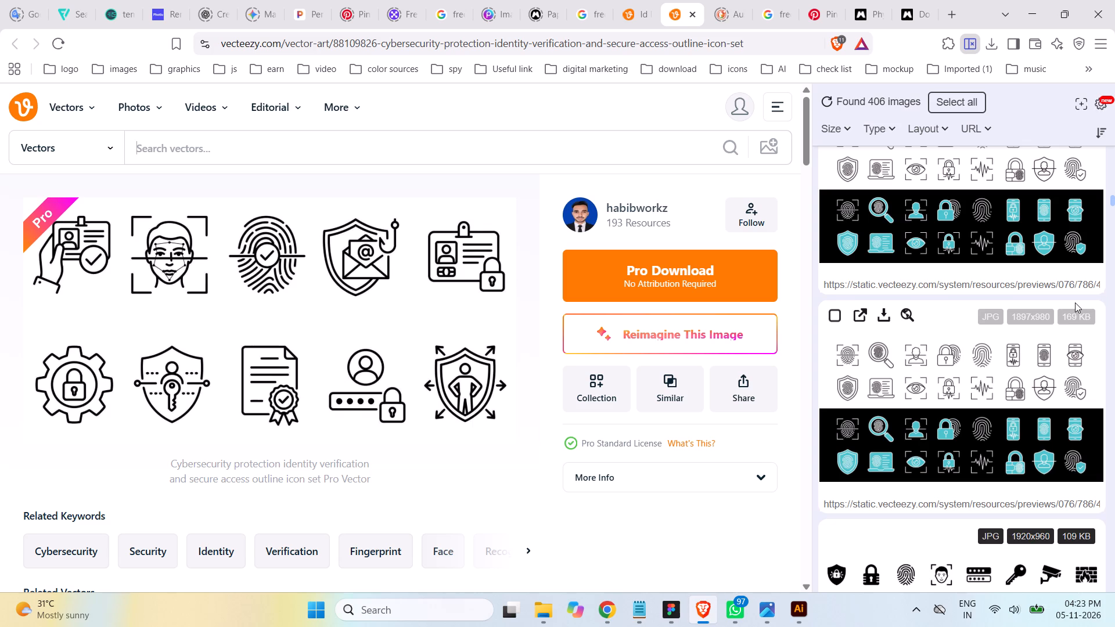
scroll(1111, 485, "down", 1)
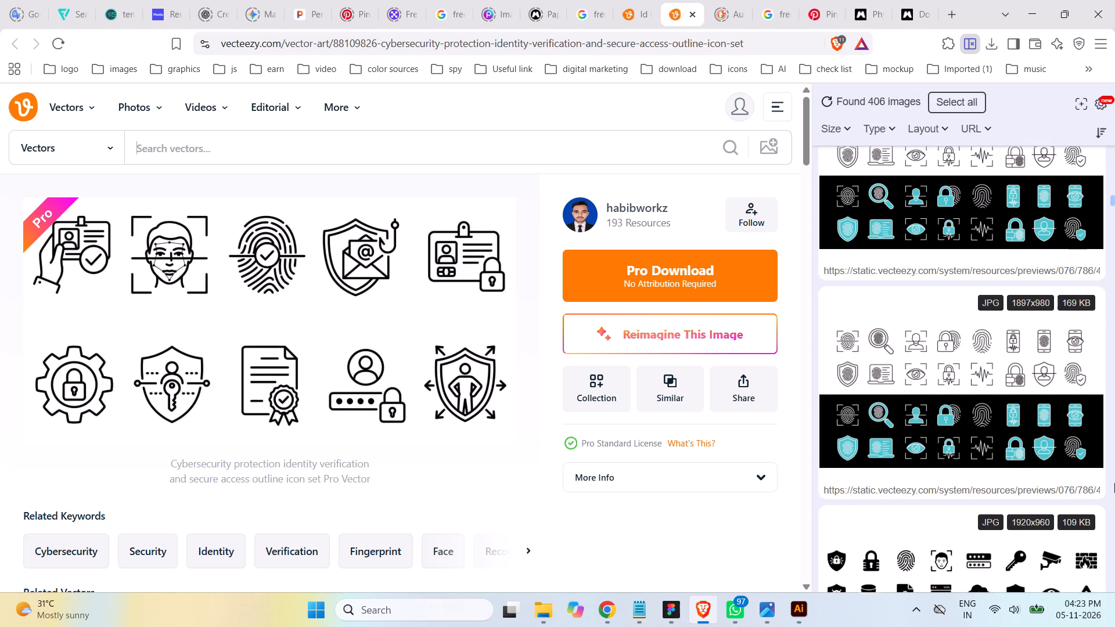
scroll(1114, 459, "down", 3)
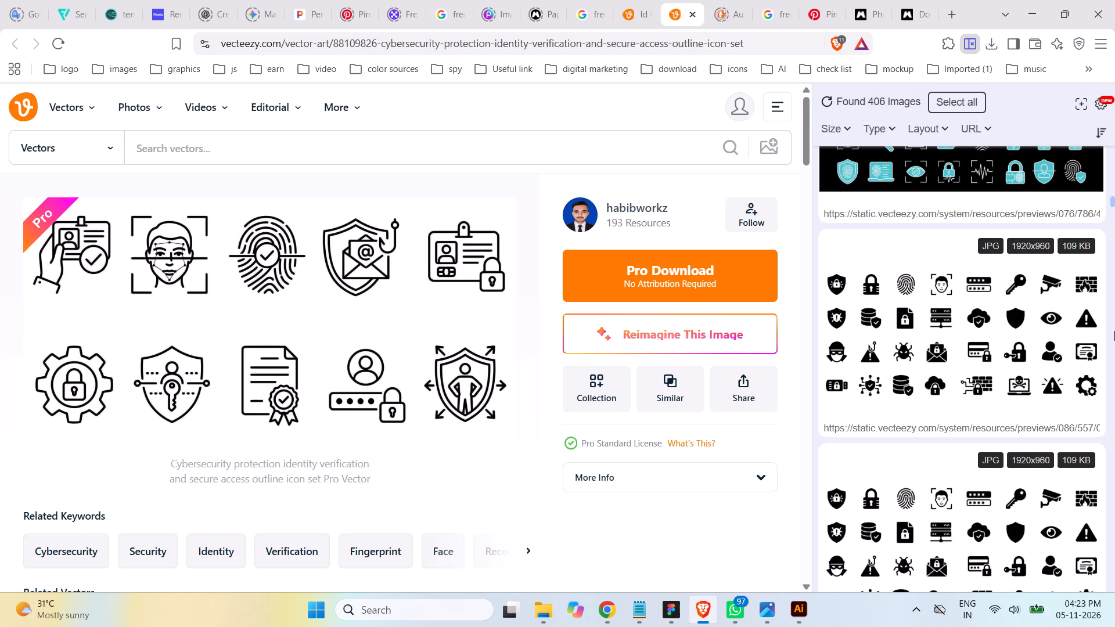
scroll(1114, 331, "down", 4)
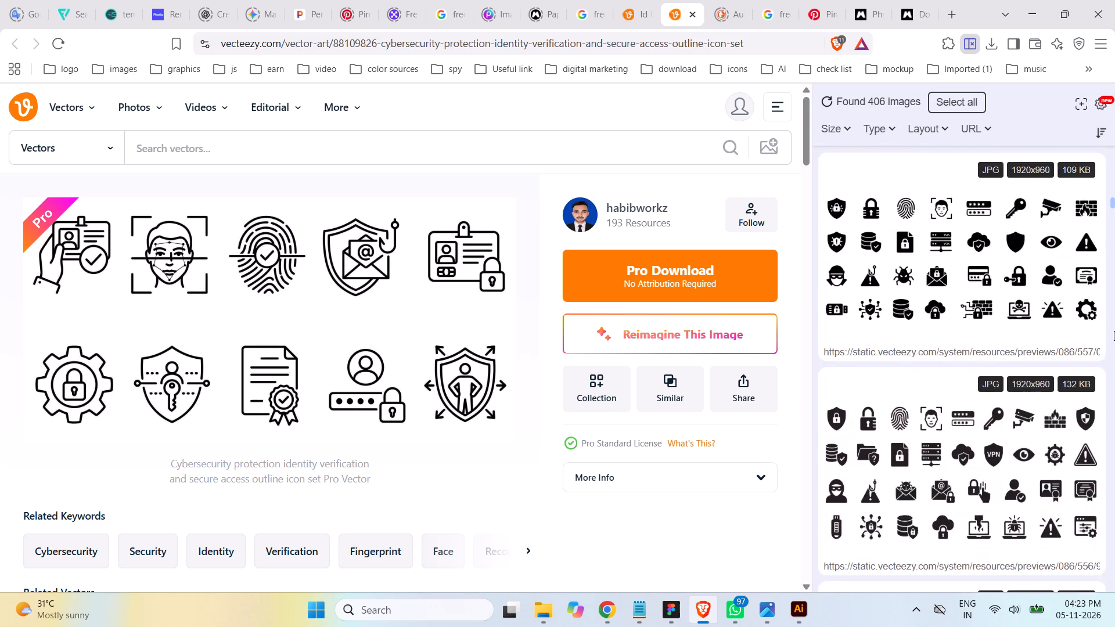
scroll(1114, 331, "down", 2)
scroll(1113, 331, "up", 1)
scroll(1113, 330, "down", 5)
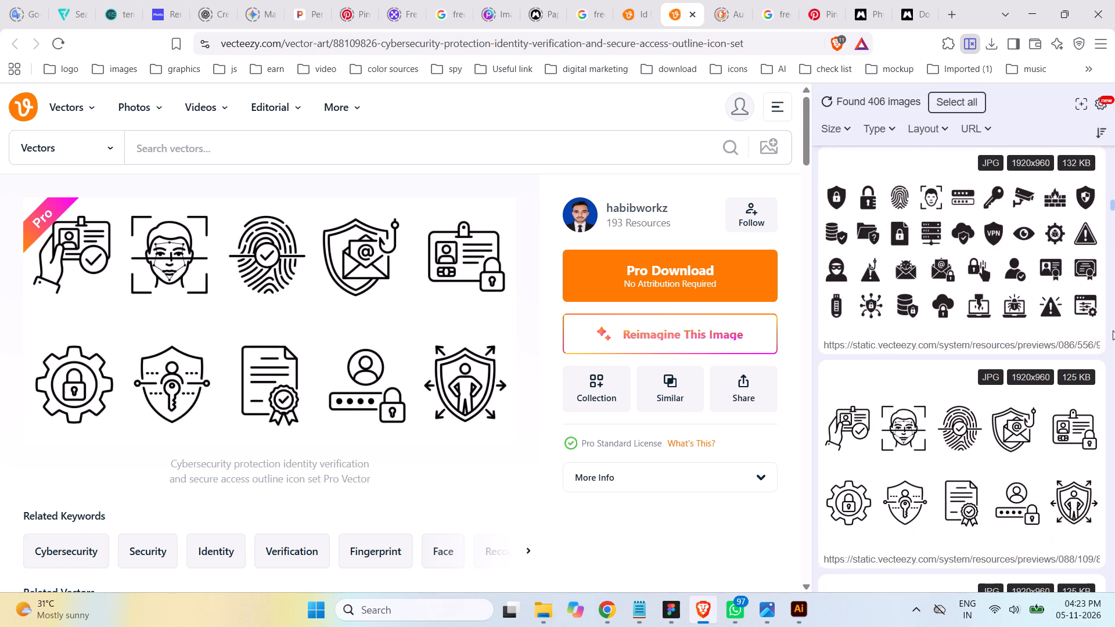
scroll(1113, 330, "down", 2)
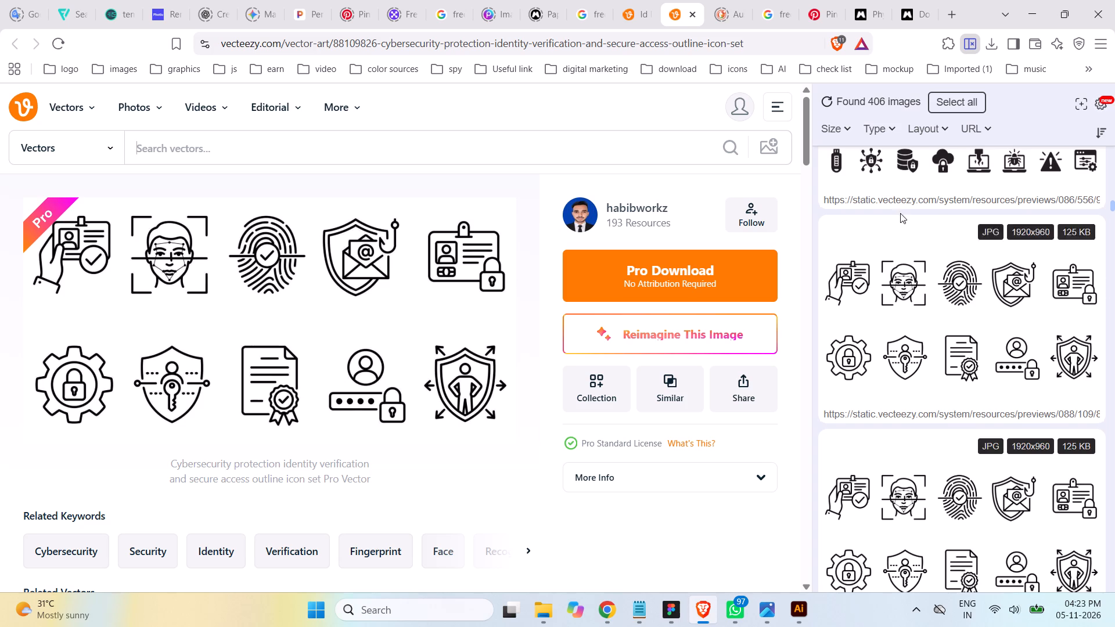
Download the 1920x960 outline icon set image in its original JPG format.
left_click(897, 276)
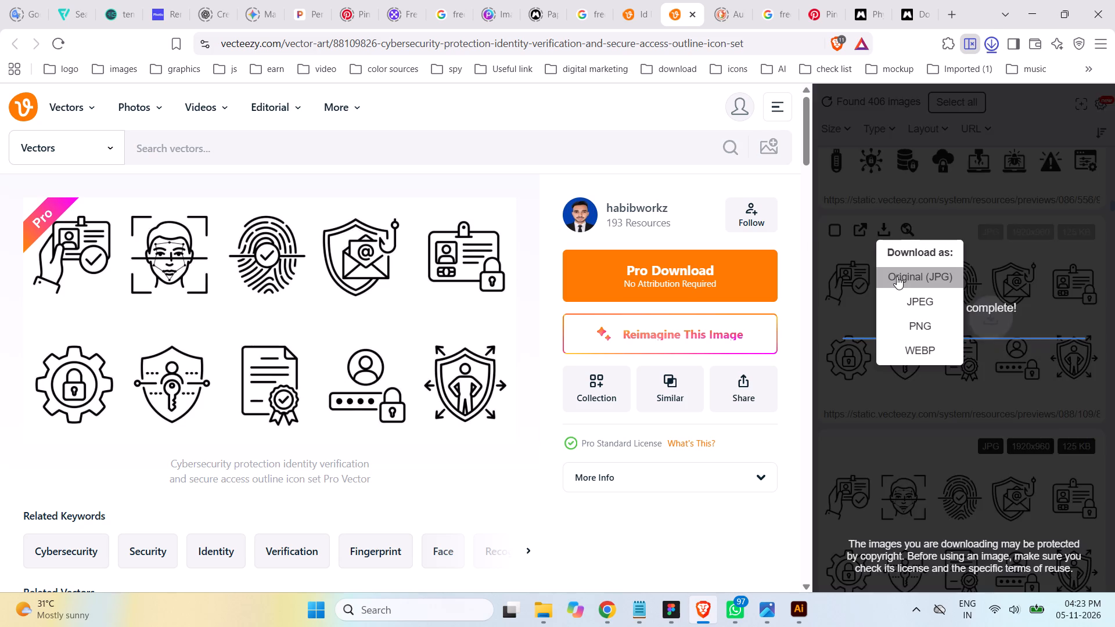
Switch to File Explorer and open the downloaded cybersecurity identity verification icon set JPG from its Downloads folder in Illustrator.
left_click(546, 608)
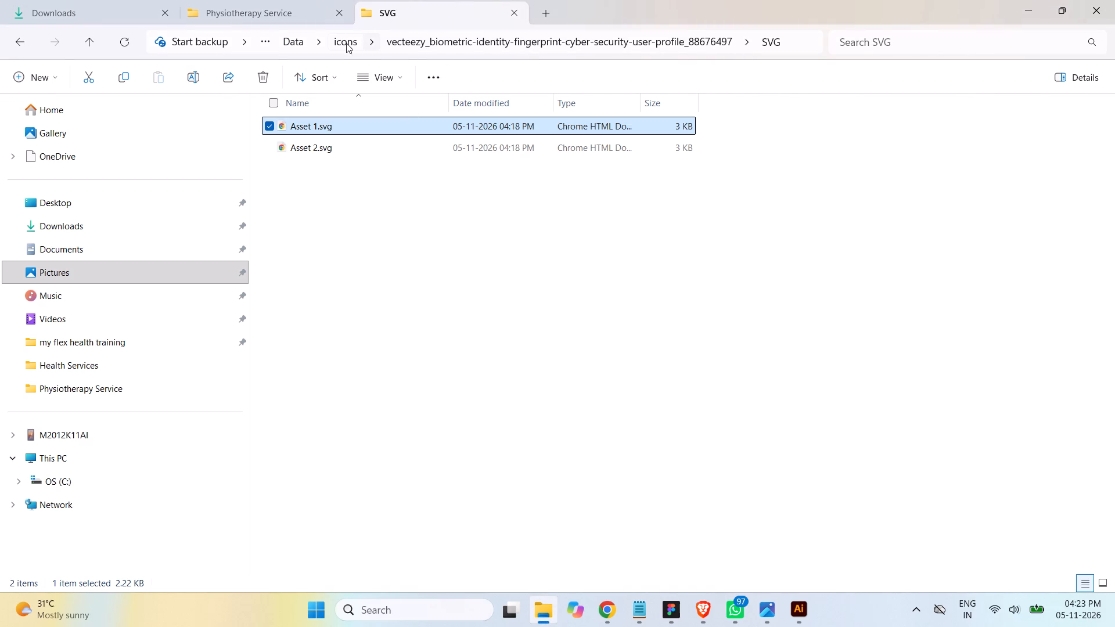
left_click(346, 43)
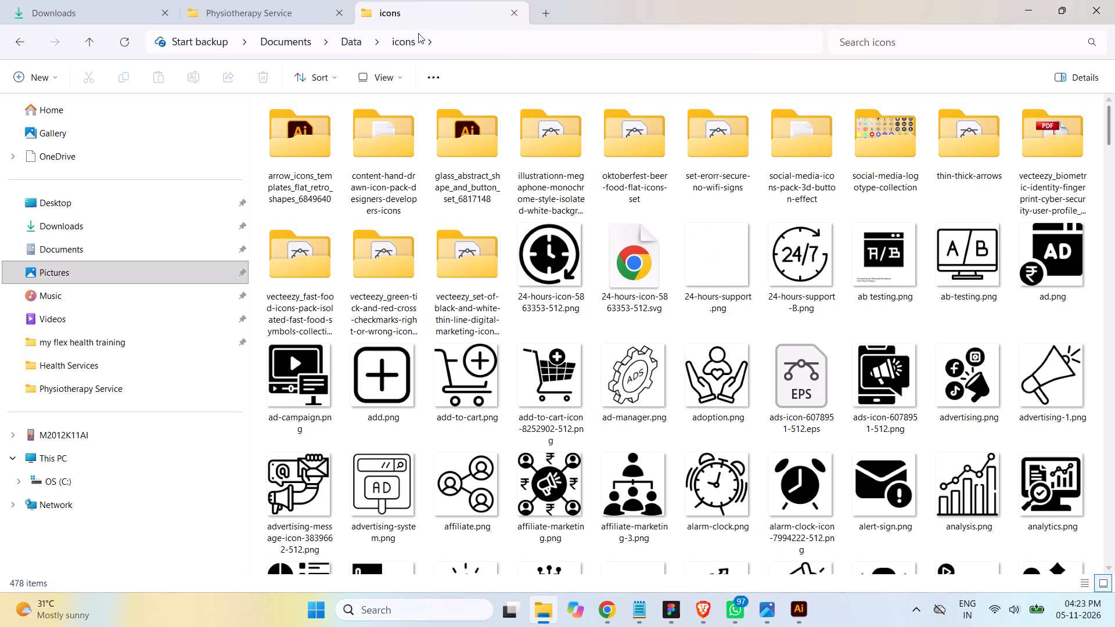
left_click(96, 12)
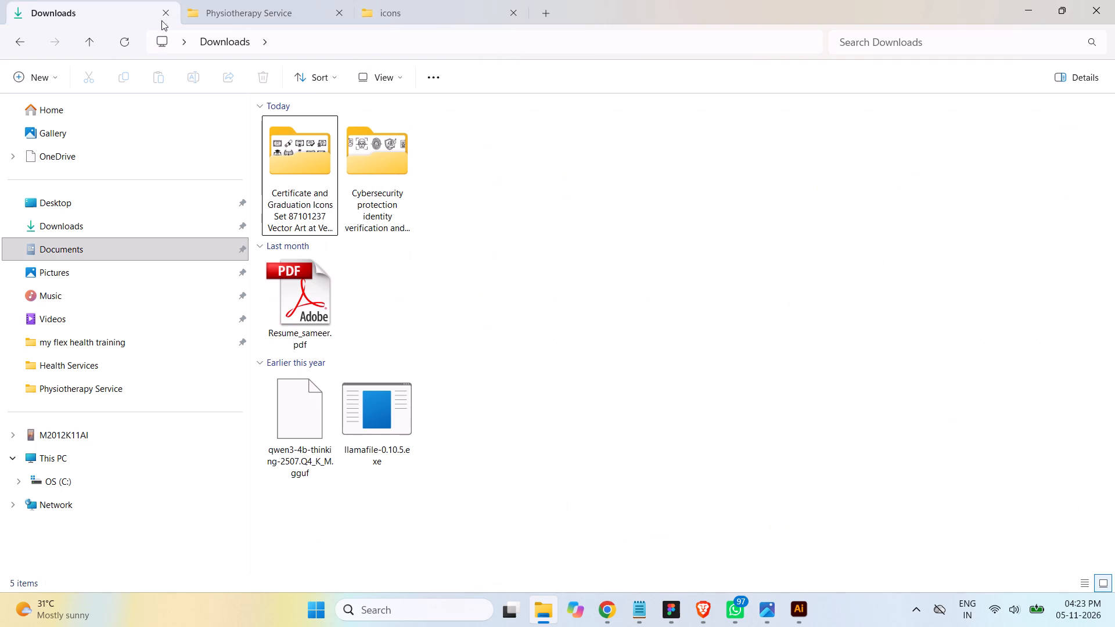
left_click(484, 205)
double_click(395, 167)
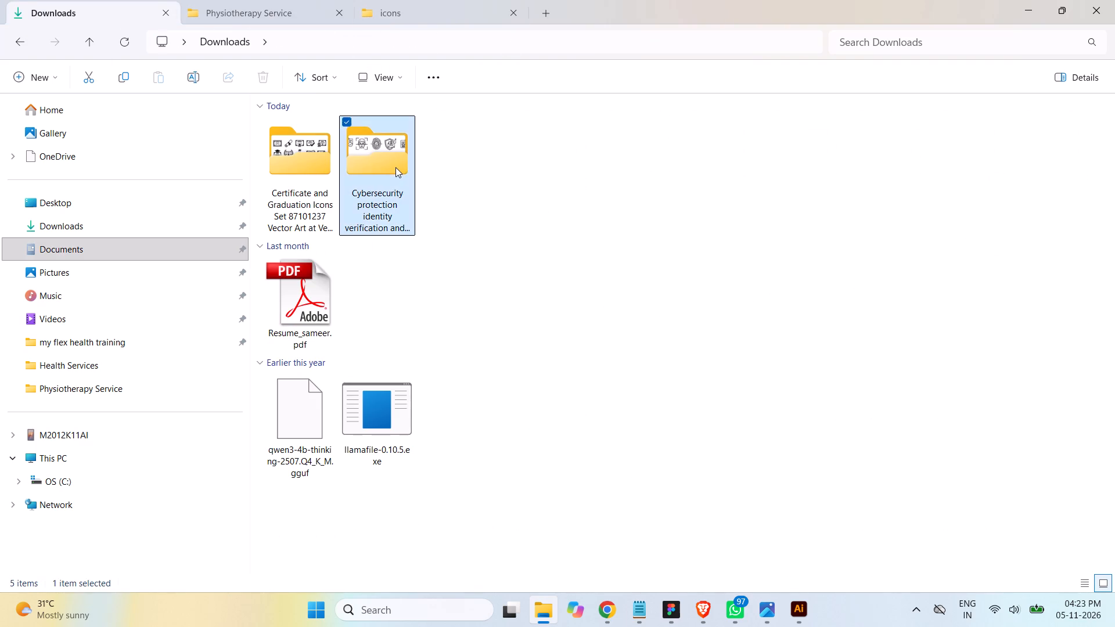
left_click(395, 145)
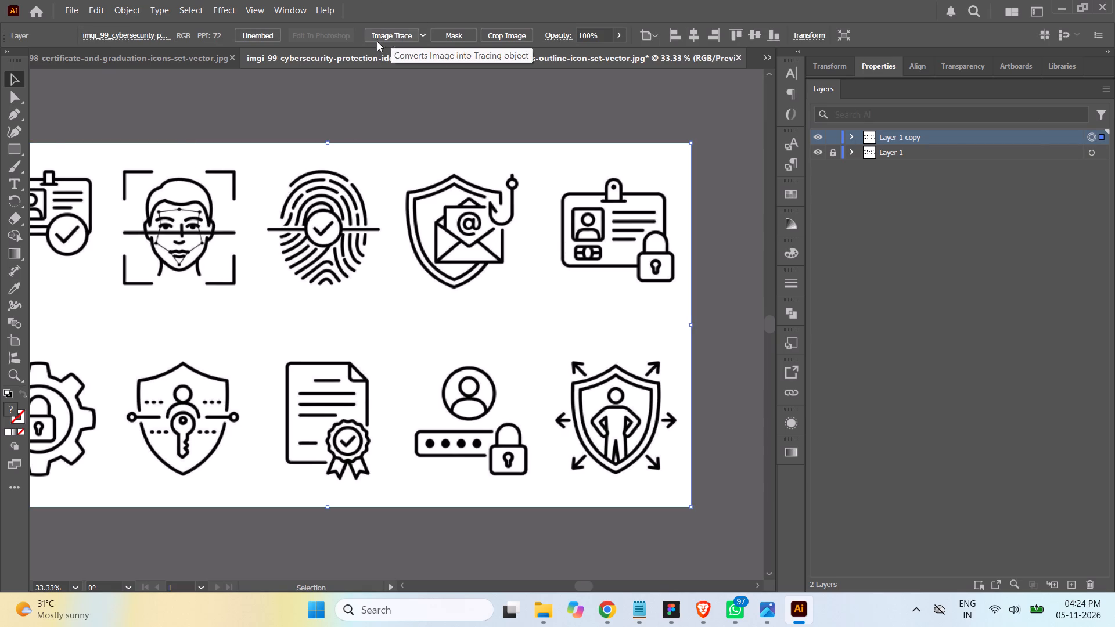
Crop the Layer 1 copy image to the clipped ID card with padlock icon, about 319 by 292 px.
left_click(509, 35)
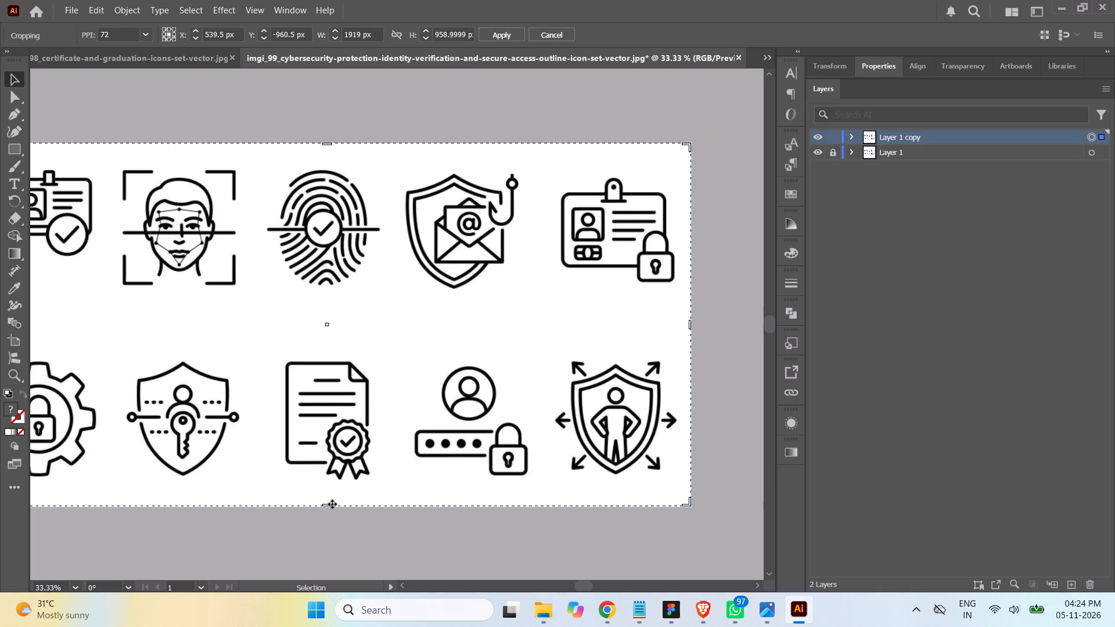
left_click_drag(330, 505, 357, 307)
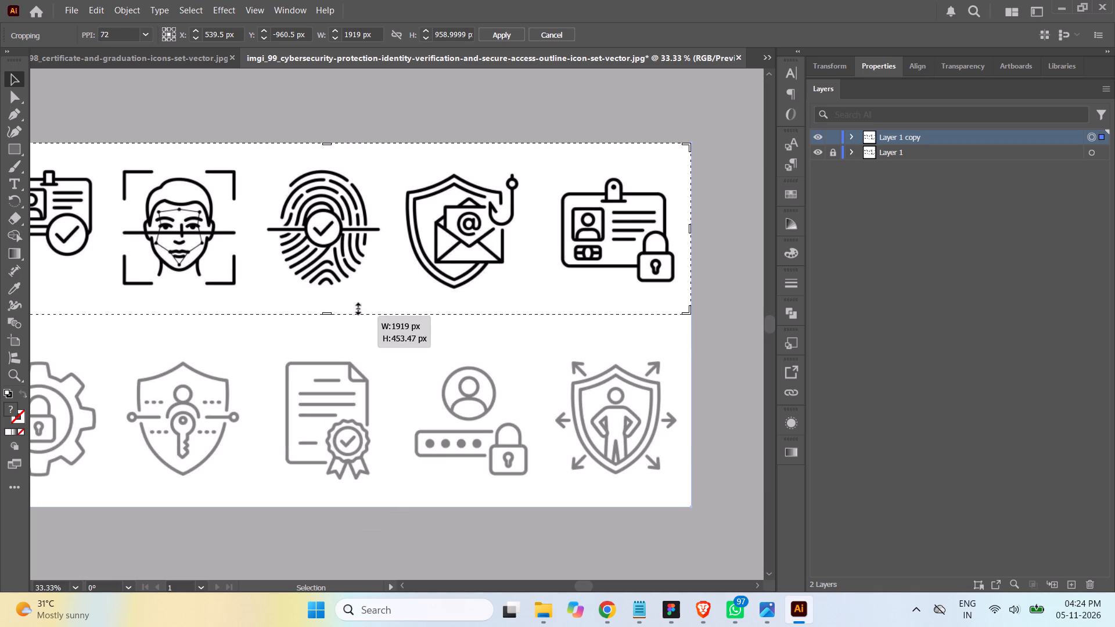
left_click_drag(357, 307, 358, 284)
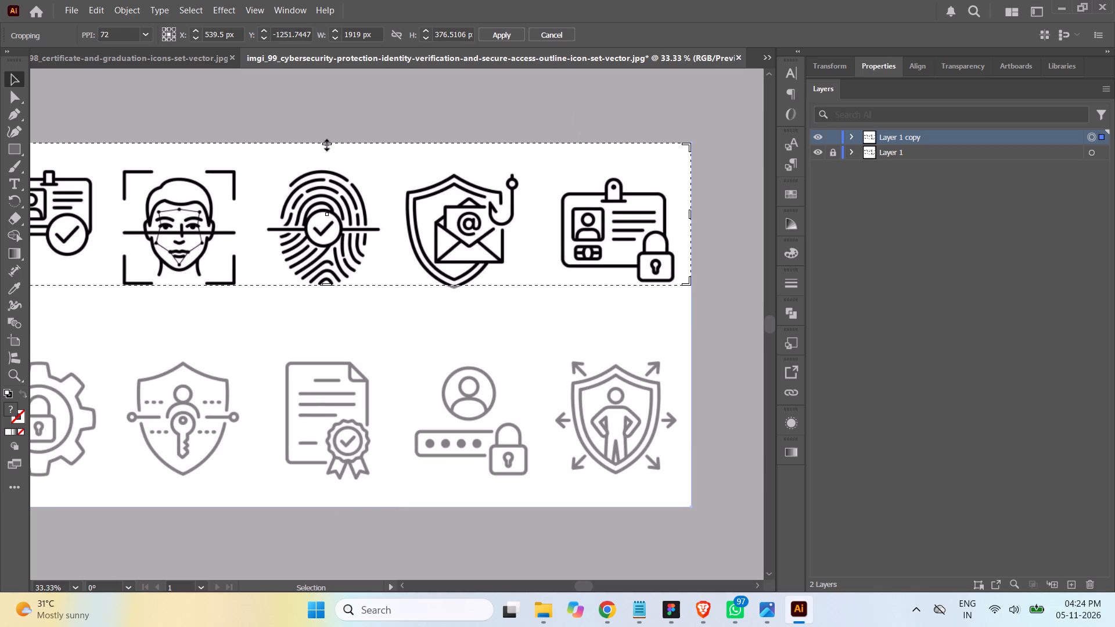
left_click_drag(325, 143, 322, 173)
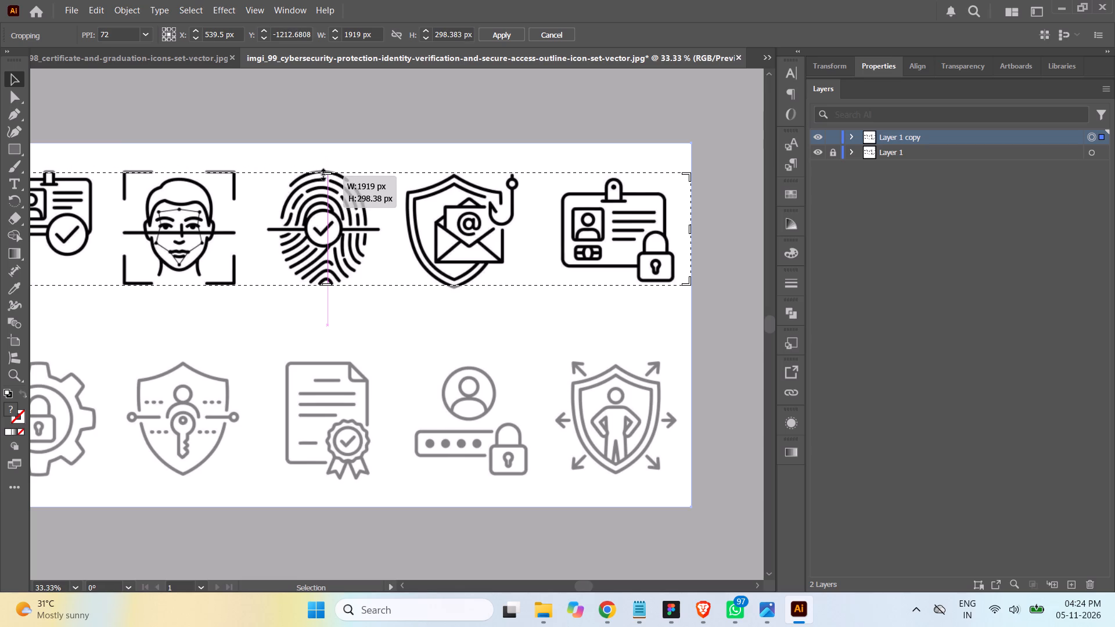
left_click_drag(322, 173, 322, 175)
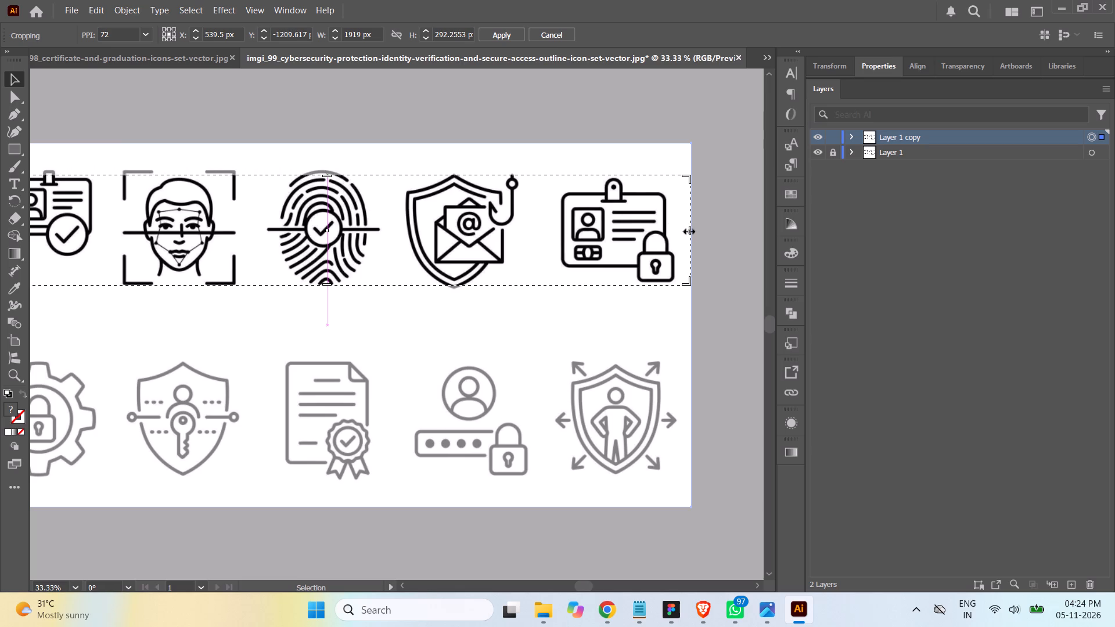
left_click_drag(688, 230, 675, 231)
left_click(674, 231)
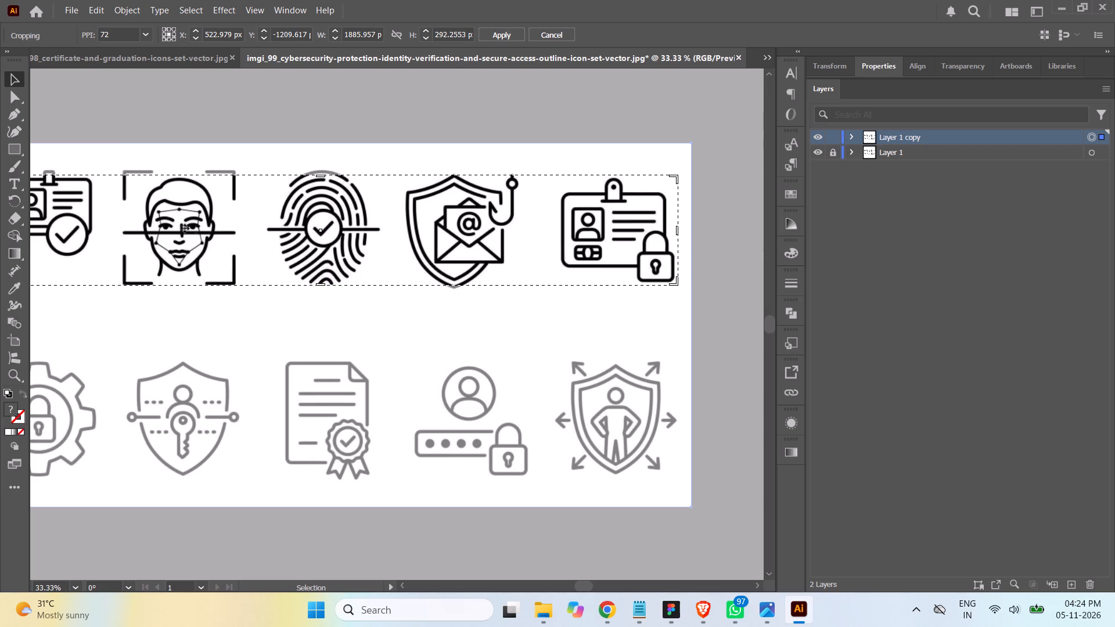
left_click_drag(589, 585, 582, 583)
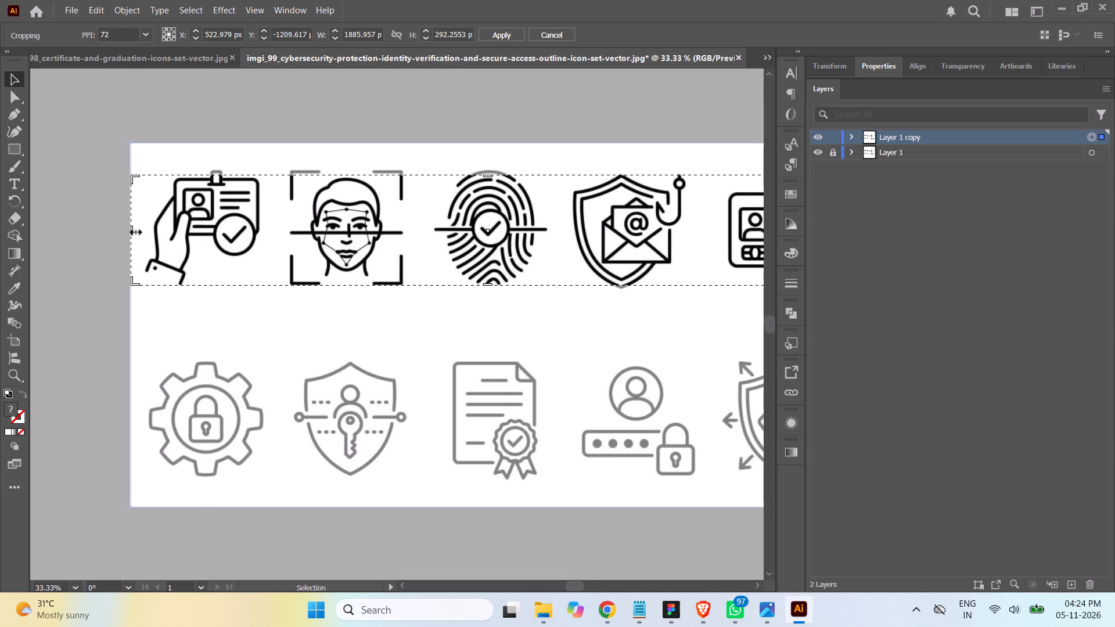
left_click_drag(134, 230, 791, 237)
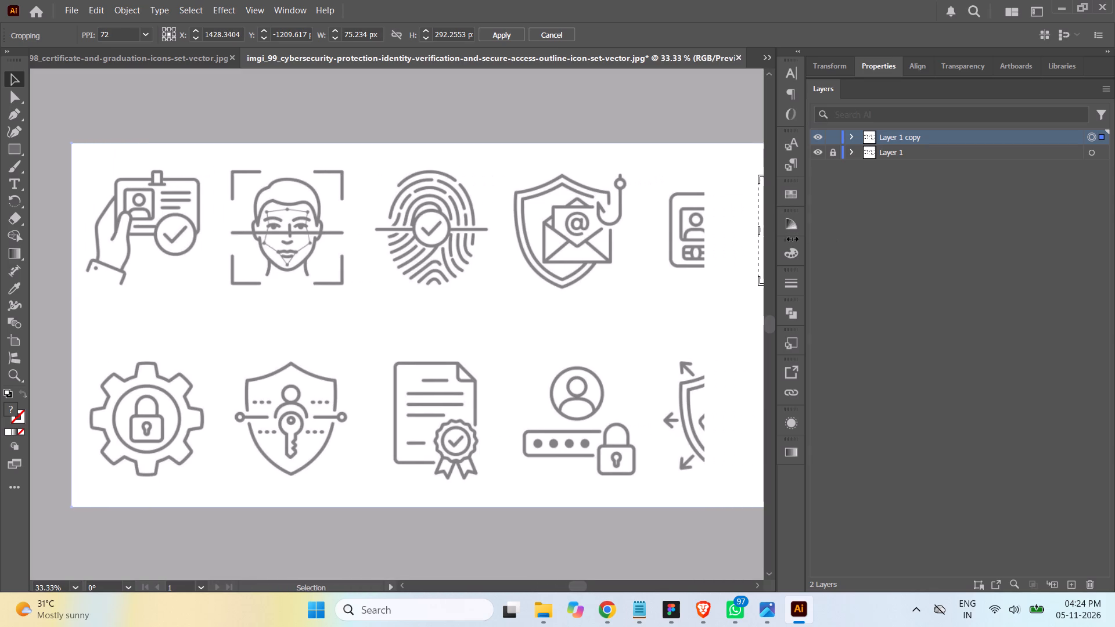
left_click_drag(791, 237, 605, 229)
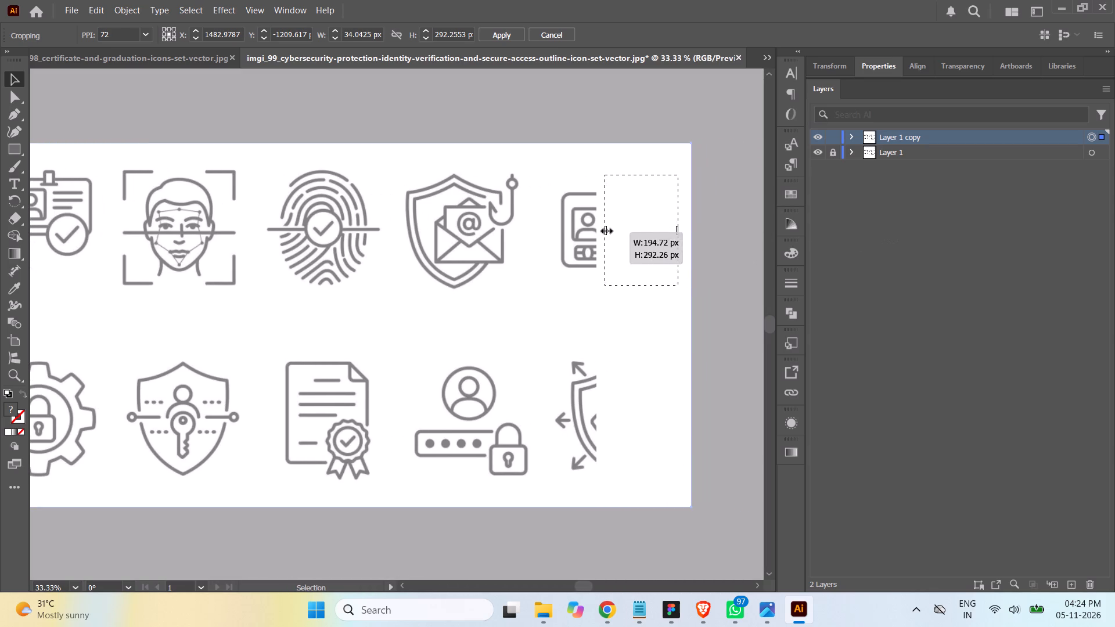
left_click_drag(605, 229, 561, 232)
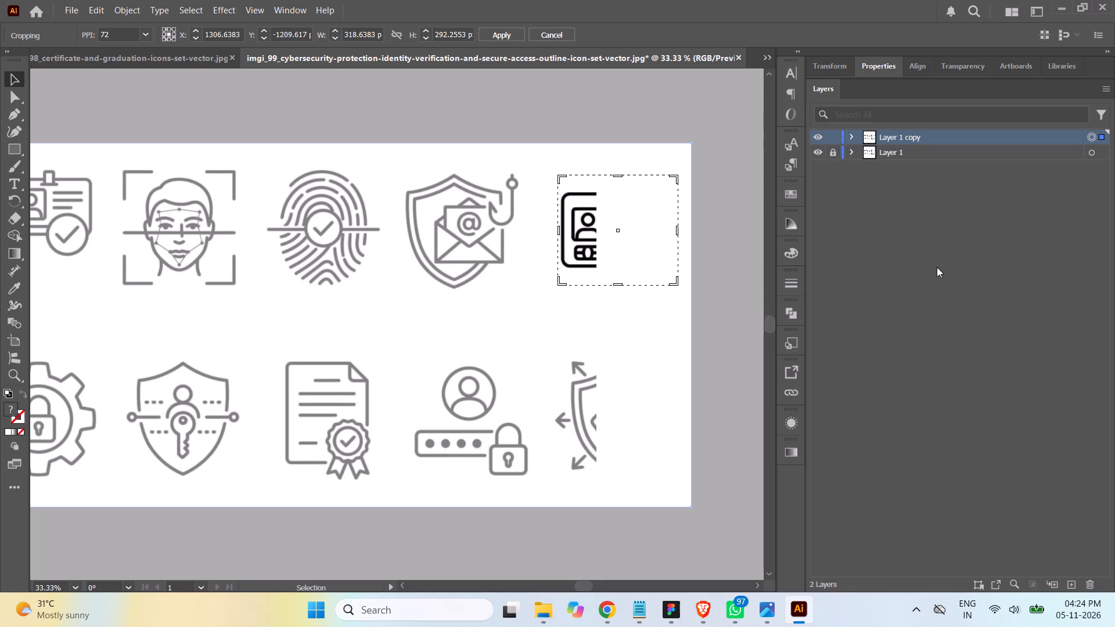
left_click(498, 36)
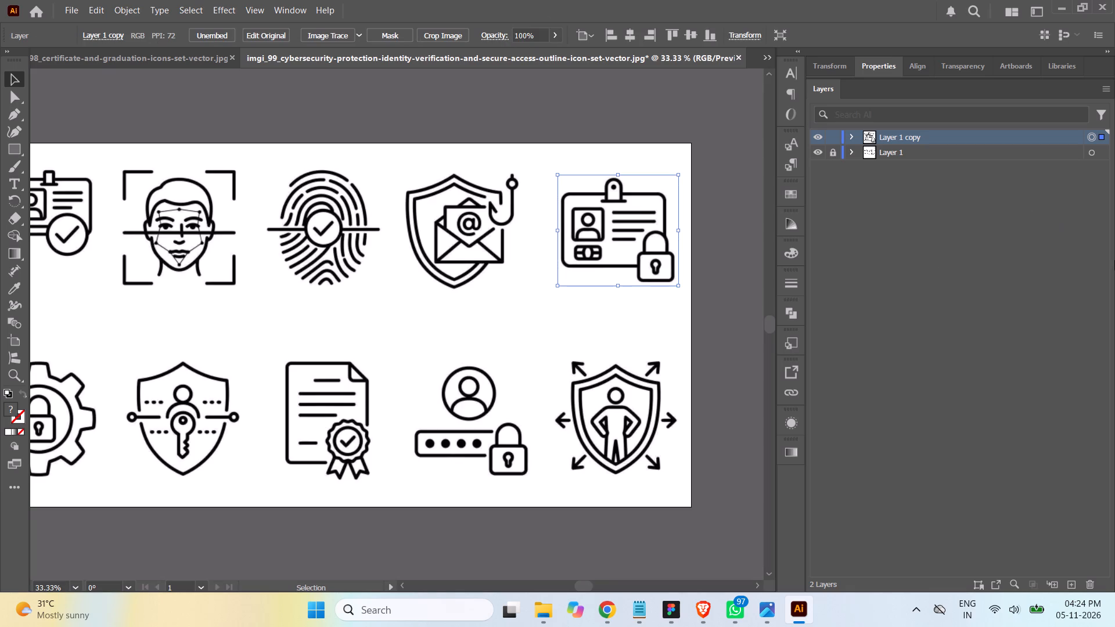
Image Trace the cropped ID card icon and expand the tracing into editable paths.
left_click(1090, 139)
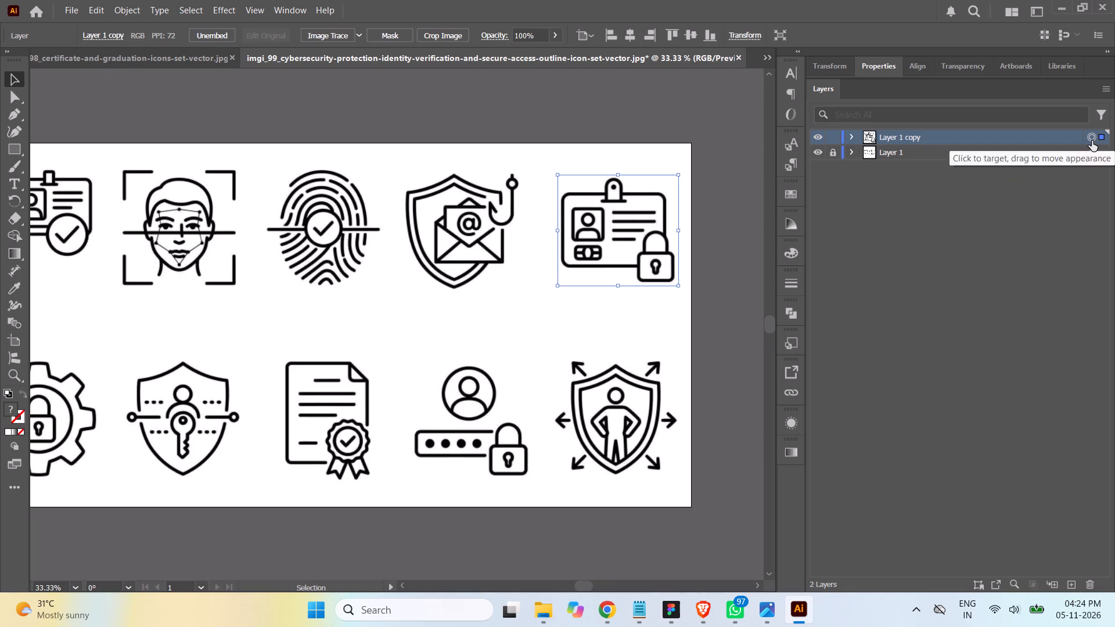
left_click(332, 34)
left_click(382, 35)
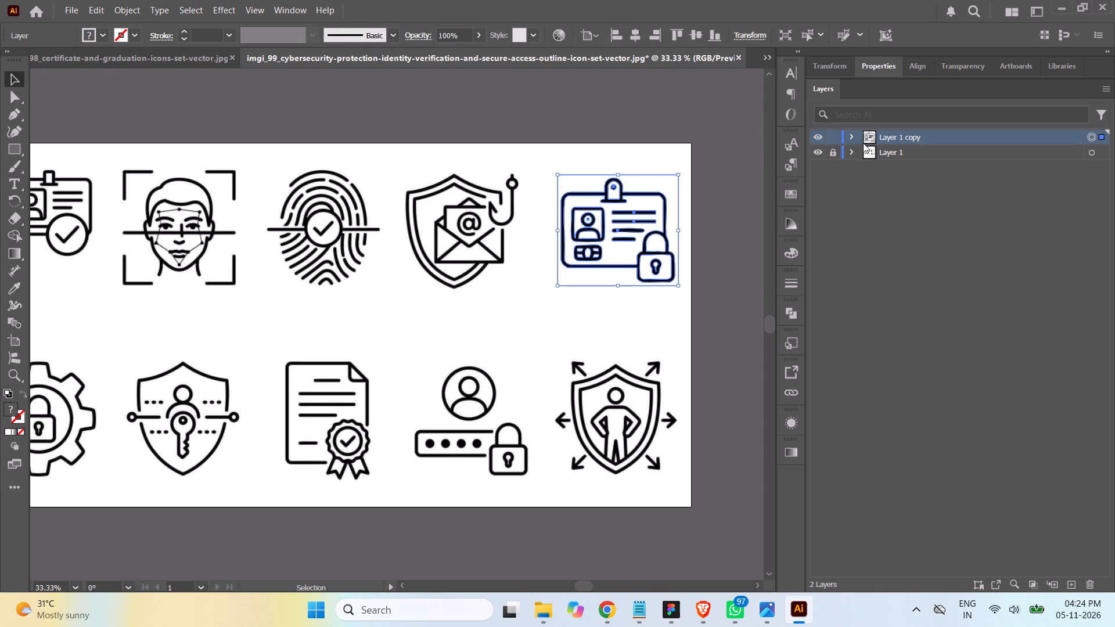
Delete all the white shapes from the traced group in Layer 1 copy, keeping only the black ID card outlines.
left_click(851, 134)
left_click(866, 150)
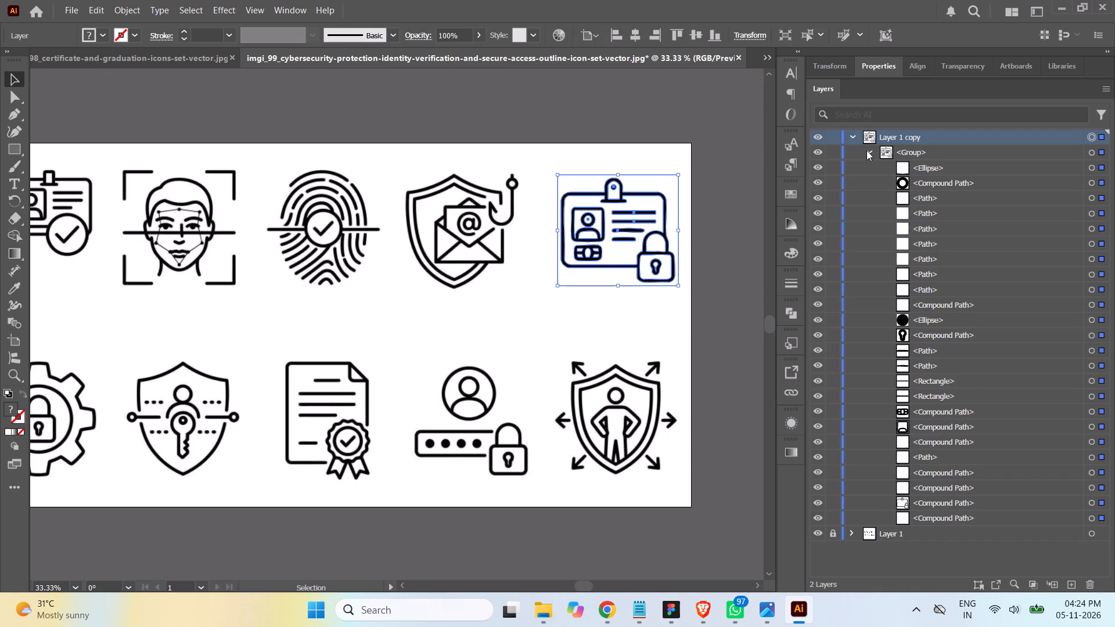
left_click(963, 170)
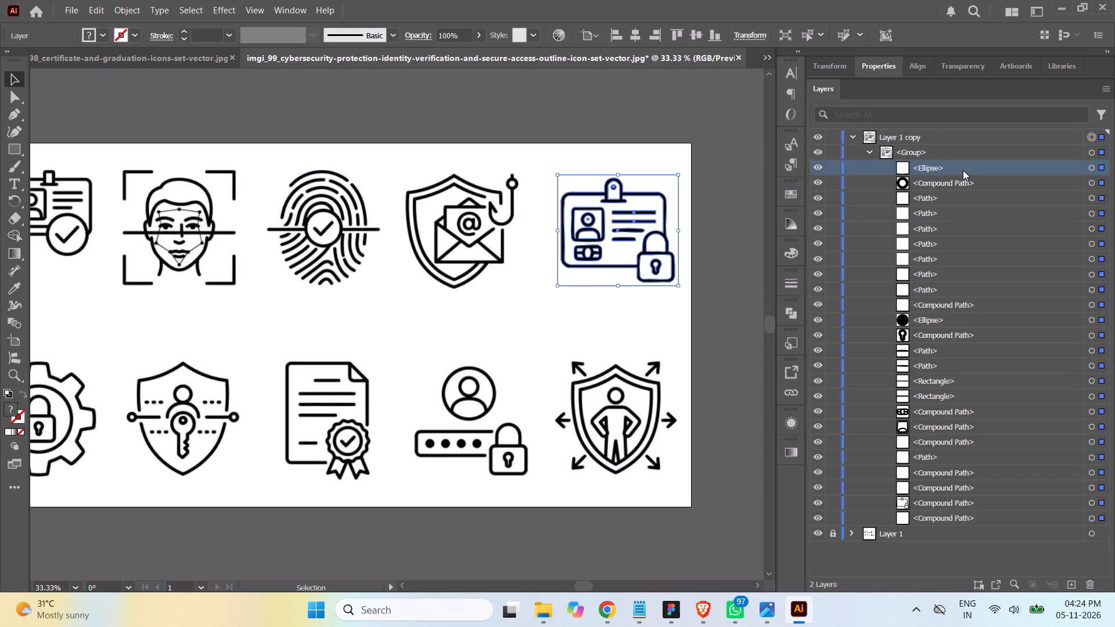
left_click(945, 196, "ctrl")
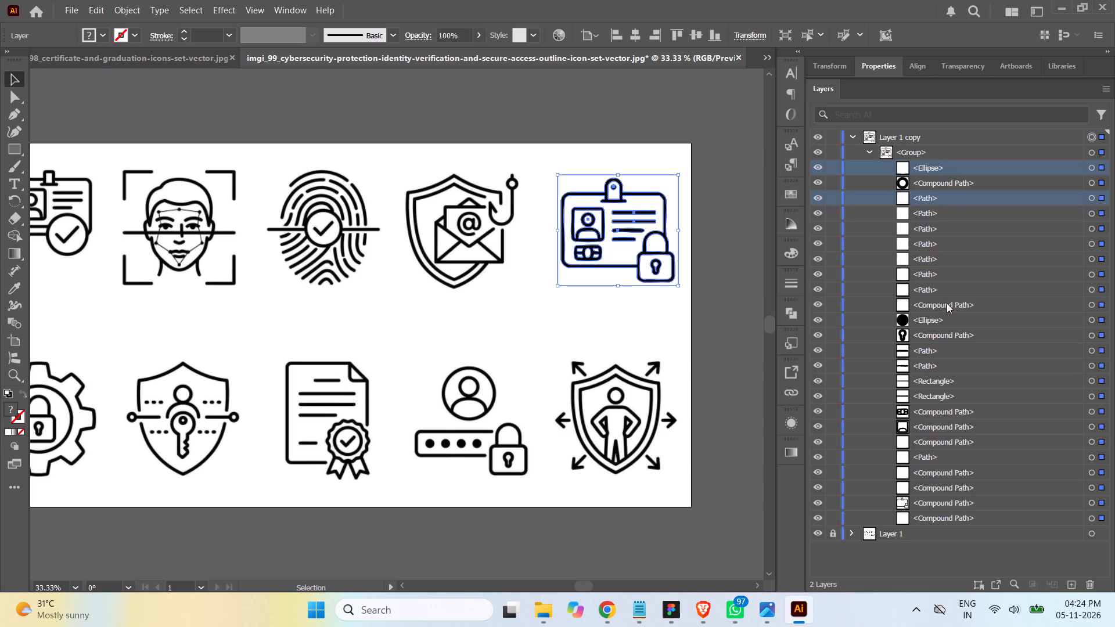
left_click(947, 304, "ctrl")
left_click(939, 289, "ctrl")
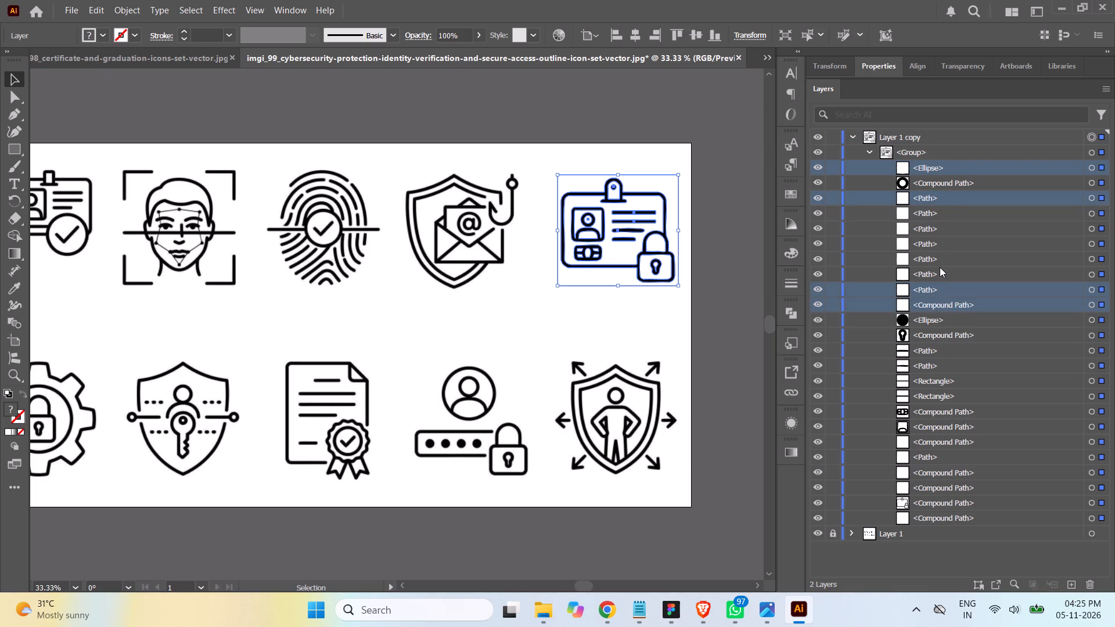
left_click(940, 271, "ctrl")
left_click(934, 255, "ctrl")
left_click(935, 239, "ctrl")
left_click(935, 225, "ctrl")
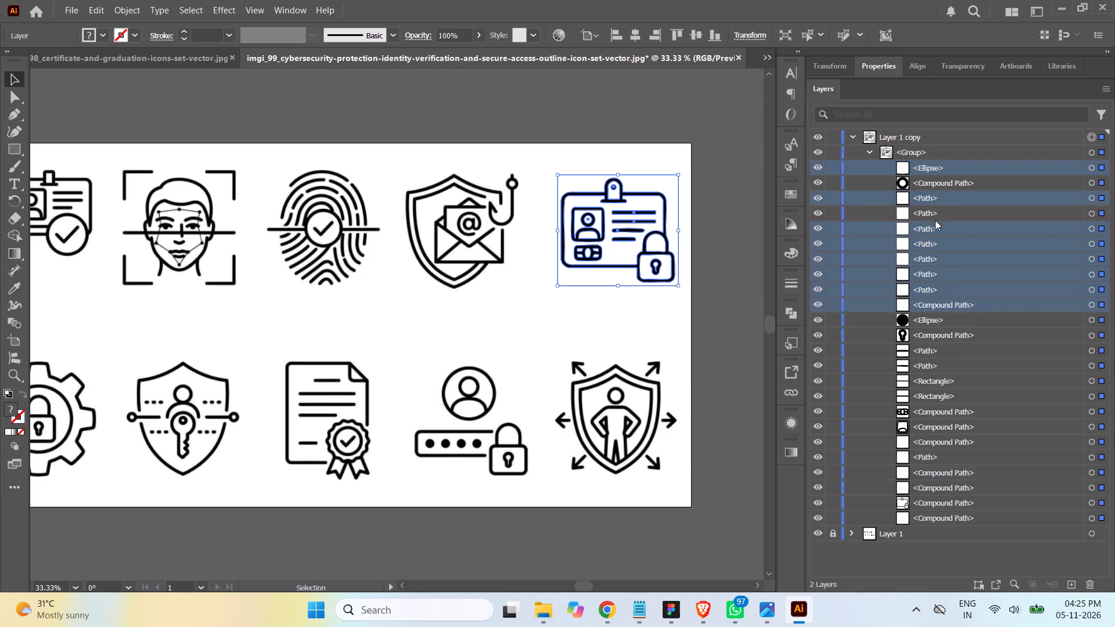
left_click(936, 210, "ctrl")
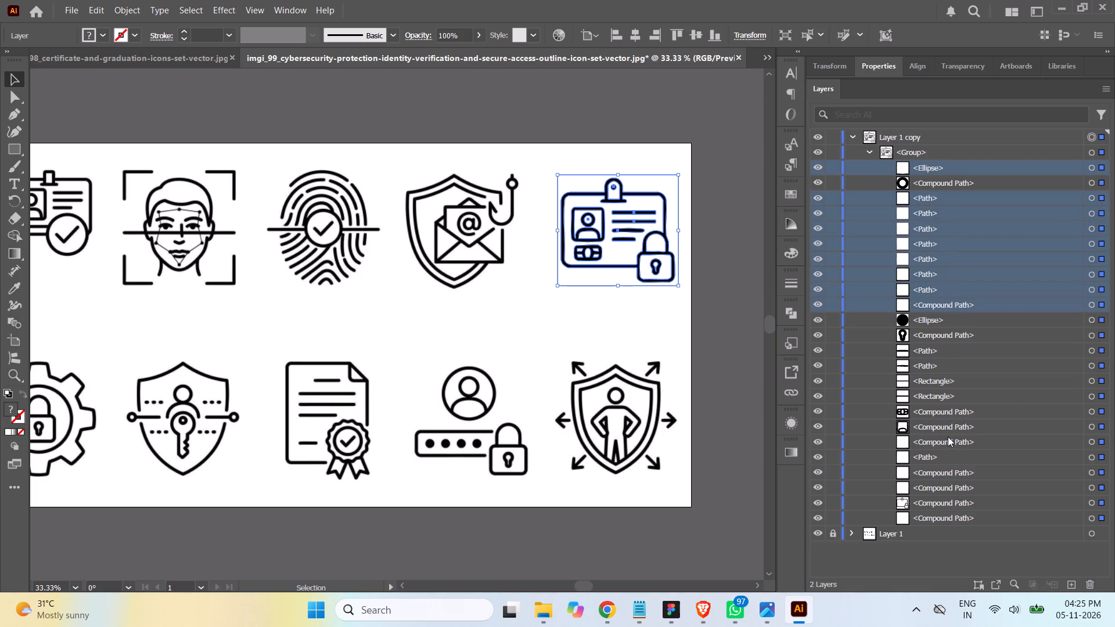
left_click(948, 439, "ctrl")
left_click(931, 455, "ctrl")
left_click(929, 470, "ctrl")
left_click(930, 486, "ctrl")
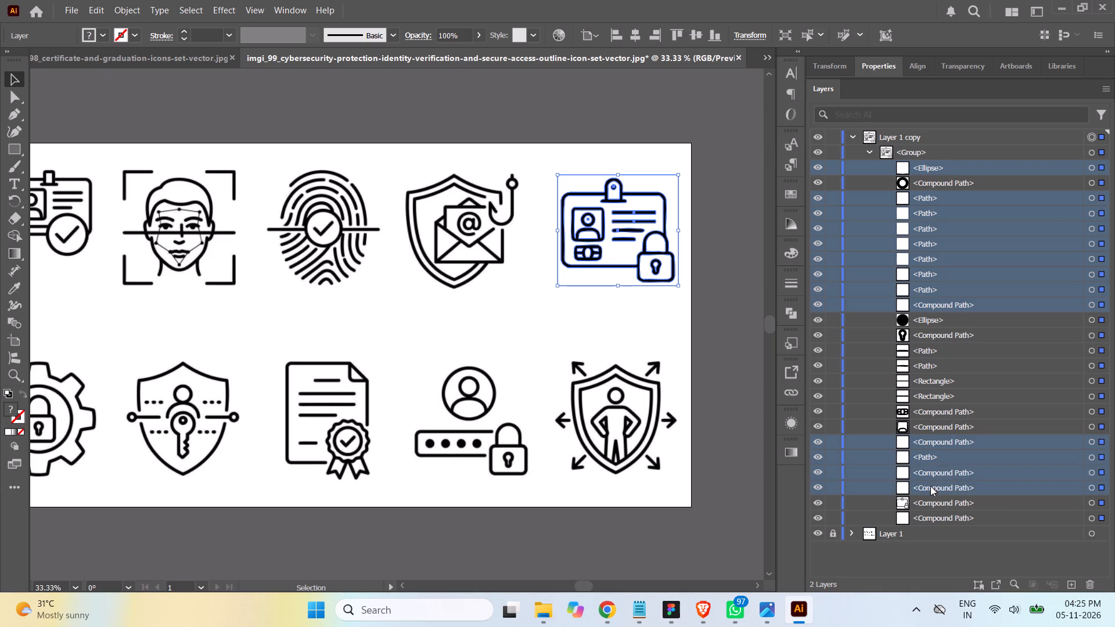
left_click(936, 518, "ctrl")
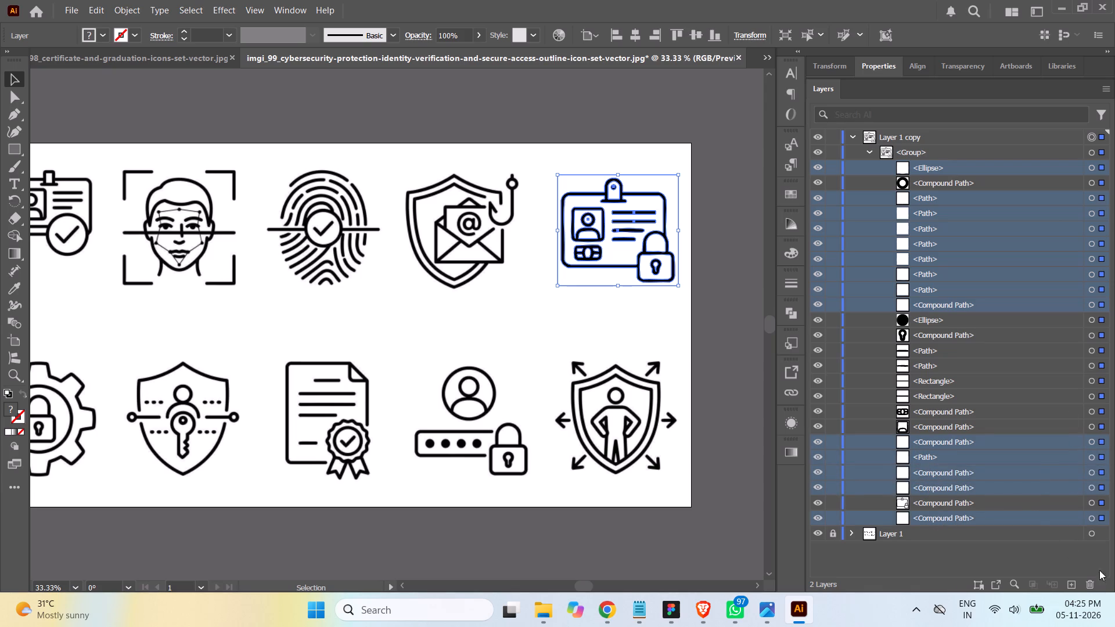
left_click(1086, 583)
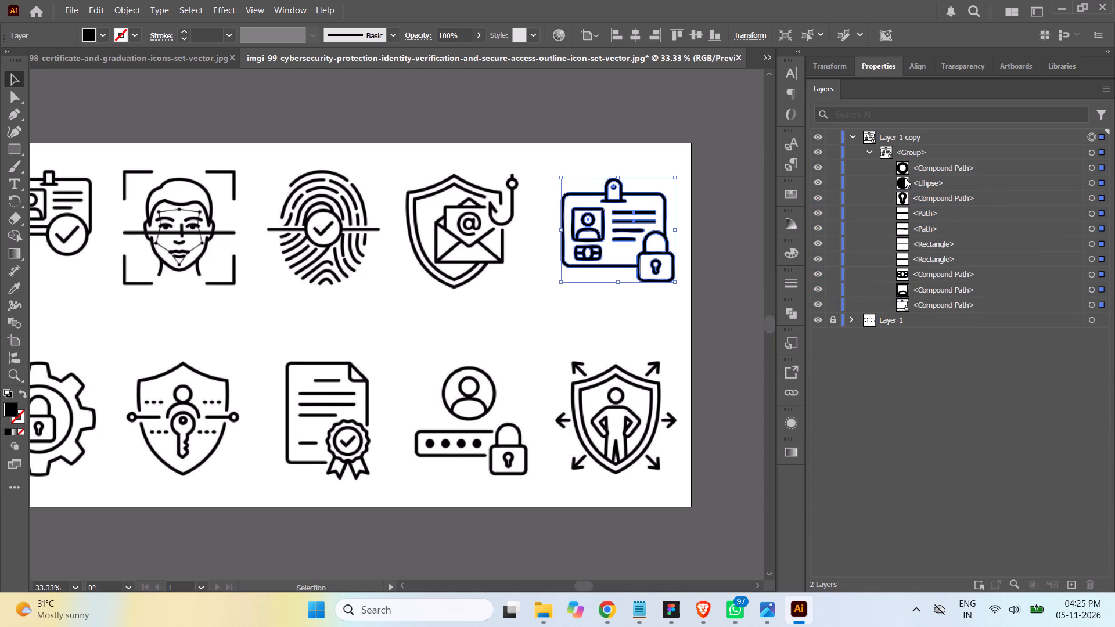
left_click(869, 153)
left_click(854, 138)
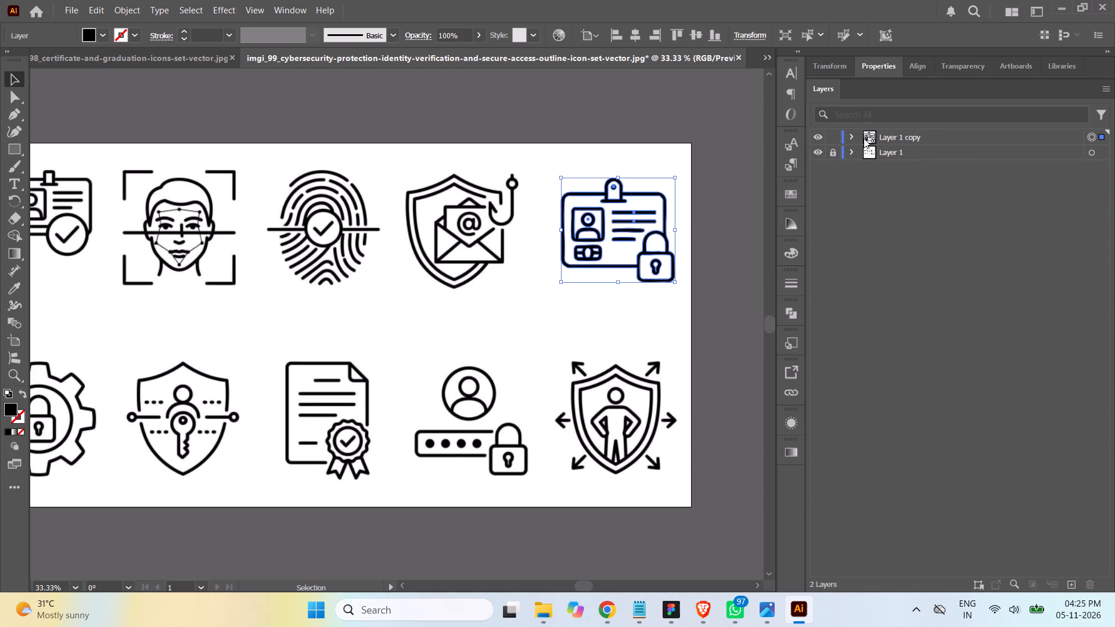
Add the cleaned ID card artwork on Layer 1 copy to Asset Export as a single asset.
left_click(1091, 138)
left_click(962, 139)
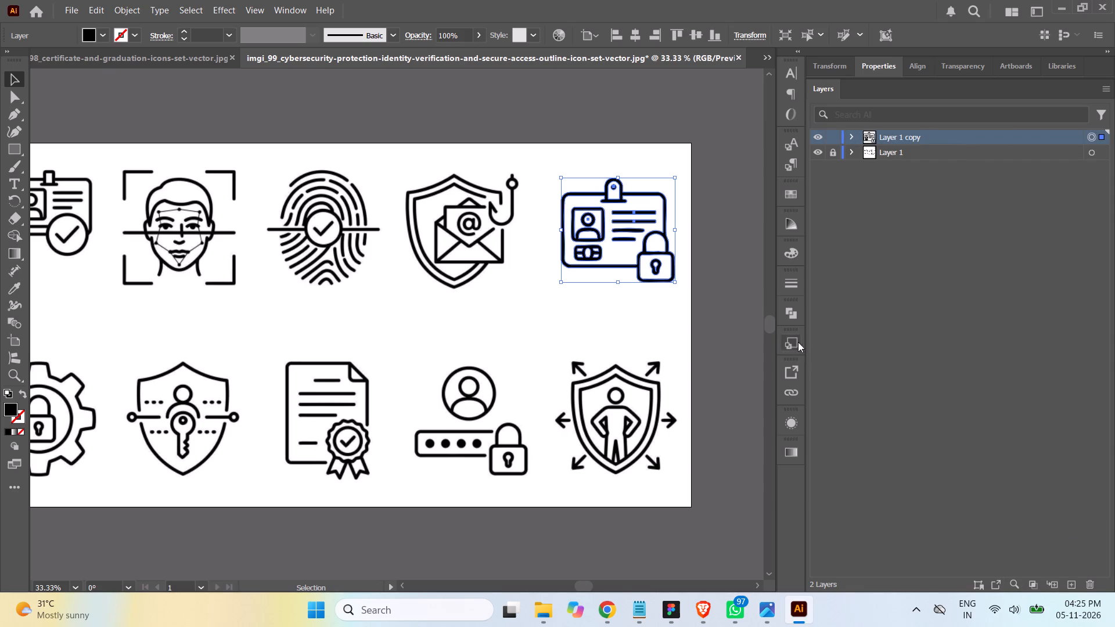
left_click(792, 368)
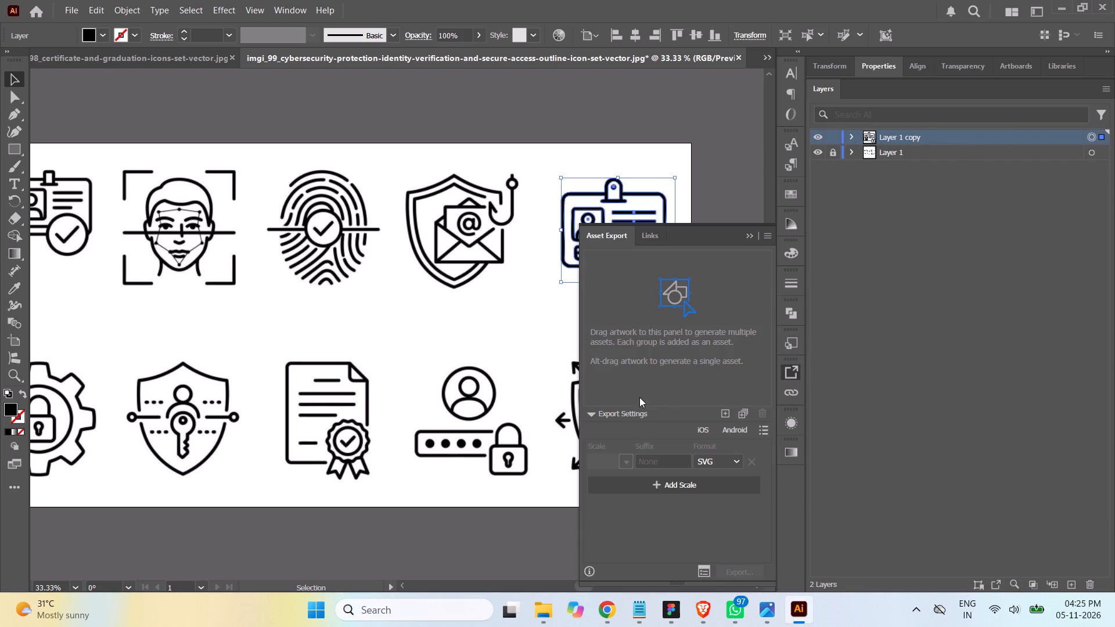
left_click(725, 415)
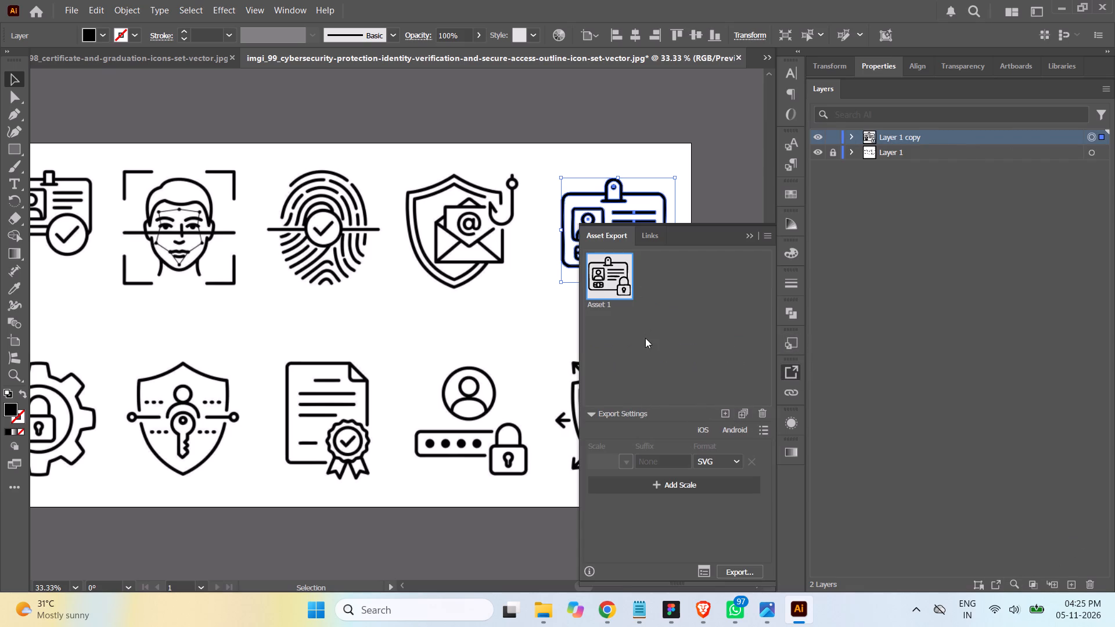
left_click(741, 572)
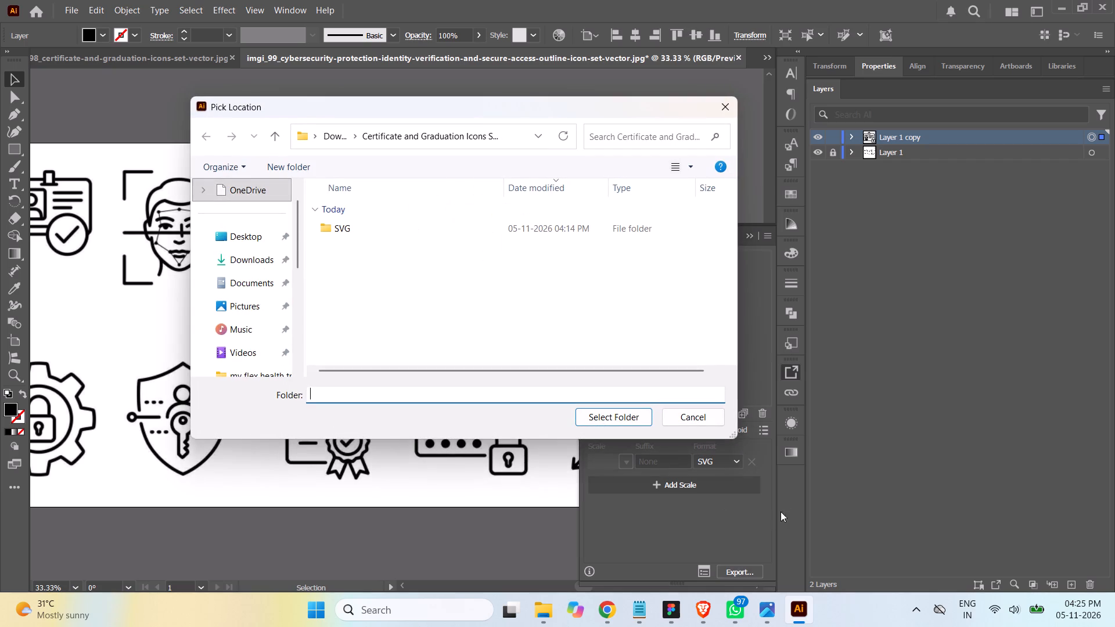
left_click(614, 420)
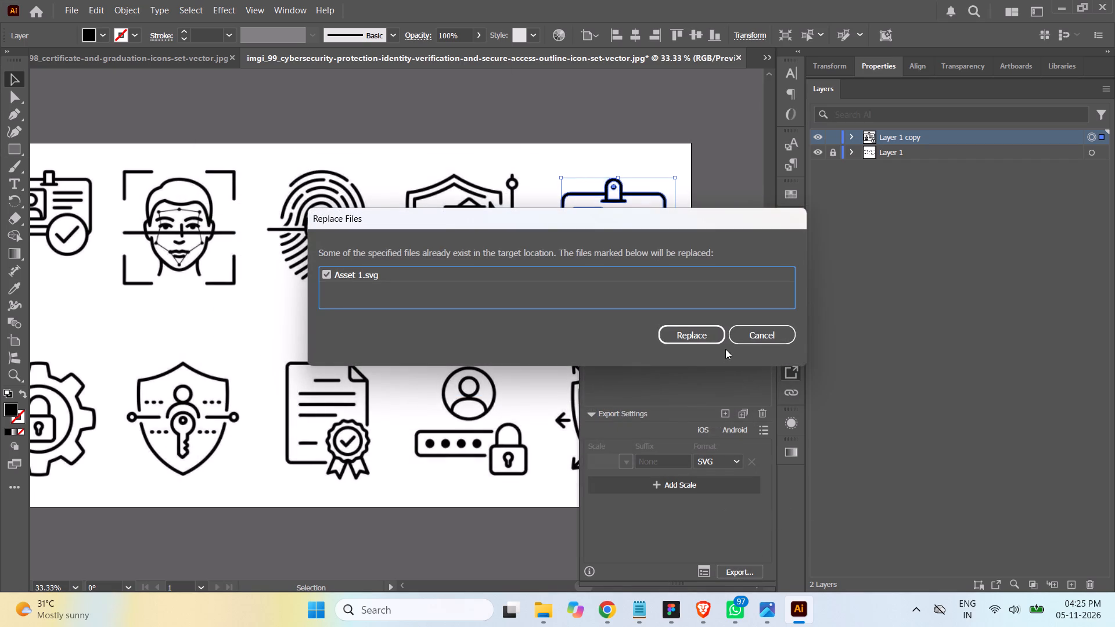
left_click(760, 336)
Rename the collected ID card export asset as Asset 3.
double_click(613, 305)
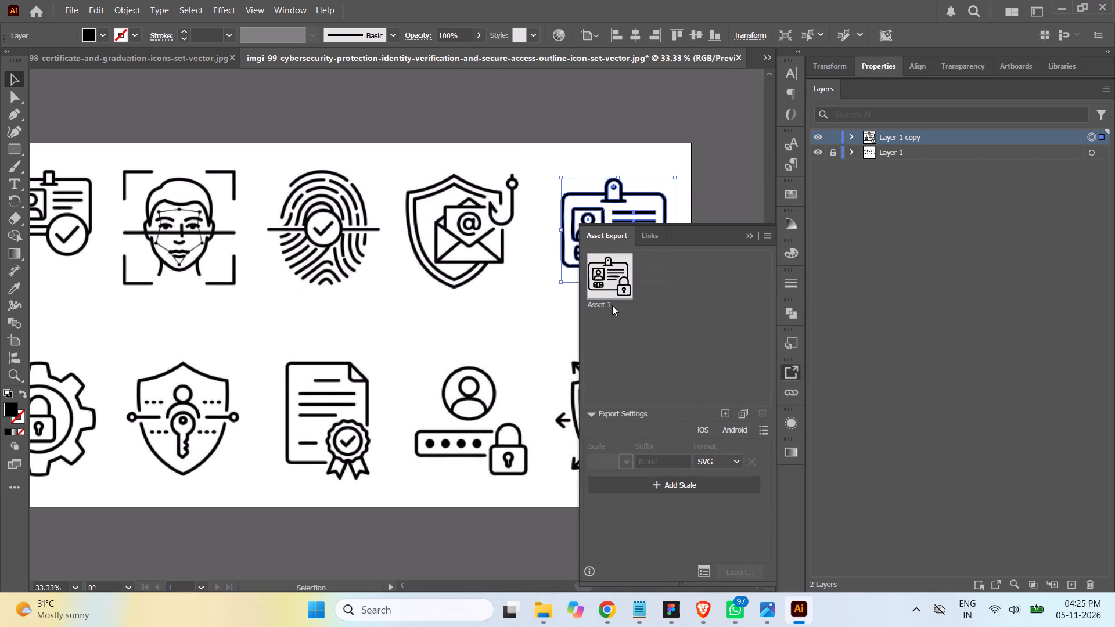
left_click(607, 305)
left_click_drag(612, 306, 616, 308)
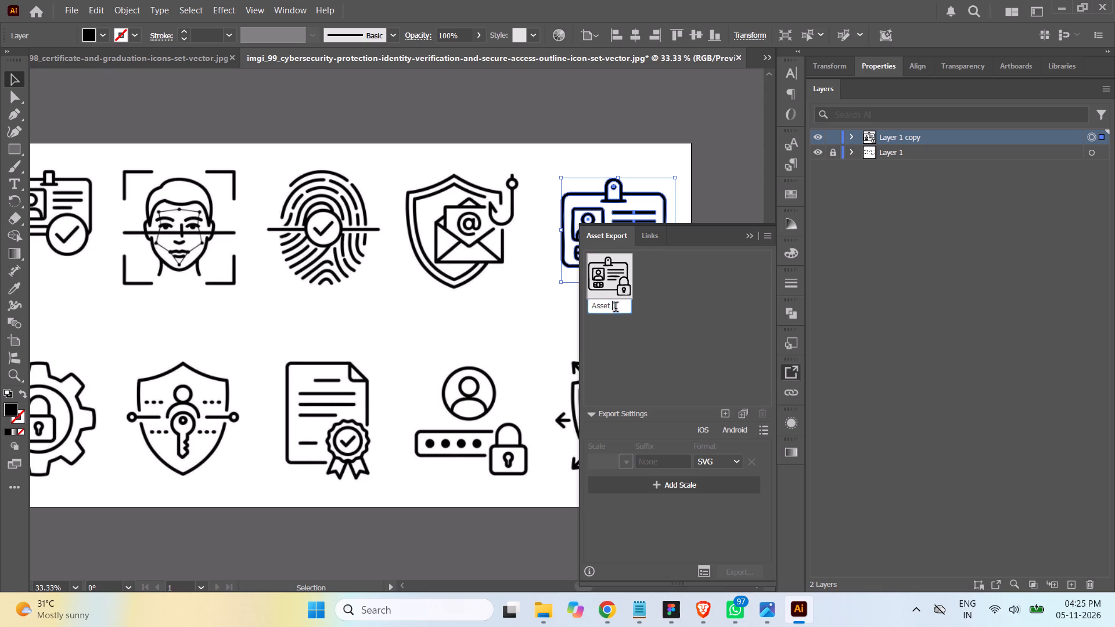
left_click_drag(616, 308, 624, 314)
key("3")
left_click(704, 331)
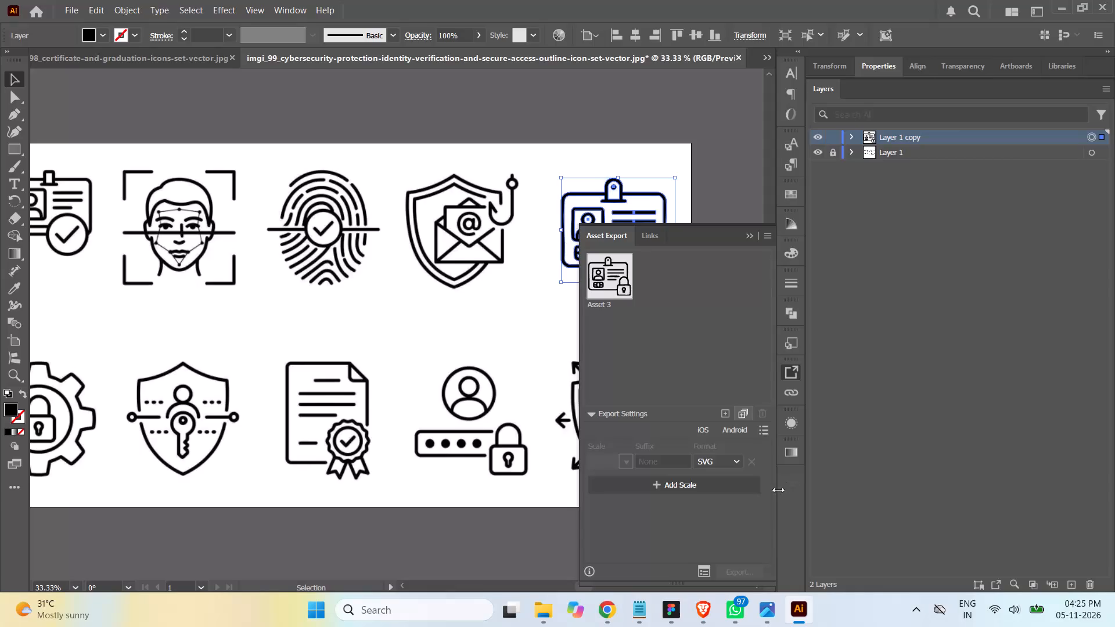
Export Asset 3 as SVG into the Certificate and Graduation Icons Set folder in Downloads.
left_click(622, 293)
left_click(736, 571)
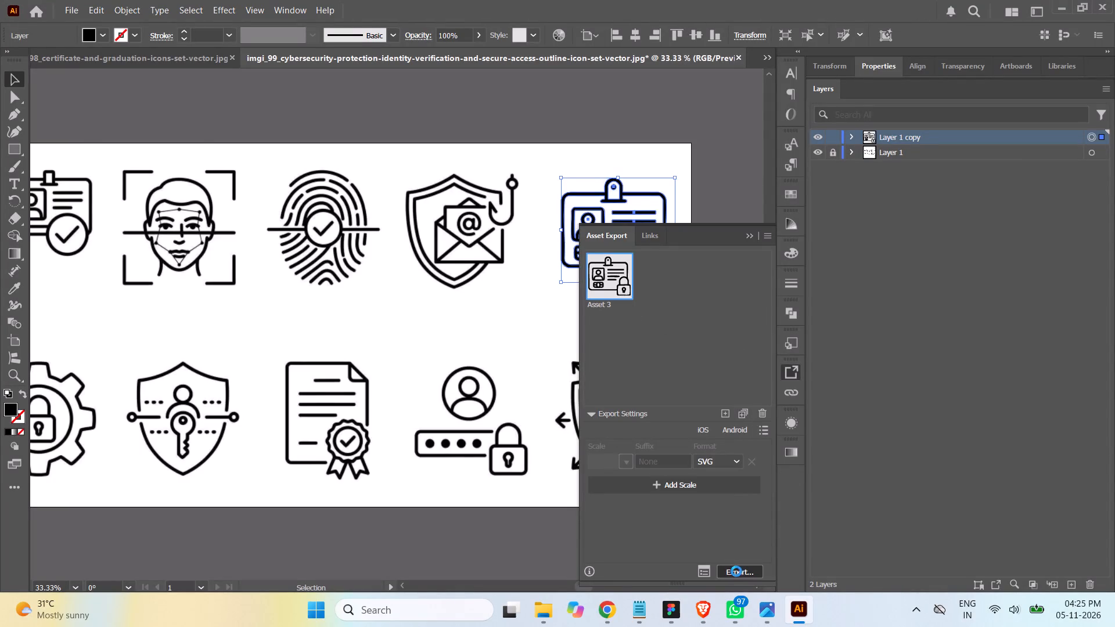
left_click(620, 416)
Import Asset 3.svg from the SVG export folder in File Explorer onto Figma's Upload Documents screen.
left_click(547, 612)
double_click(549, 174)
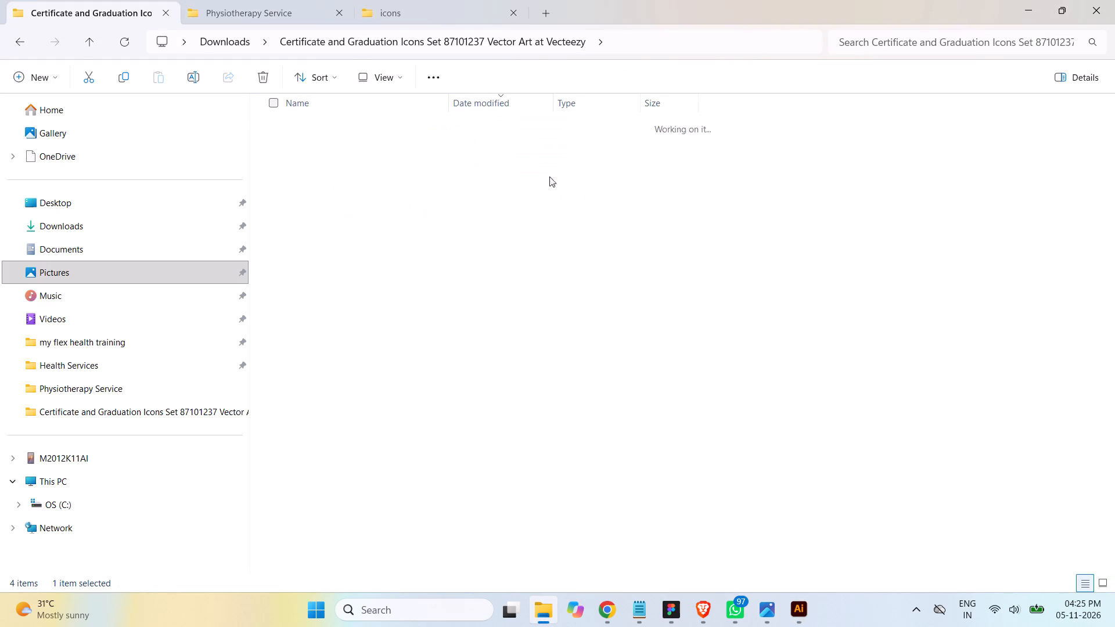
left_click_drag(325, 143, 764, 385)
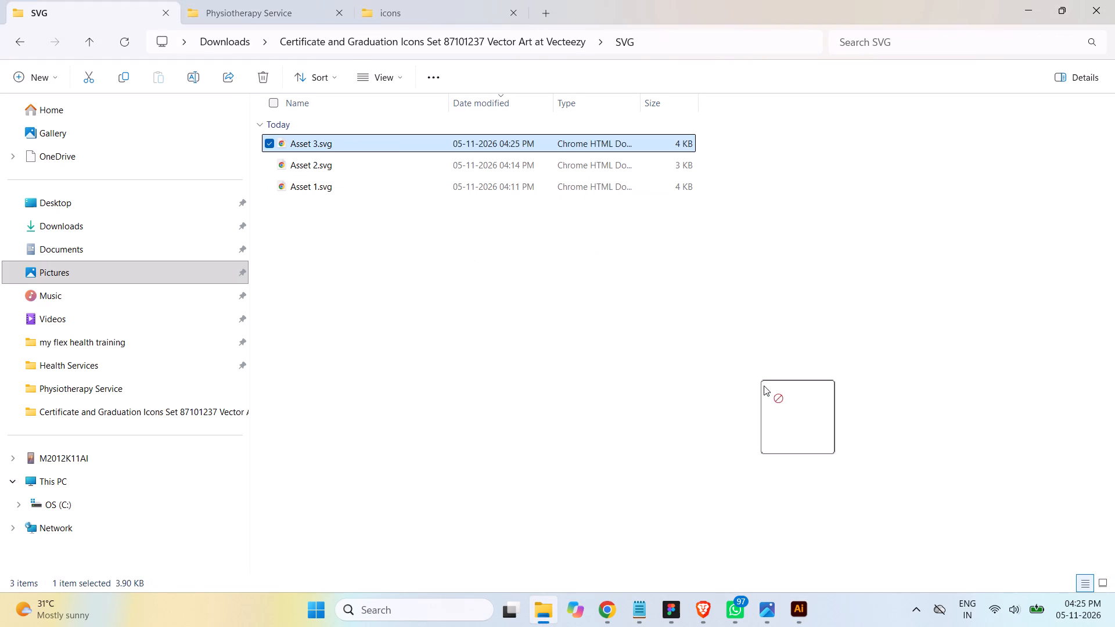
left_click_drag(764, 385, 579, 296)
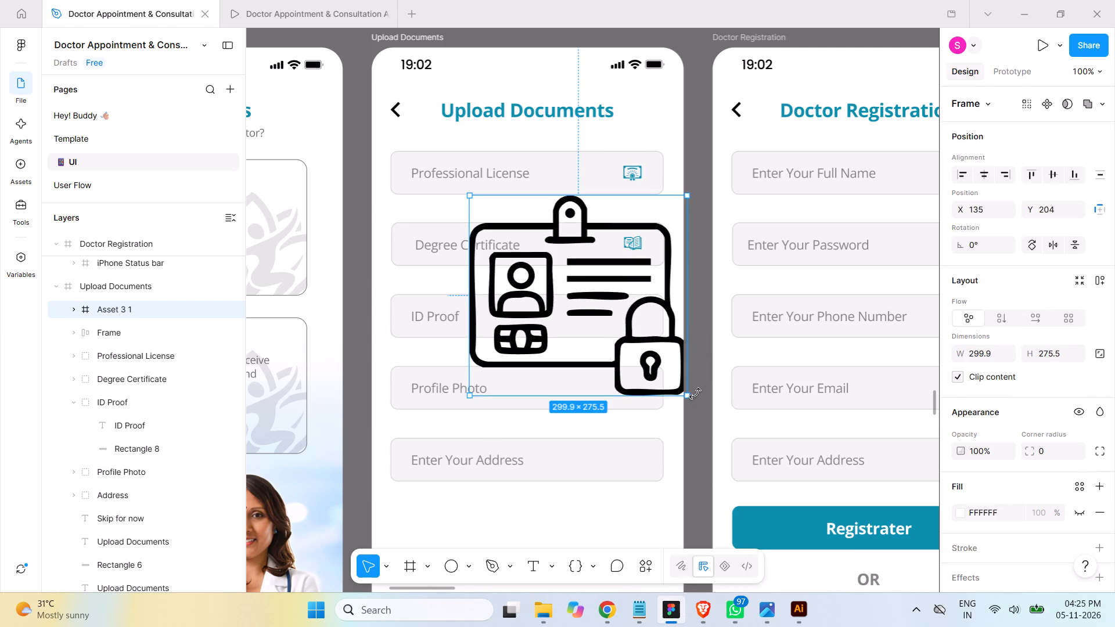
Shrink the imported ID card icon to about 31 × 28 and place it at the ID Proof field's right end.
left_click_drag(688, 396, 520, 218, "shift")
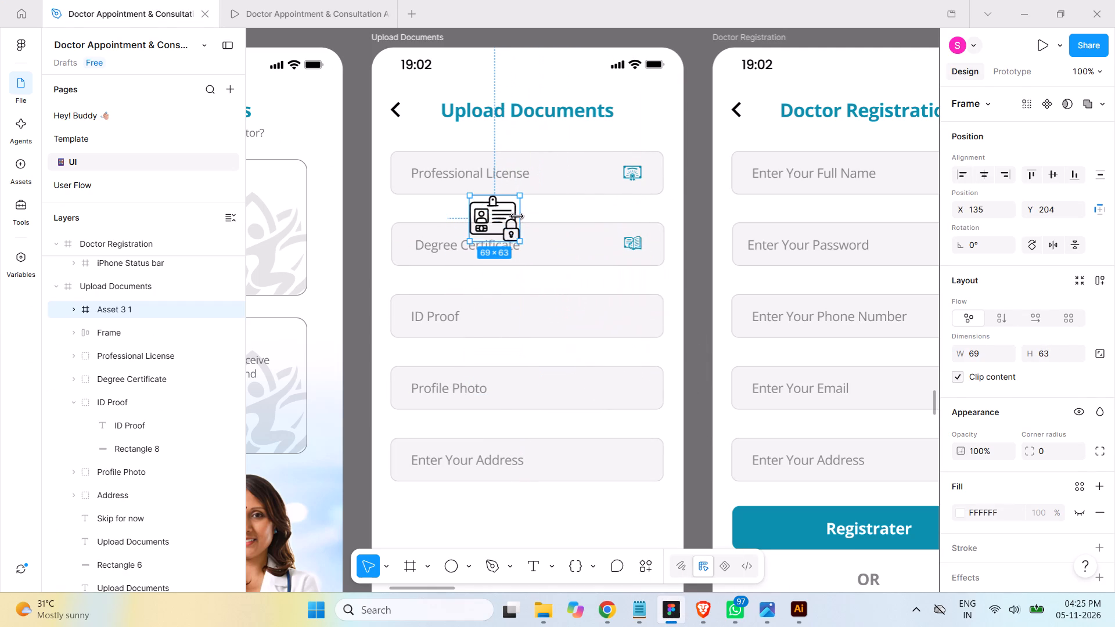
left_click_drag(501, 217, 634, 313)
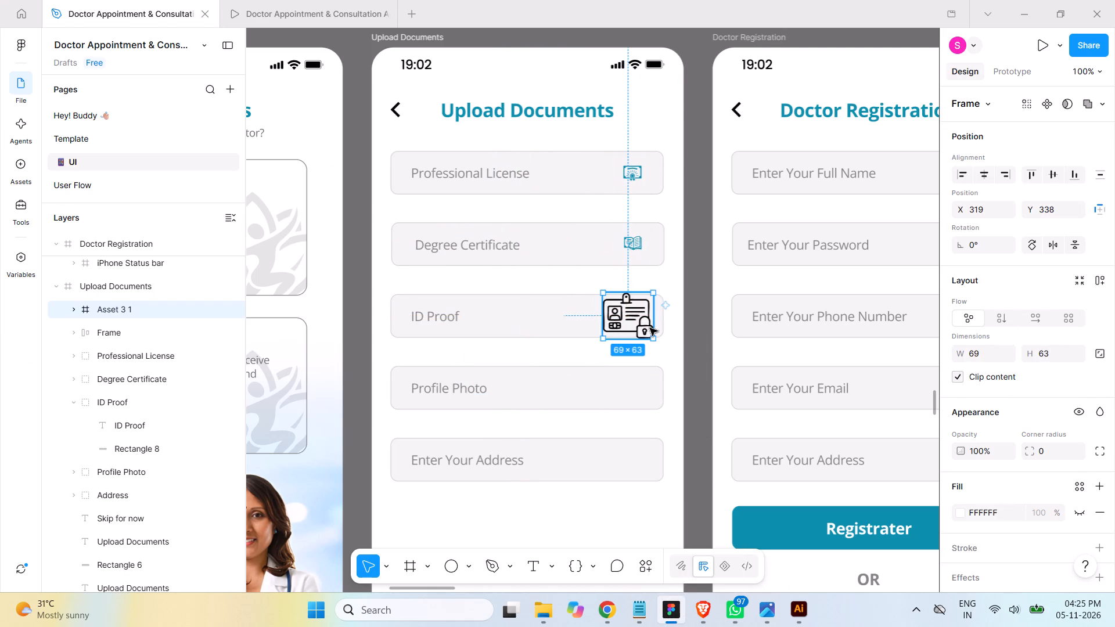
left_click_drag(605, 294, 621, 316, "shift")
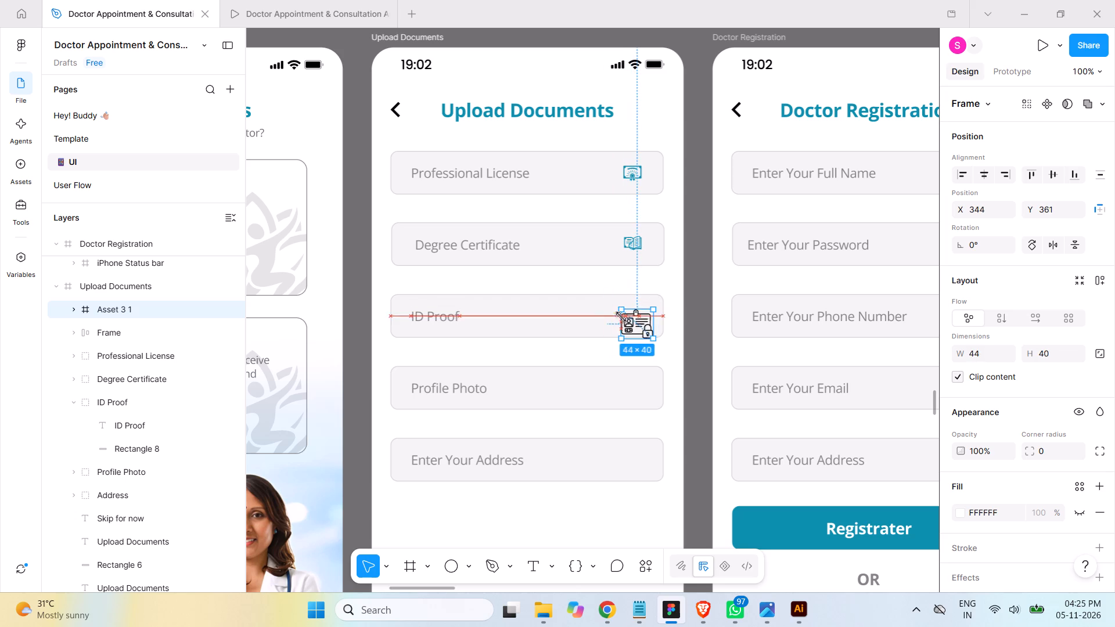
left_click_drag(621, 316, 631, 330, "shift")
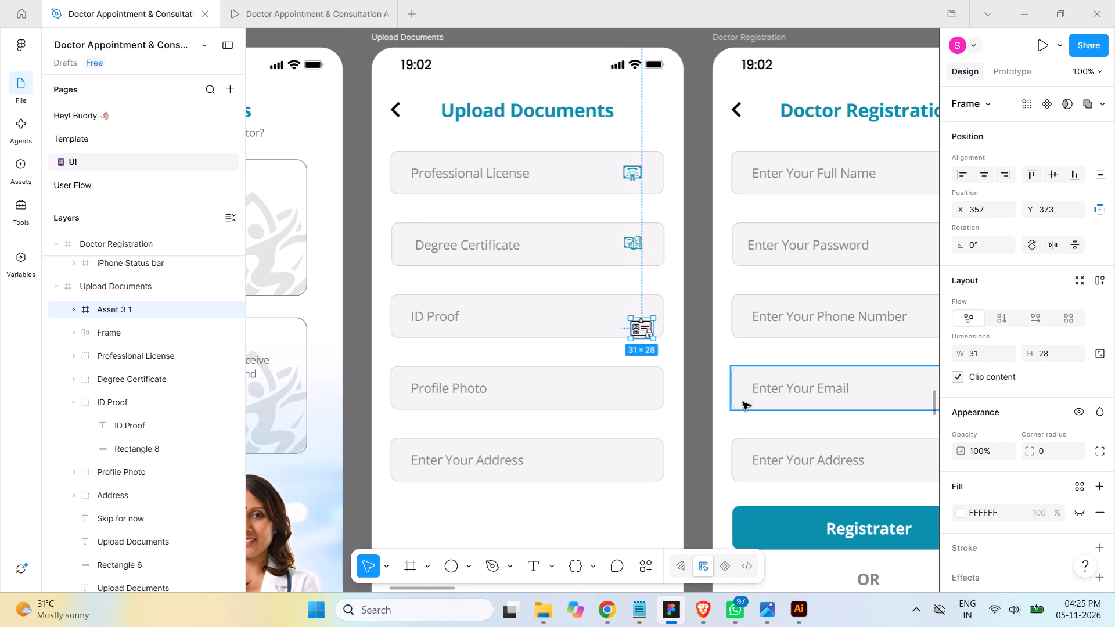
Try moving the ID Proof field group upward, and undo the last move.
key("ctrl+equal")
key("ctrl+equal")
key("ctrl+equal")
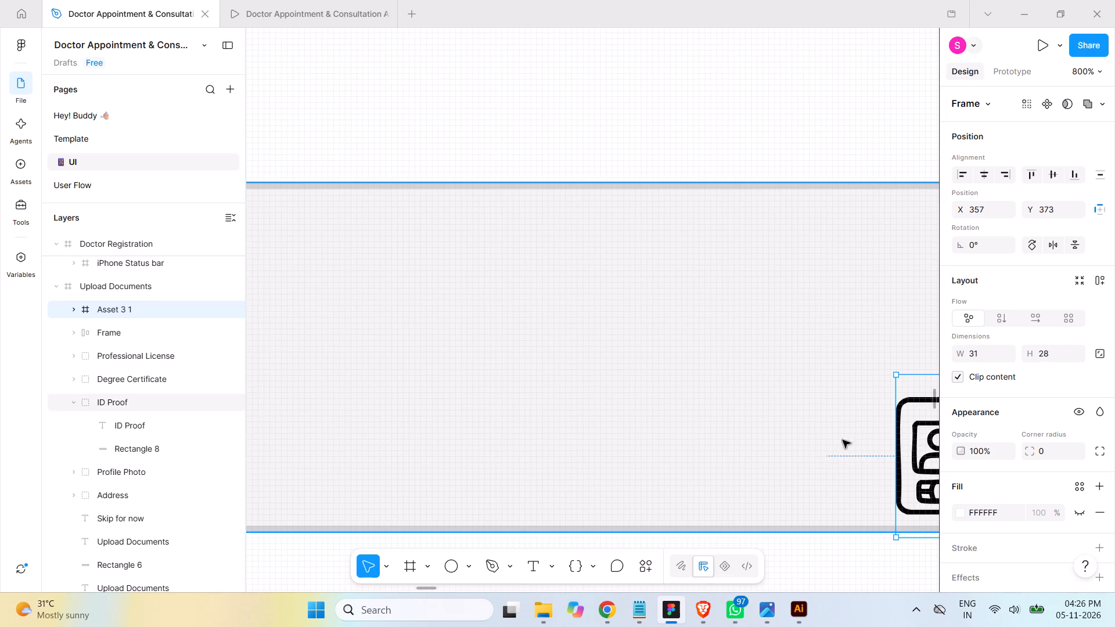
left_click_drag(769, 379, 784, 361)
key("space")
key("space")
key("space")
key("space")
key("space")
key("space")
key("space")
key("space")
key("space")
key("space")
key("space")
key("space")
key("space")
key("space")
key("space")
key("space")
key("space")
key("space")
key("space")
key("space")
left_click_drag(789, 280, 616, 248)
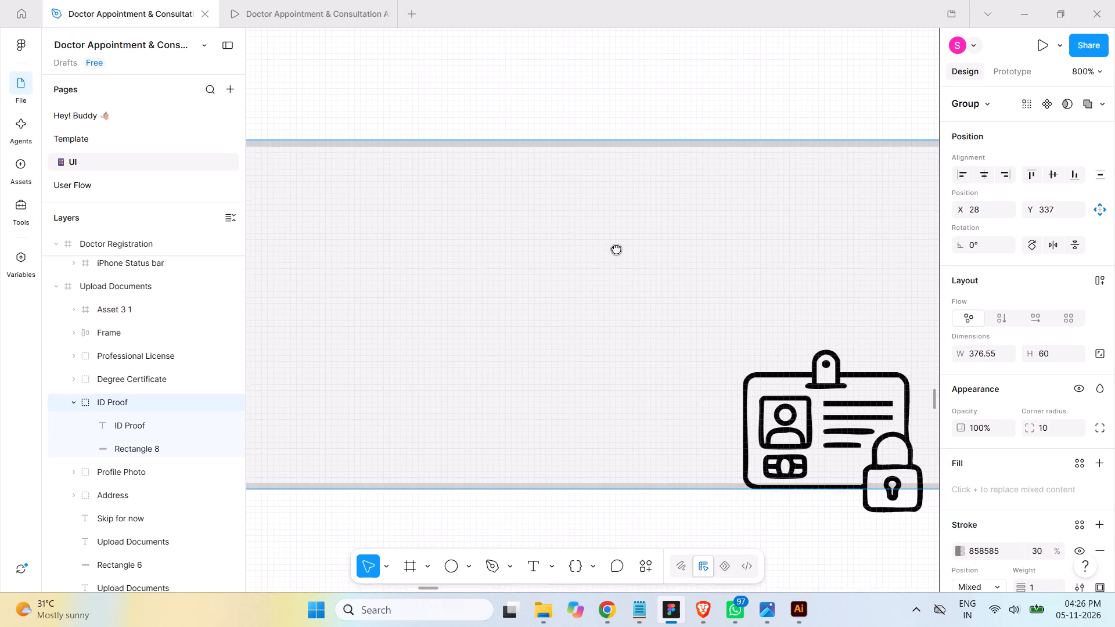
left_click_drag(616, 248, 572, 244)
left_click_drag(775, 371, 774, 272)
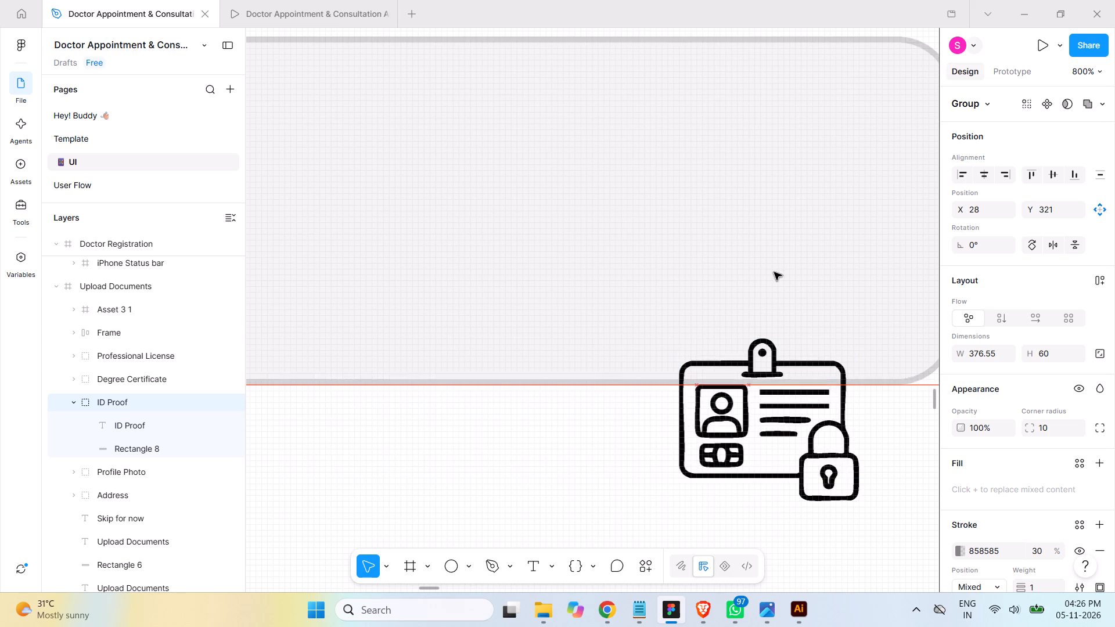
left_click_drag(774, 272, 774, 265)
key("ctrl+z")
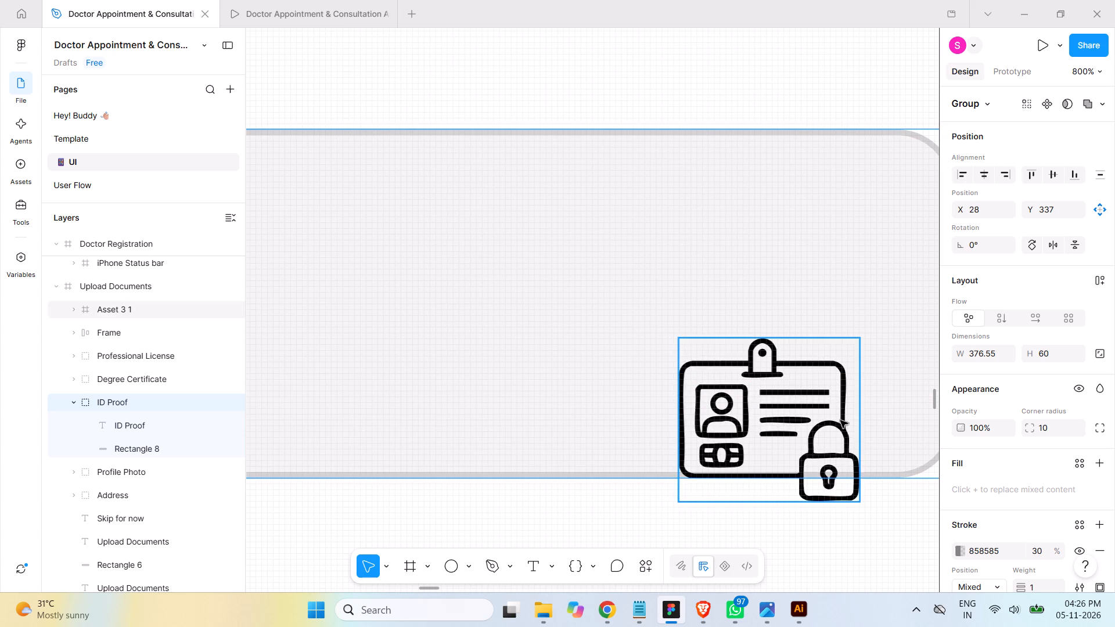
Nest the Asset 3 1 layer inside the ID Proof group, above its text label.
left_click(76, 403)
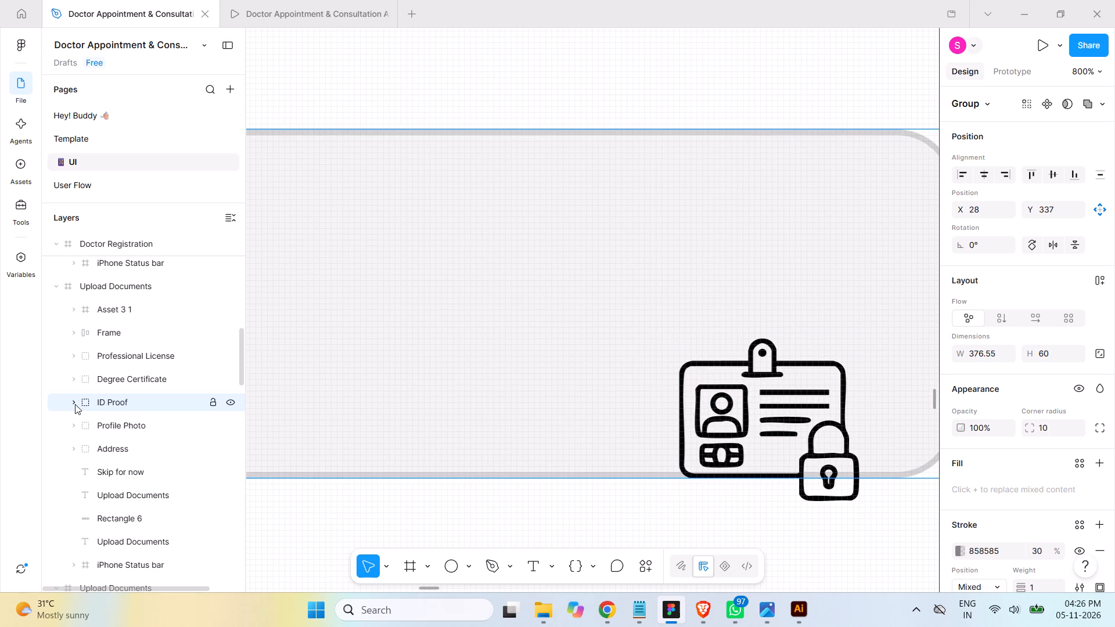
left_click(120, 402)
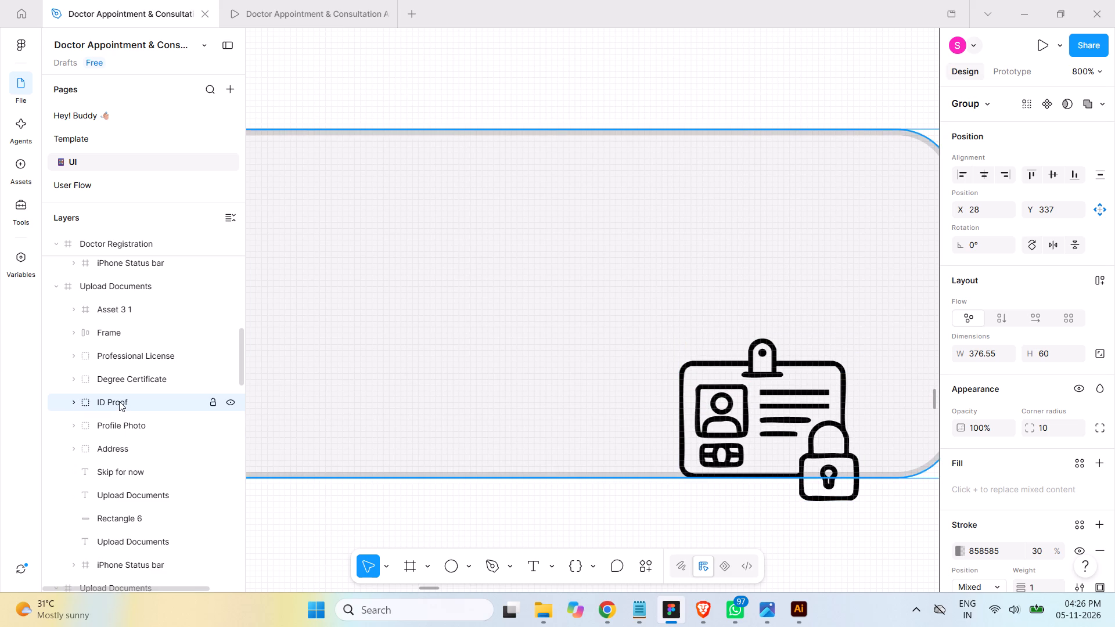
key("ctrl+minus")
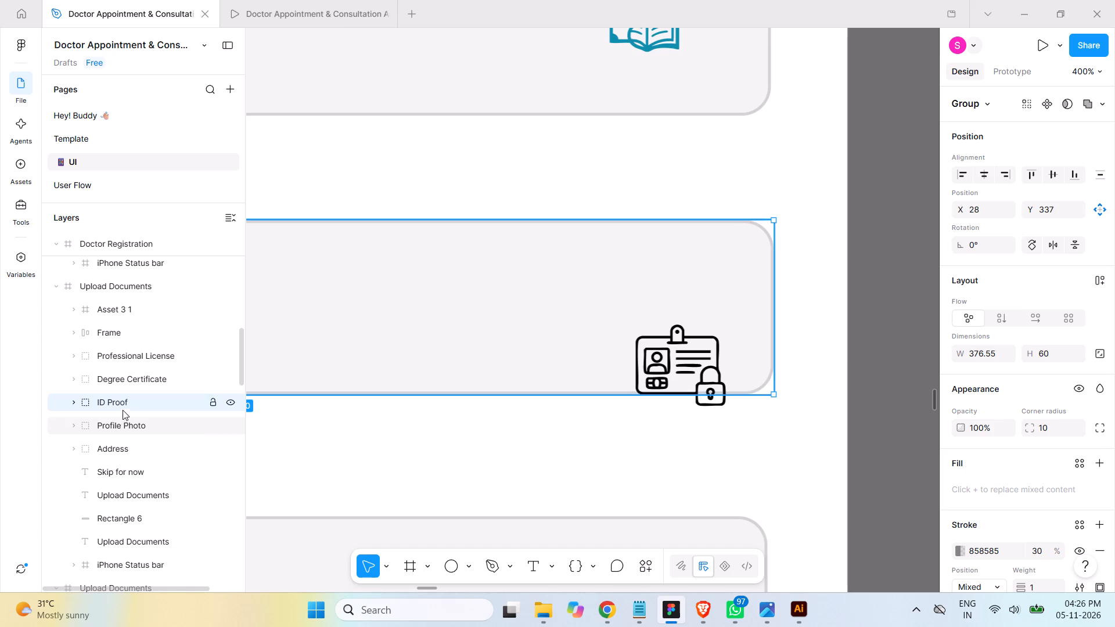
left_click(111, 311)
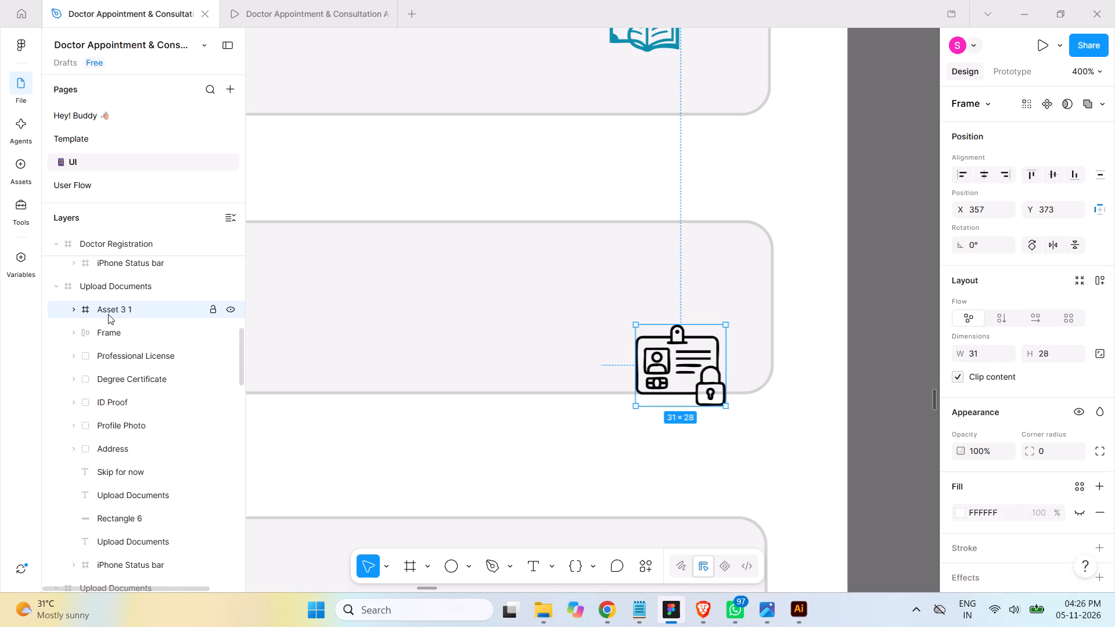
left_click(76, 402)
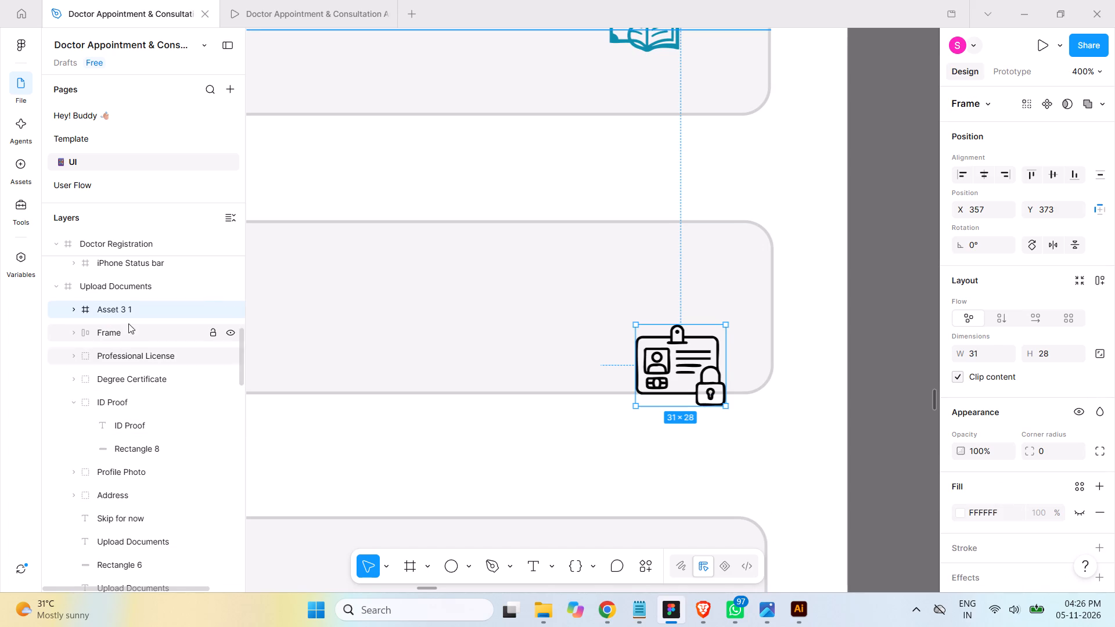
left_click_drag(118, 308, 123, 409)
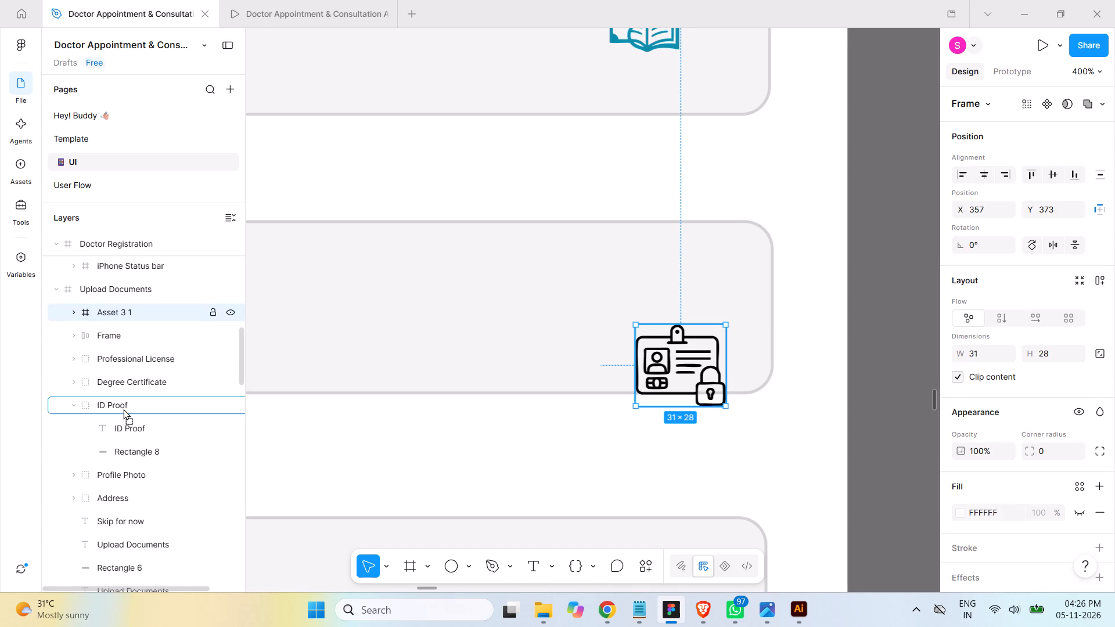
left_click_drag(123, 409, 125, 418)
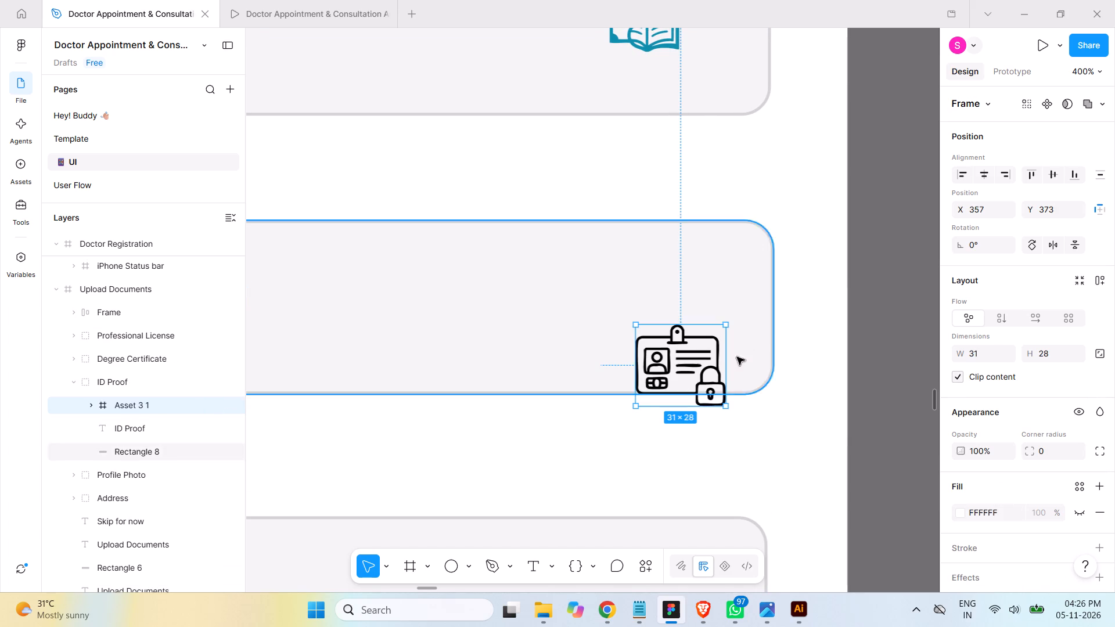
Reposition the ID card icon within the ID Proof field at about X 347, Y 355 and shrink it to about 25 × 23.
left_click_drag(685, 342, 657, 305)
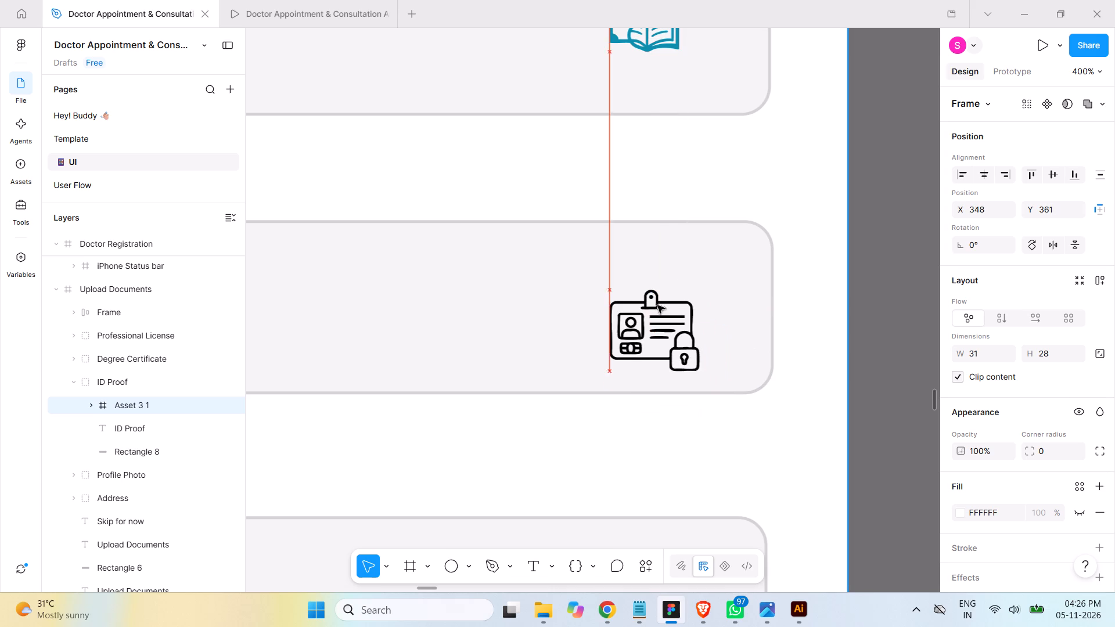
left_click_drag(657, 305, 658, 289)
left_click_drag(698, 354, 679, 335, "shift")
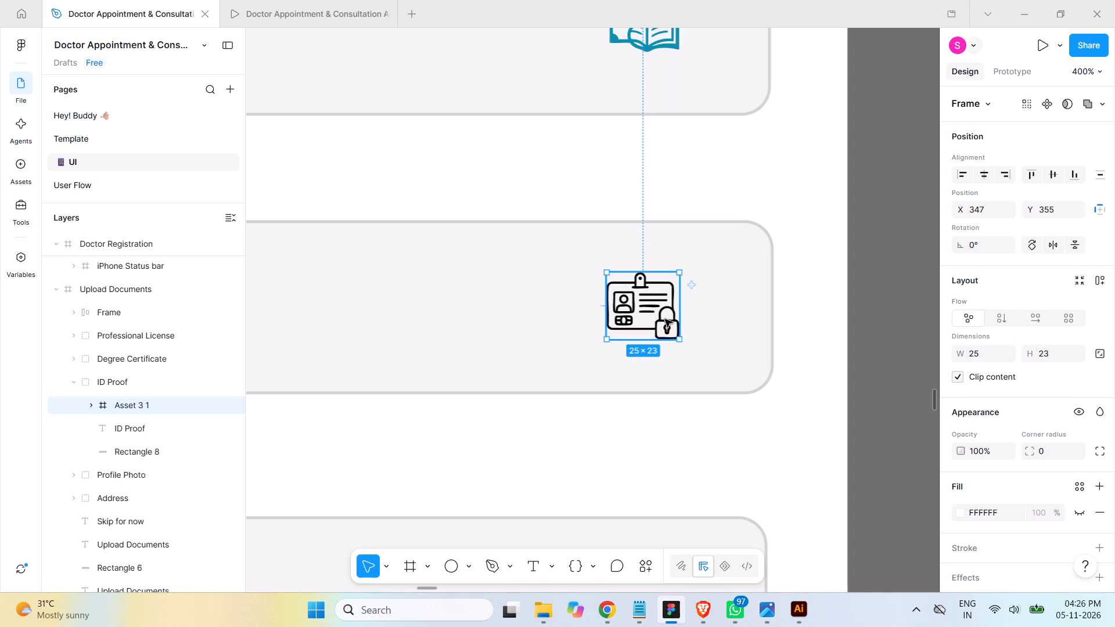
key("ctrl+minus")
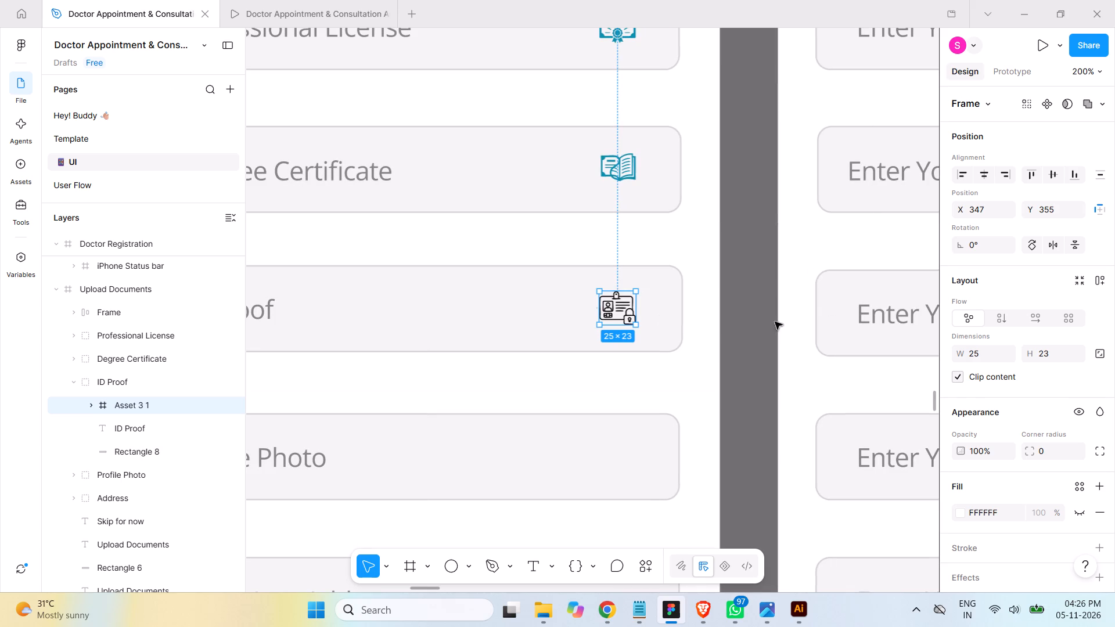
Recolour the black Asset 3 1 icon with the page's teal colour to match the other document icons.
left_click(739, 302)
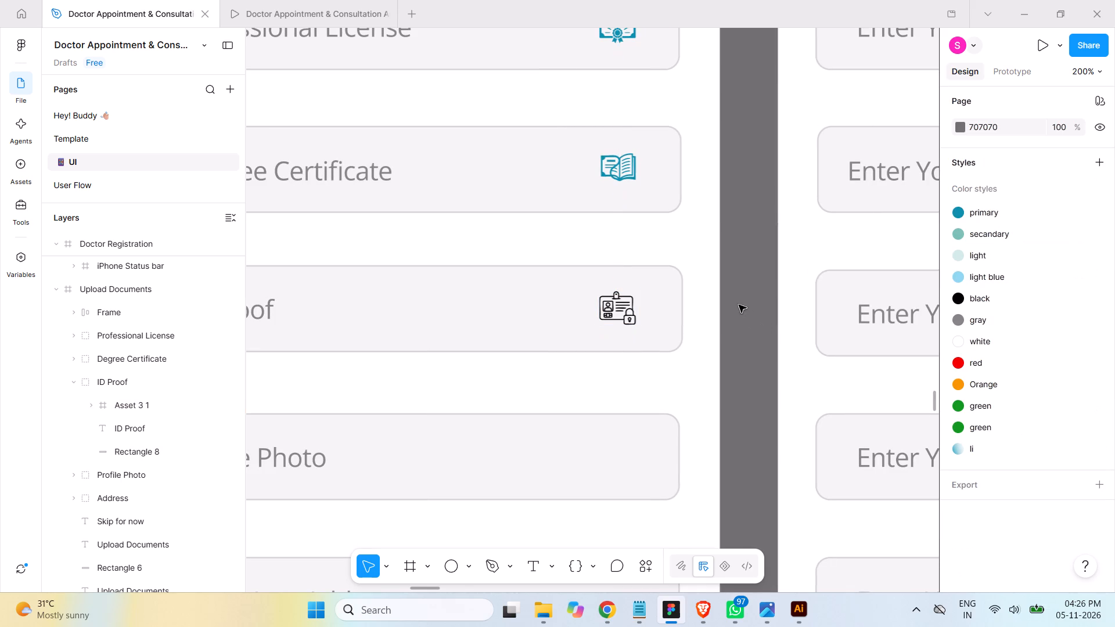
left_click(131, 405)
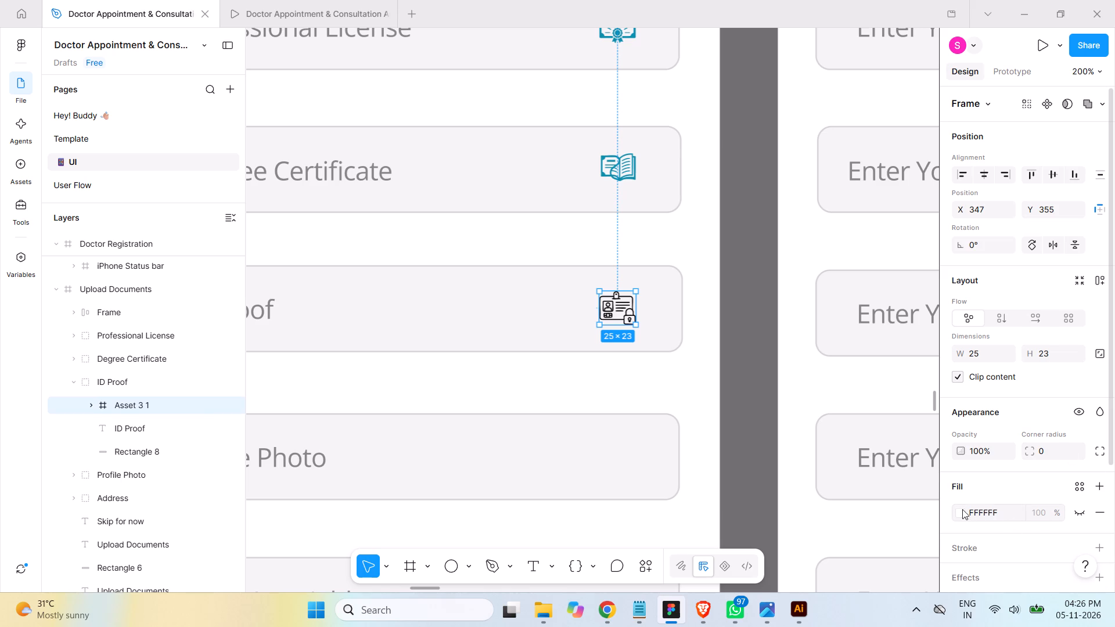
scroll(1055, 441, "down", 3)
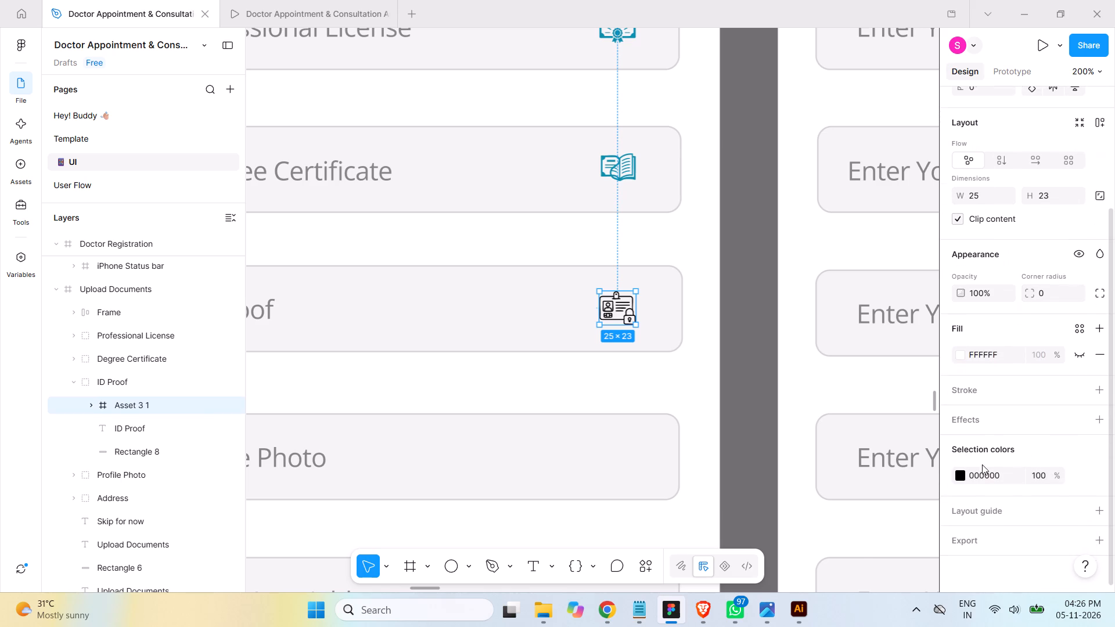
left_click(960, 473)
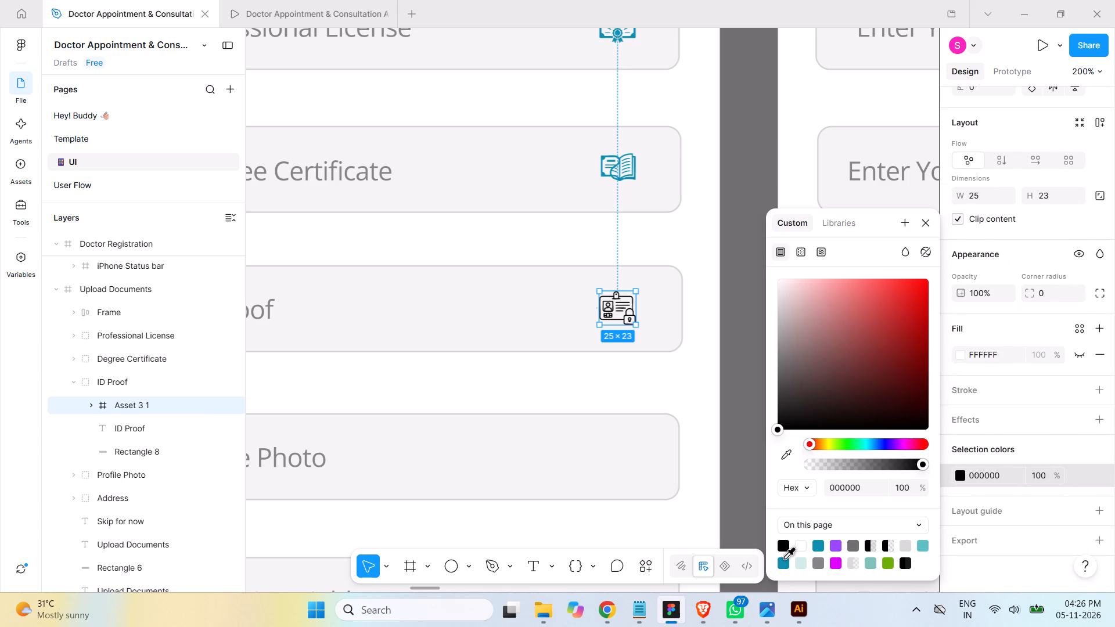
left_click(785, 558)
left_click(738, 321)
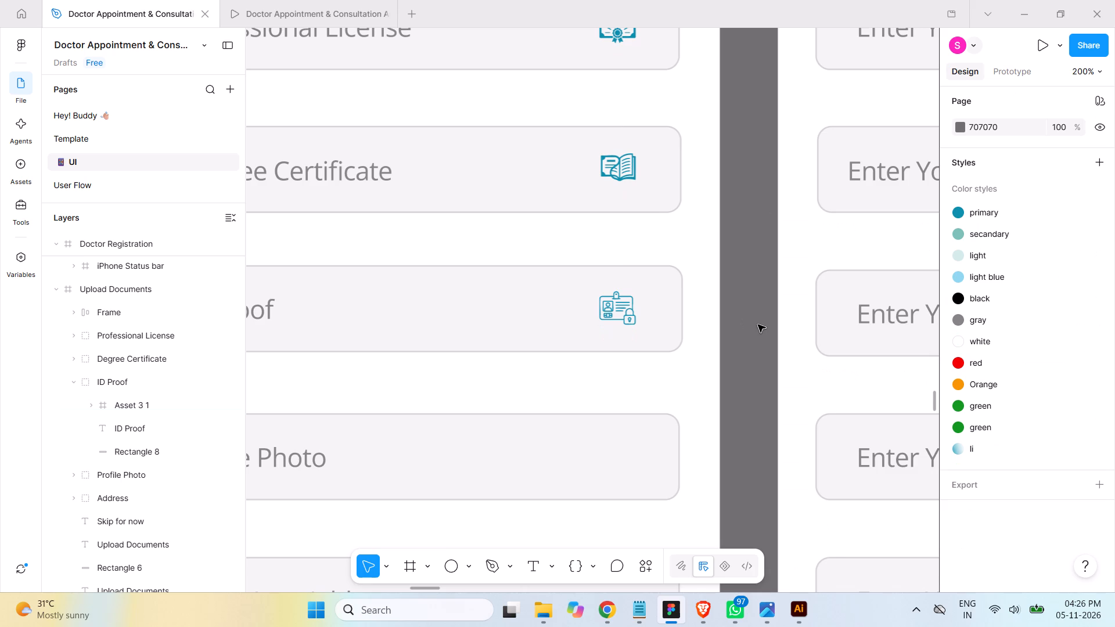
Collapse the ID Proof layer group and select the Profile Photo group on the Upload Documents screen.
scroll(758, 325, "down", 5)
scroll(758, 325, "up", 1)
scroll(758, 325, "down", 2)
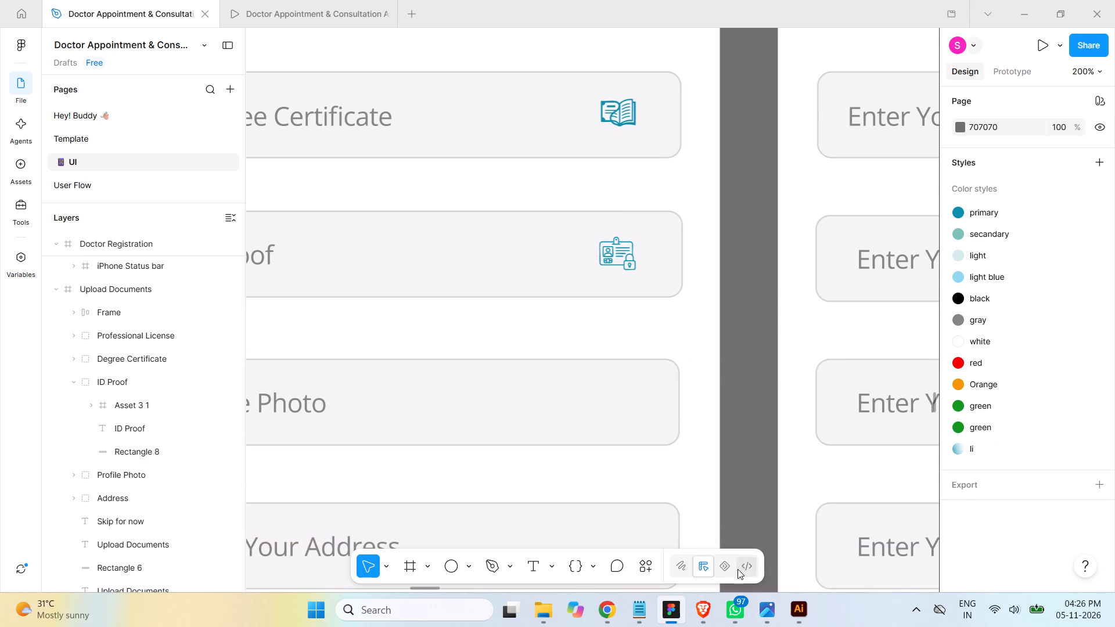
key("space")
key("space")
key("space")
key("space")
key("space")
key("space")
key("space")
key("space")
key("space")
key("space")
key("space")
key("space")
key("space")
key("space")
key("space")
key("space")
key("space")
key("space")
key("space")
key("space")
left_click_drag(710, 459, 820, 326)
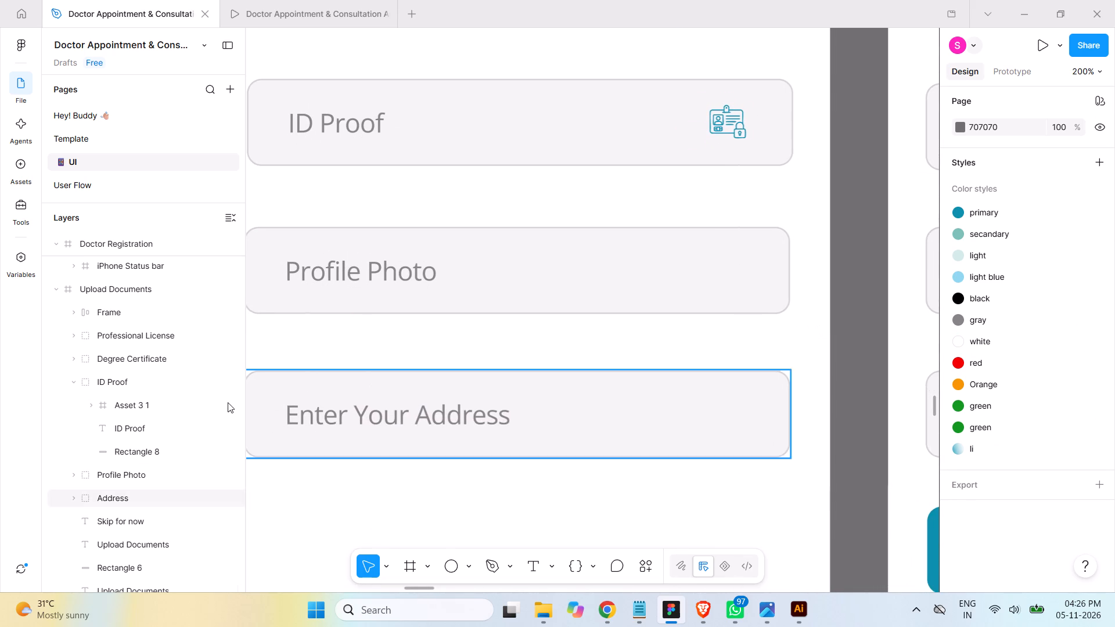
left_click(74, 380)
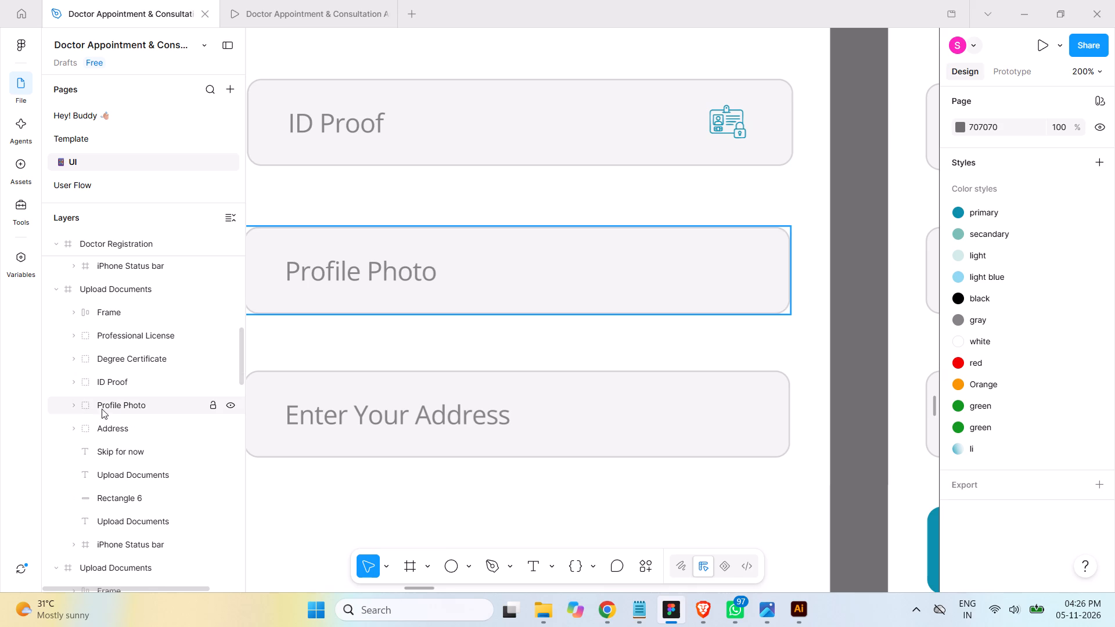
left_click(114, 406)
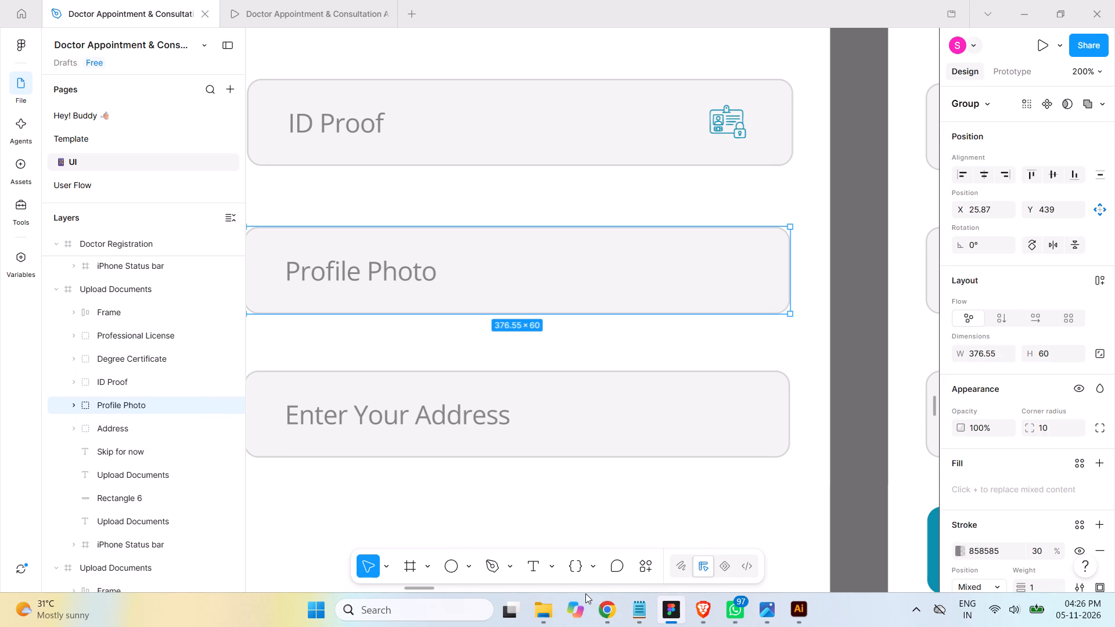
Switch to Illustrator and delete Asset 3 from the Asset Export collection.
left_click(795, 614)
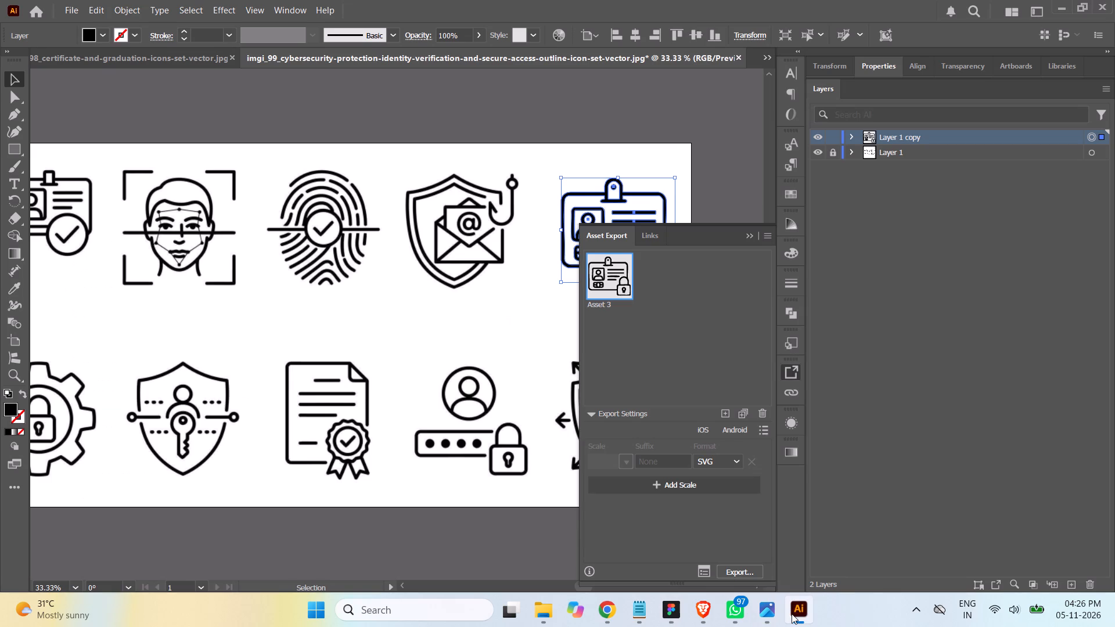
left_click(702, 348)
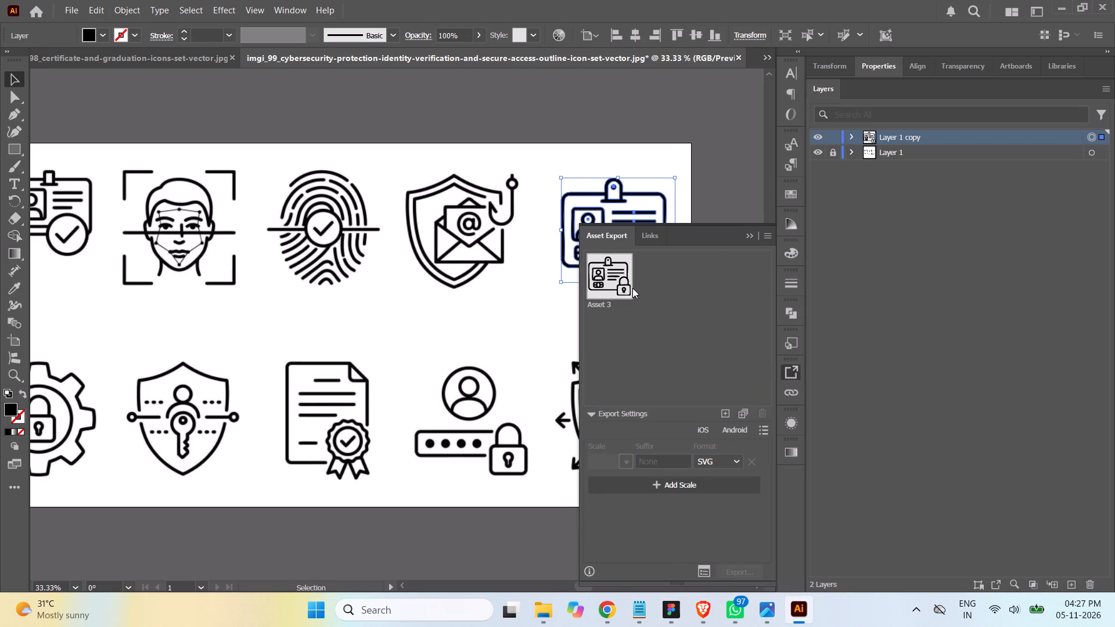
left_click(606, 279)
left_click(760, 413)
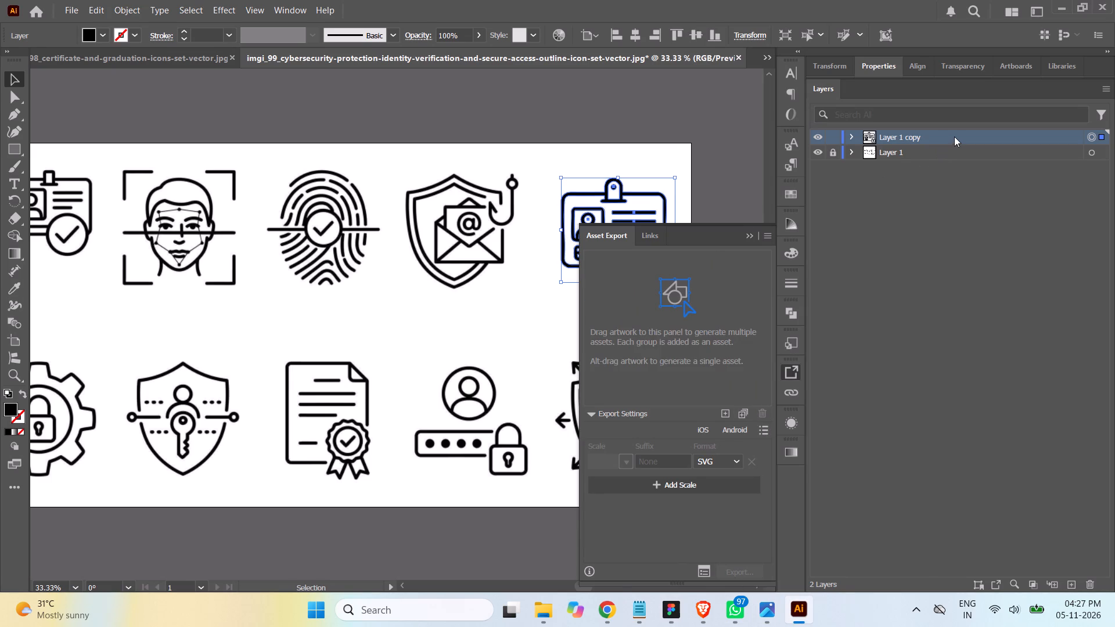
Delete Layer 1 copy with the traced ID card artwork, keeping the original Layer 1.
left_click_drag(954, 136, 1094, 585)
left_click_drag(943, 134, 1080, 552)
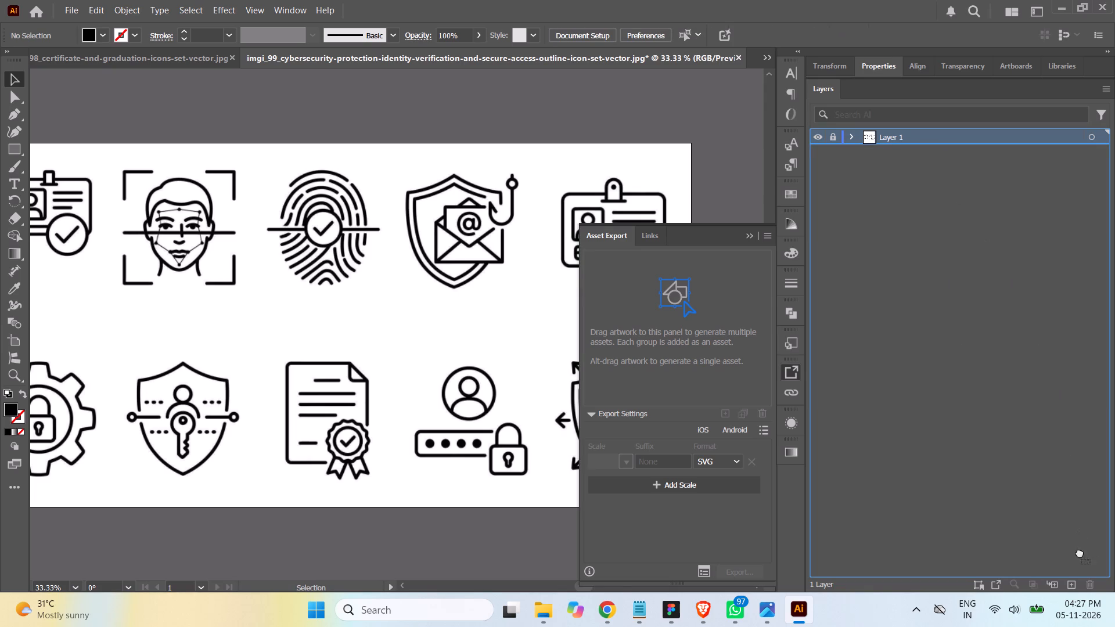
Duplicate the locked Layer 1 and unlock the copy.
left_click_drag(1080, 552, 1076, 583)
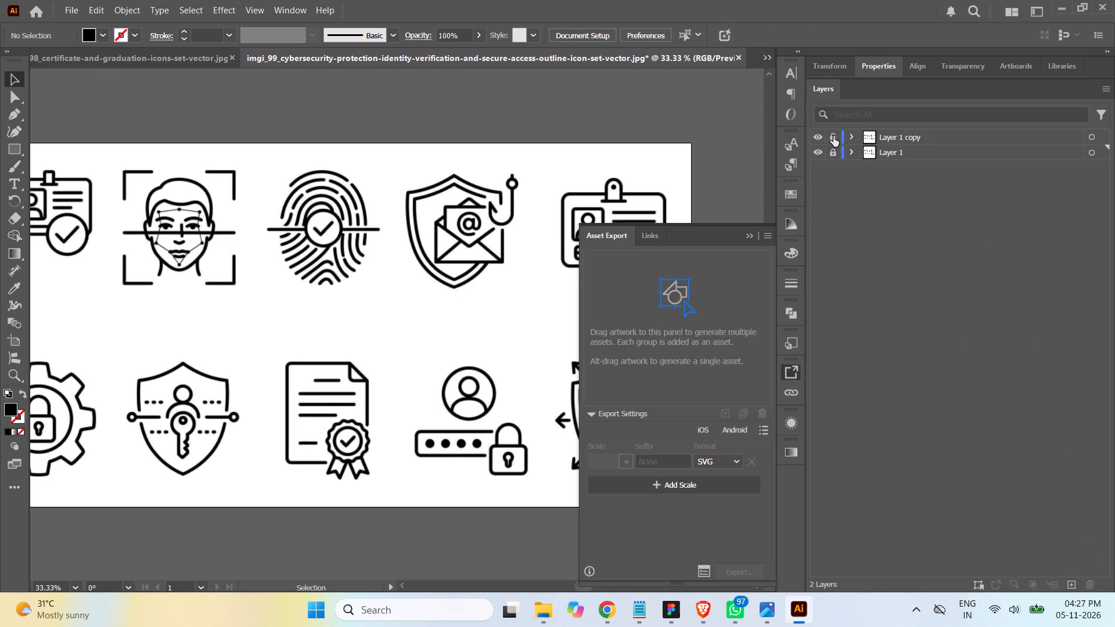
left_click(832, 135)
Crop the Layer 1 copy image to the face-scan icon, about 313 × 319 px.
left_click(1092, 135)
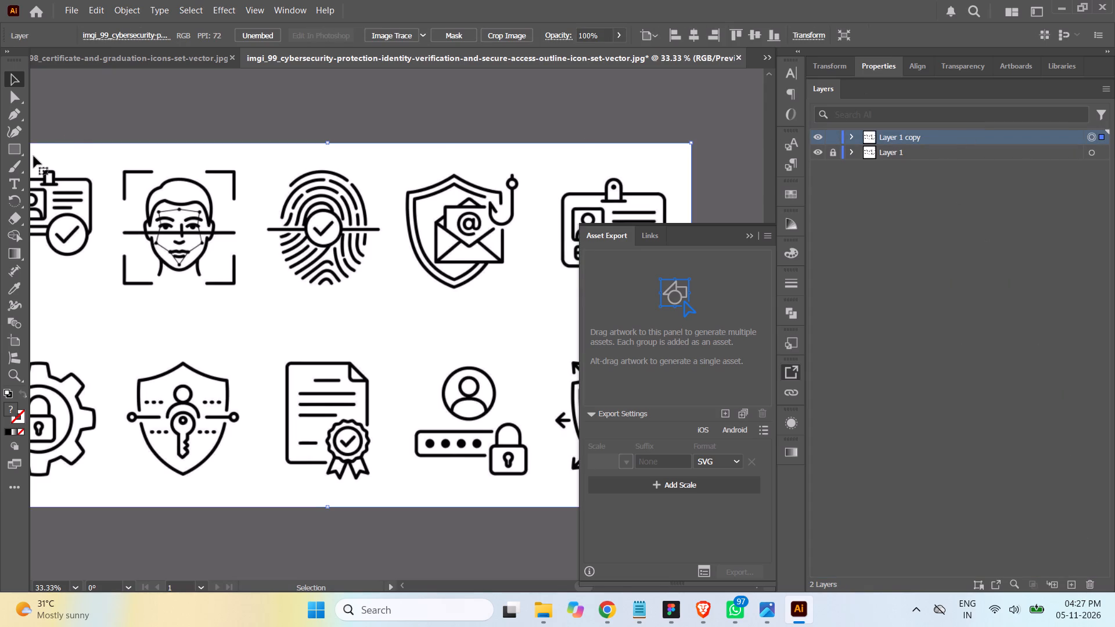
left_click(513, 36)
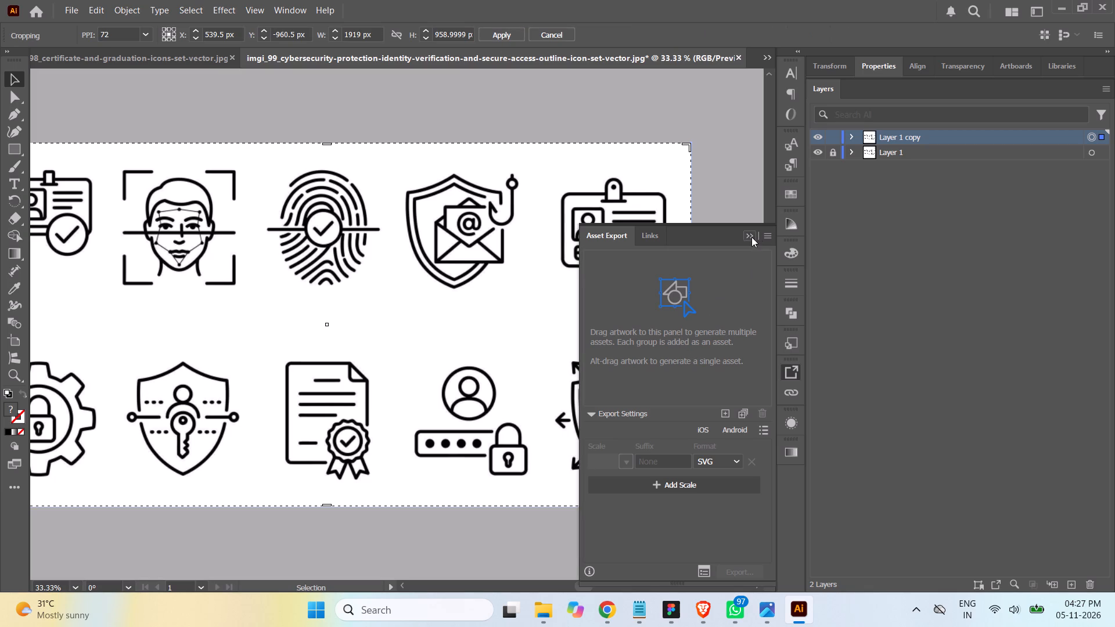
left_click(750, 235)
left_click_drag(690, 322, 538, 318)
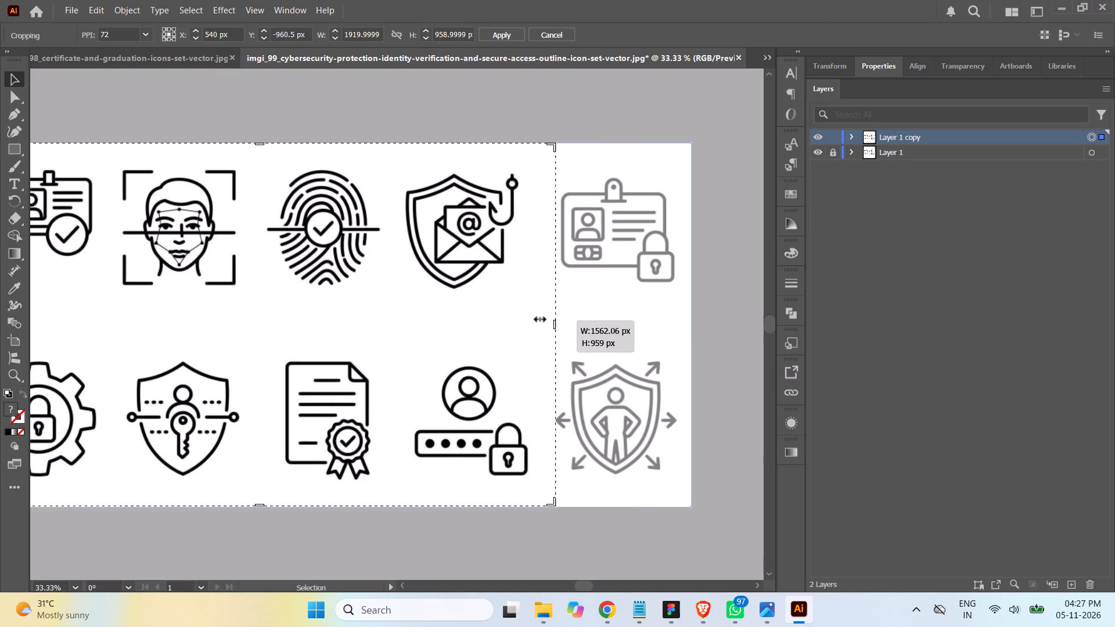
left_click_drag(538, 318, 239, 300)
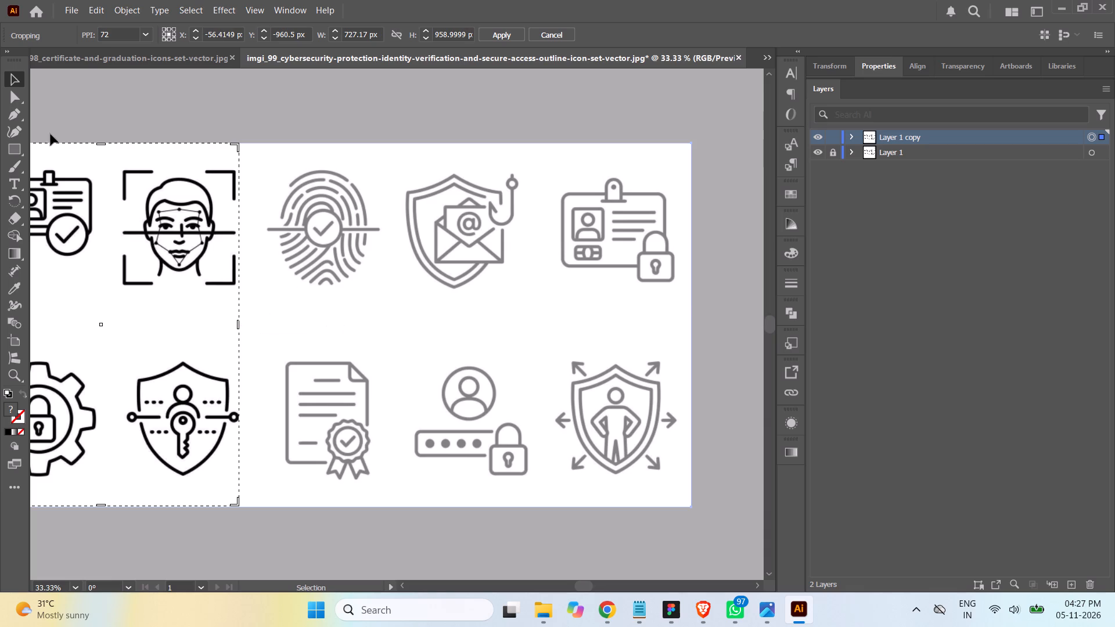
left_click_drag(104, 145, 103, 167)
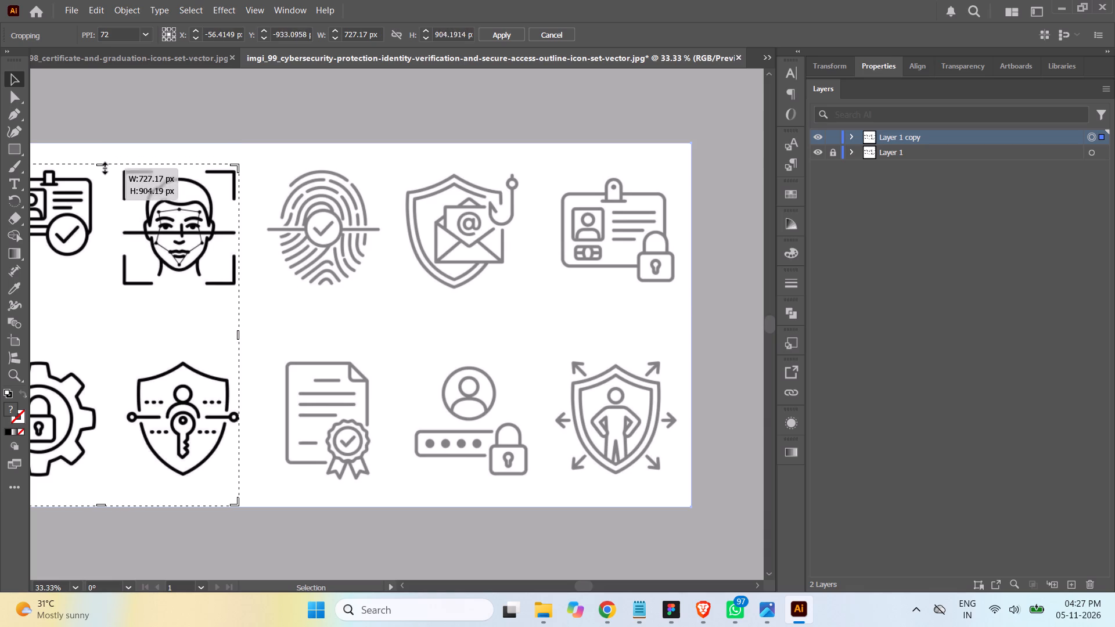
left_click_drag(103, 167, 103, 169)
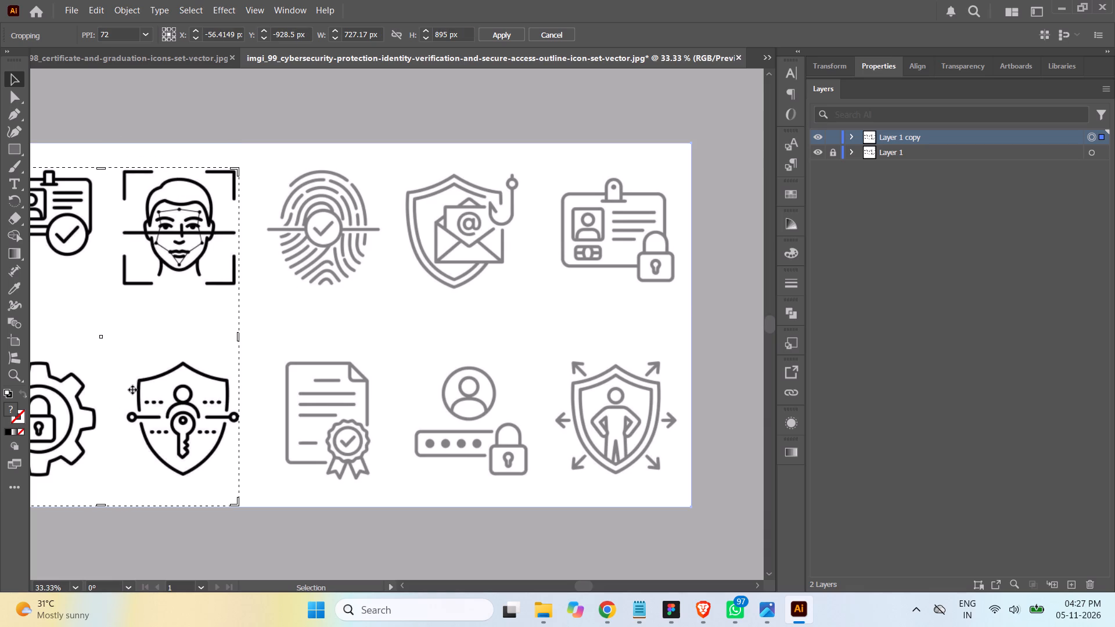
left_click_drag(98, 505, 114, 288)
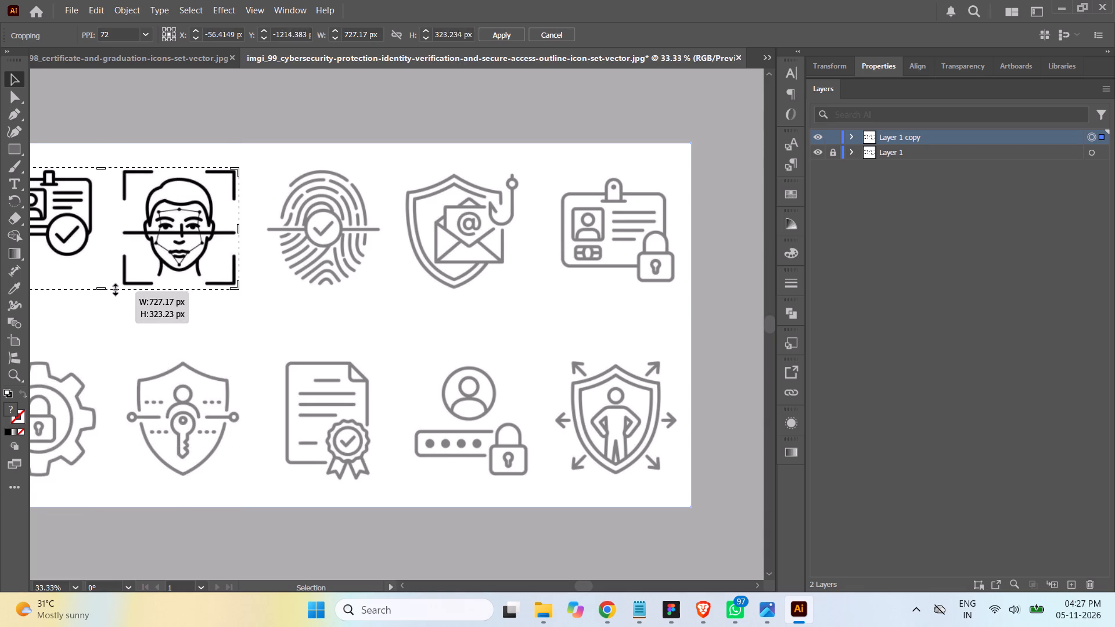
left_click_drag(114, 288, 113, 289)
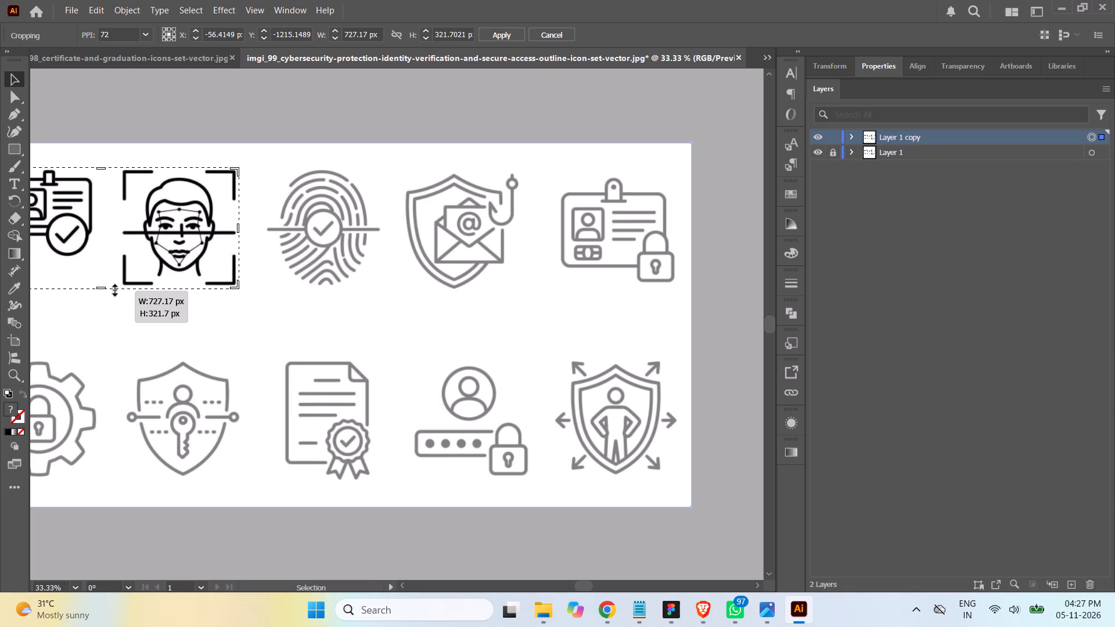
left_click_drag(113, 289, 112, 287)
left_click_drag(585, 585, 578, 583)
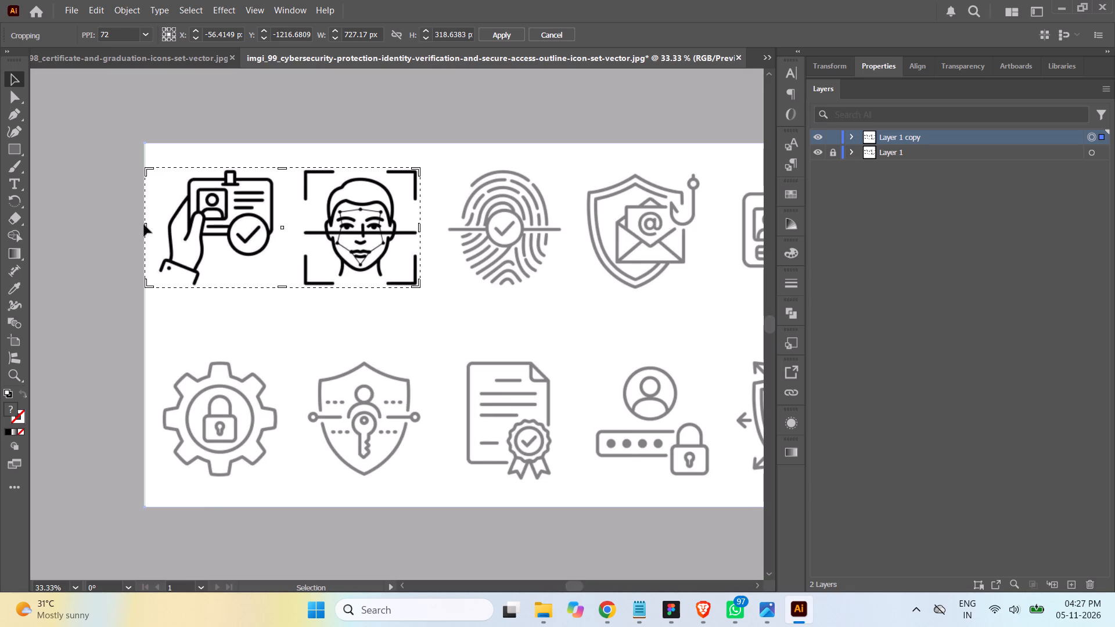
left_click_drag(146, 225, 303, 238)
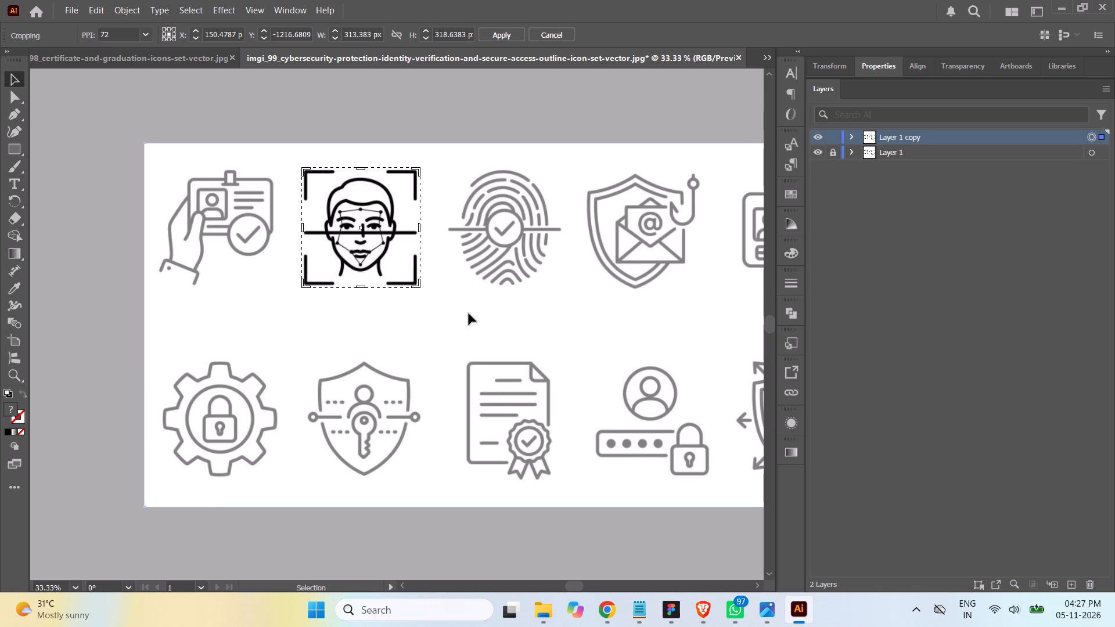
key("Return")
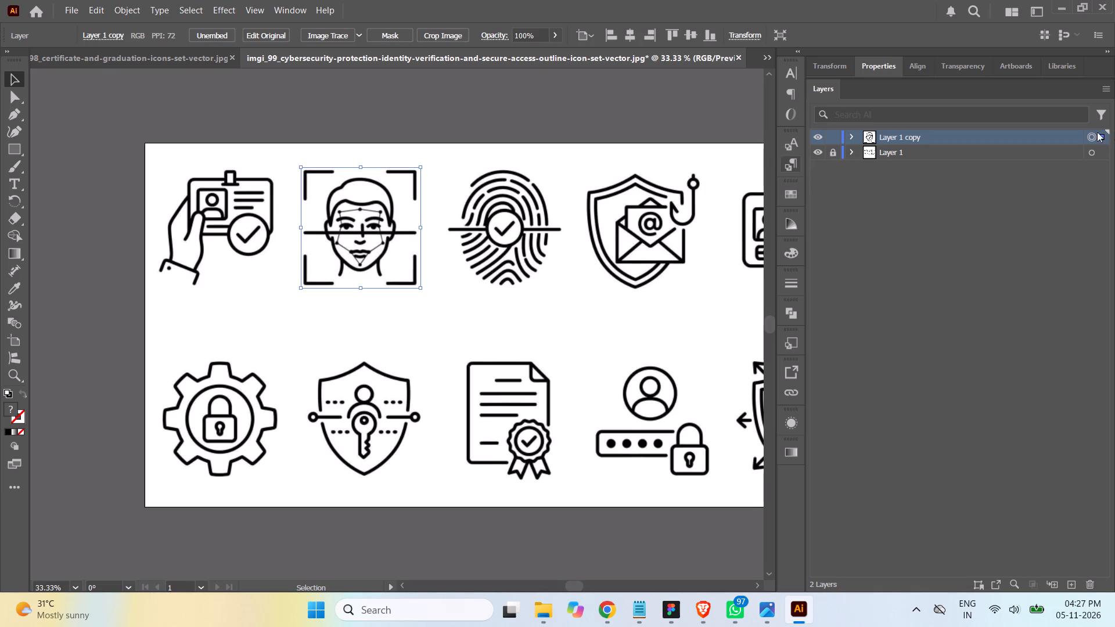
Image Trace the cropped face-scan icon and expand the result into editable paths.
left_click(325, 34)
left_click(375, 37)
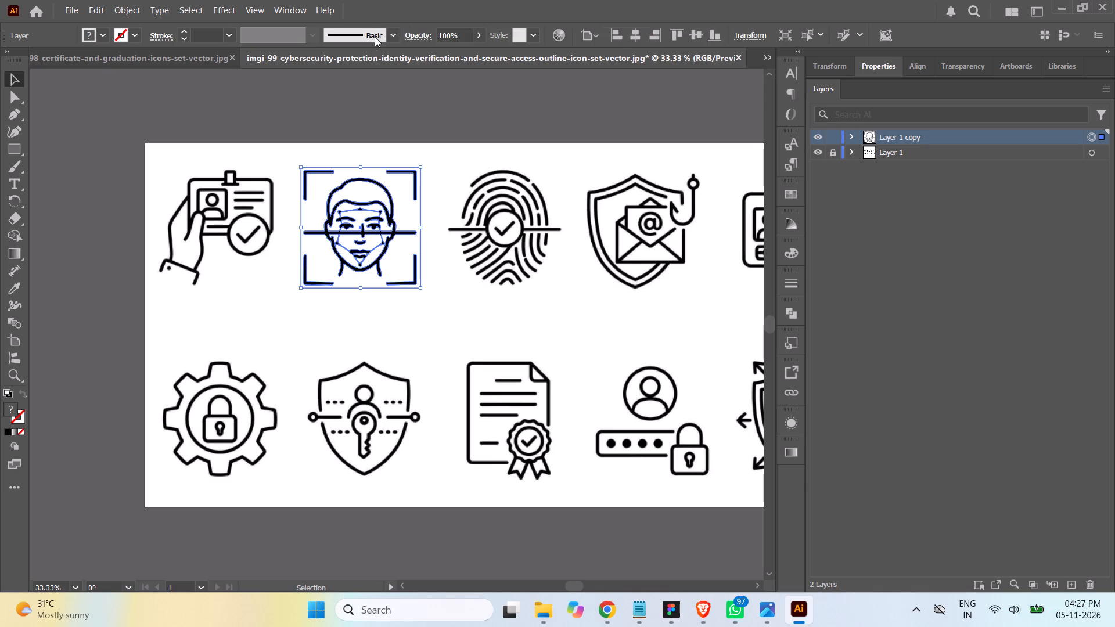
Delete the white paths and white compound paths from the traced face group, keeping the black artwork, and collapse Layer 1 copy.
left_click(850, 137)
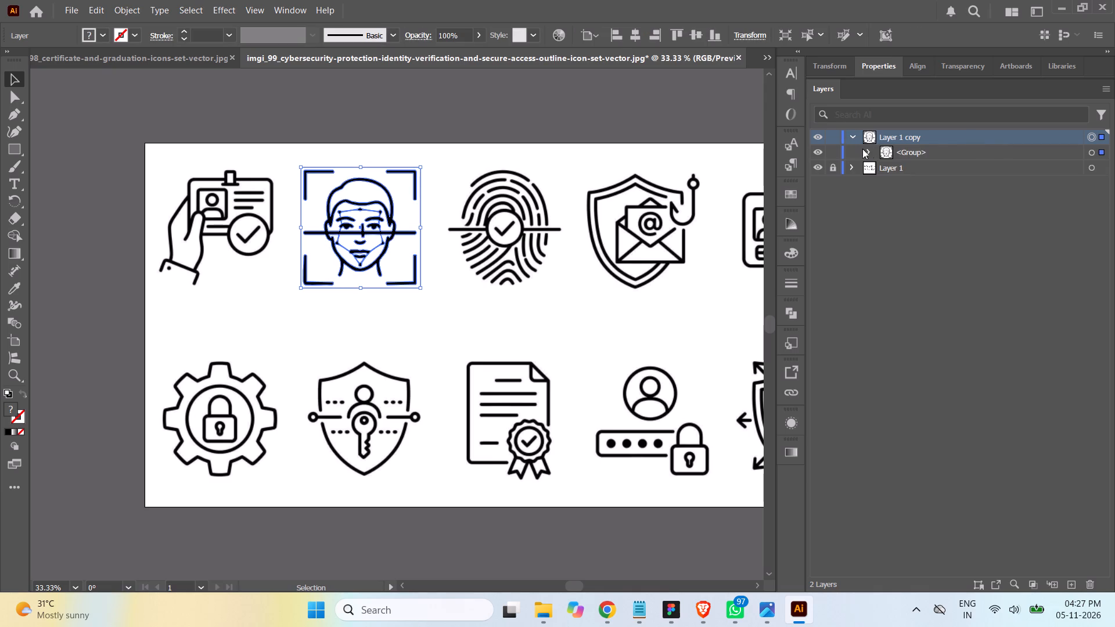
left_click(869, 152)
left_click(945, 182)
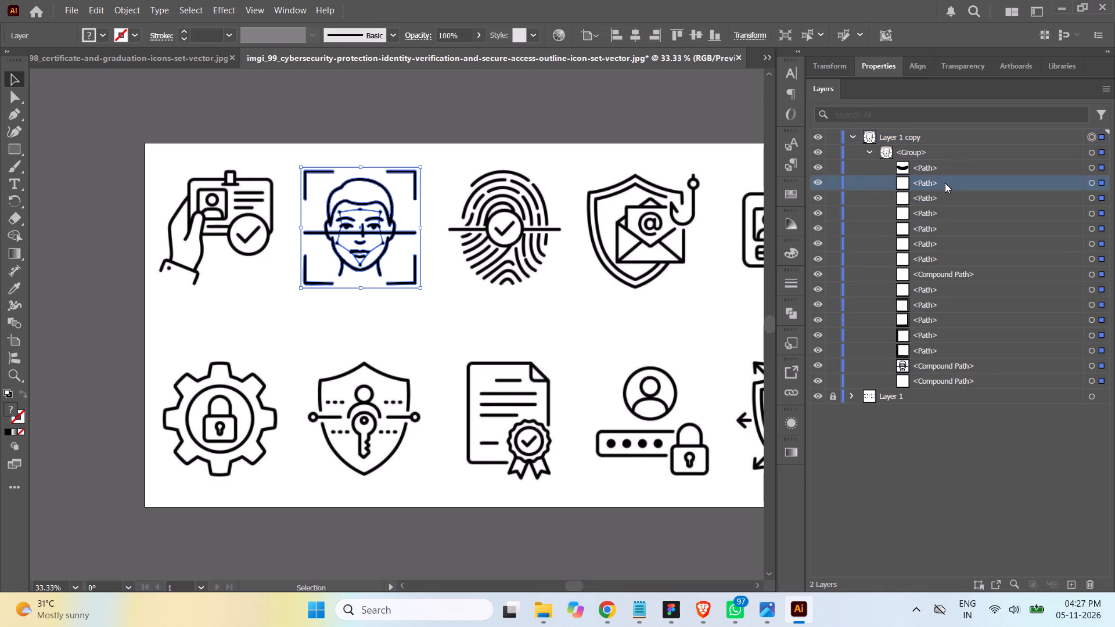
left_click(938, 289, "shift")
left_click(966, 386, "ctrl")
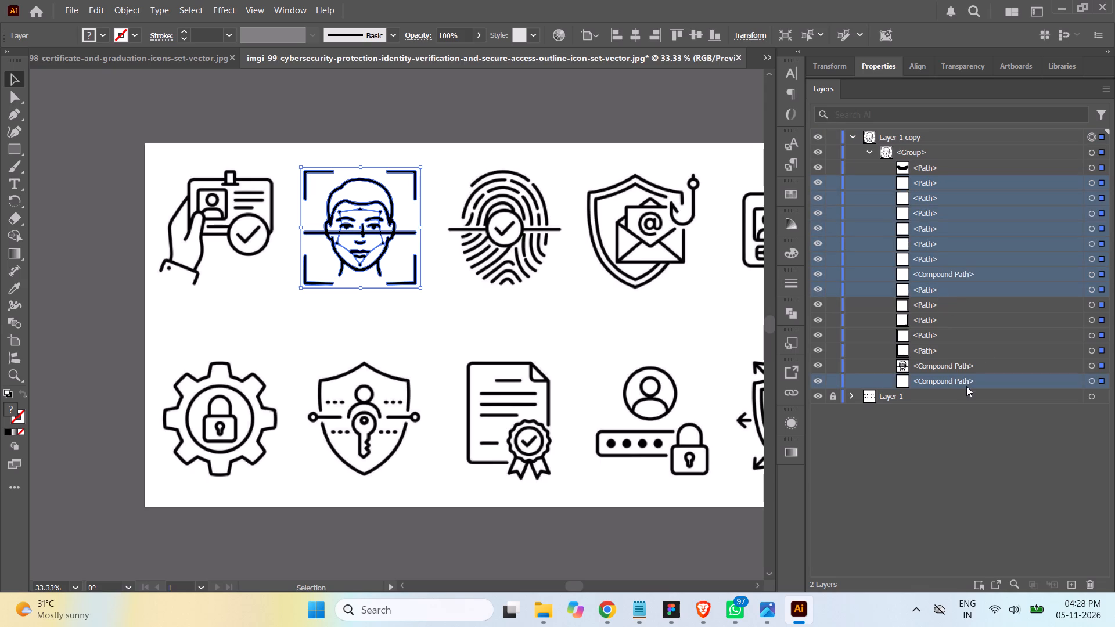
left_click(1089, 585)
left_click(872, 152)
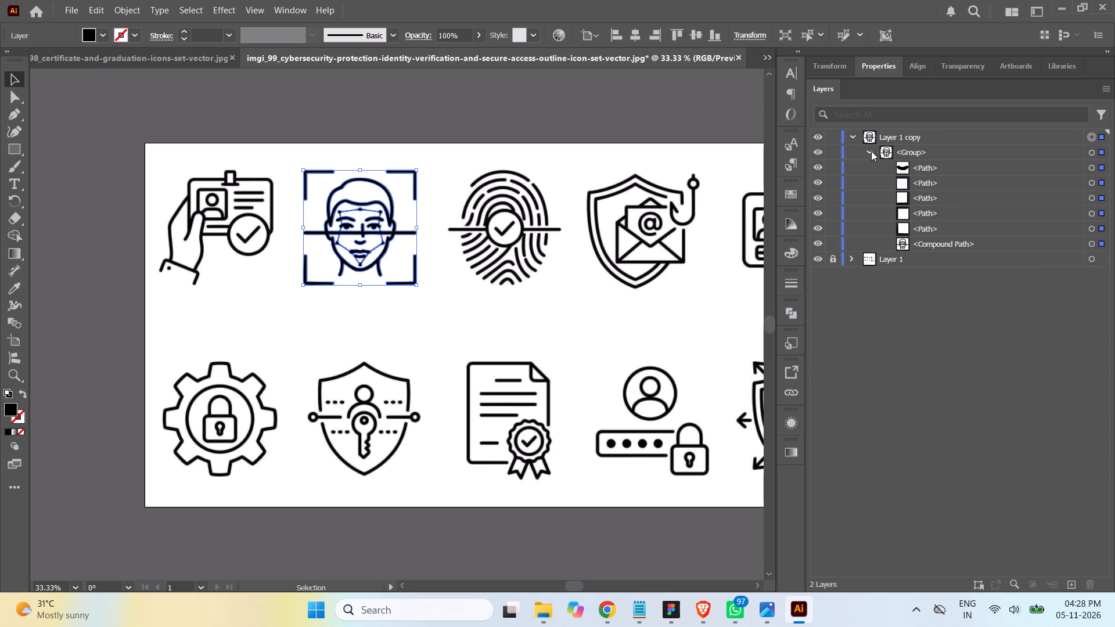
left_click(853, 134)
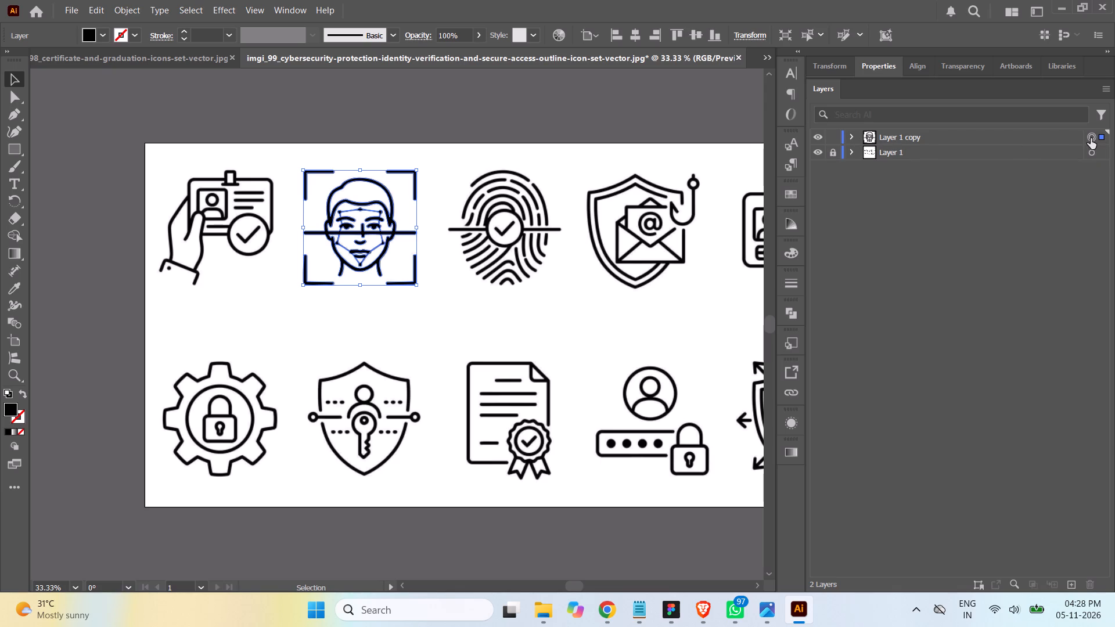
Add the traced face artwork on Layer 1 copy to Asset Export as a single asset named Asset 4.
left_click(1089, 138)
left_click(977, 139)
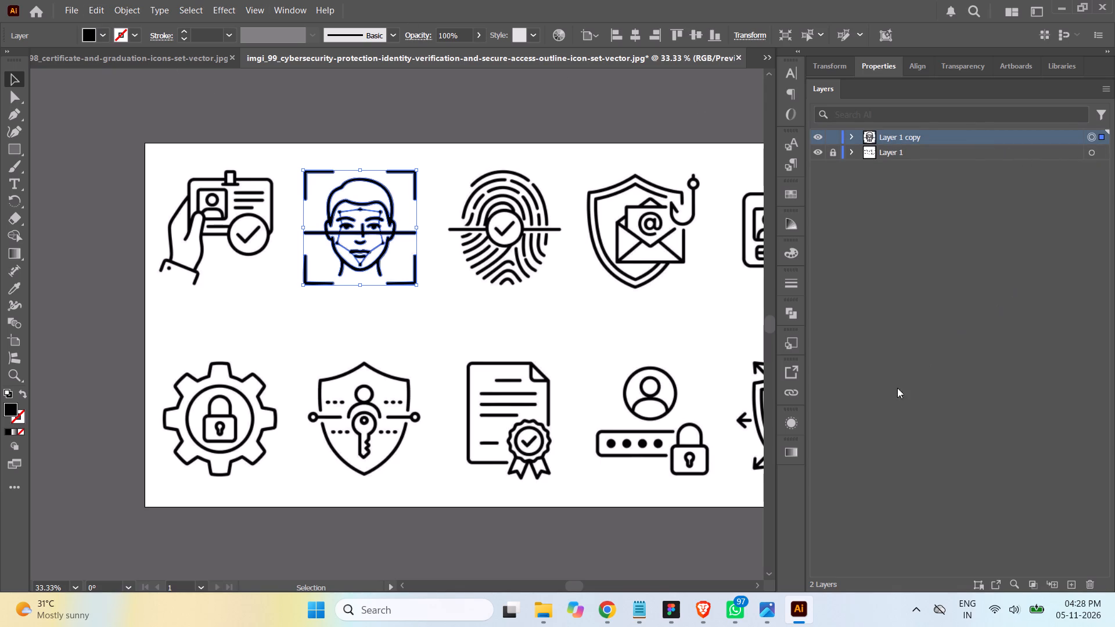
left_click(793, 372)
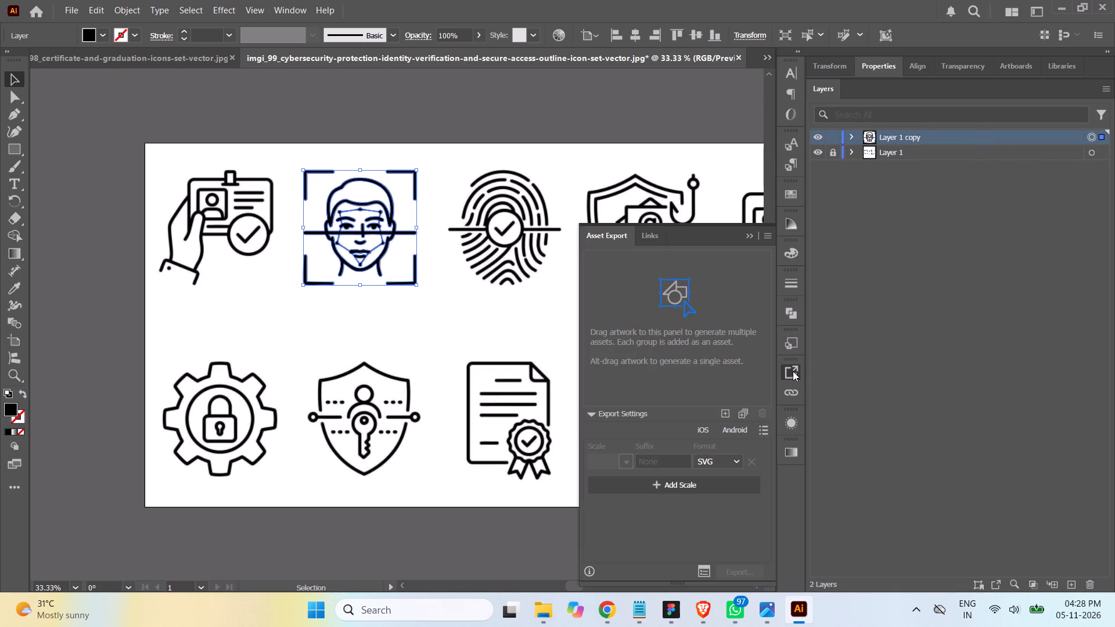
left_click(723, 414)
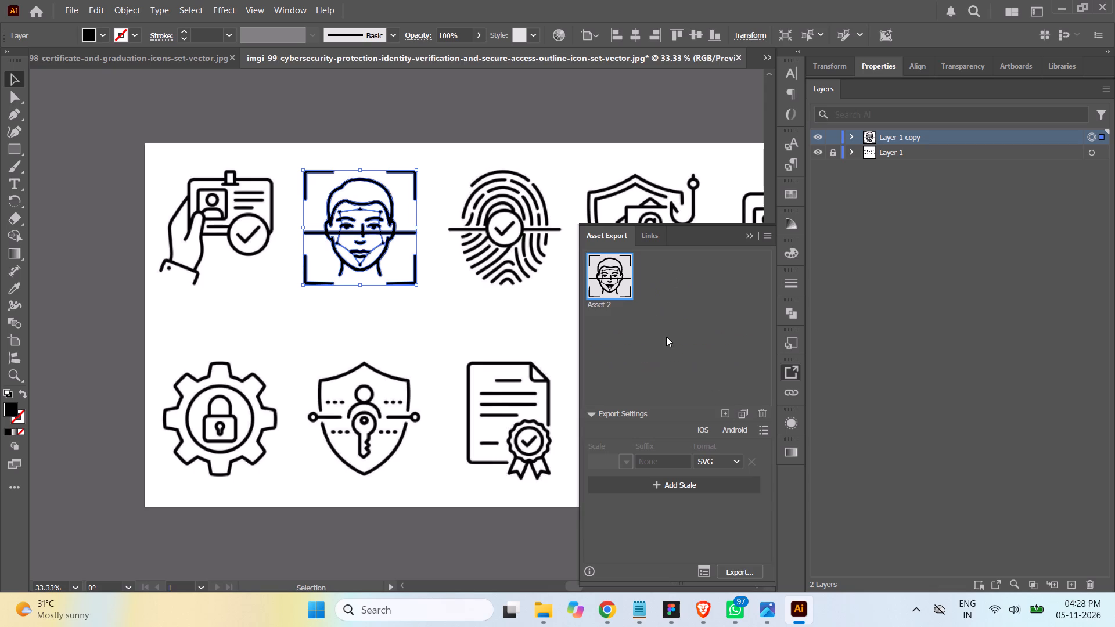
left_click(609, 304)
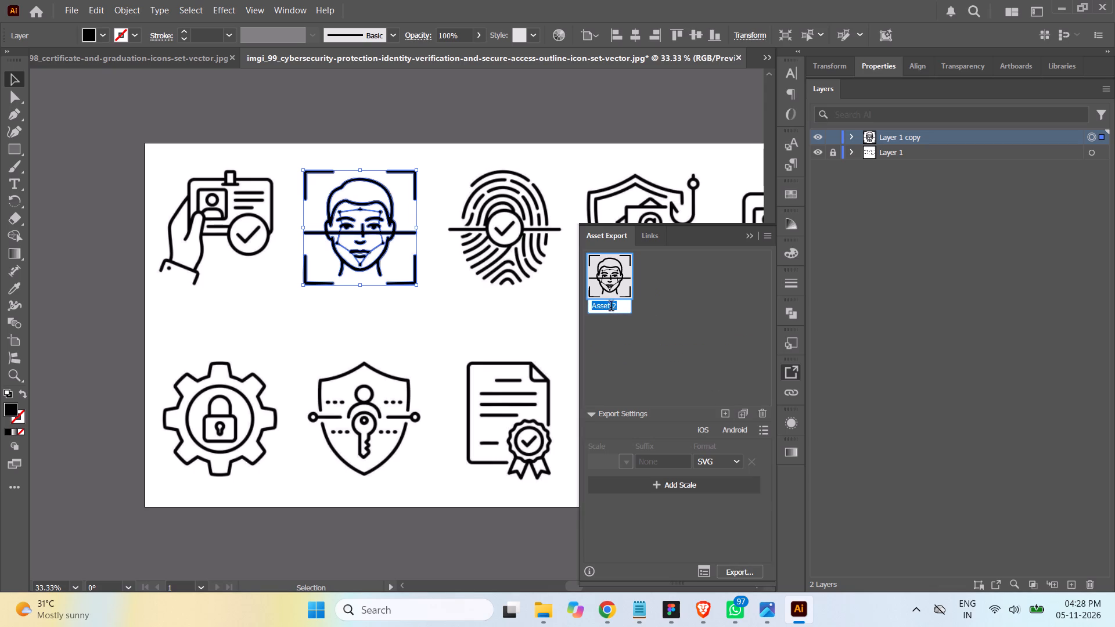
left_click(611, 306)
left_click_drag(612, 307, 621, 309)
key("4")
left_click(672, 301)
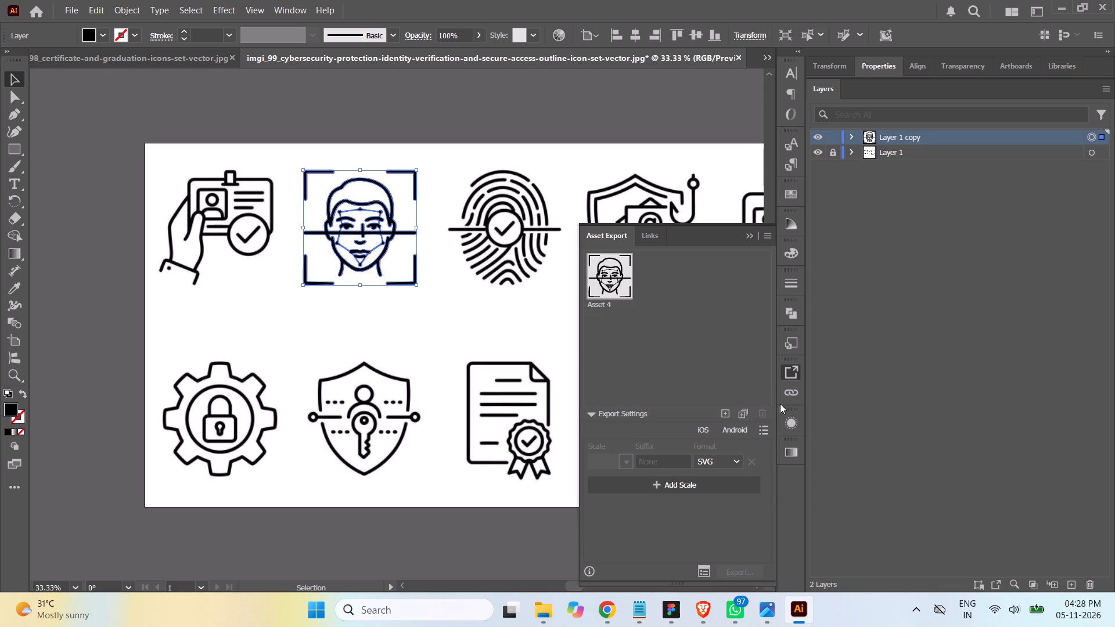
Export Asset 4 in SVG format.
left_click(613, 278)
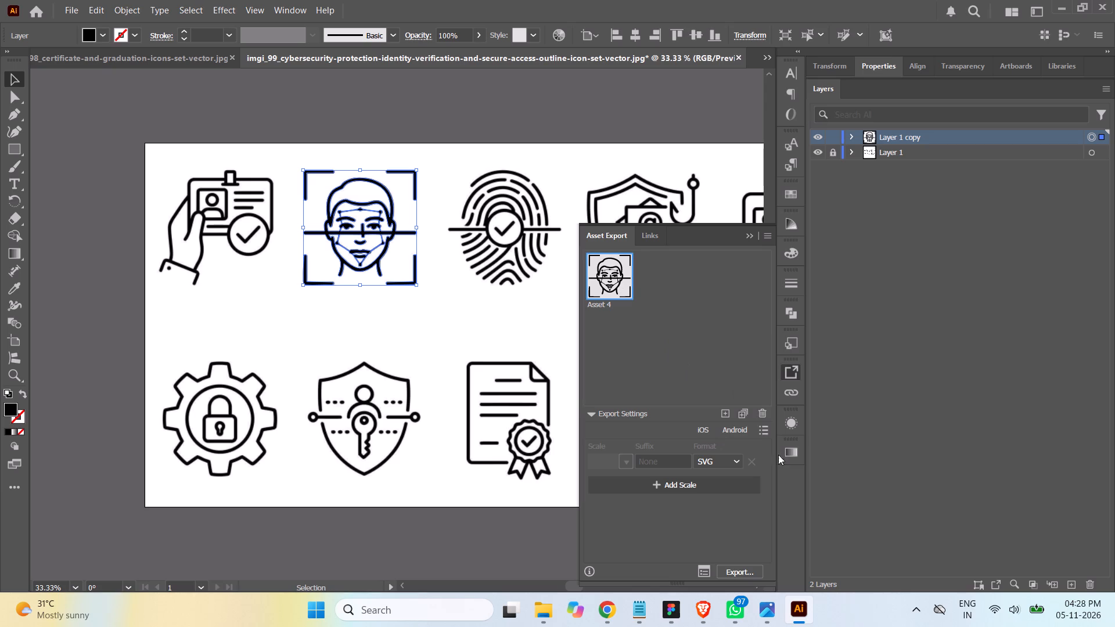
left_click(742, 575)
left_click(602, 419)
Bring Asset 4.svg from the SVG folder in File Explorer into Figma's Upload Documents screen.
left_click(552, 610)
left_click(378, 239)
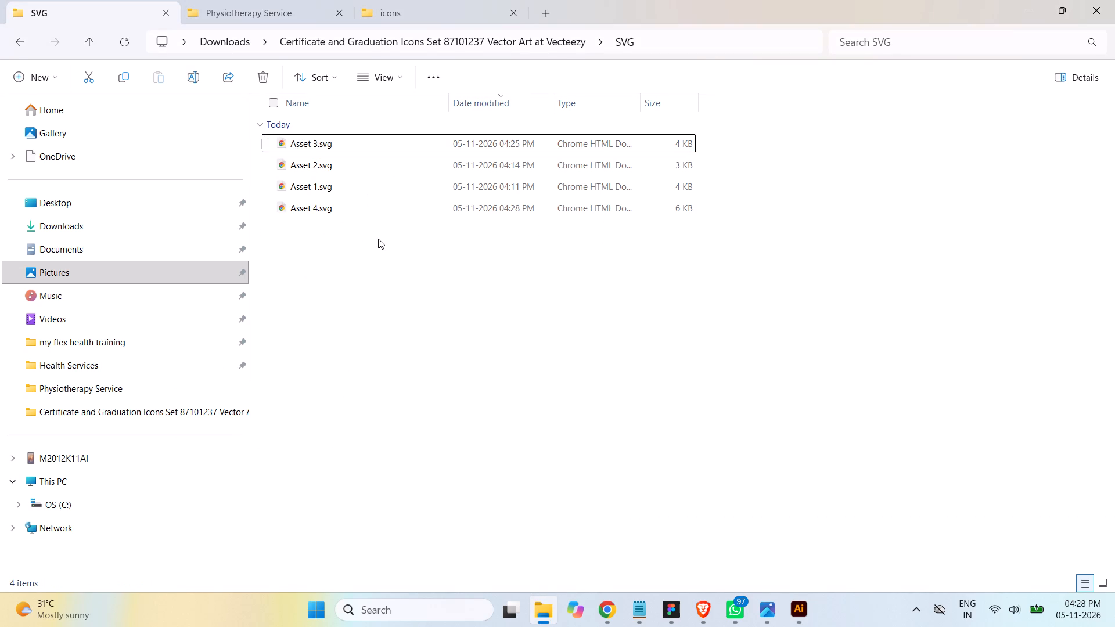
left_click_drag(320, 208, 681, 598)
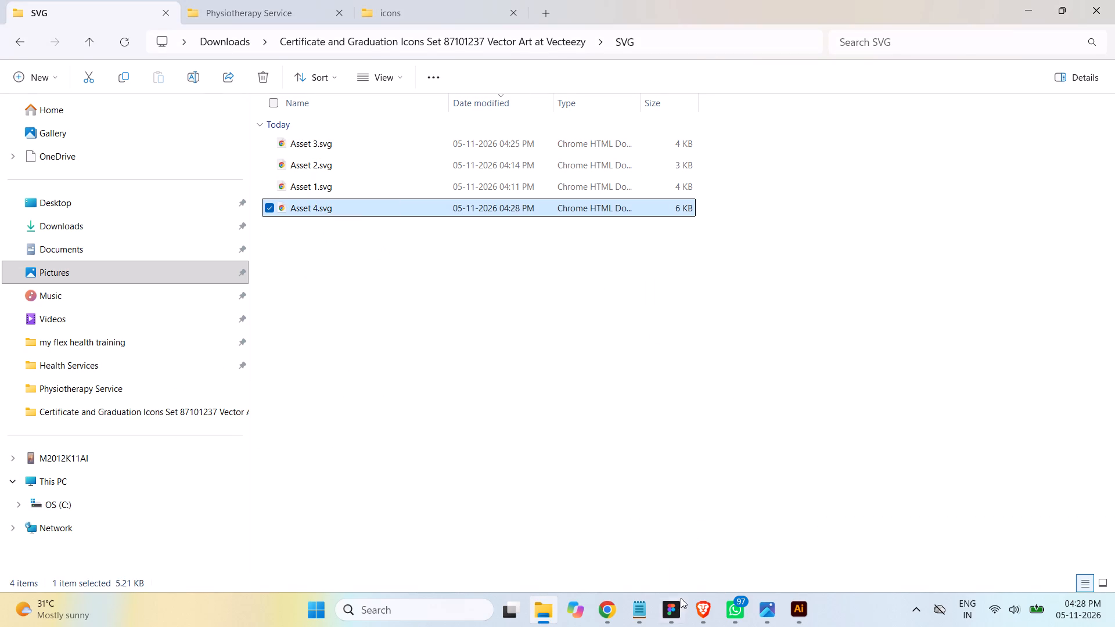
left_click_drag(681, 598, 672, 300)
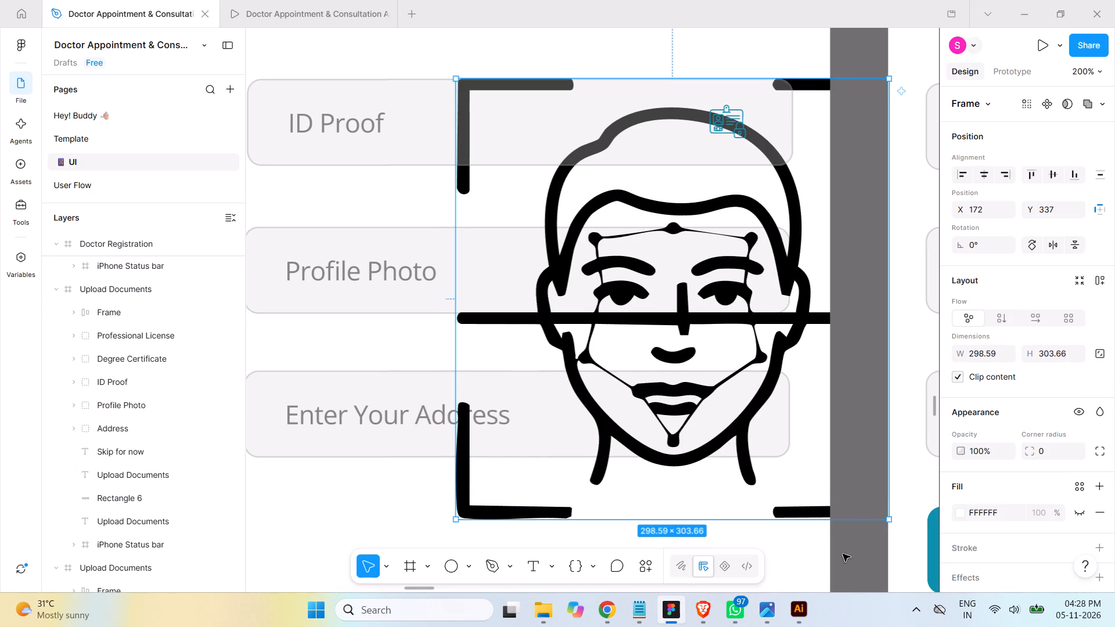
Scale the imported face-scan icon frame down proportionally to about 26 × 27.
left_click_drag(892, 521, 623, 237, "shift")
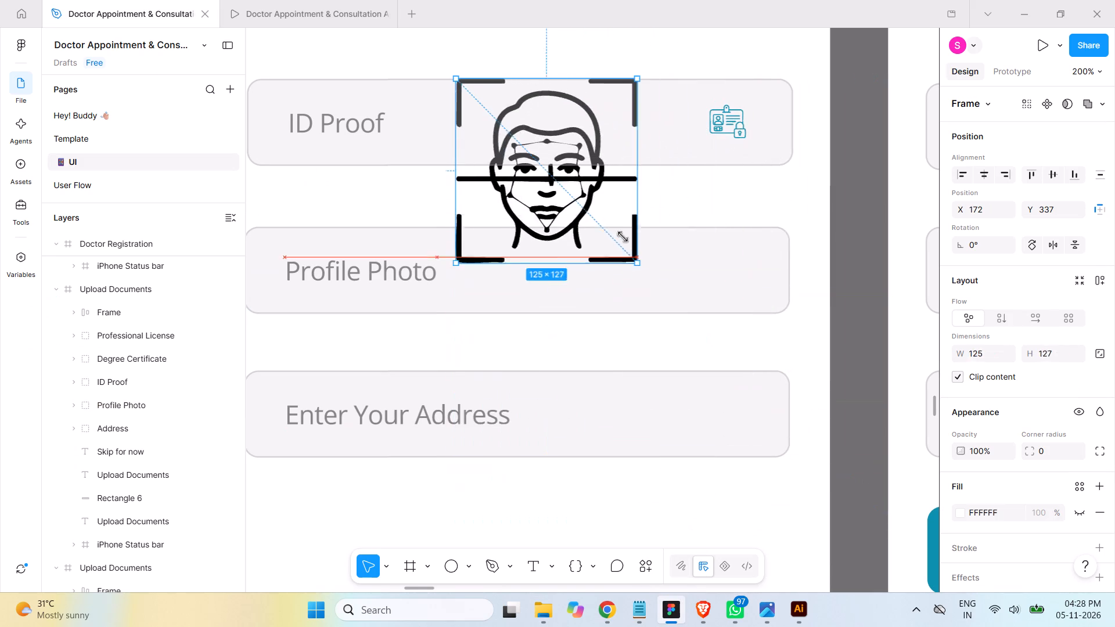
left_click_drag(623, 237, 598, 207, "shift")
left_click_drag(456, 81, 458, 82, "shift")
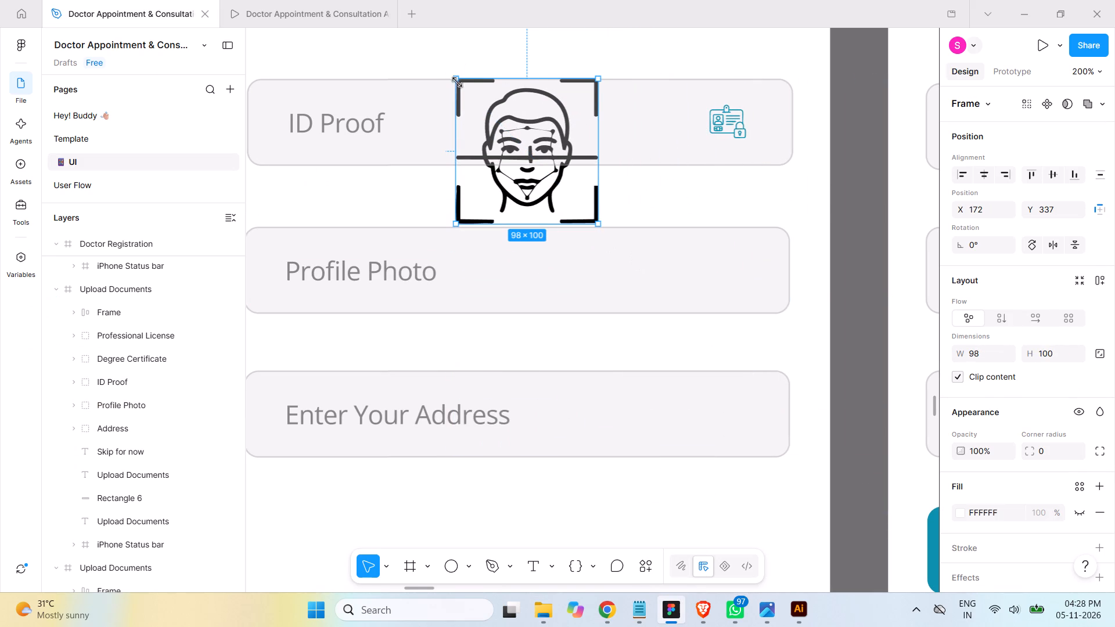
left_click_drag(458, 82, 559, 207, "shift")
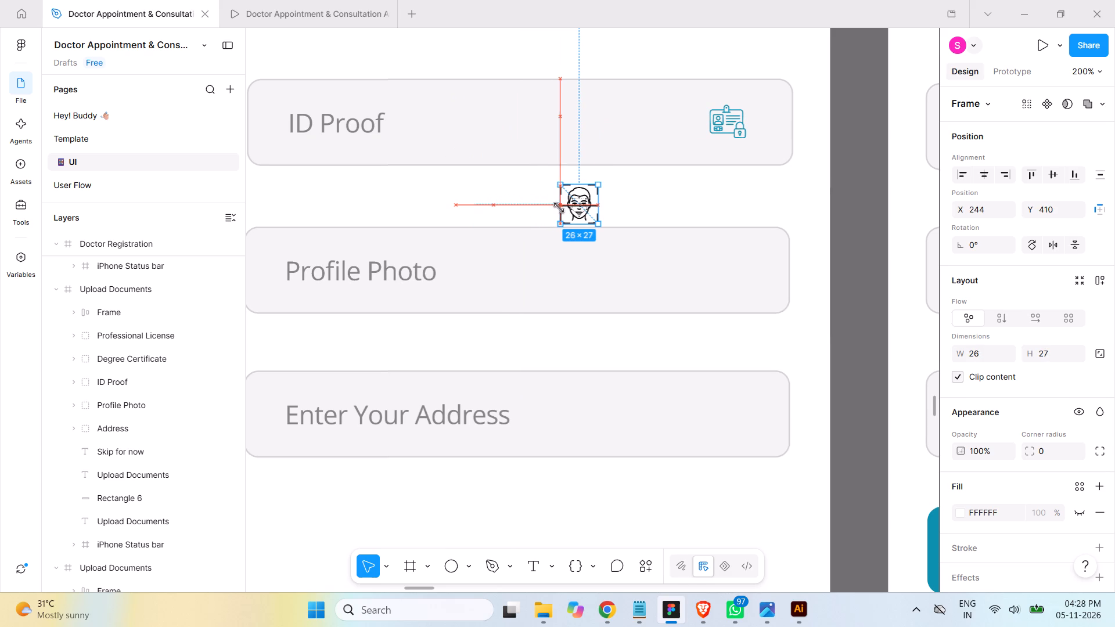
left_click_drag(559, 207, 560, 208, "shift")
Move the face-scan icon into the Profile Photo field at X 352, Y 455, centred under the ID Proof icon.
left_click_drag(582, 211, 756, 278)
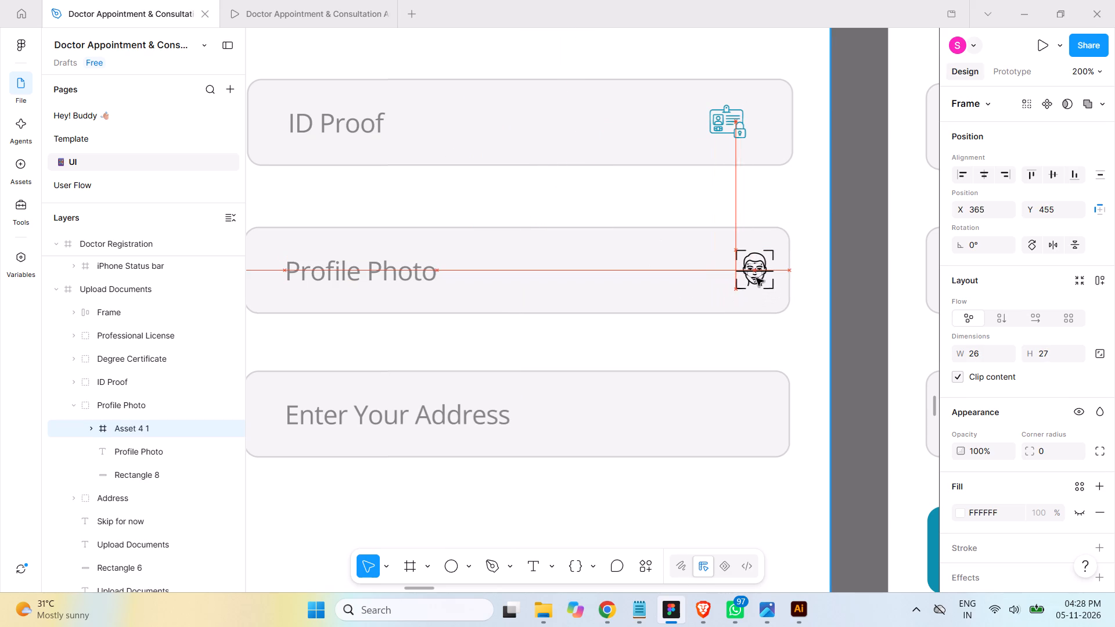
left_click_drag(756, 278, 741, 279)
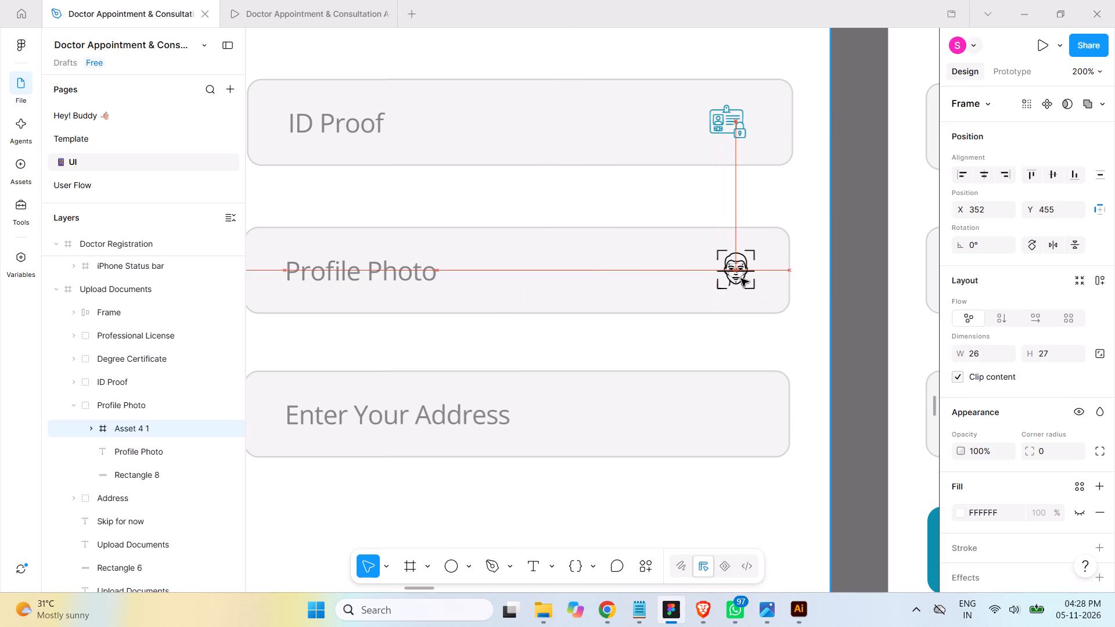
Shift the face-scan icon to line up under the ID Proof icon and scale it down to 24 × 25 at X 348.
left_click_drag(741, 279, 731, 278)
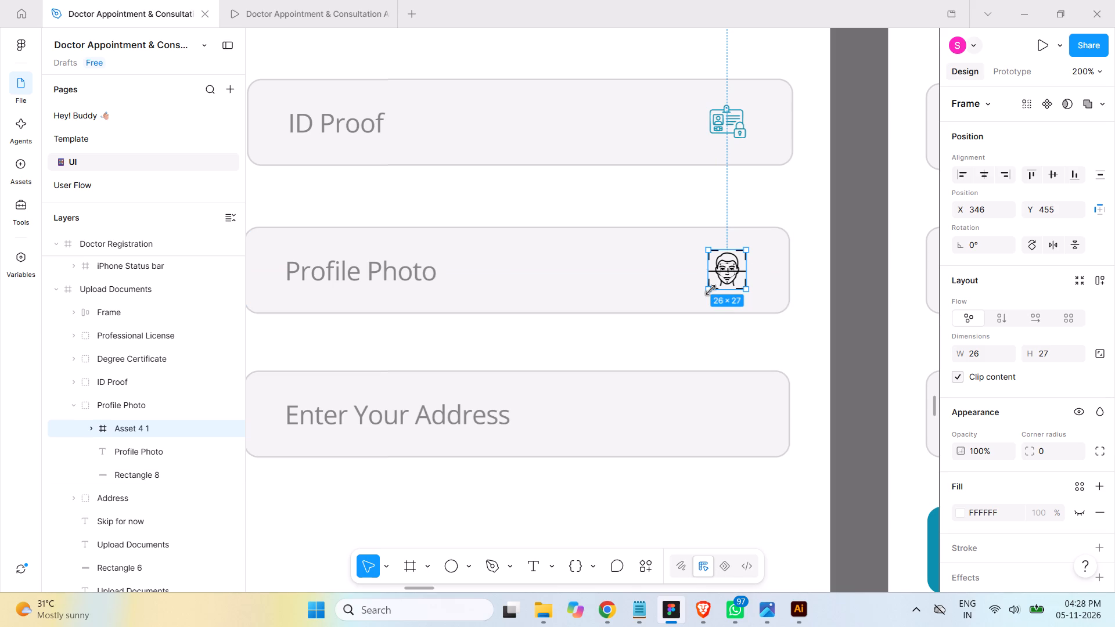
left_click(710, 290, "shift")
double_click(713, 286, "shift")
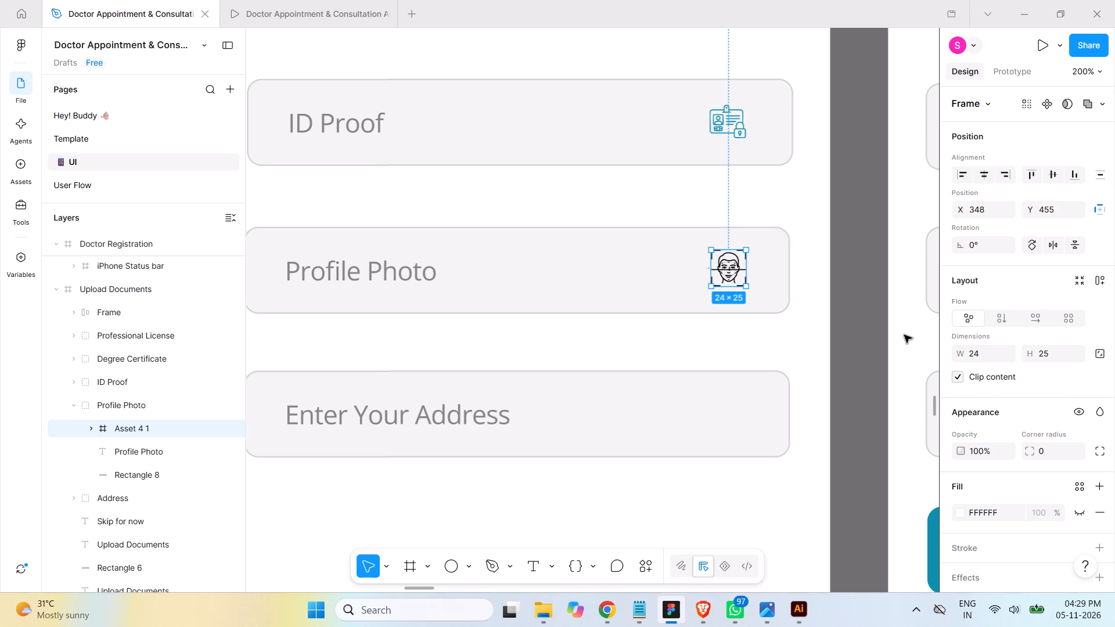
Recolour the face-scan icon's black selection colour to teal 0C8FAC and save the file.
scroll(1018, 336, "down", 3)
scroll(1023, 331, "up", 4)
scroll(1025, 328, "down", 2)
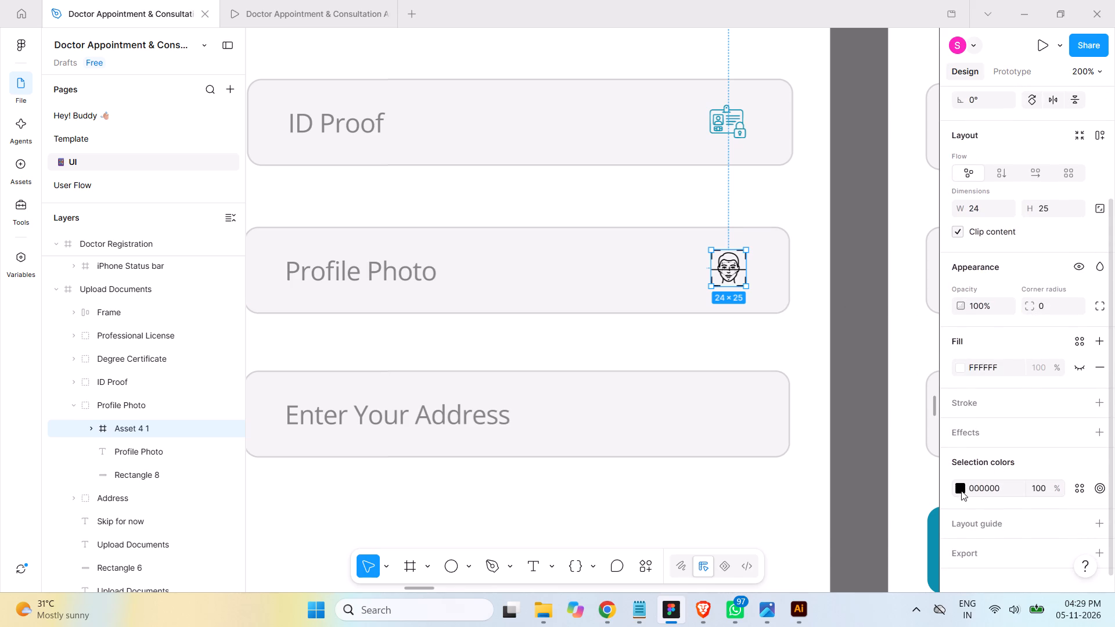
left_click(961, 491)
left_click(783, 562)
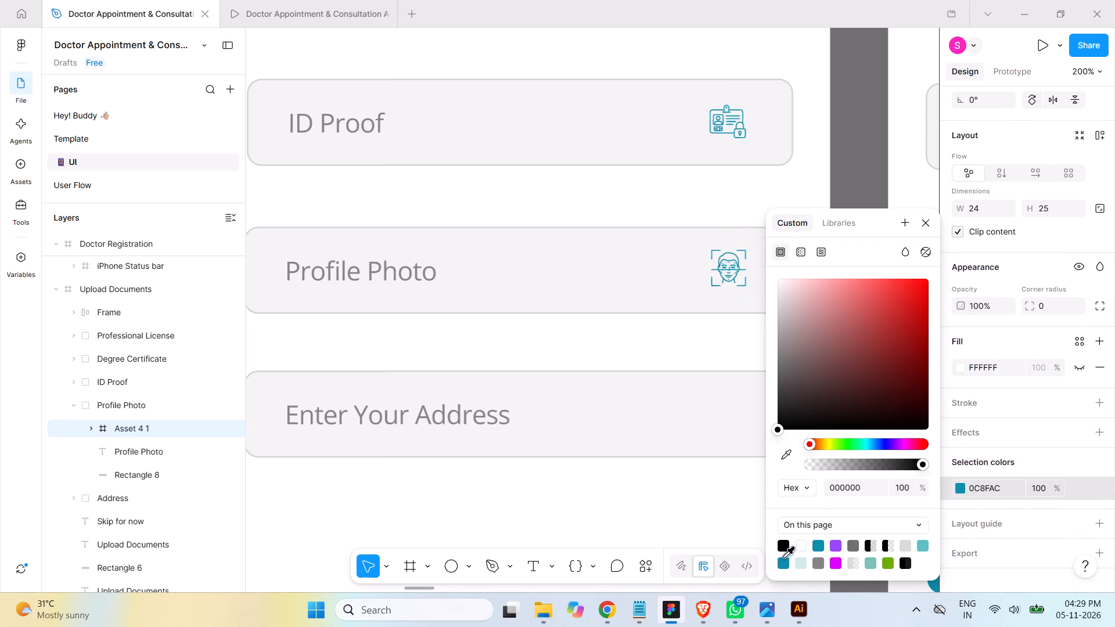
left_click(864, 177)
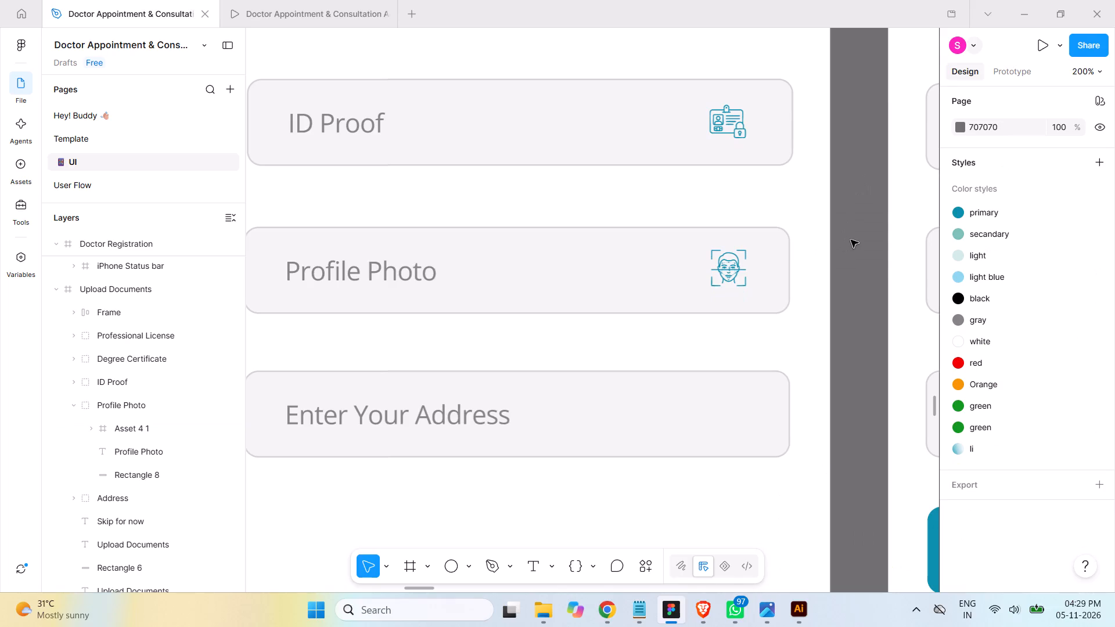
key("ctrl+s")
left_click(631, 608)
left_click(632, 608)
key("ctrl+minus")
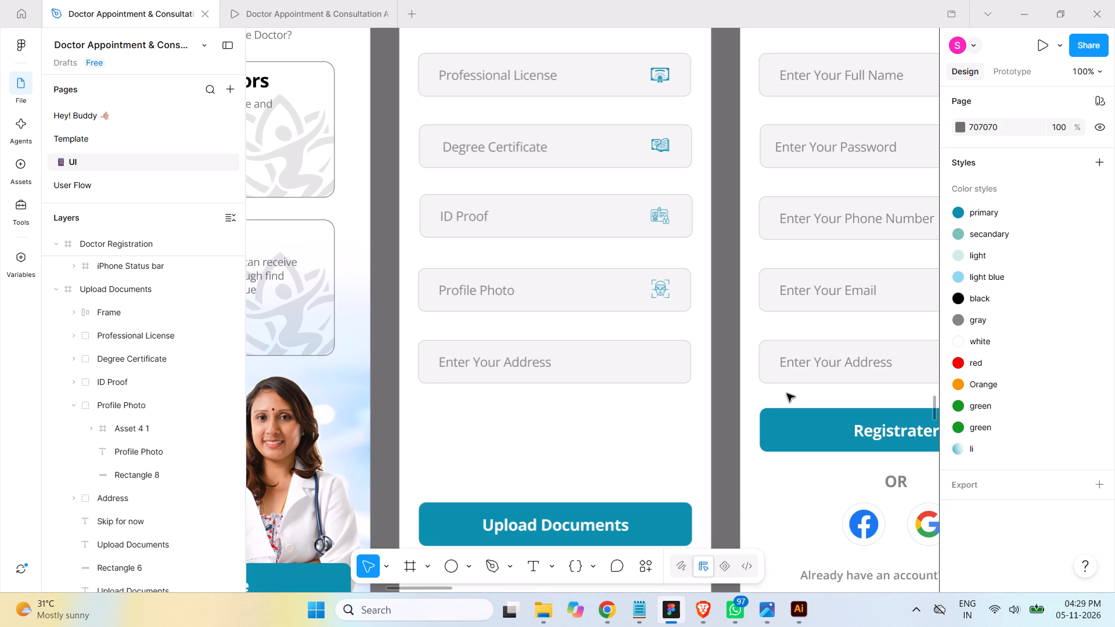
left_click(703, 606)
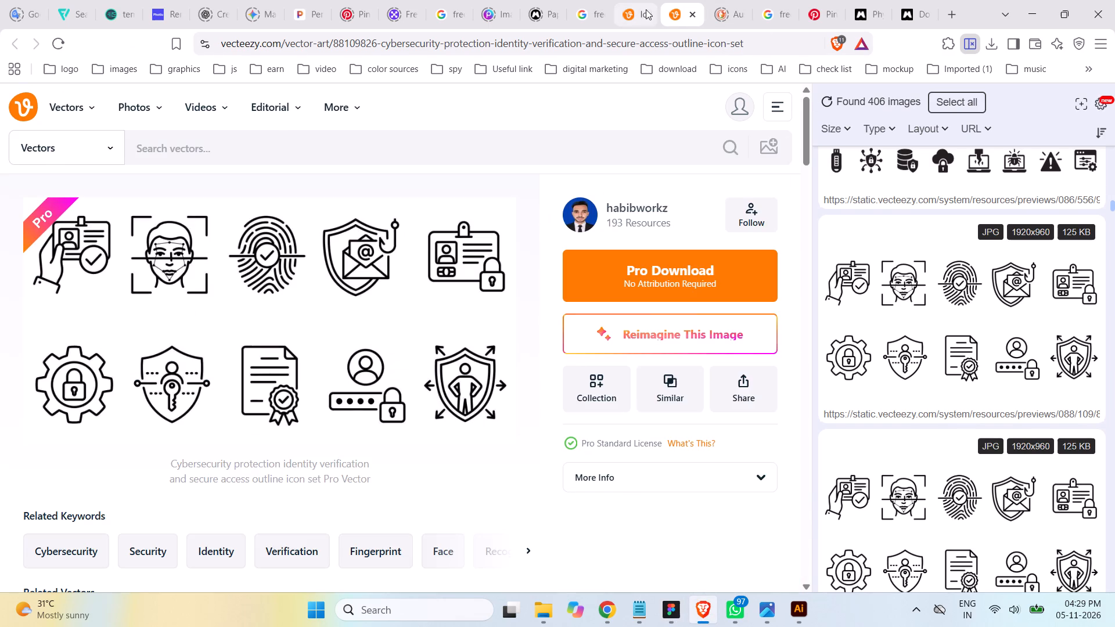
left_click(624, 9)
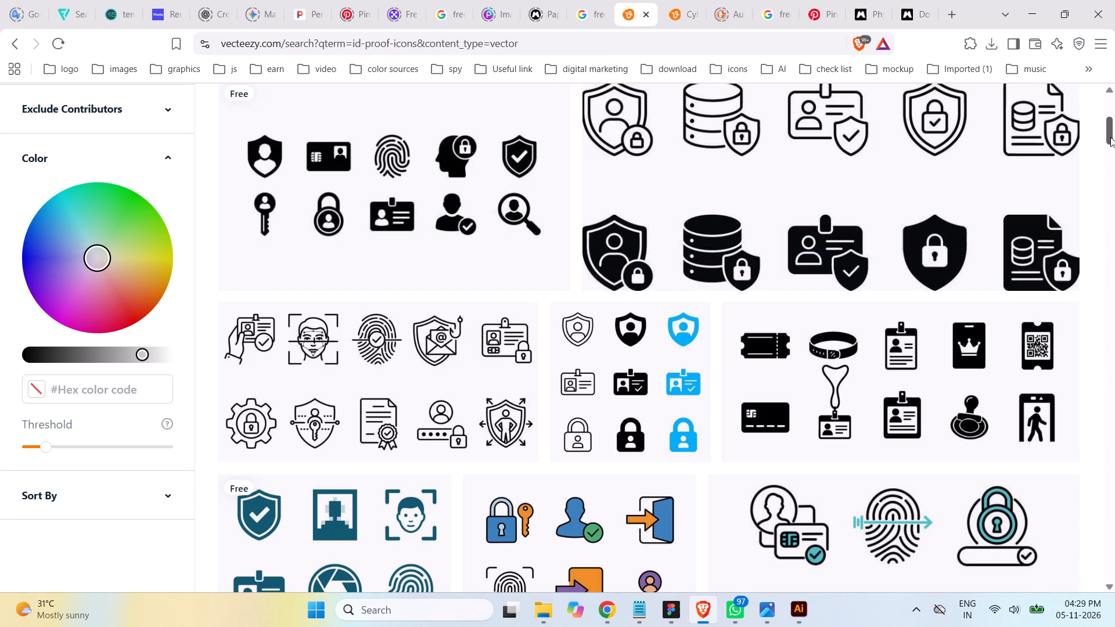
left_click_drag(1109, 134, 1108, 96)
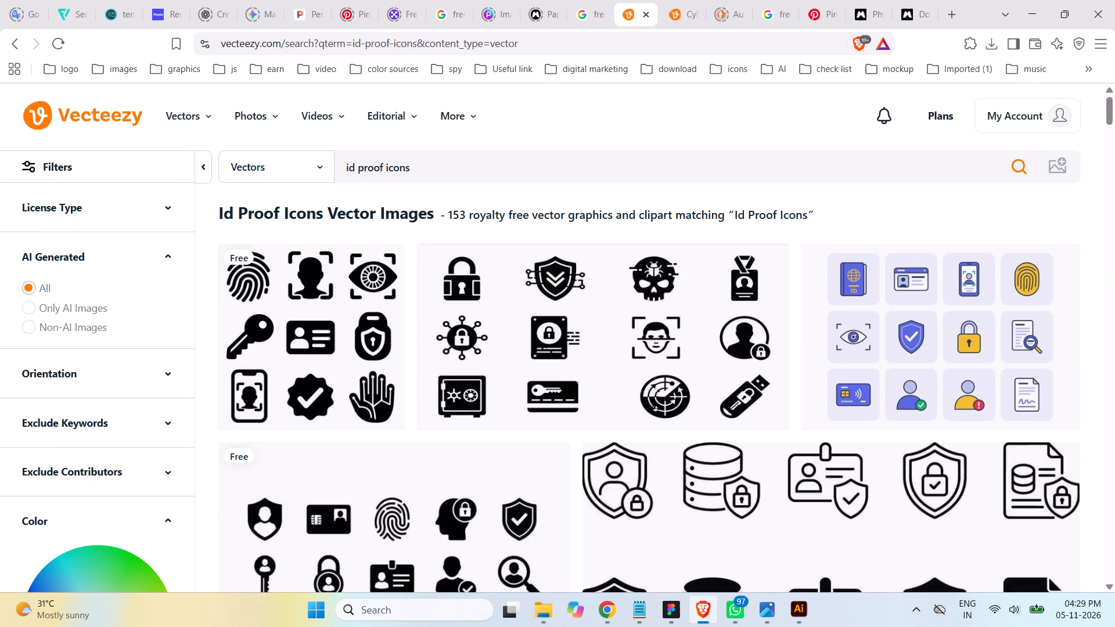
left_click(916, 9)
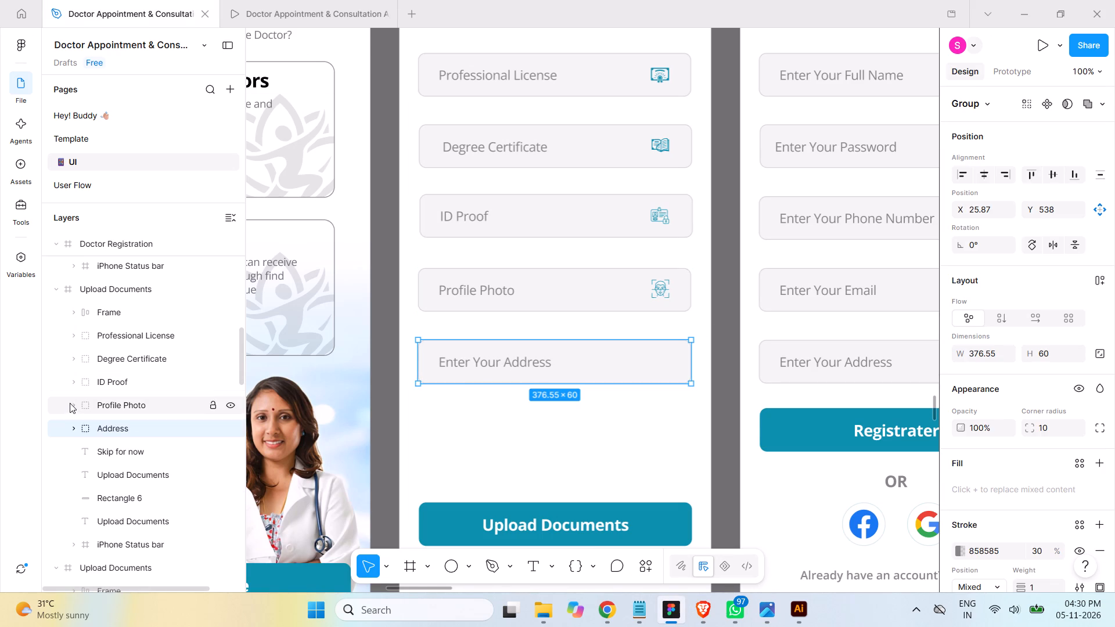
left_click(112, 429)
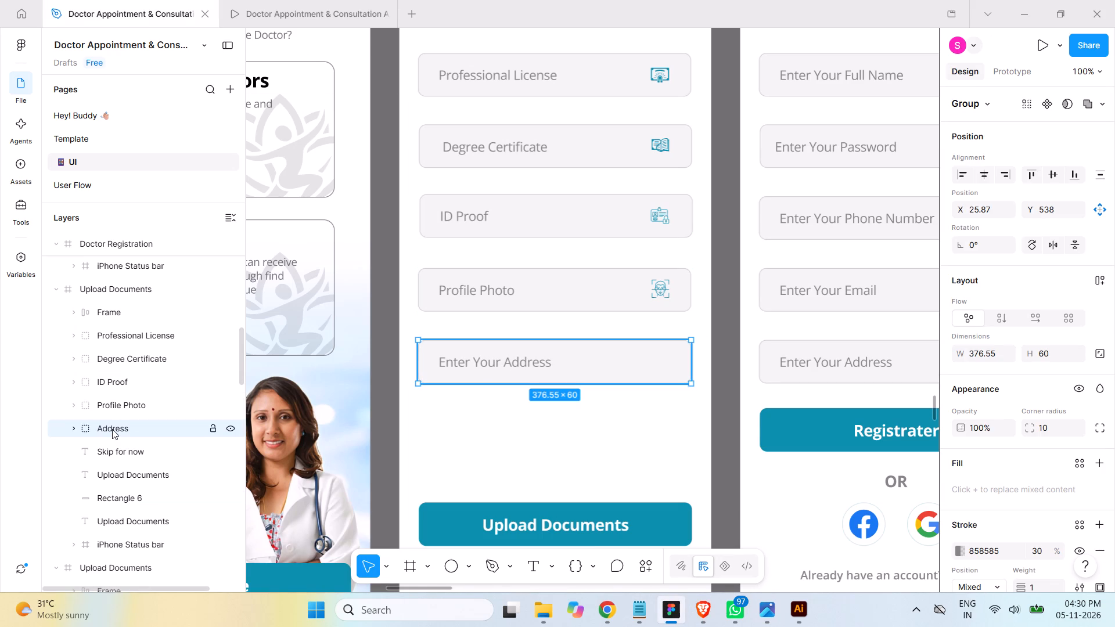
double_click(111, 428)
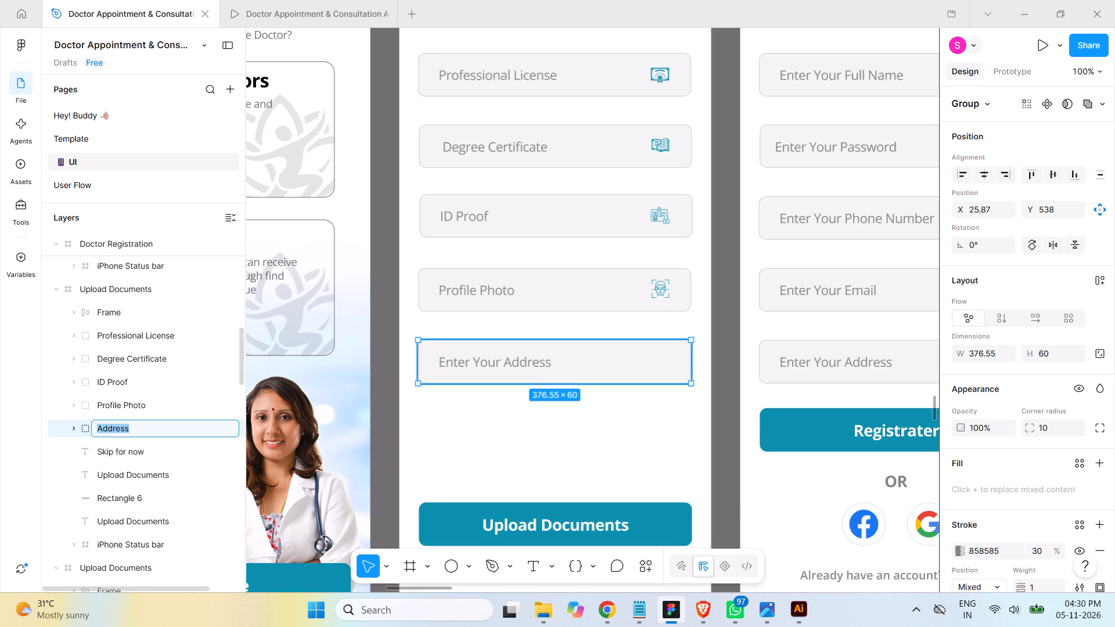
key("ctrl+v")
Replace the "Enter Your Address" placeholder text in the Certification group with "Certification".
left_click(75, 430)
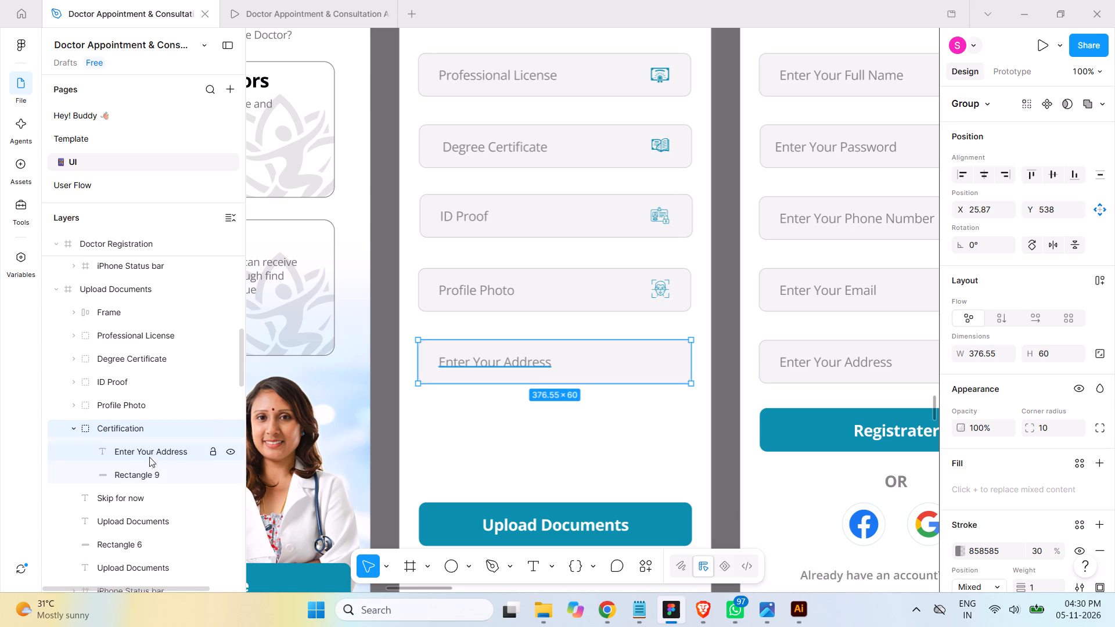
left_click(139, 452)
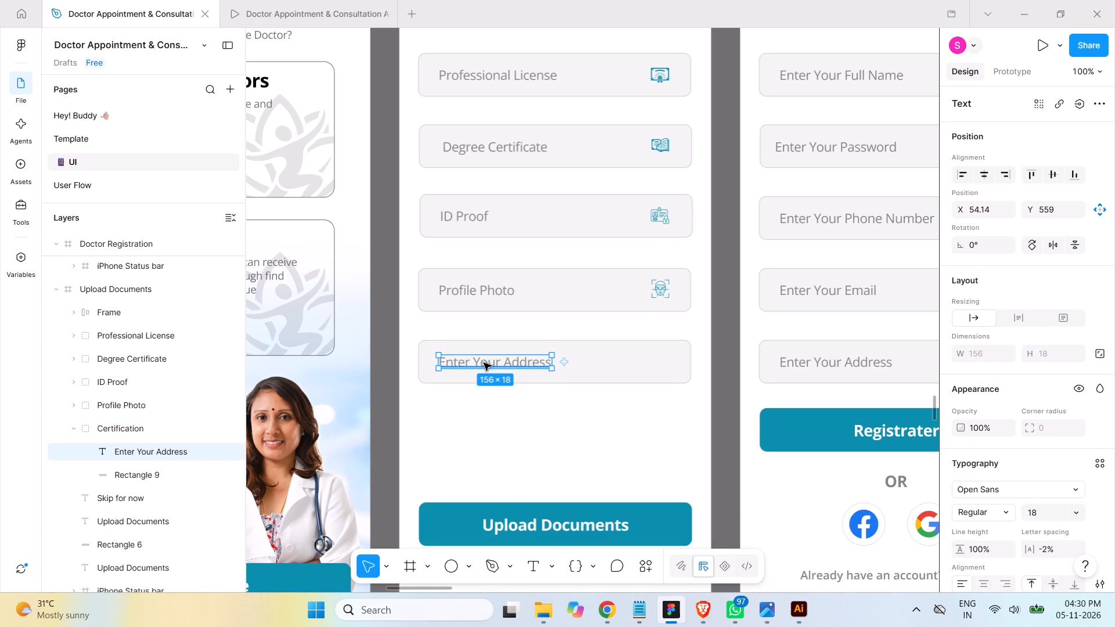
double_click(477, 363)
key("ctrl+v")
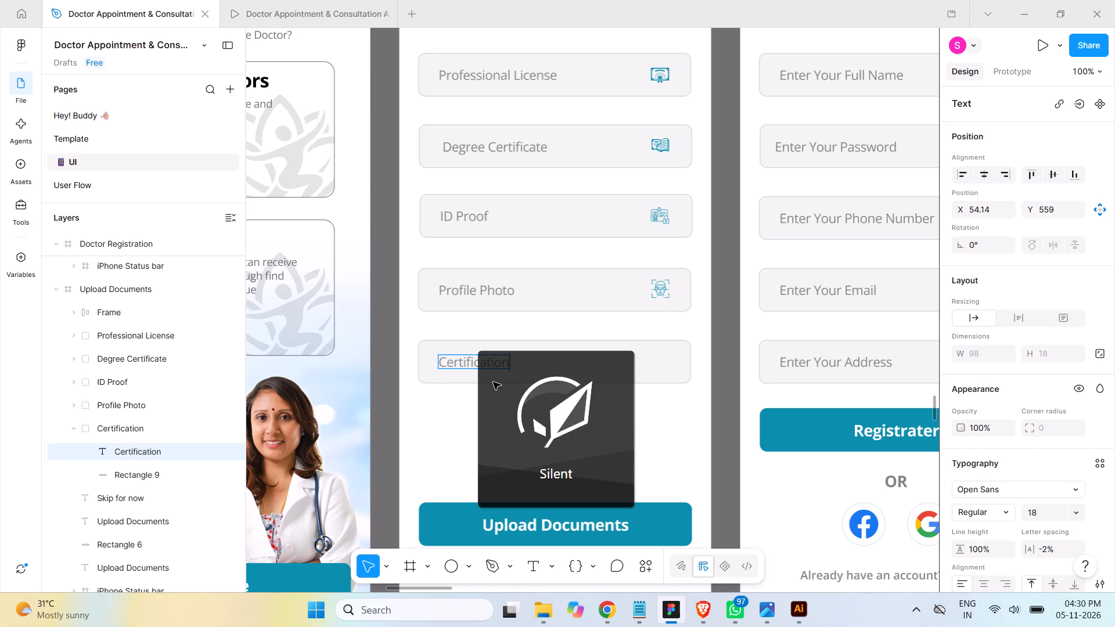
left_click(725, 362)
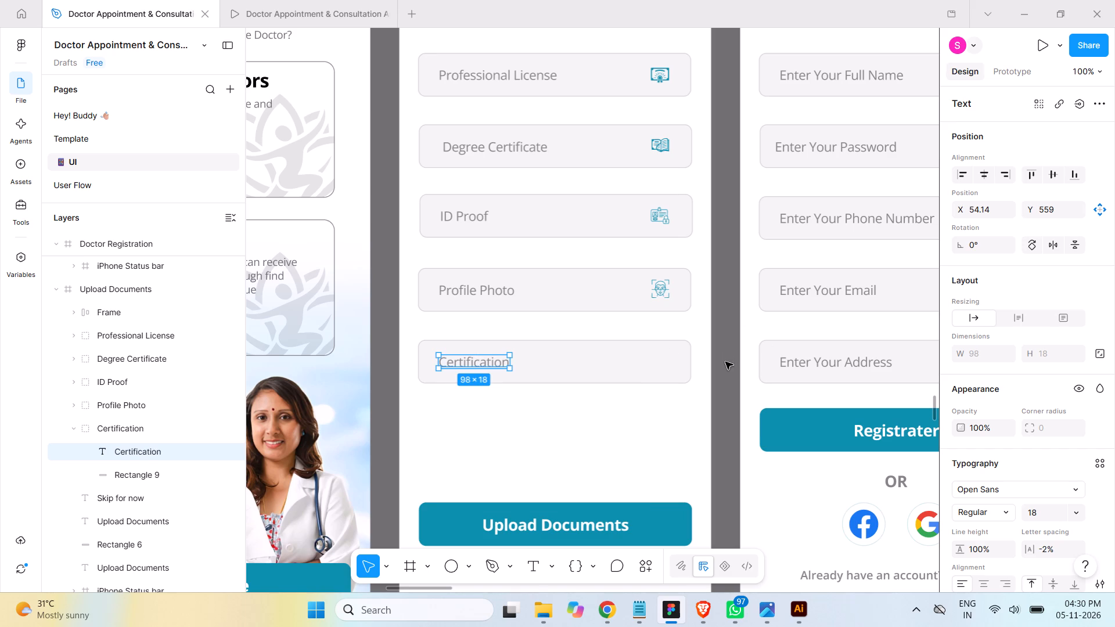
Switch to Illustrator's certificate-and-graduation icons document and delete Layer 1 copy 2 with its book icon artwork.
left_click(811, 615)
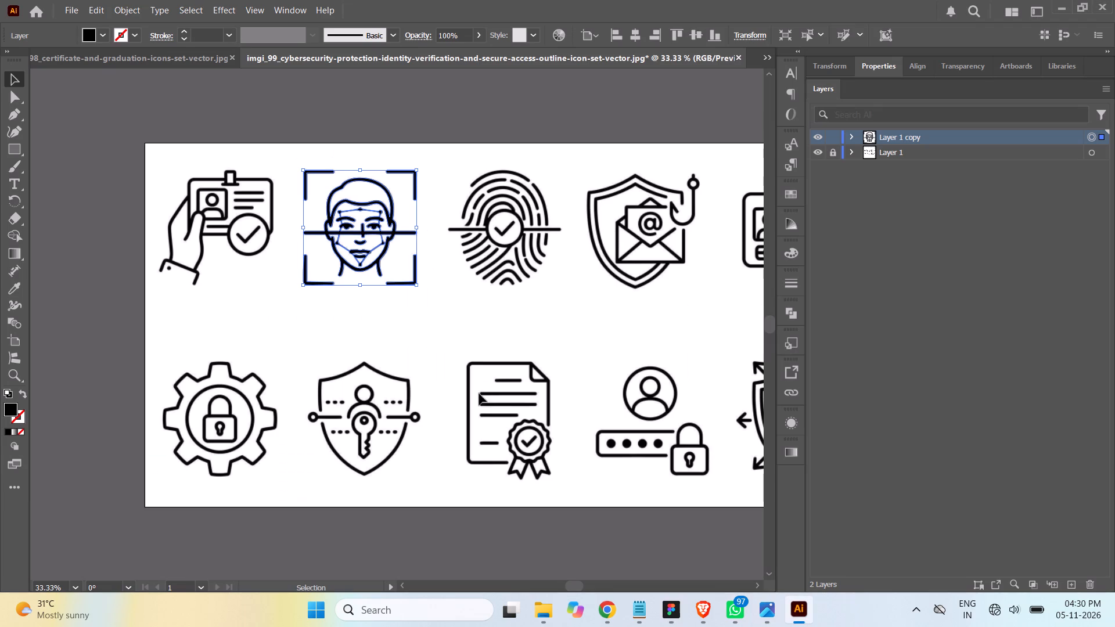
left_click(756, 587)
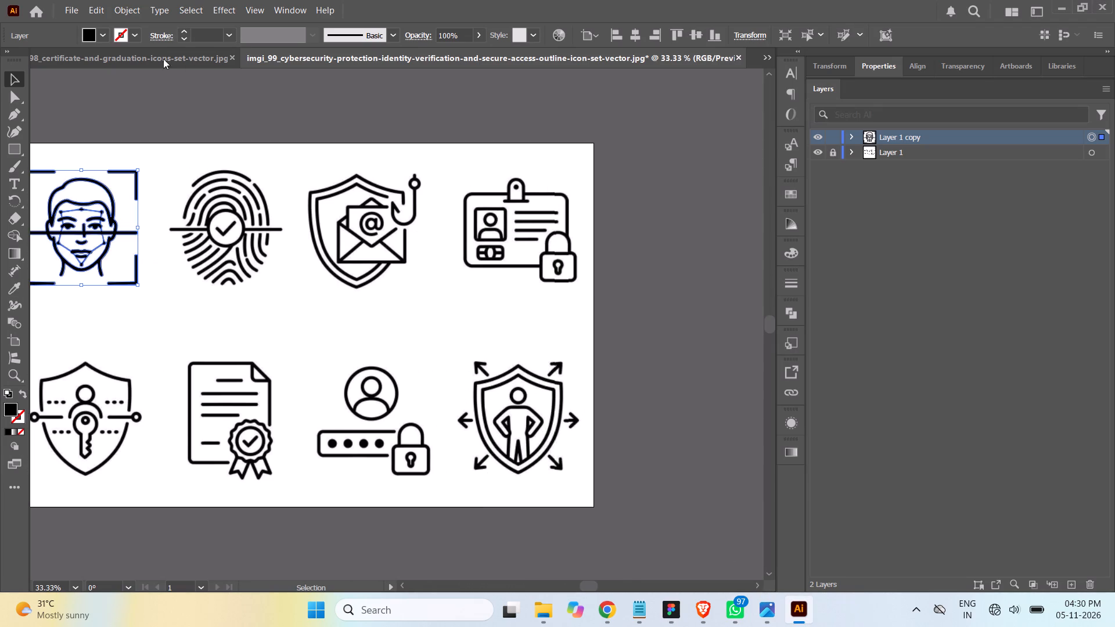
left_click(157, 59)
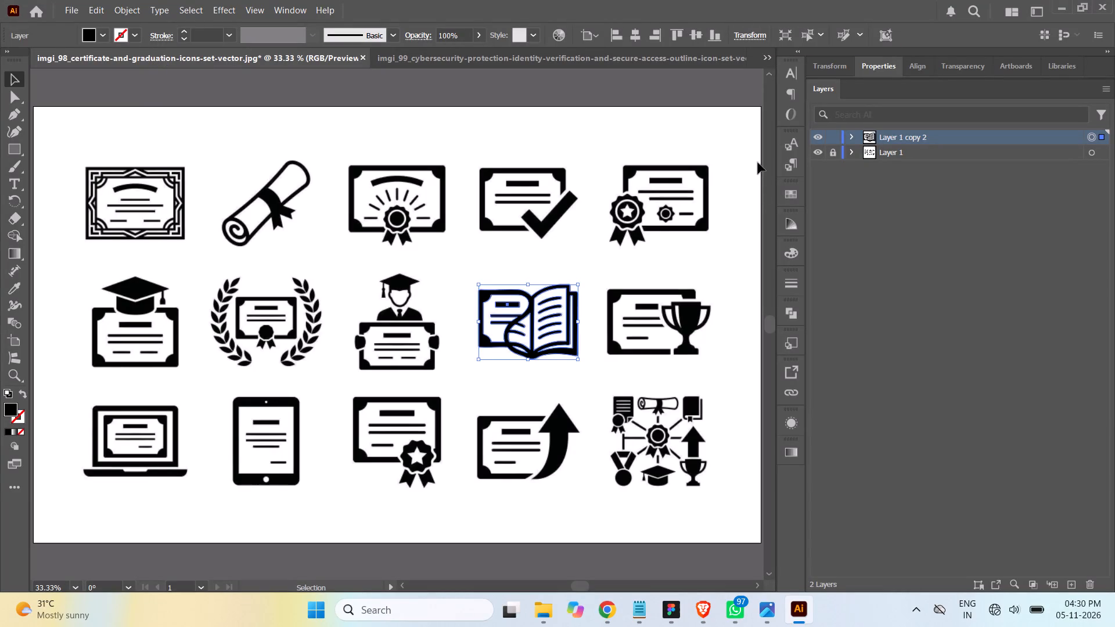
left_click(702, 183)
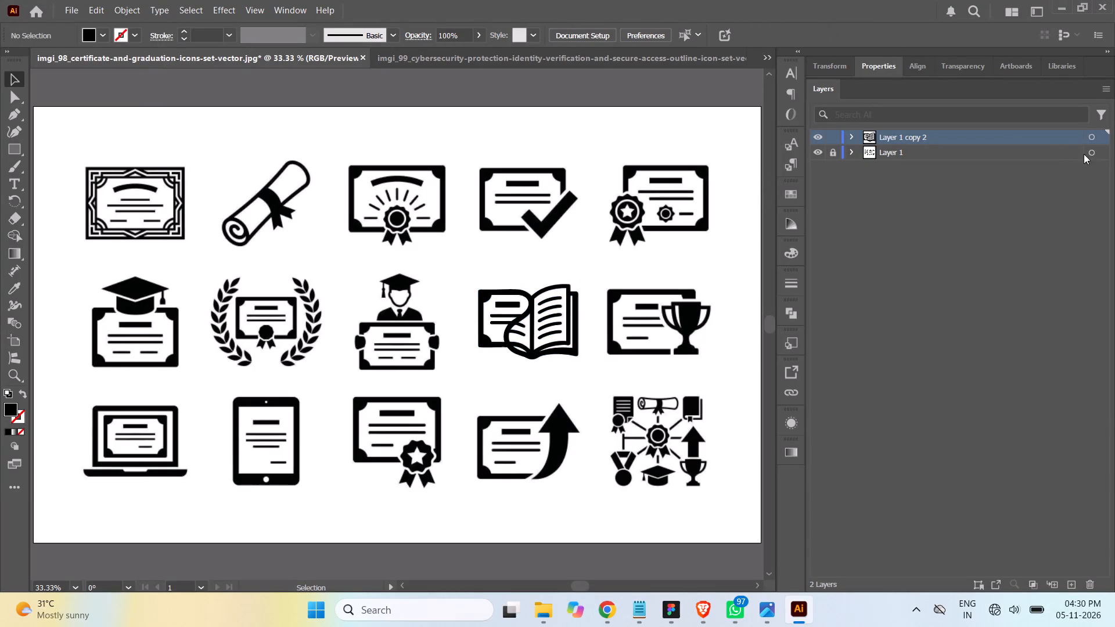
left_click(1091, 137)
left_click(1027, 138)
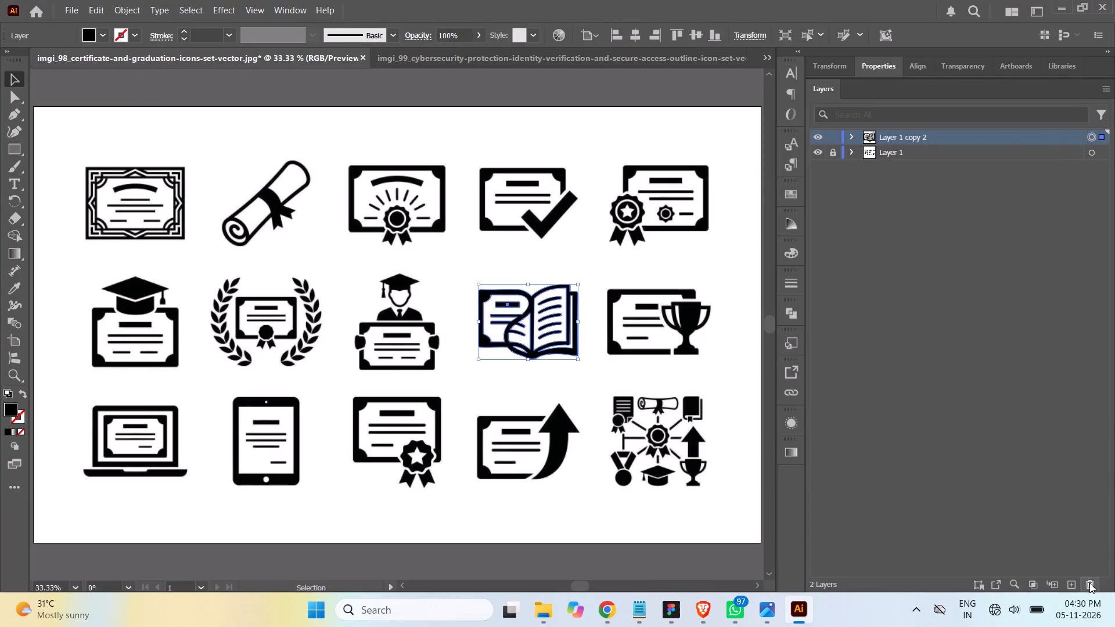
left_click(1089, 584)
left_click(616, 322)
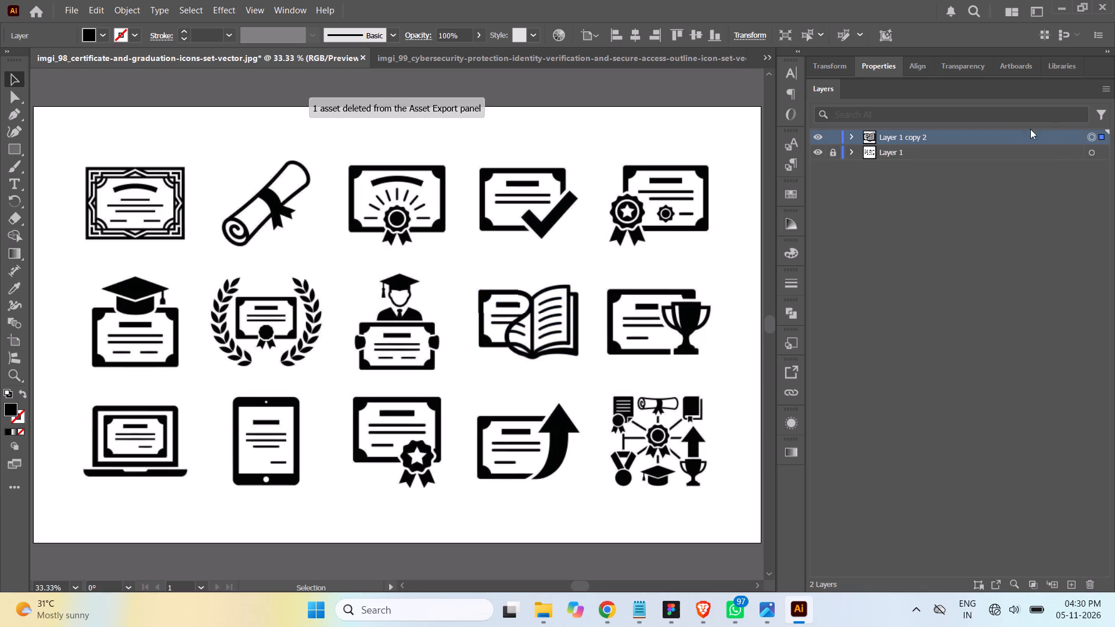
Duplicate Layer 1 of the certificate icons document and unlock the copy.
left_click_drag(942, 135, 1073, 588)
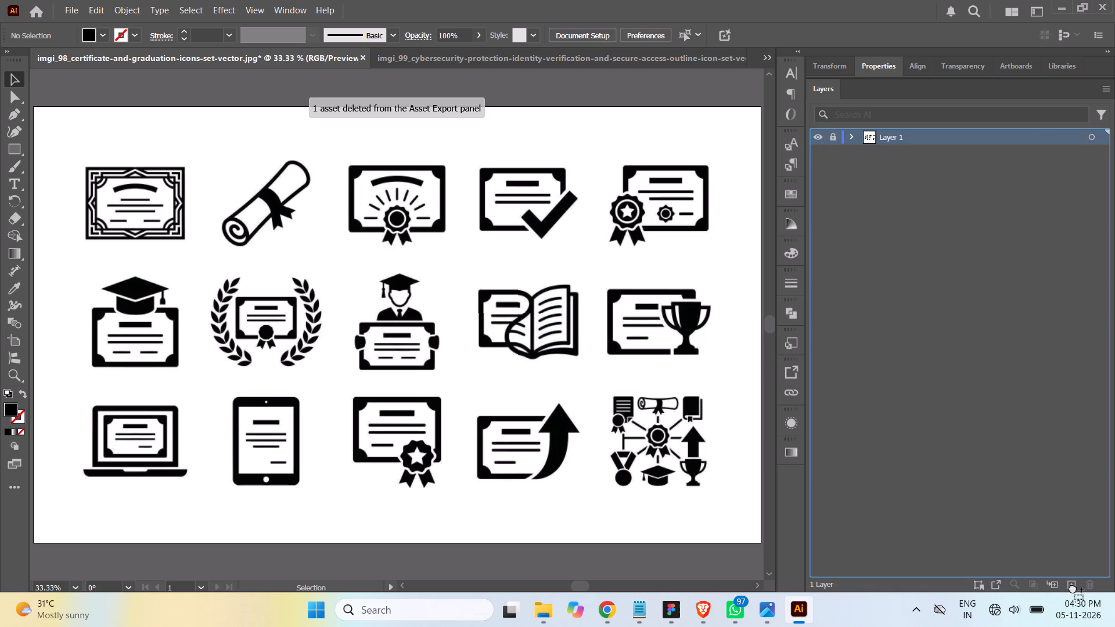
left_click_drag(1073, 588, 1071, 586)
left_click(835, 138)
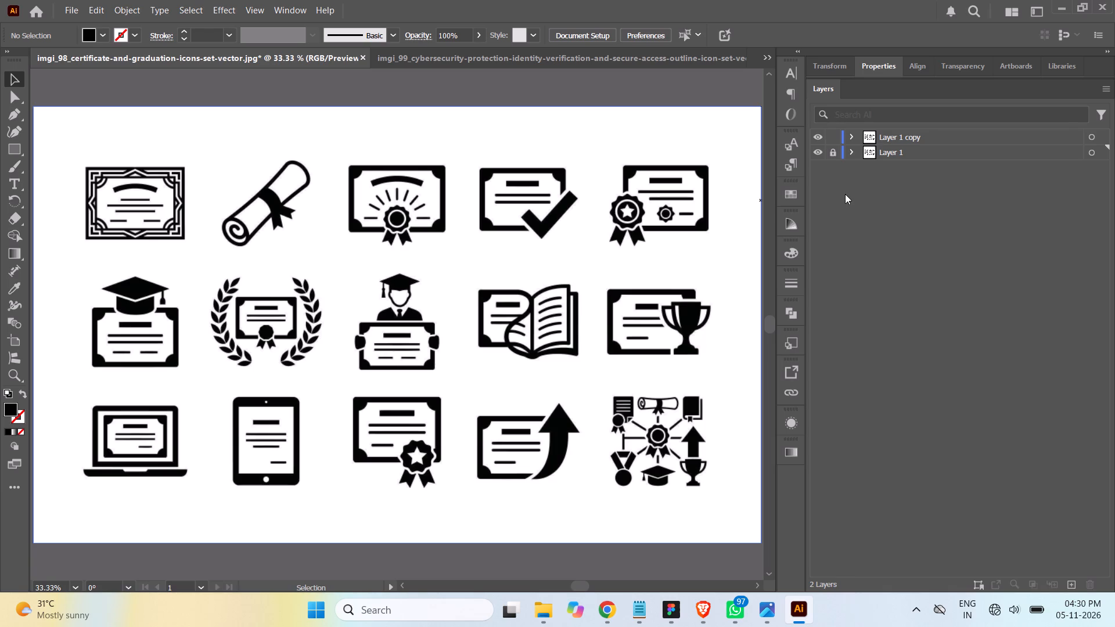
Crop the image on Layer 1 copy to the top-row certificate with two rosettes, about 277 × 234 px.
left_click(1092, 136)
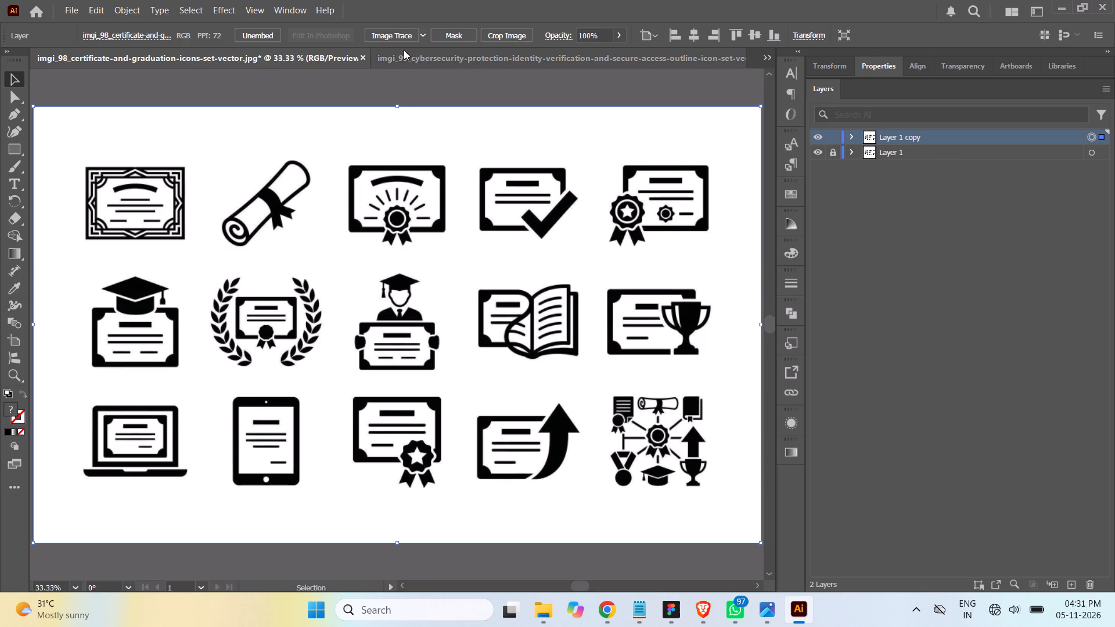
left_click(501, 32)
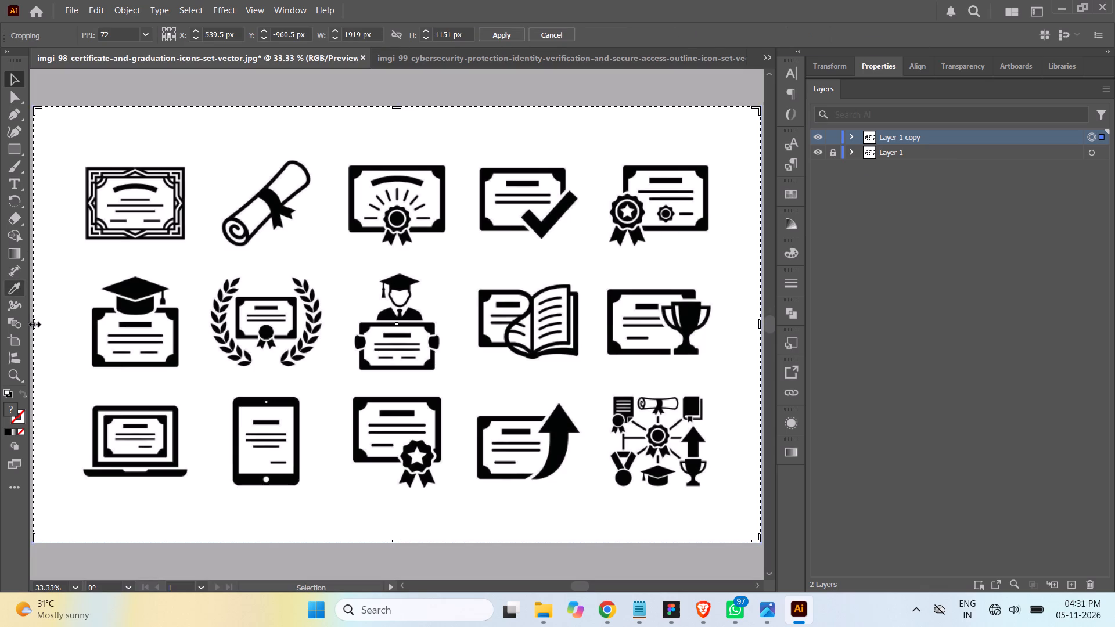
left_click_drag(33, 323, 616, 298)
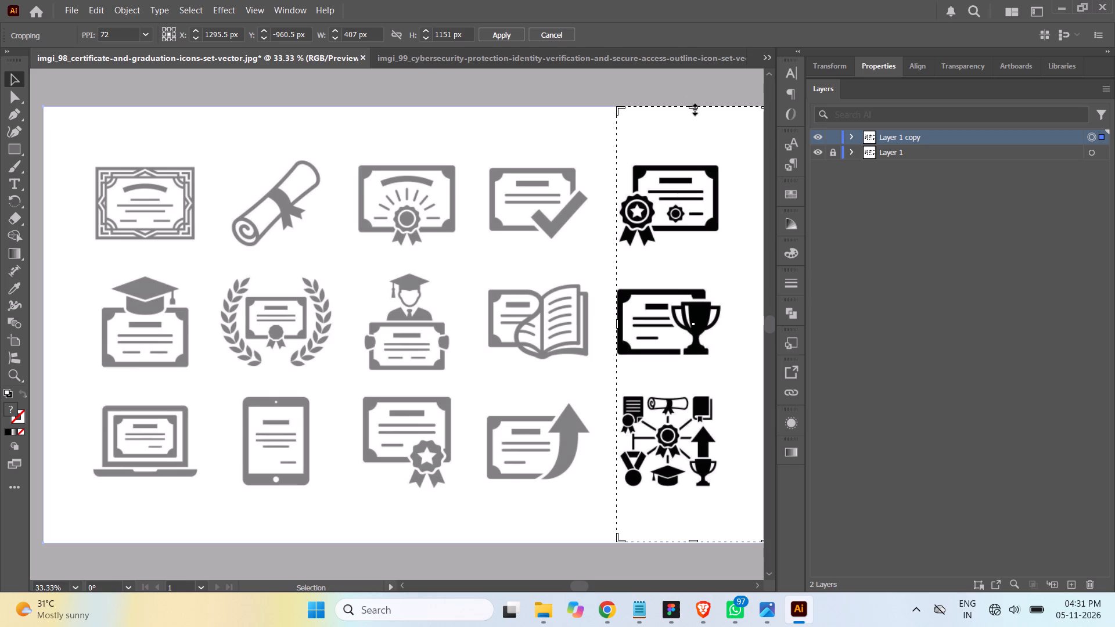
left_click_drag(693, 108, 692, 164)
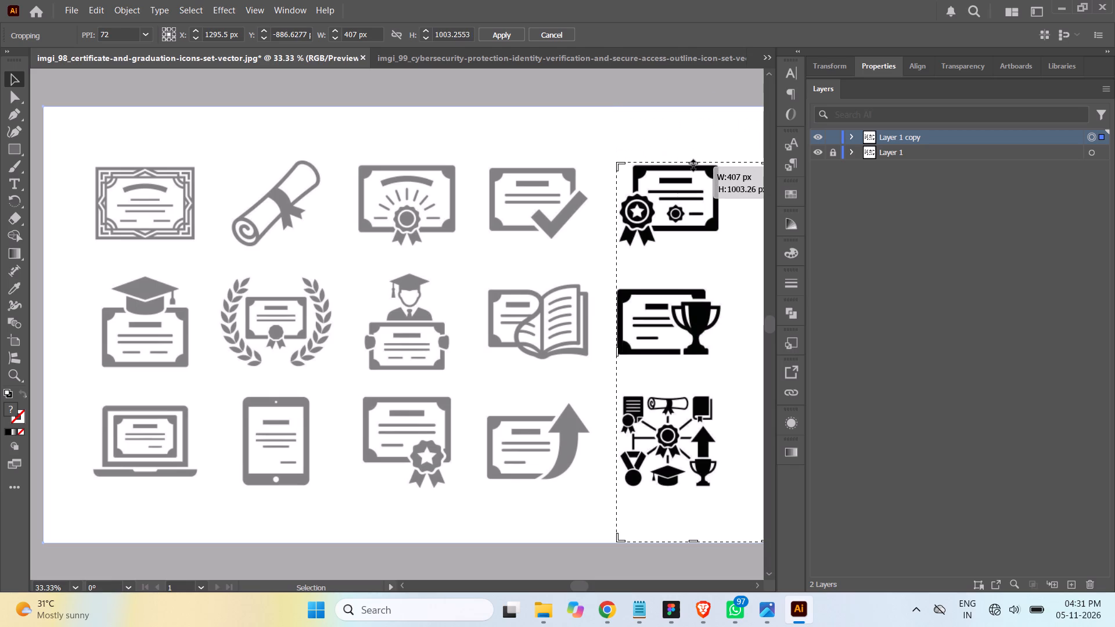
left_click_drag(692, 164, 692, 163)
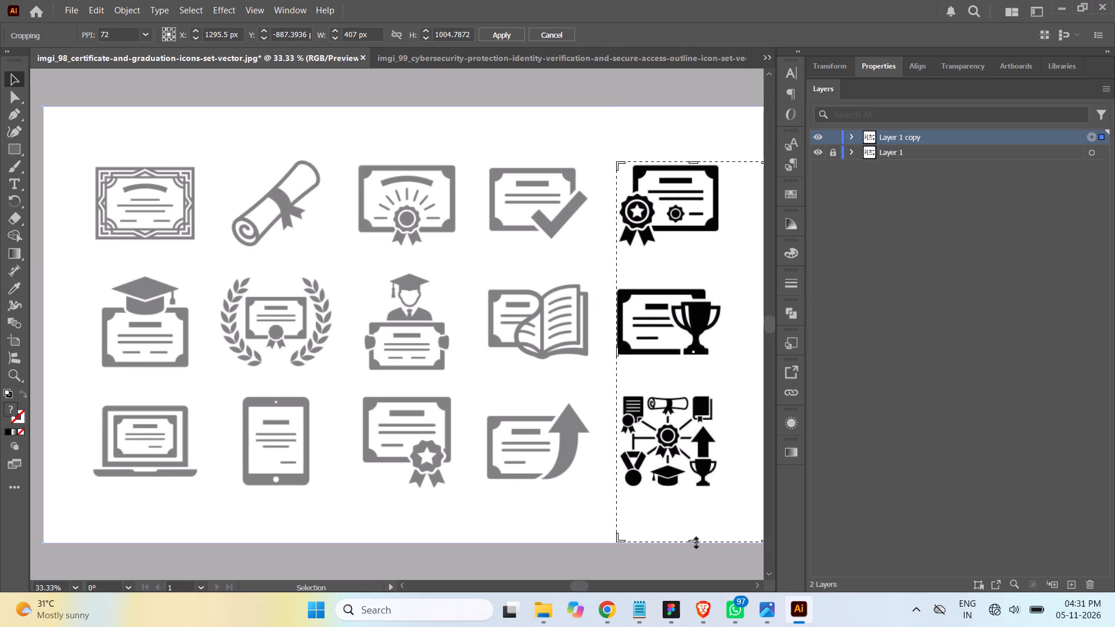
left_click_drag(695, 540, 686, 248)
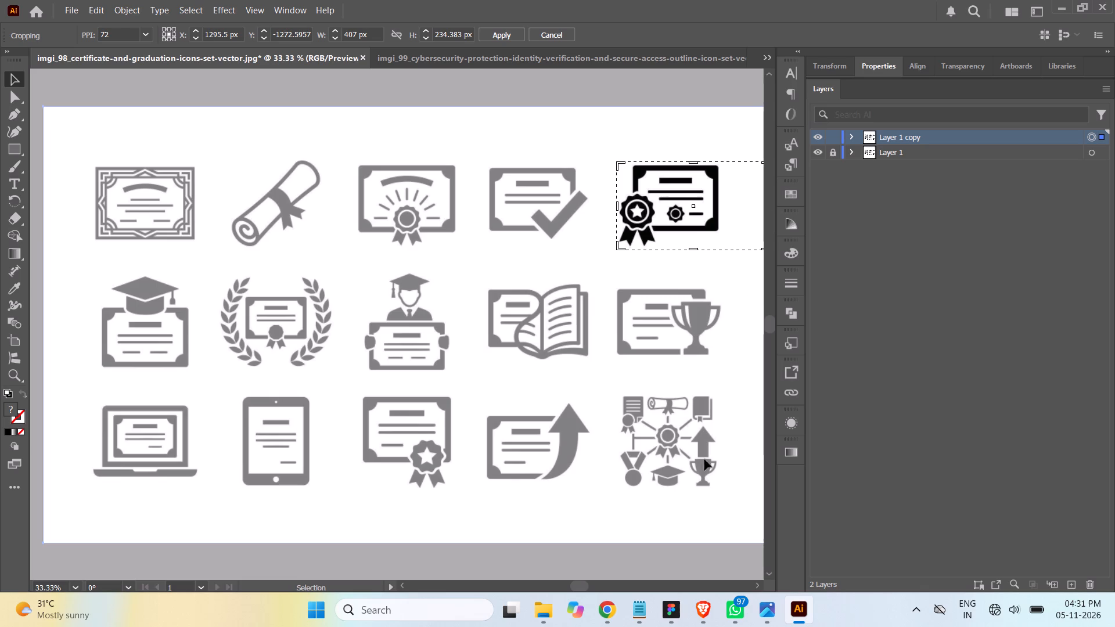
left_click(755, 585)
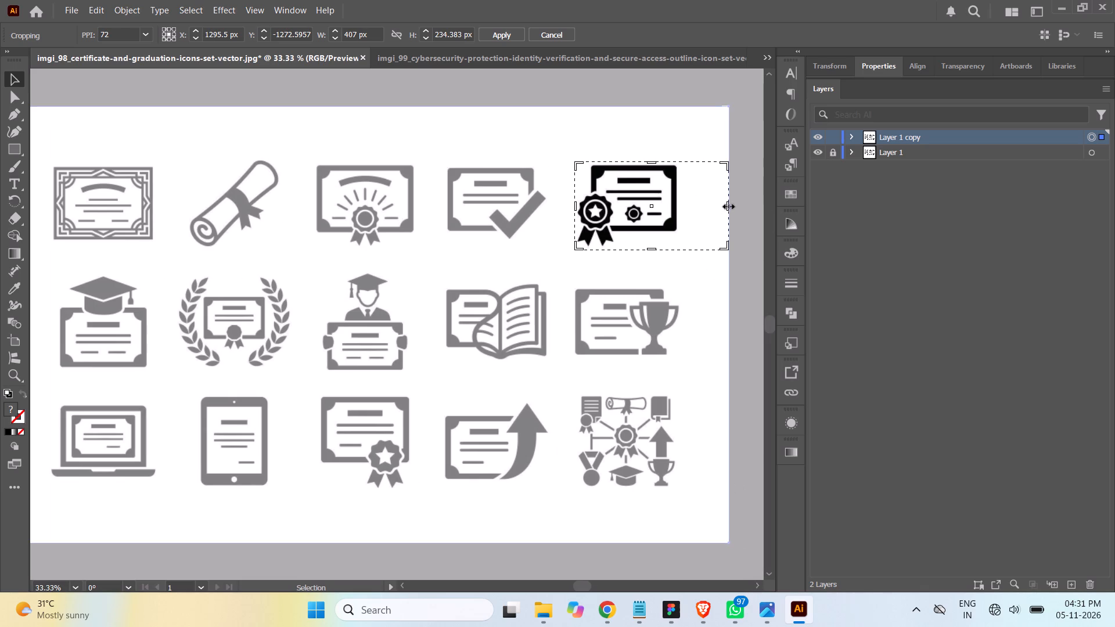
left_click_drag(726, 205, 677, 201)
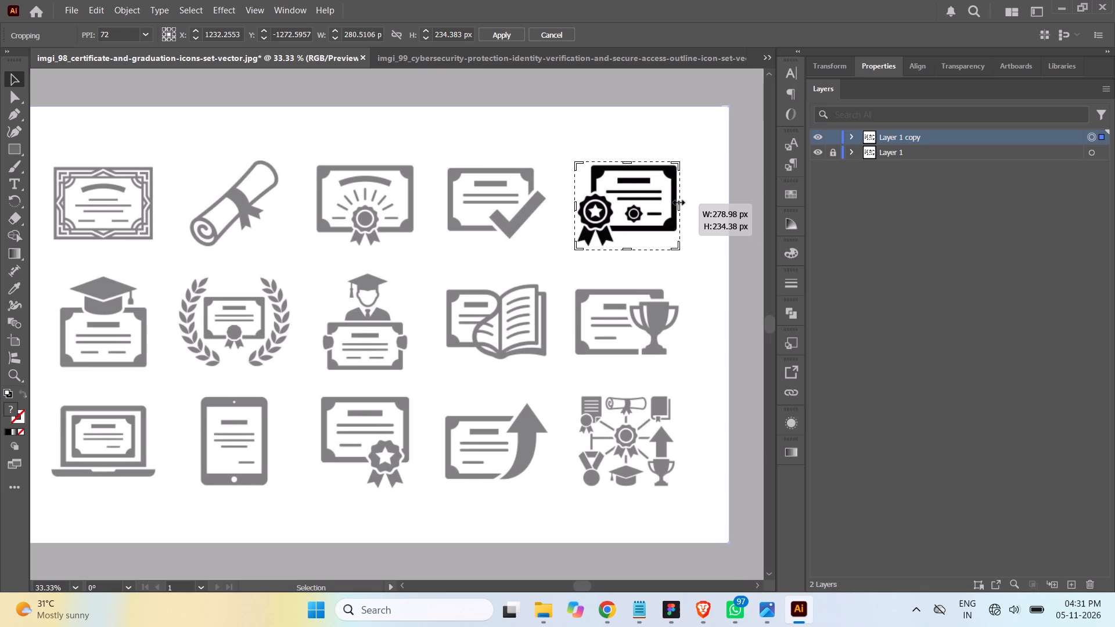
left_click_drag(677, 201, 677, 200)
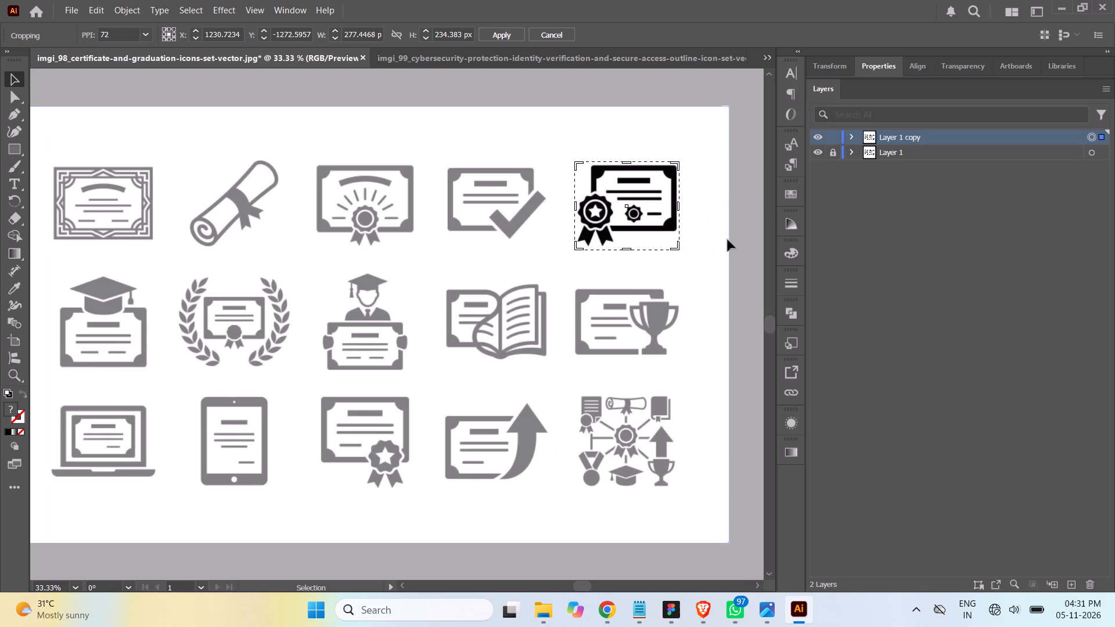
key("Return")
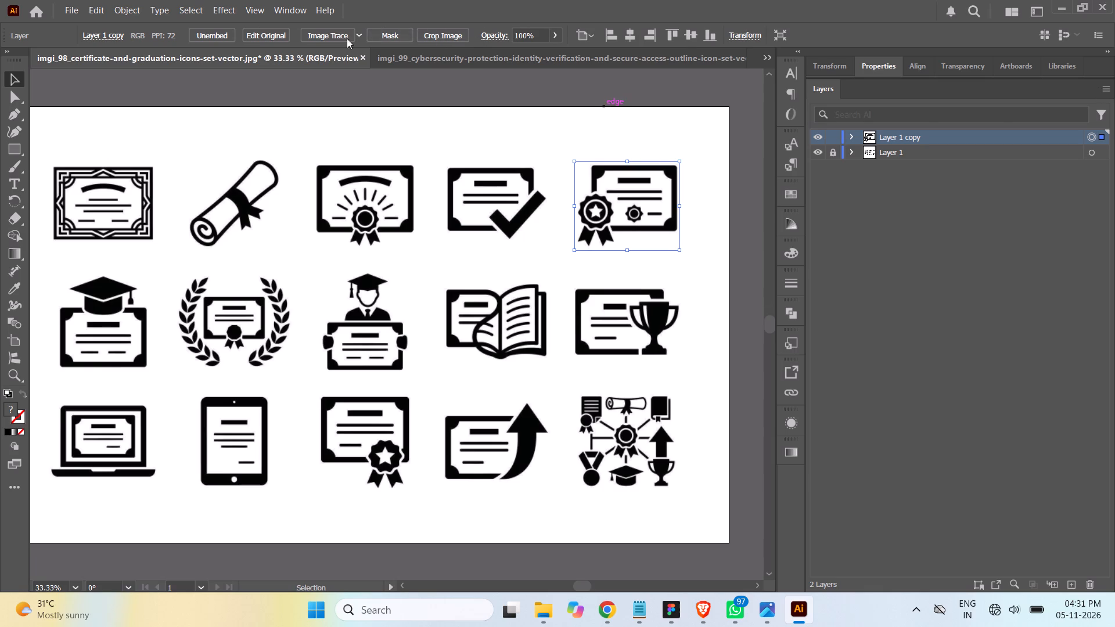
Trace the cropped certificate image with Image Trace's default preset and expand it into paths.
left_click(326, 33)
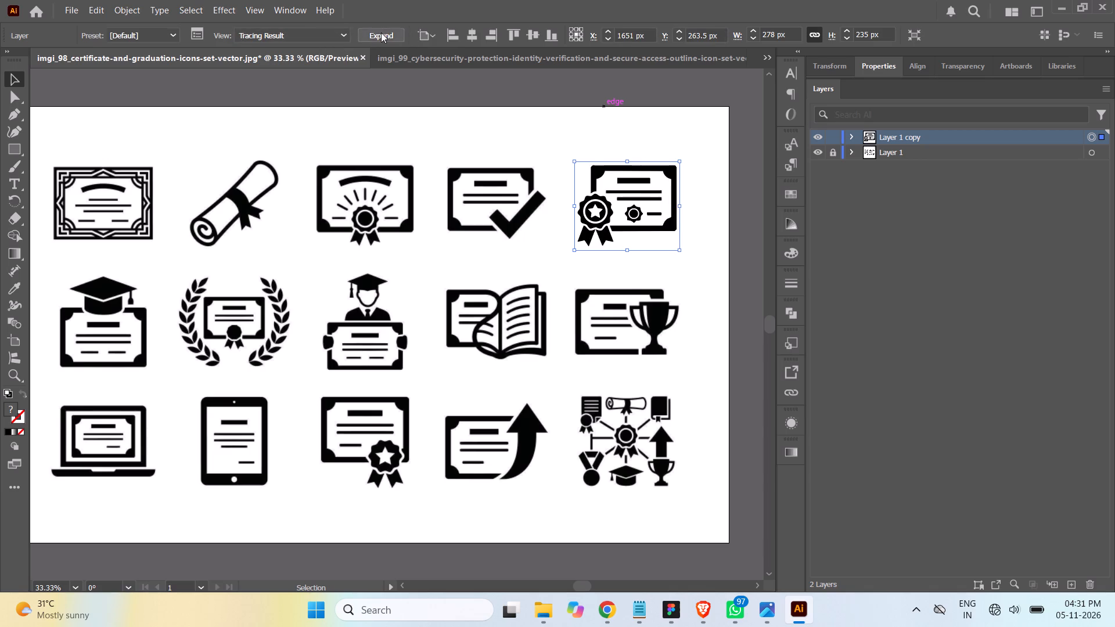
left_click(381, 33)
Delete the blank white path and the three white compound paths from the traced certificate group.
left_click(855, 138)
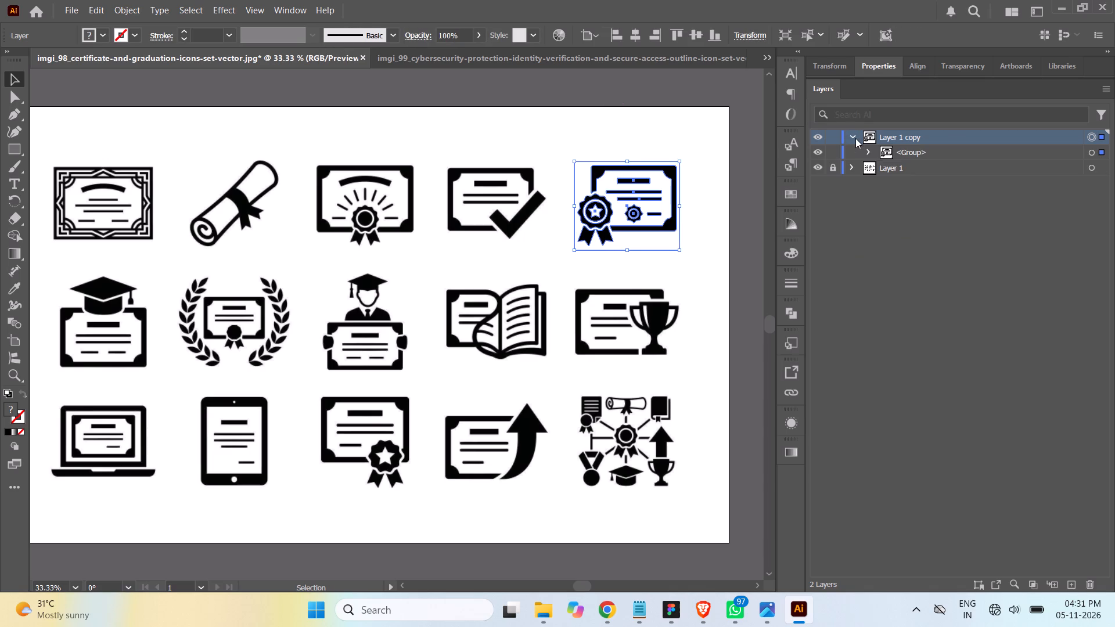
left_click(863, 150)
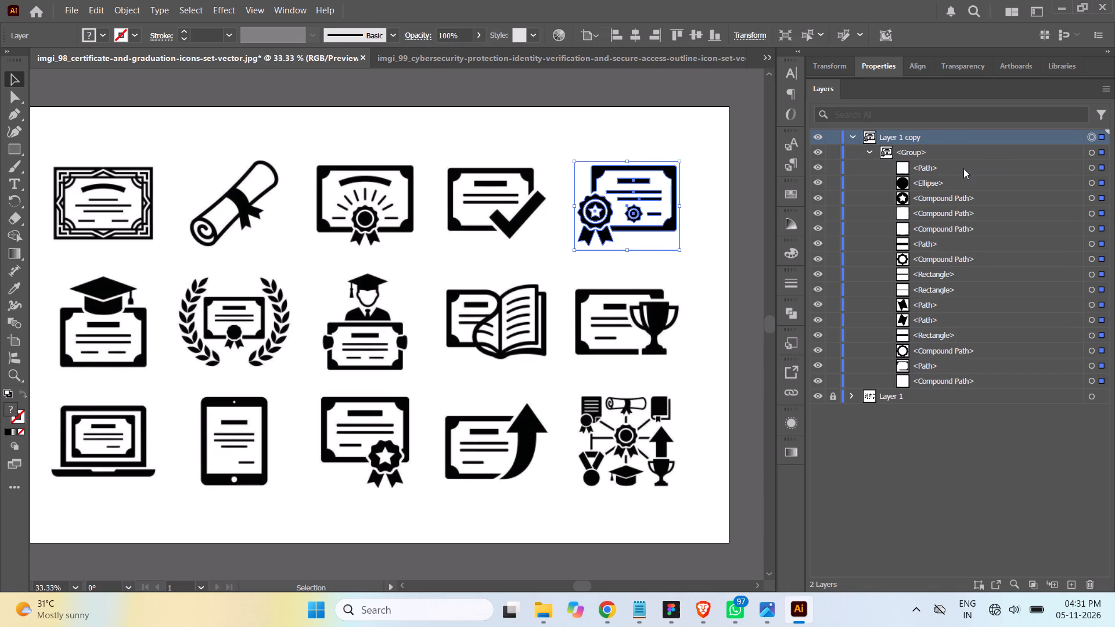
left_click(963, 168)
left_click(963, 212, "ctrl")
left_click(959, 230, "ctrl")
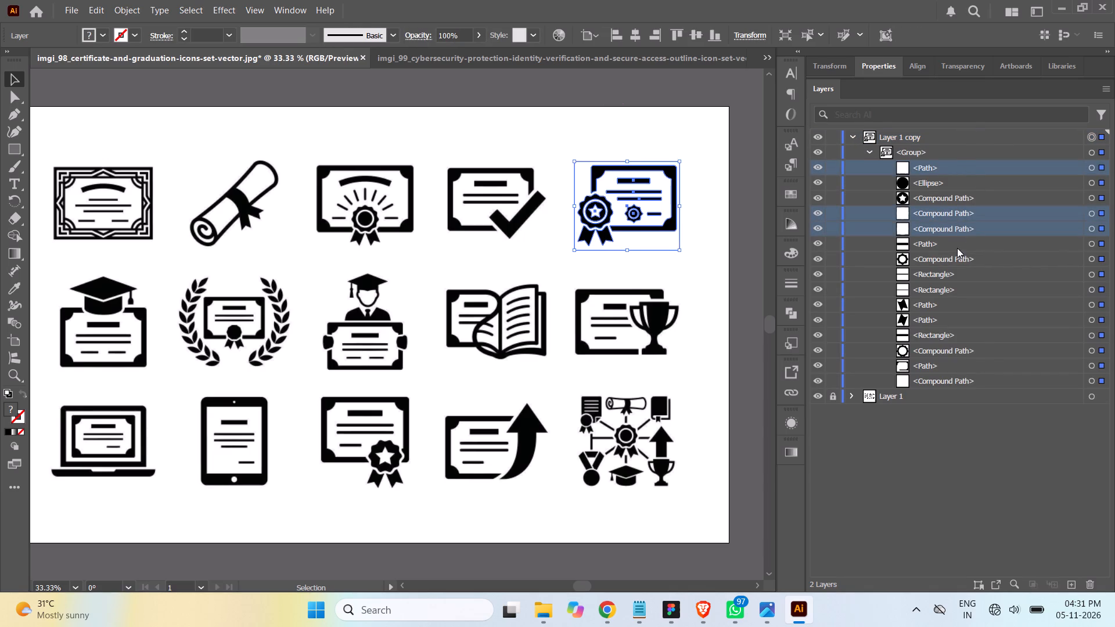
left_click(947, 382, "ctrl")
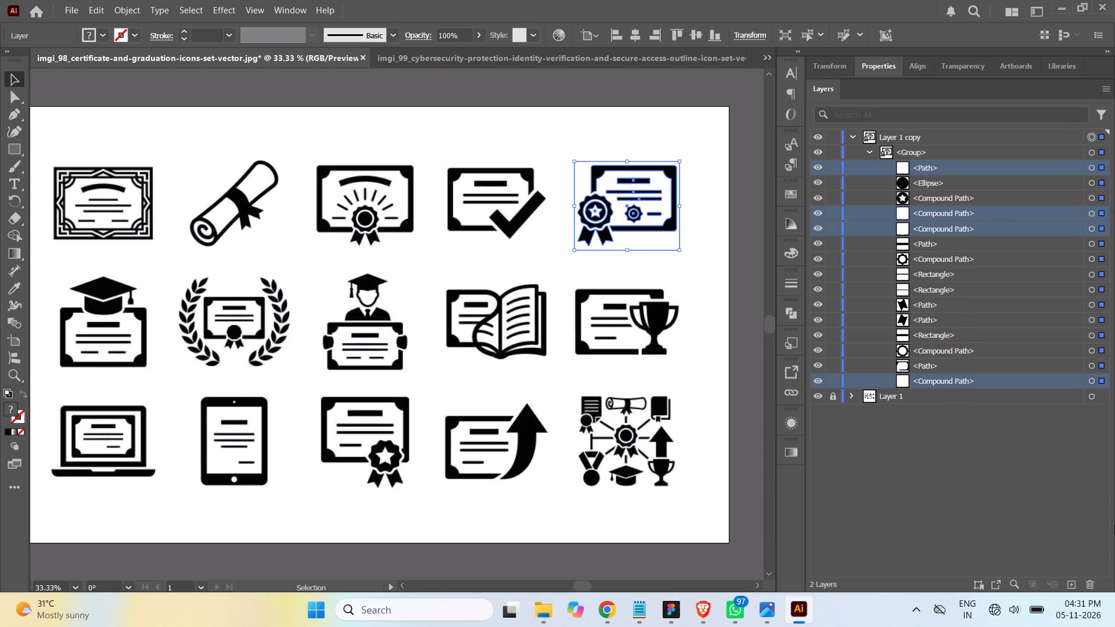
left_click(1091, 581)
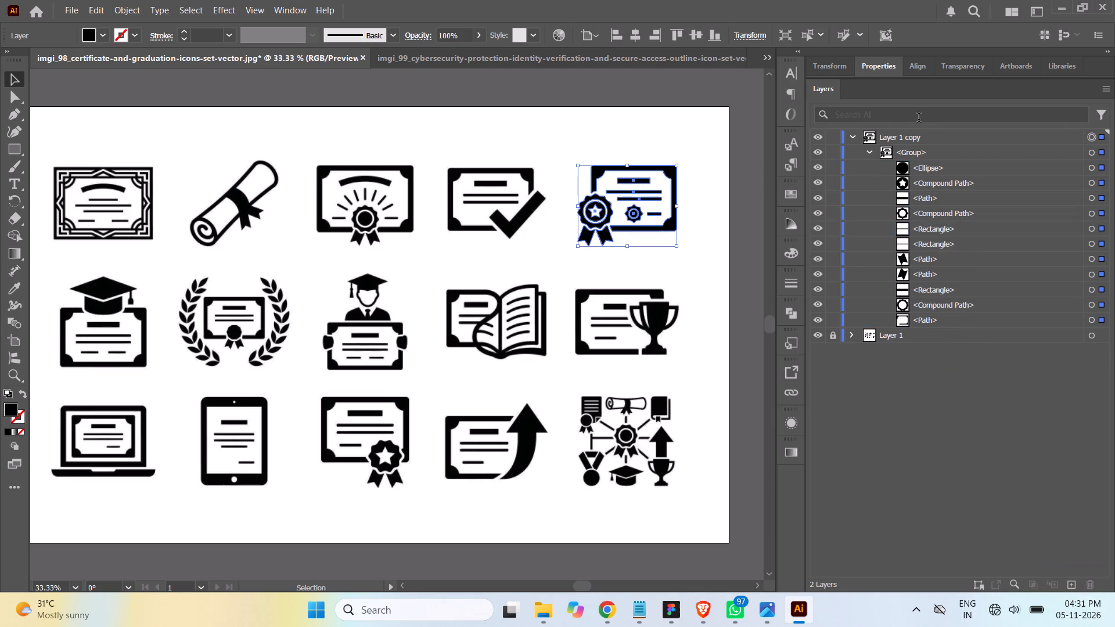
Add the certificate group to Asset Export as Asset 5 and export it as SVG to the Certificate and Graduation Icons folder.
left_click(869, 150)
left_click(1090, 152)
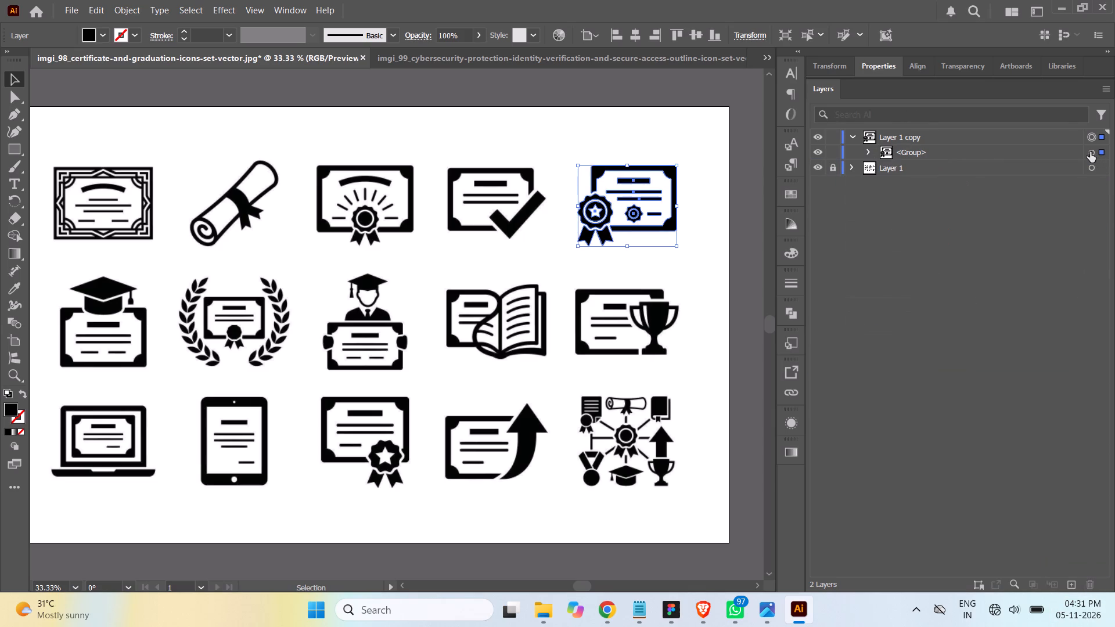
left_click(941, 152)
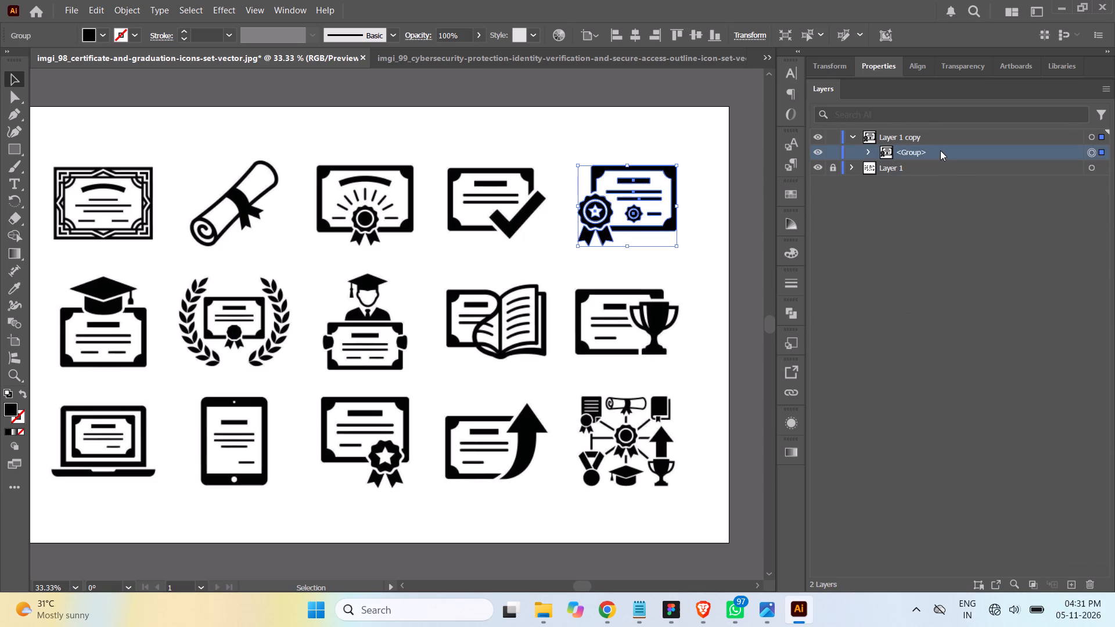
left_click(790, 370)
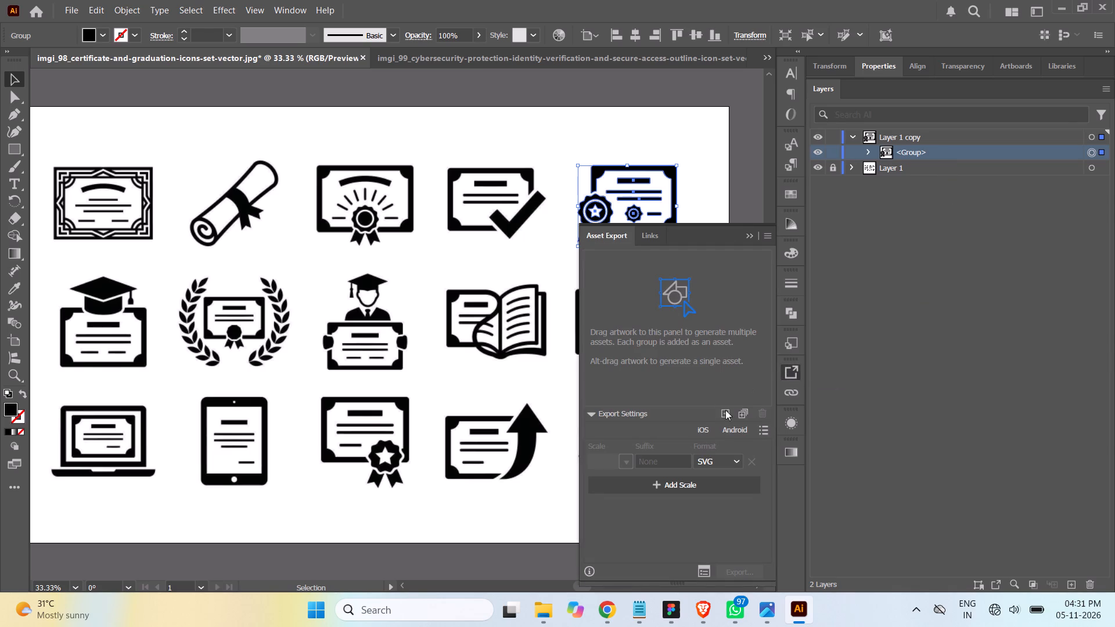
left_click(718, 413)
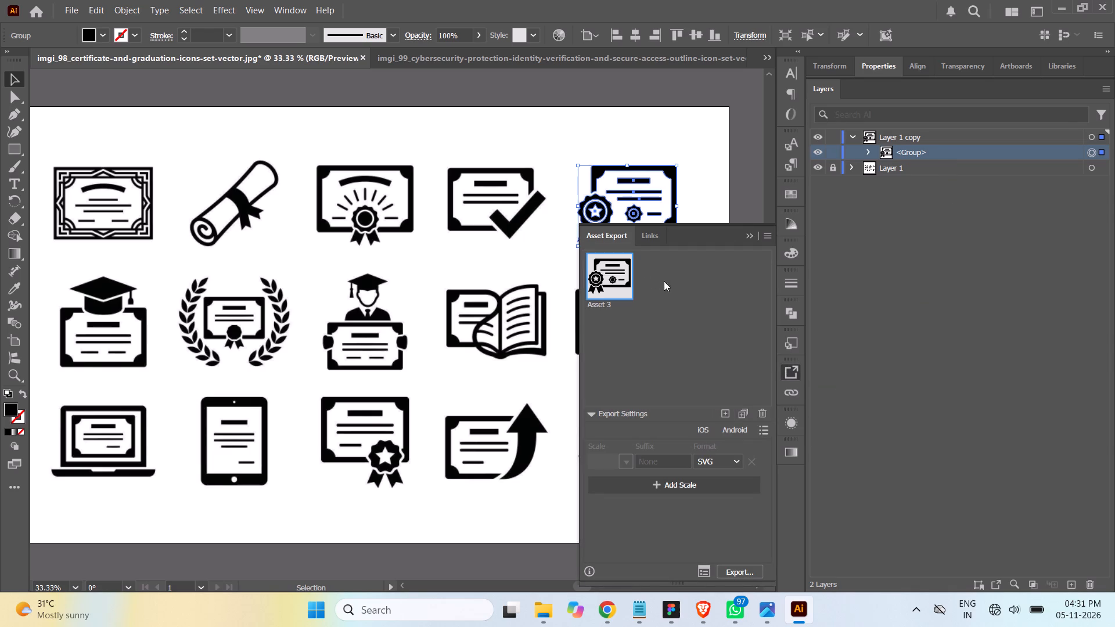
left_click(607, 303)
left_click_drag(612, 309, 626, 312)
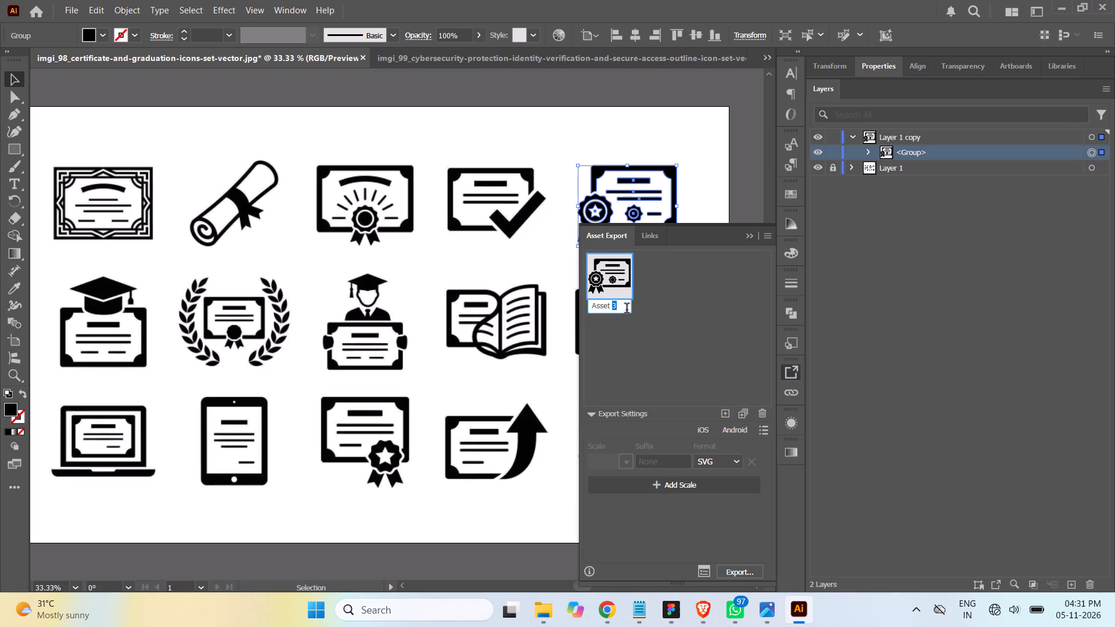
key("5")
left_click(726, 341)
left_click(615, 290)
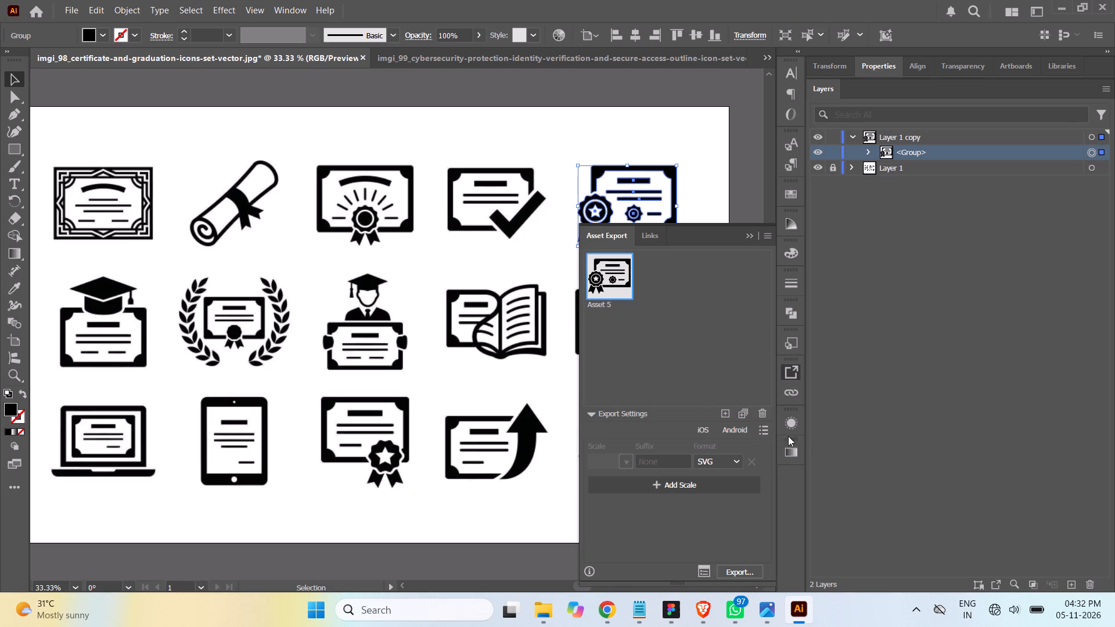
left_click(743, 571)
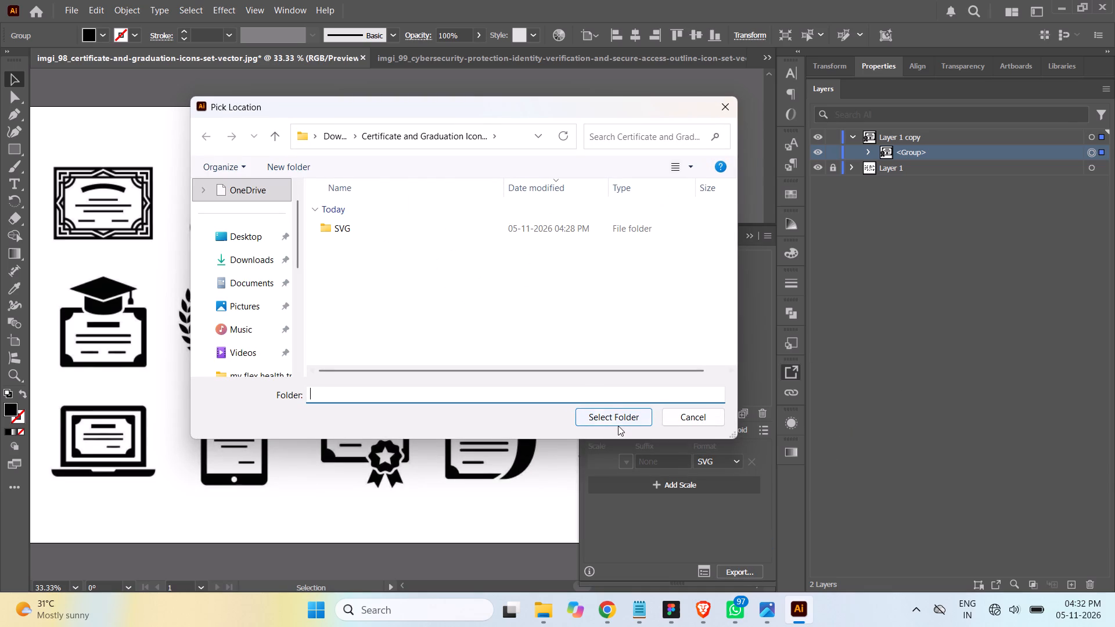
left_click(614, 419)
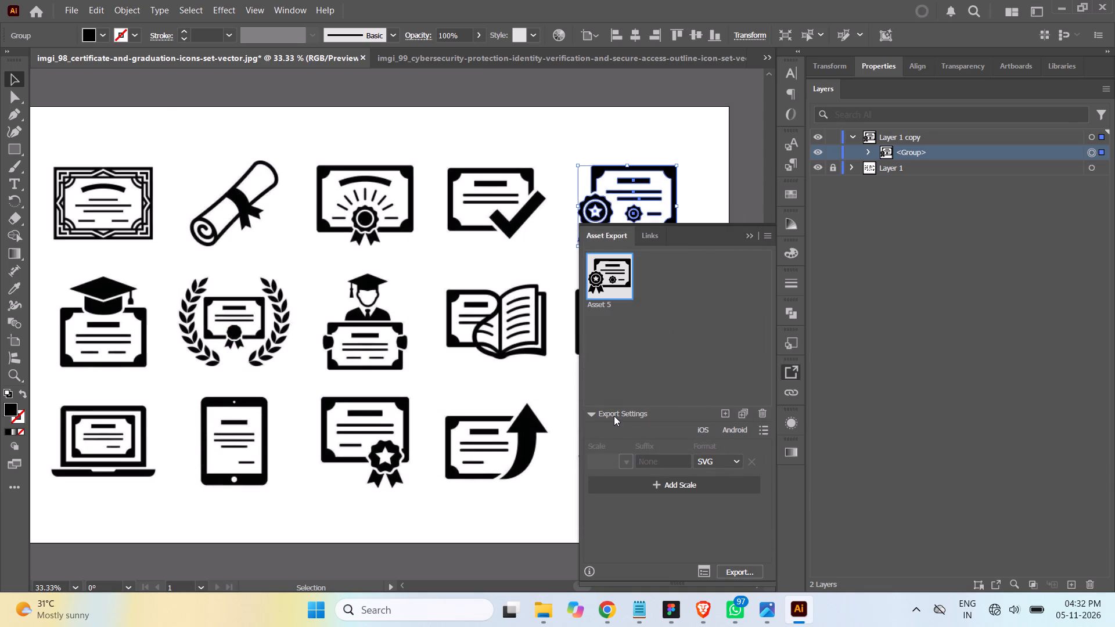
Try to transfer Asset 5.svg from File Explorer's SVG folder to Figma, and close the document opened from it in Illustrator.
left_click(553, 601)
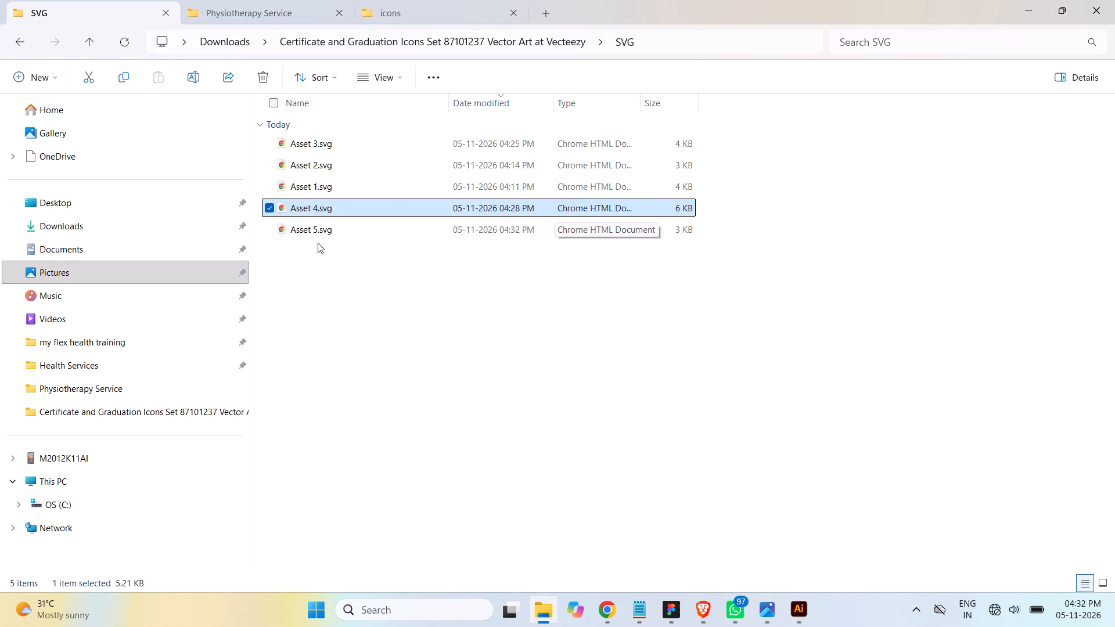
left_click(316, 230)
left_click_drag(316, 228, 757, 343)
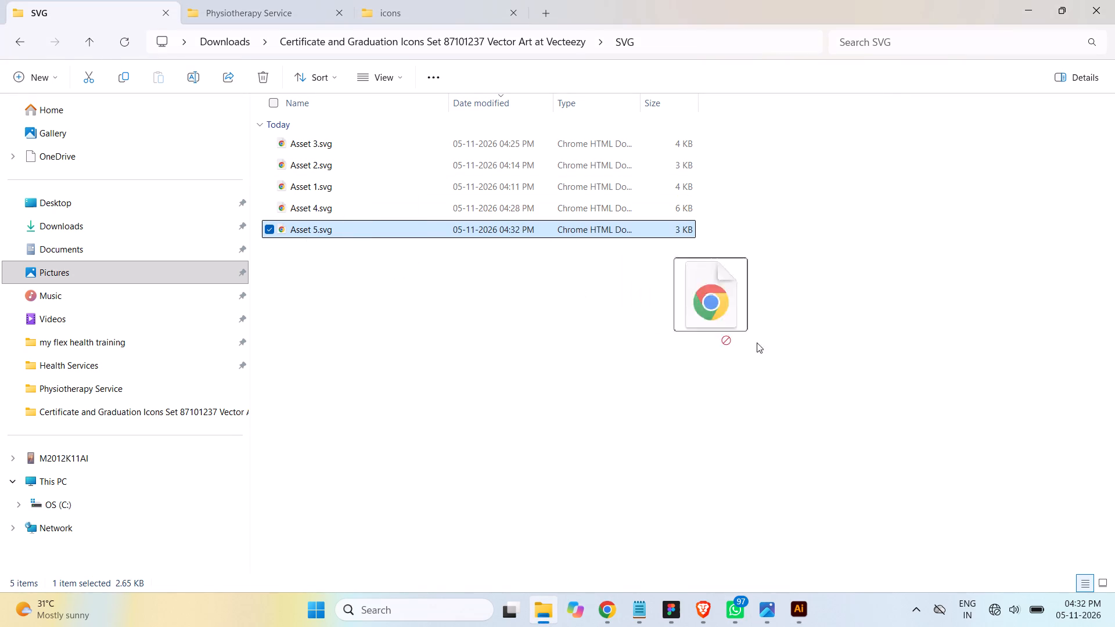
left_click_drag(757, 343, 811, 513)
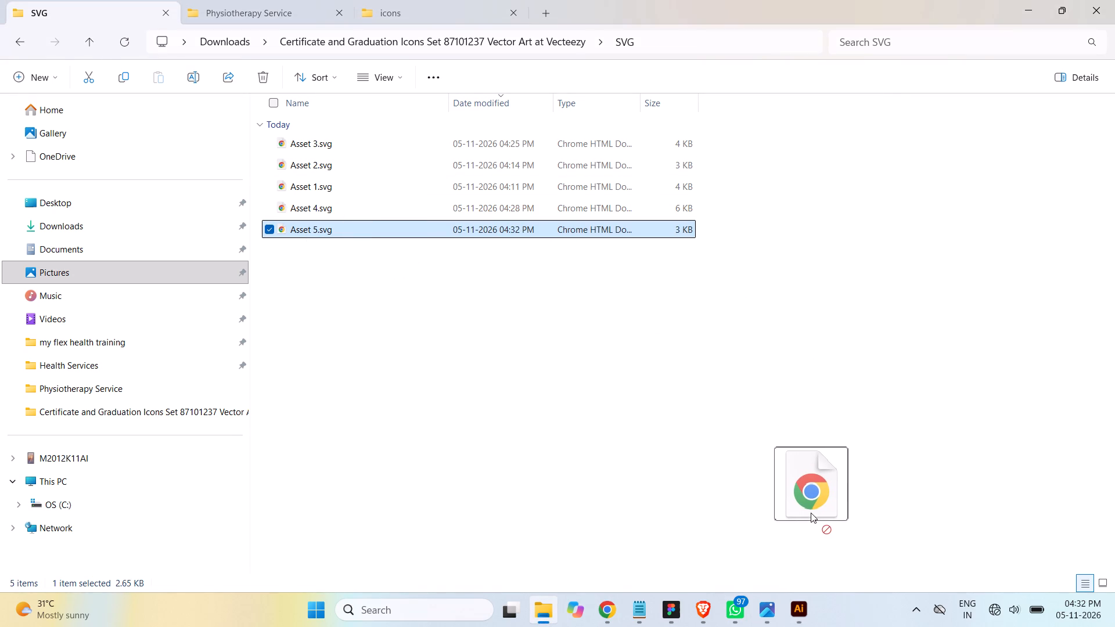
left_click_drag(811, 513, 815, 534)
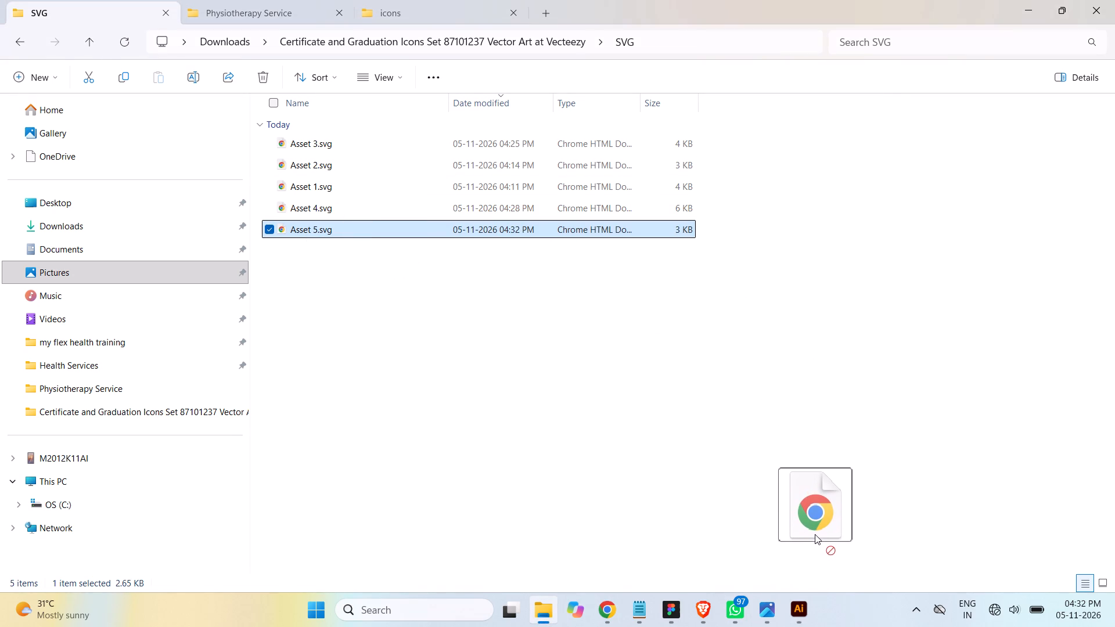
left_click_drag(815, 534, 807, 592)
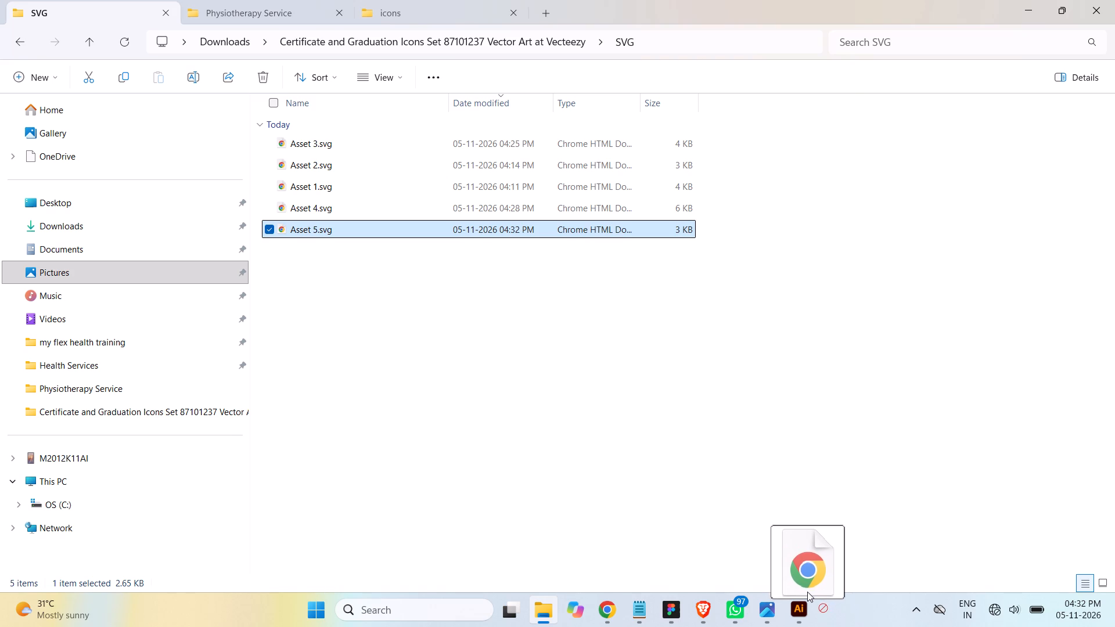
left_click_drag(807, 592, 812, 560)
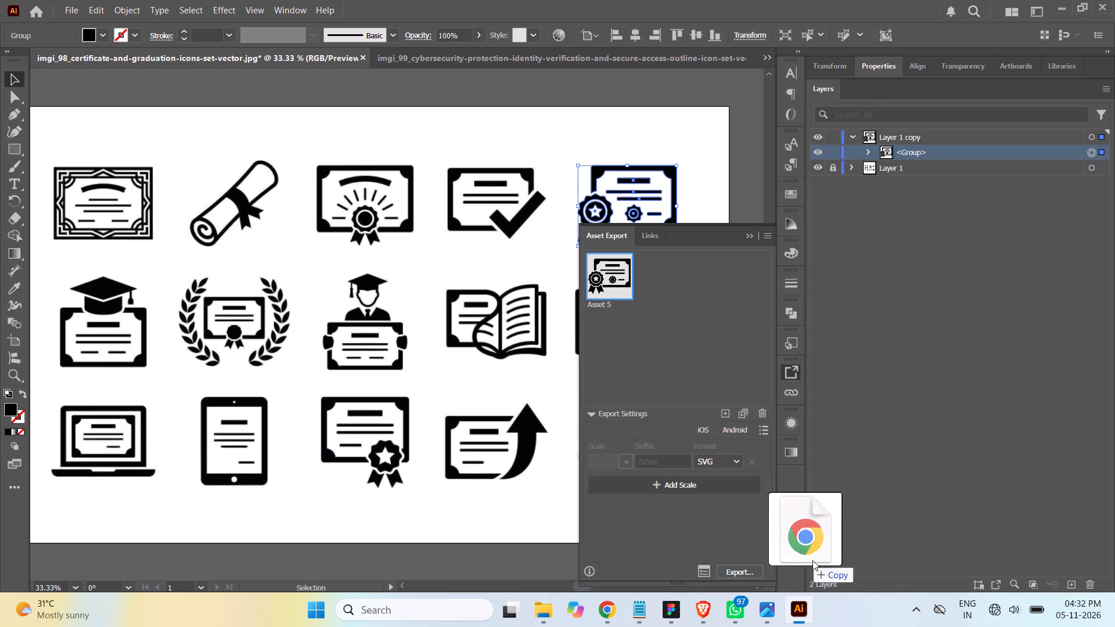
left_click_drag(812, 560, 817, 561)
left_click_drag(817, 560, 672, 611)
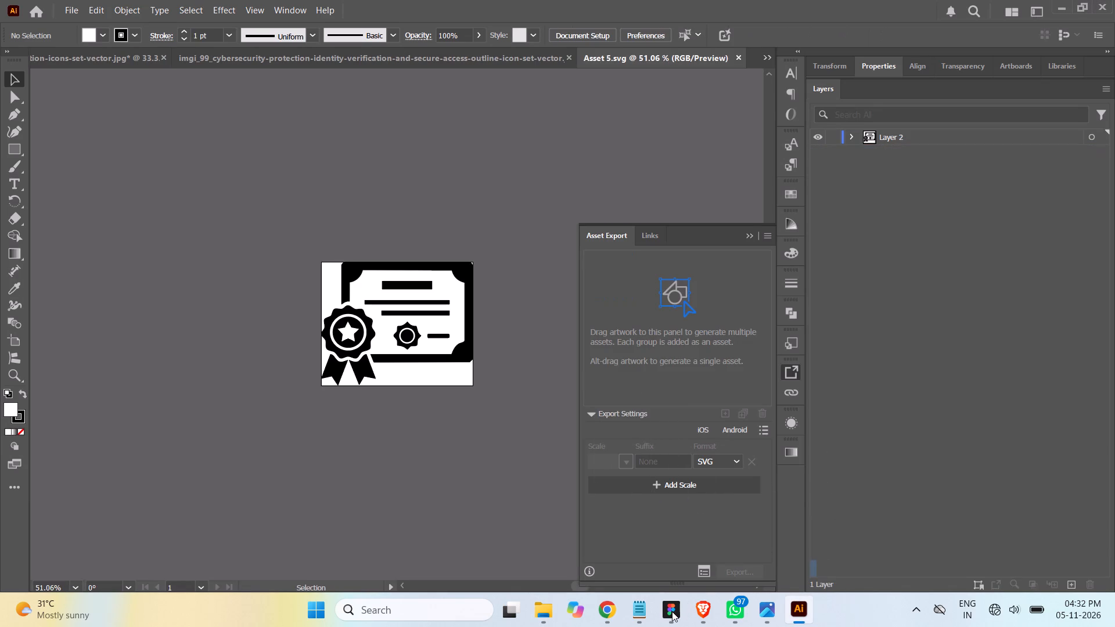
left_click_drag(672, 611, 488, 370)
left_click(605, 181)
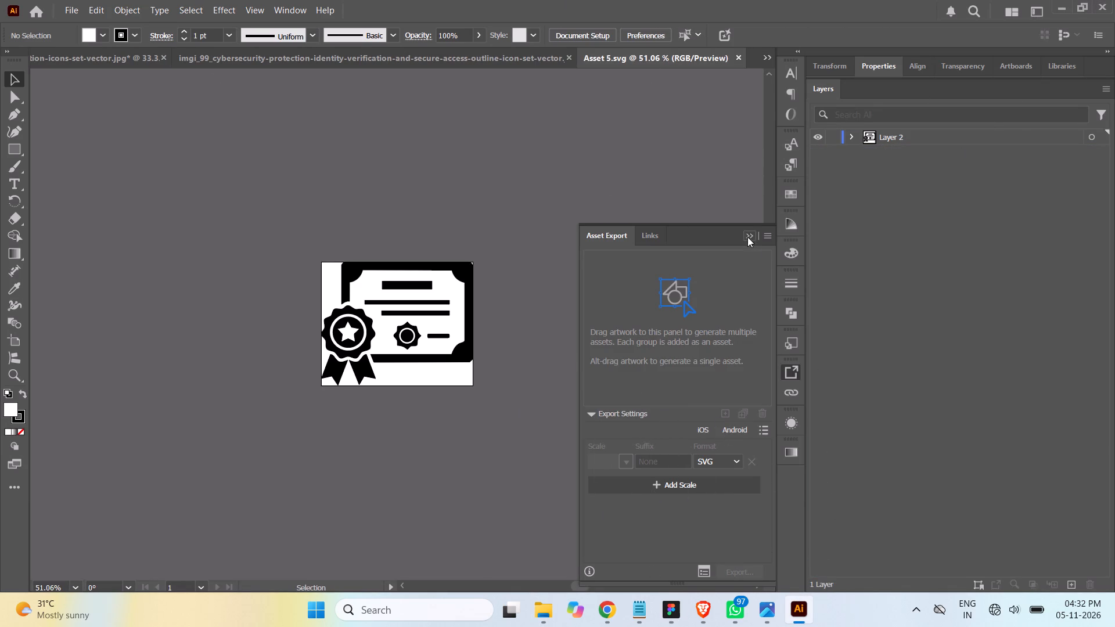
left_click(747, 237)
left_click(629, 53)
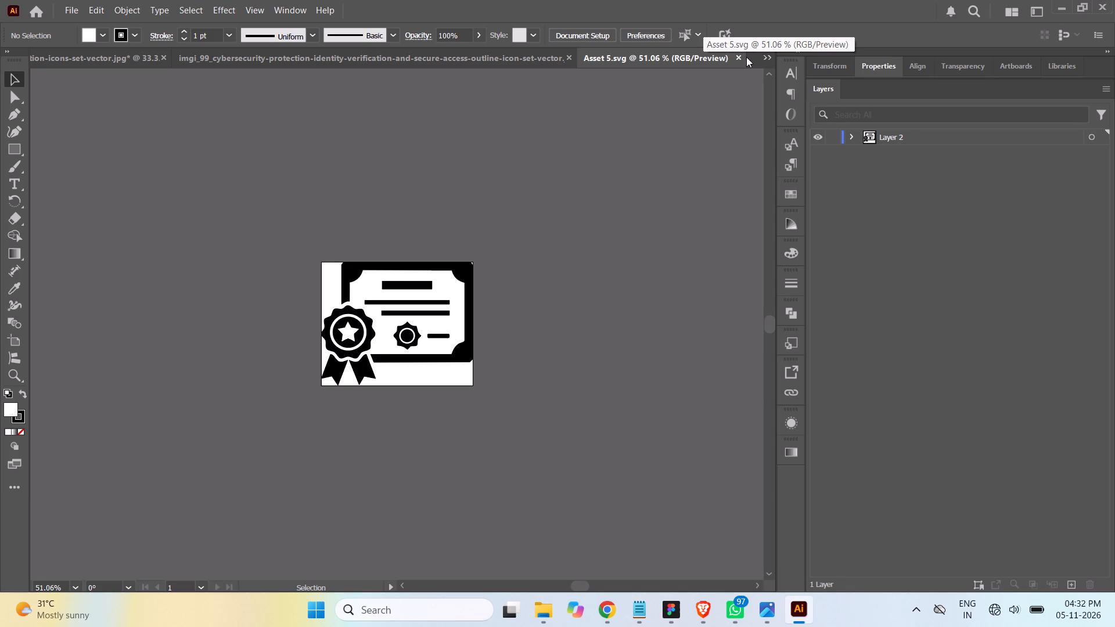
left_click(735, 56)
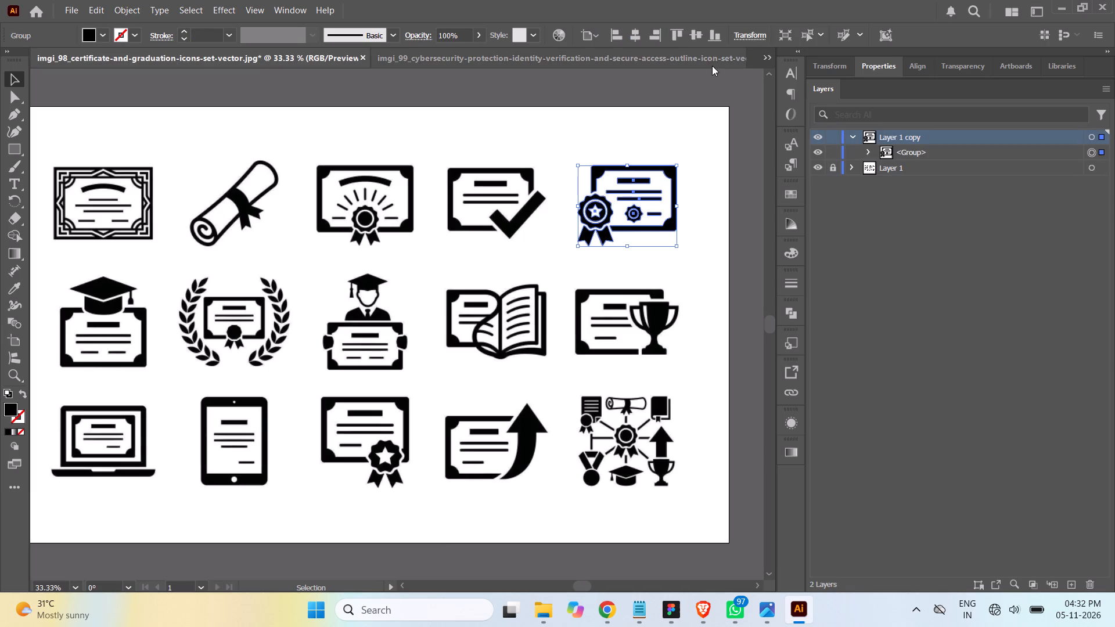
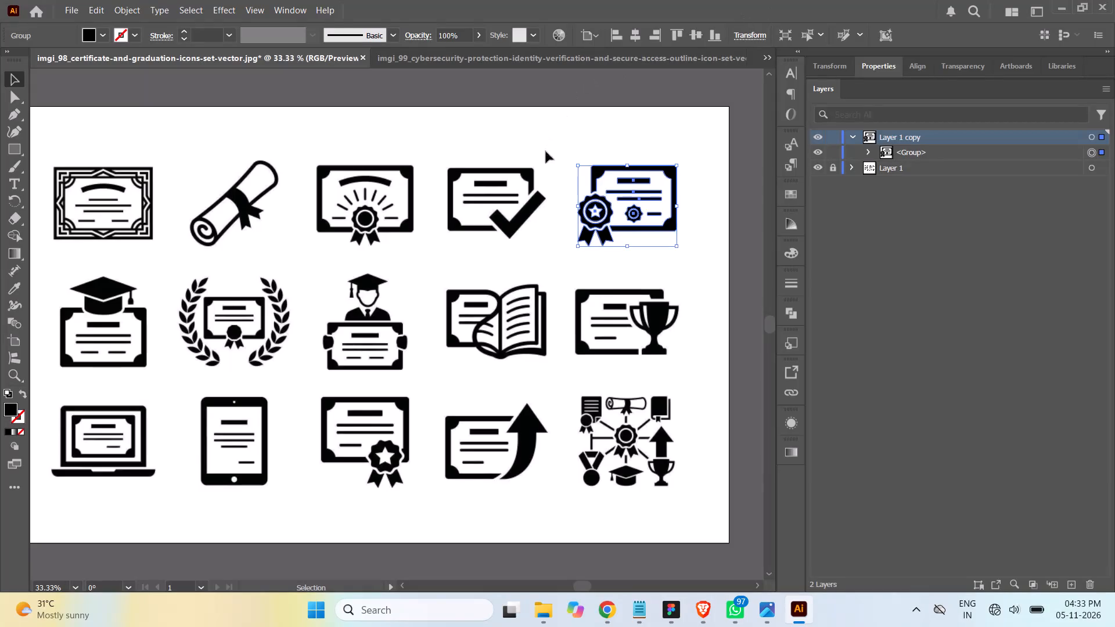
Bring Asset 5.svg from File Explorer's SVG folder into Figma, over the Certification field of the Upload Documents screen.
left_click(545, 617)
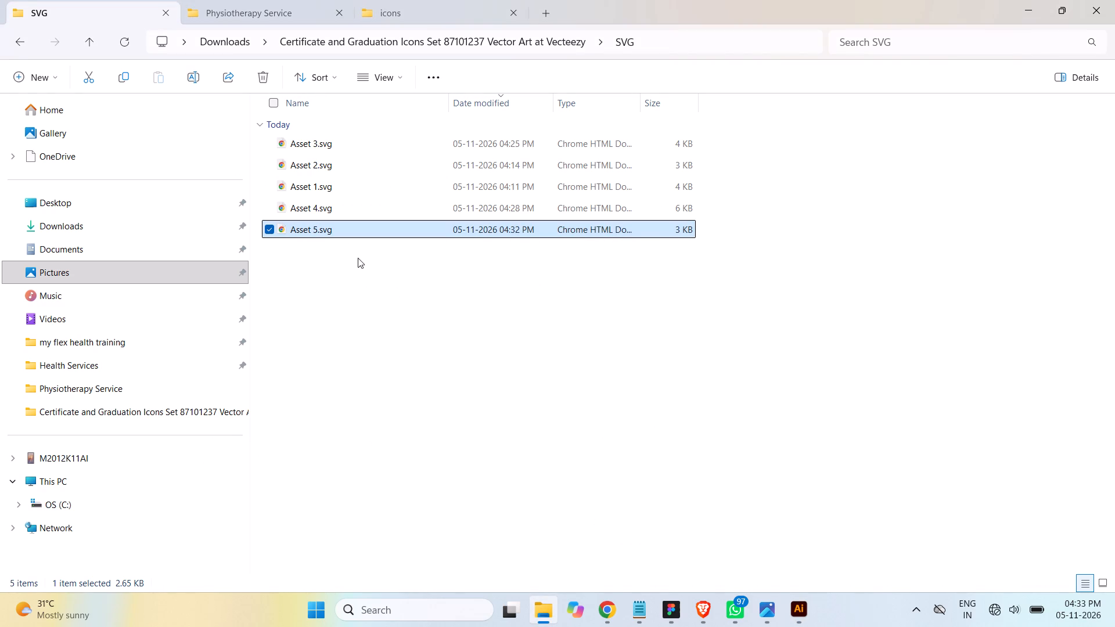
left_click_drag(298, 230, 668, 612)
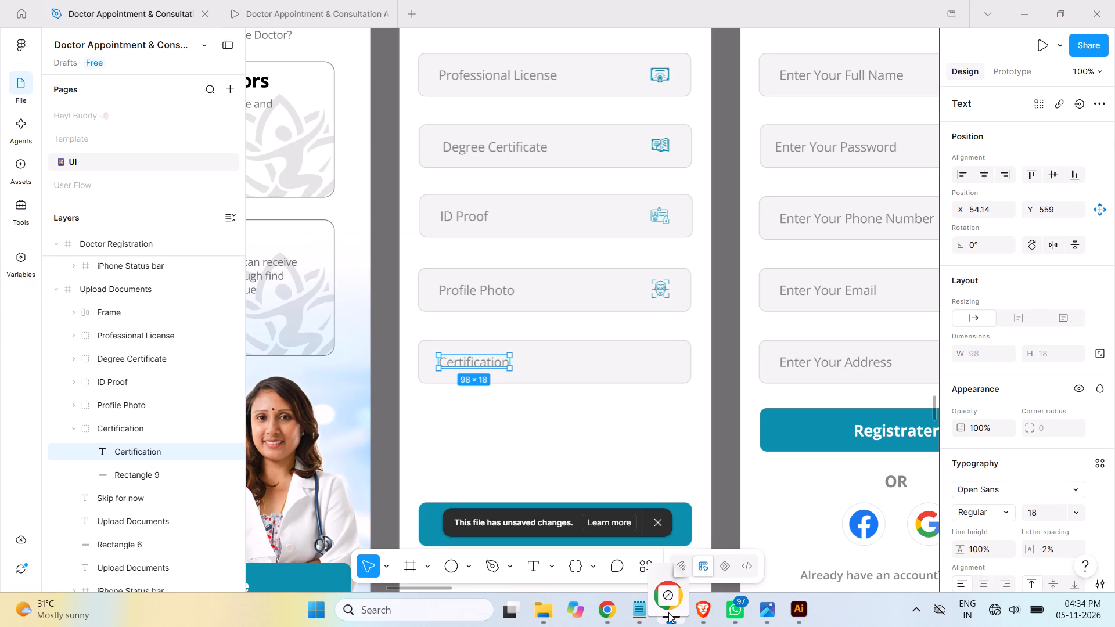
left_click_drag(668, 612, 619, 382)
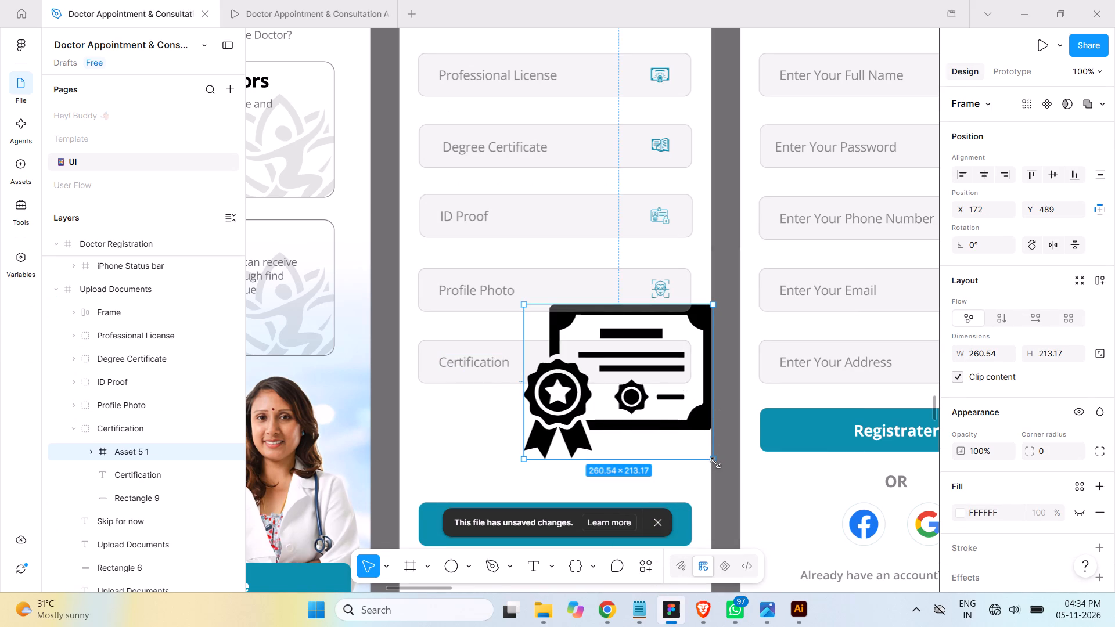
Scale the imported certificate icon down to about 44 × 36 and place it inside the Certification field, below the other field icons.
left_click_drag(715, 463, 587, 355, "shift")
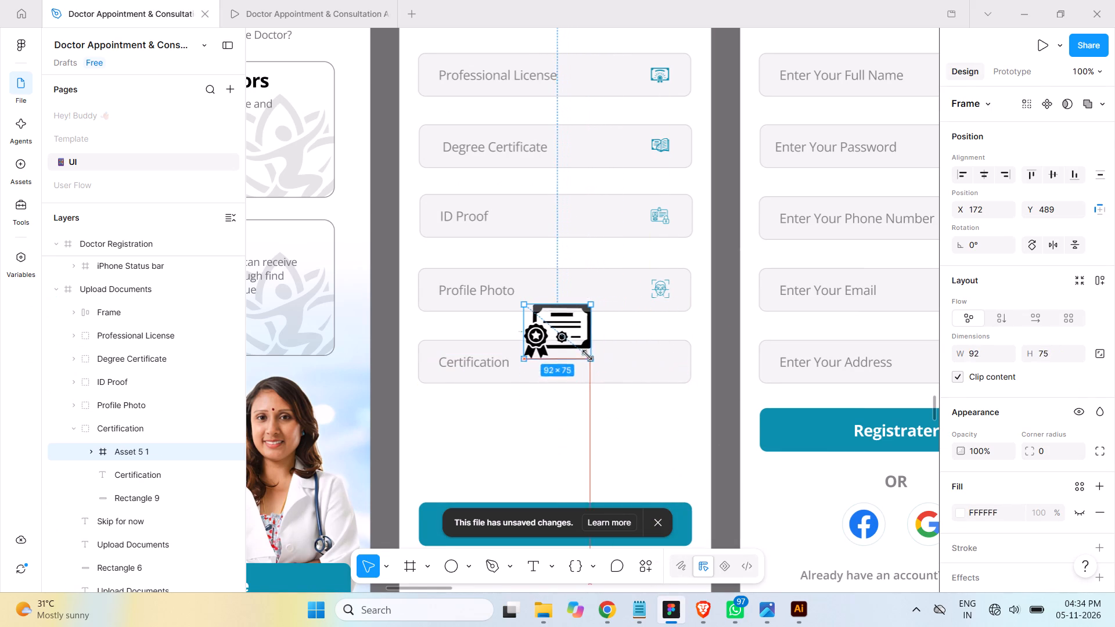
left_click_drag(587, 355, 556, 328, "shift")
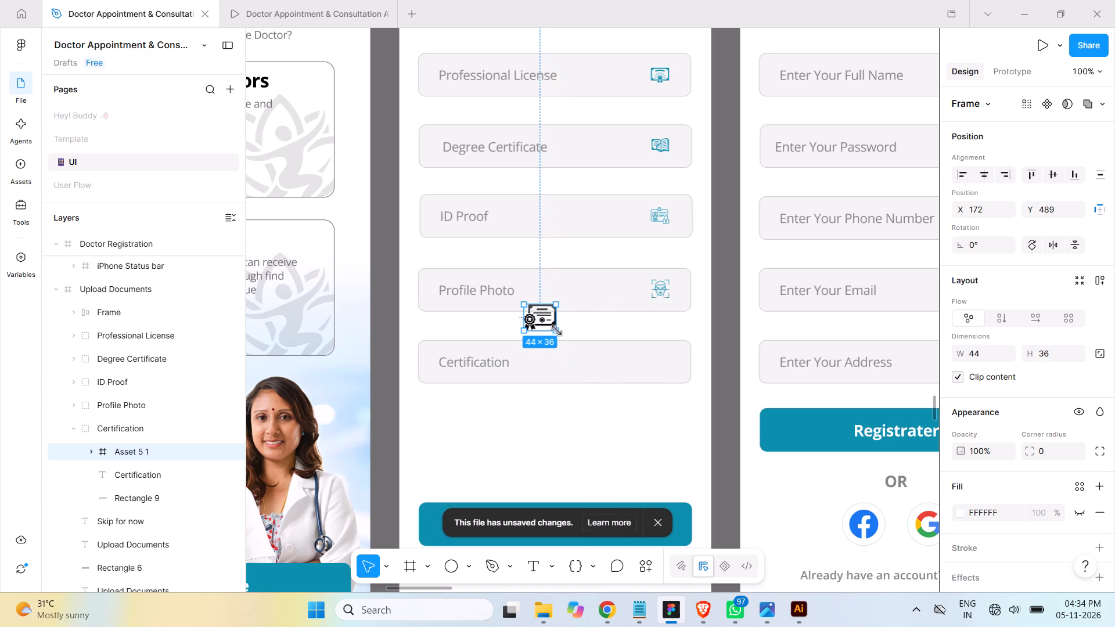
left_click_drag(548, 324, 670, 370)
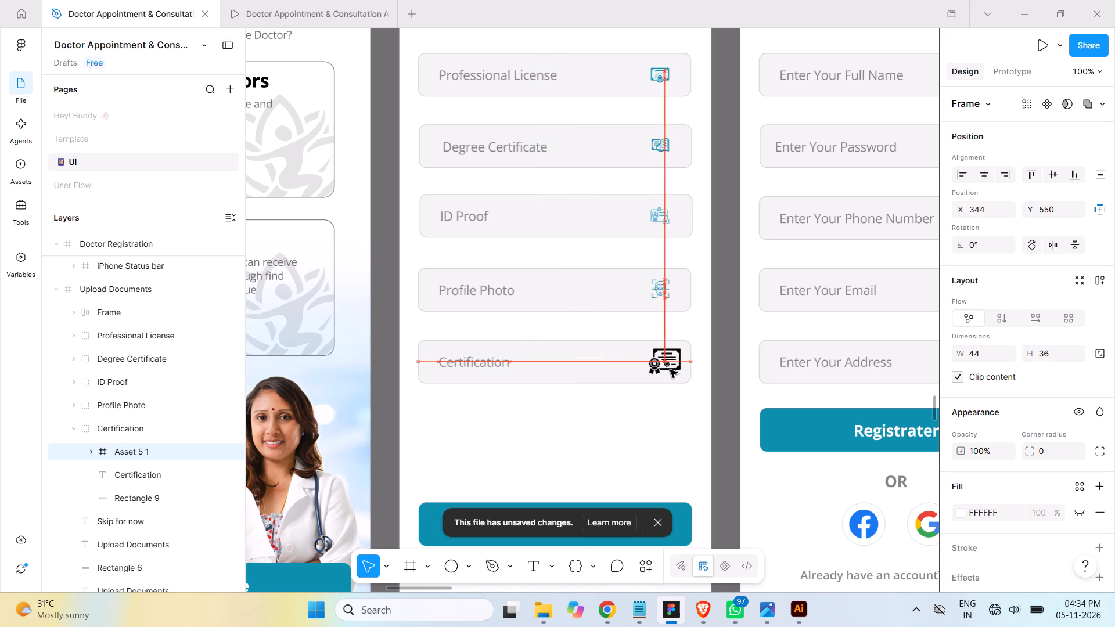
left_click_drag(670, 370, 664, 368)
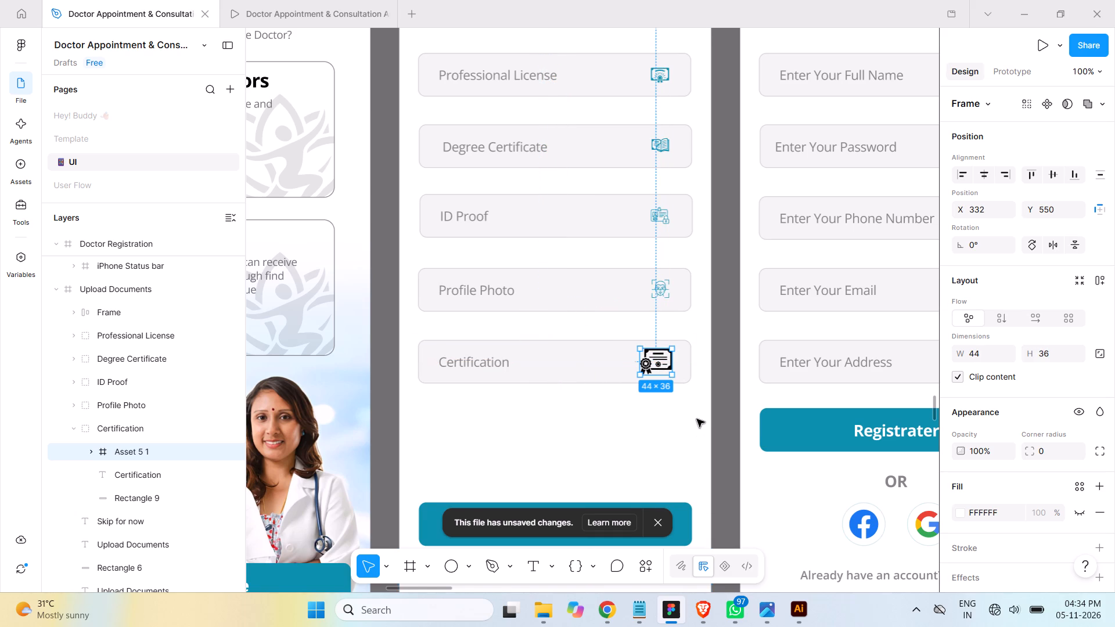
Scale the certificate icon to 24 × 20 and position it at about X 350, Y 558 in the Certification field.
key("ctrl+equal")
key("ctrl+equal")
scroll(797, 345, "down", 3)
scroll(781, 355, "up", 1)
scroll(783, 358, "down", 2)
scroll(784, 358, "up", 5)
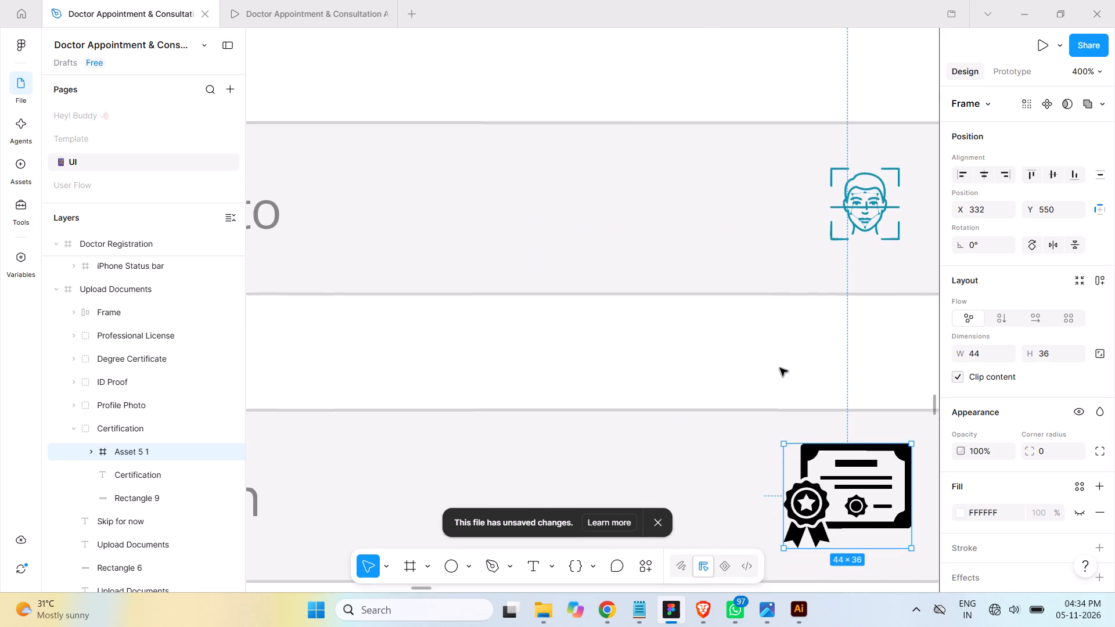
scroll(780, 344, "down", 13)
scroll(789, 363, "up", 2)
scroll(789, 364, "down", 2)
scroll(805, 365, "up", 1)
scroll(807, 368, "down", 5)
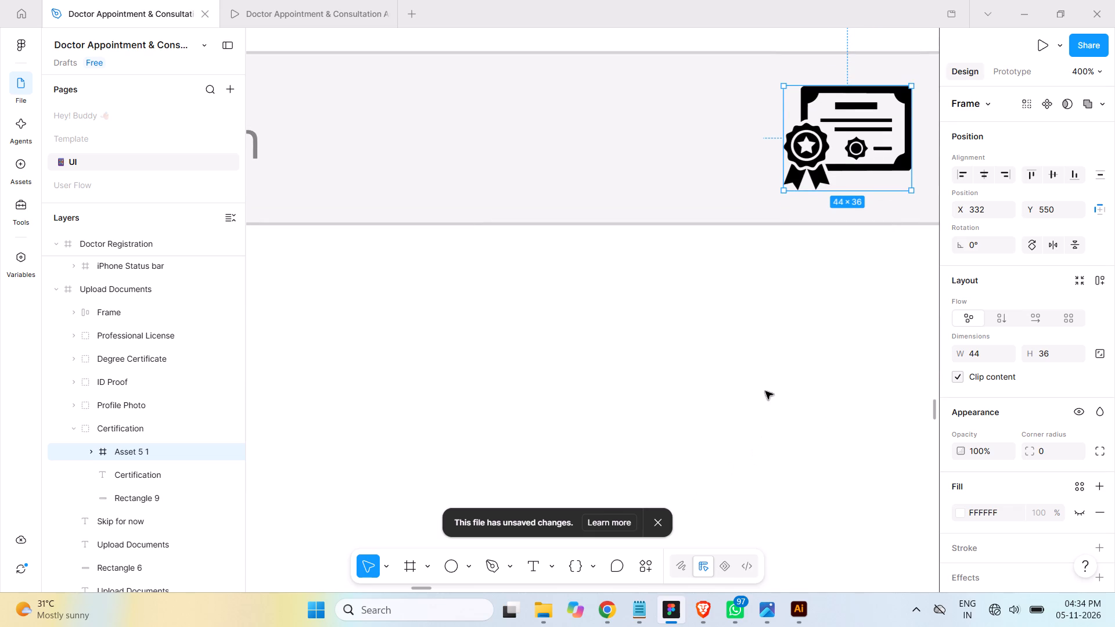
key("space")
key("space")
key("space")
key("space")
key("space")
key("space")
key("space")
key("space")
key("space")
key("space")
key("space")
key("space")
key("space")
key("space")
key("space")
key("space")
key("space")
key("space")
key("space")
key("space")
left_click_drag(790, 366, 509, 482)
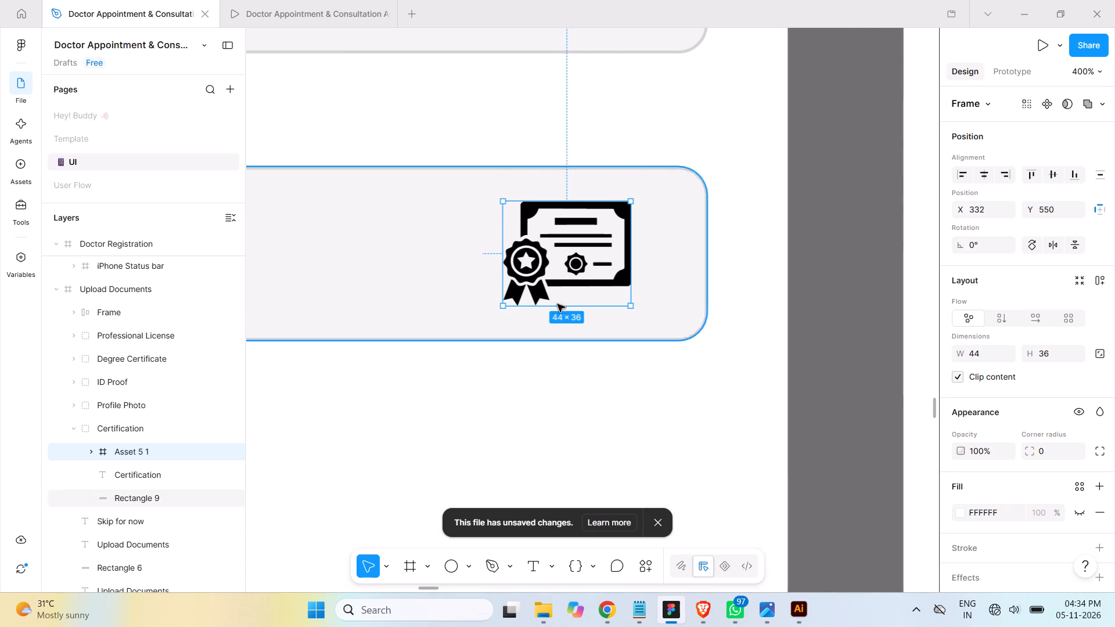
left_click_drag(501, 308, 516, 301, "shift")
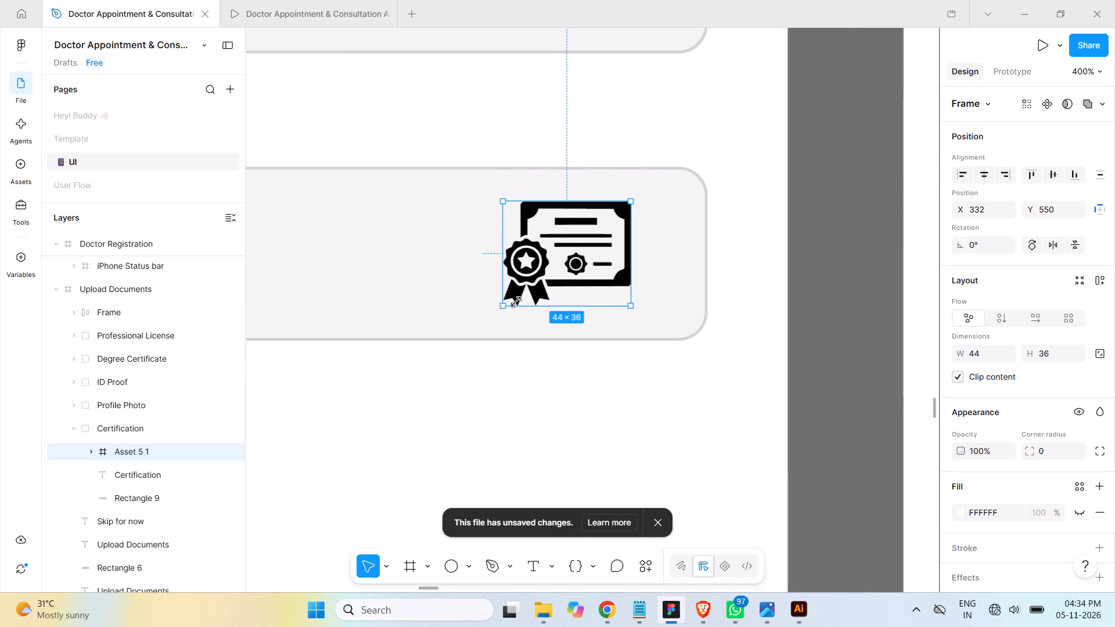
left_click_drag(516, 301, 596, 259, "shift")
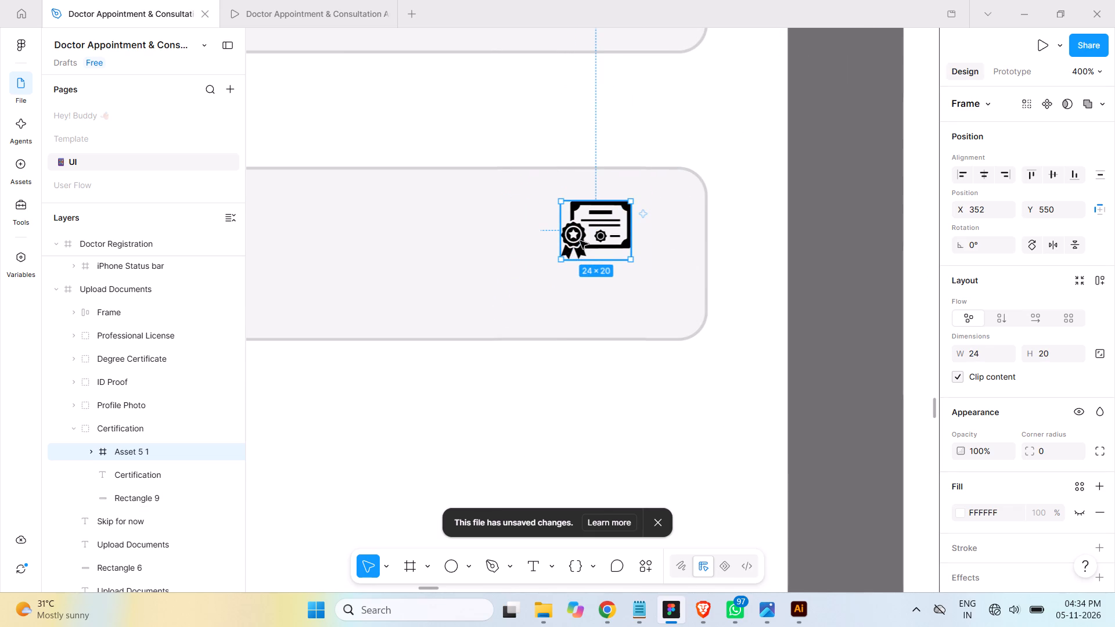
left_click_drag(580, 242, 575, 268)
key("ctrl+minus")
key("ctrl+minus")
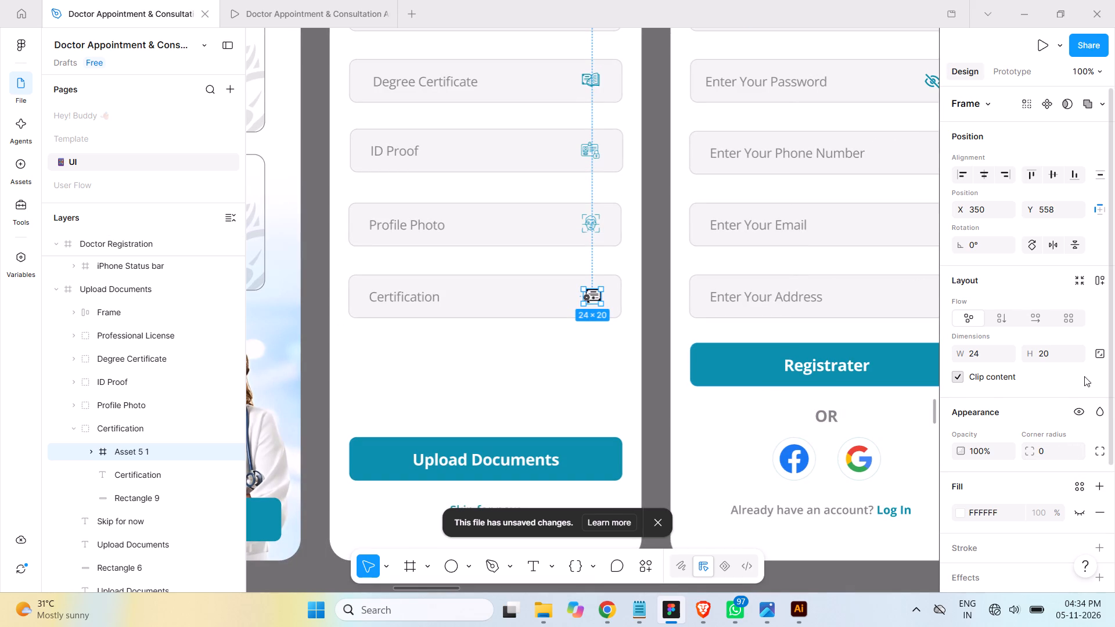
Recolor the certificate icon from black to the teal 0C8FAC and deselect it.
scroll(1078, 379, "down", 1)
scroll(1078, 379, "up", 4)
scroll(1077, 380, "down", 1)
scroll(1077, 384, "up", 1)
scroll(1077, 384, "down", 4)
left_click(959, 474)
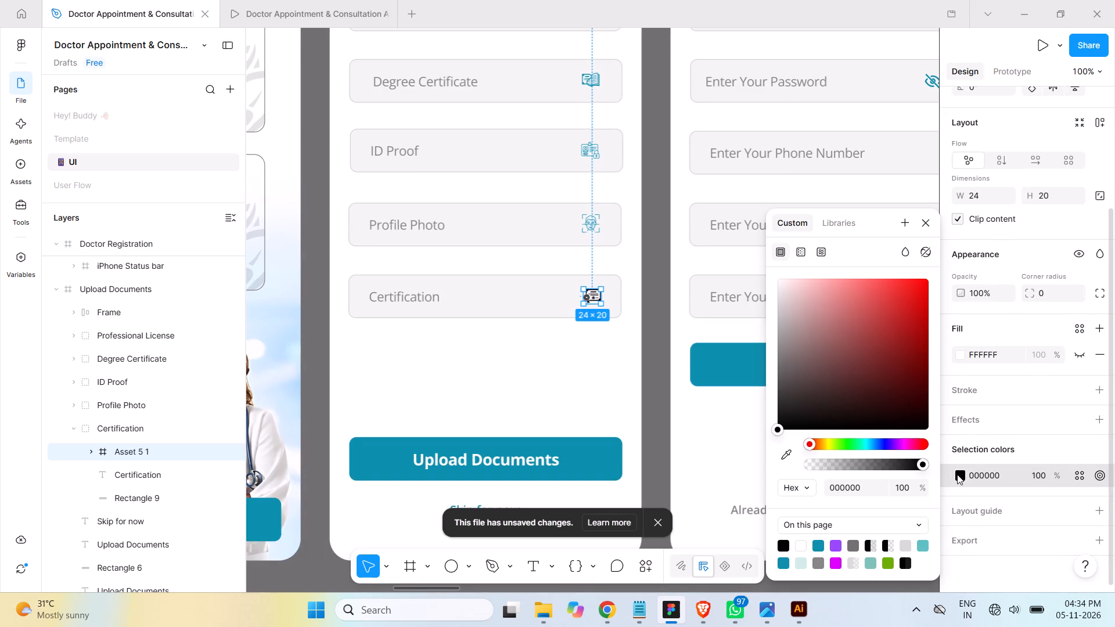
left_click(783, 563)
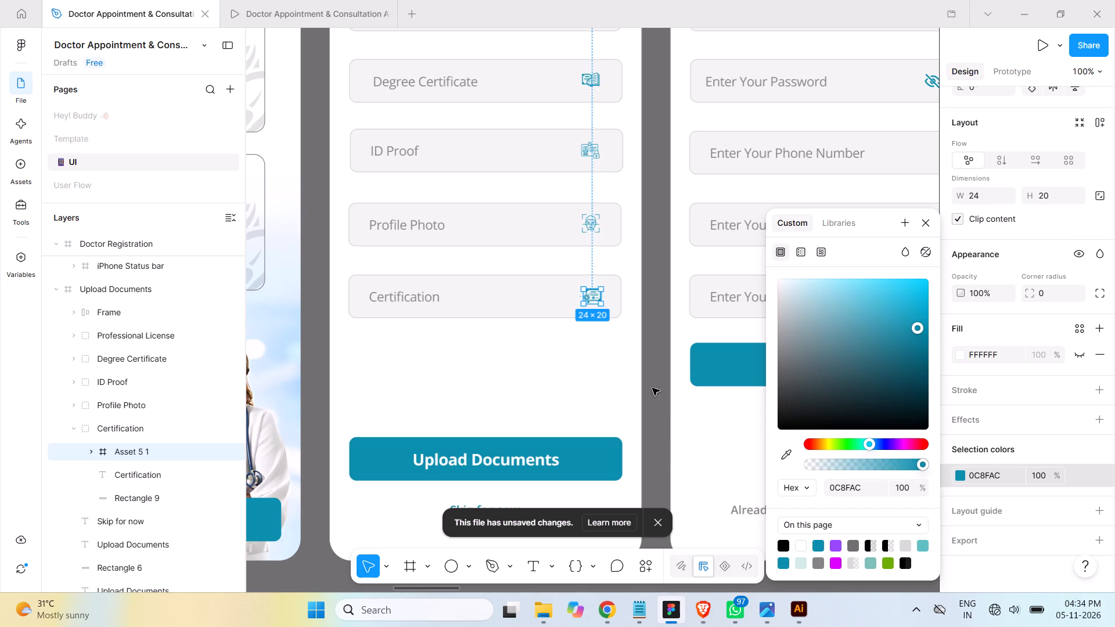
left_click(656, 375)
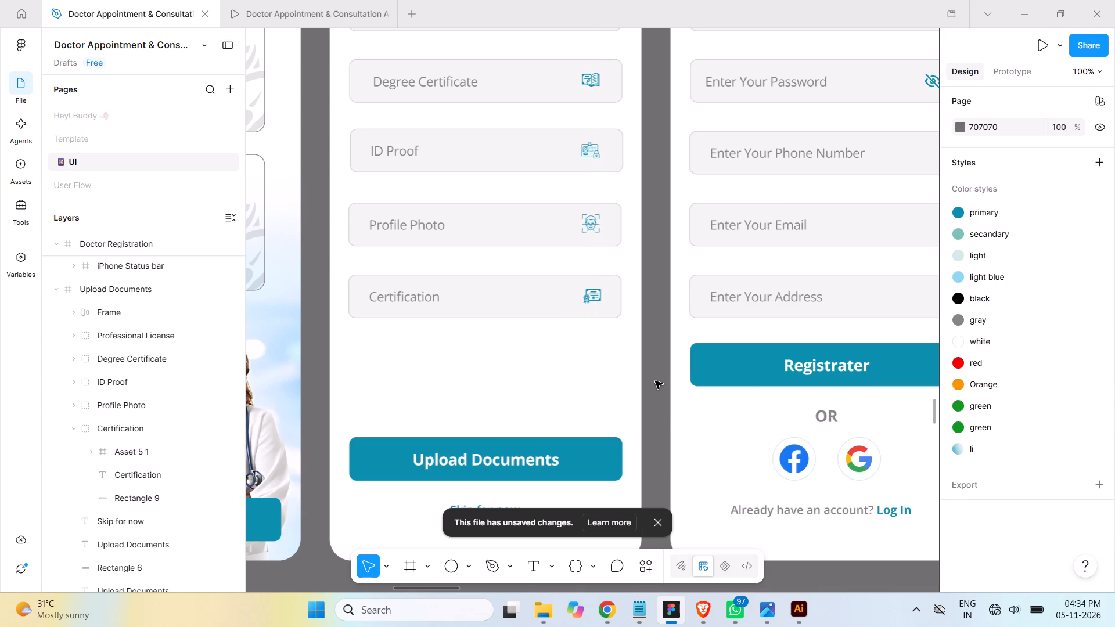
Save the design file and collapse the Certification layer group.
key("ctrl+s")
left_click(71, 428)
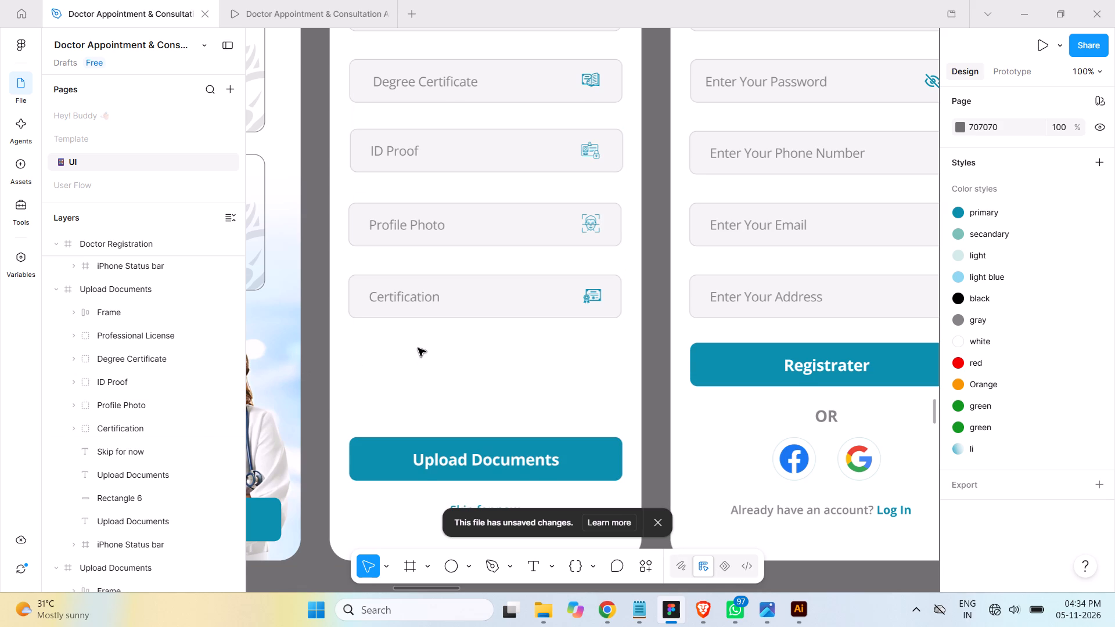
Review the Upload Documents screen's fields, icons and spacing beside the Doctor Registration screen.
scroll(418, 348, "up", 6)
scroll(418, 348, "down", 1)
scroll(418, 346, "up", 3)
scroll(444, 337, "down", 2)
scroll(444, 337, "up", 5)
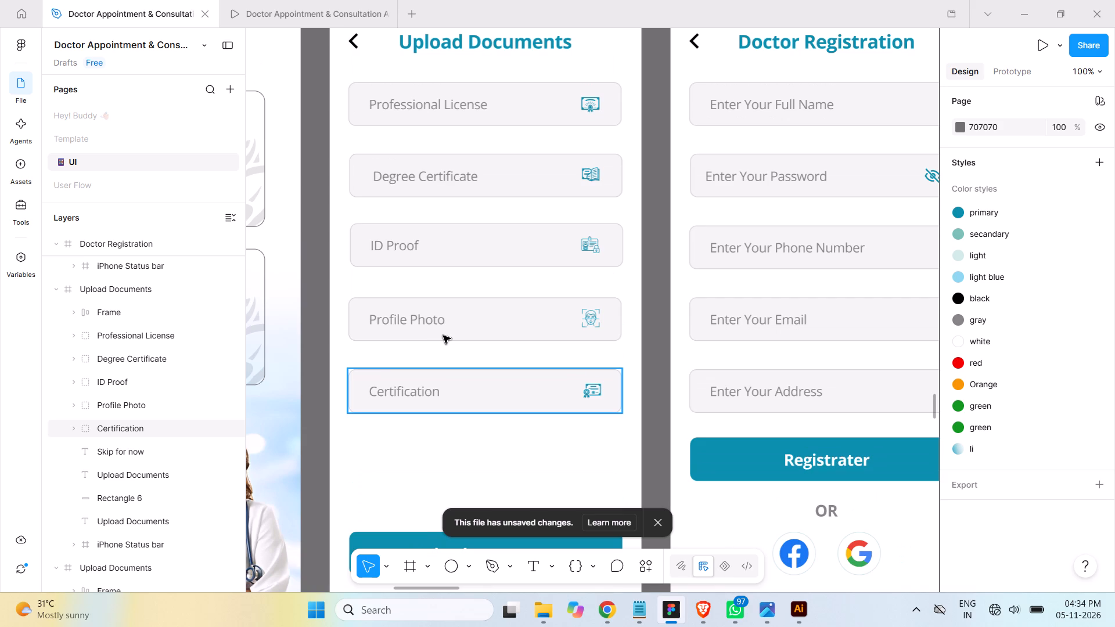
scroll(443, 336, "down", 2)
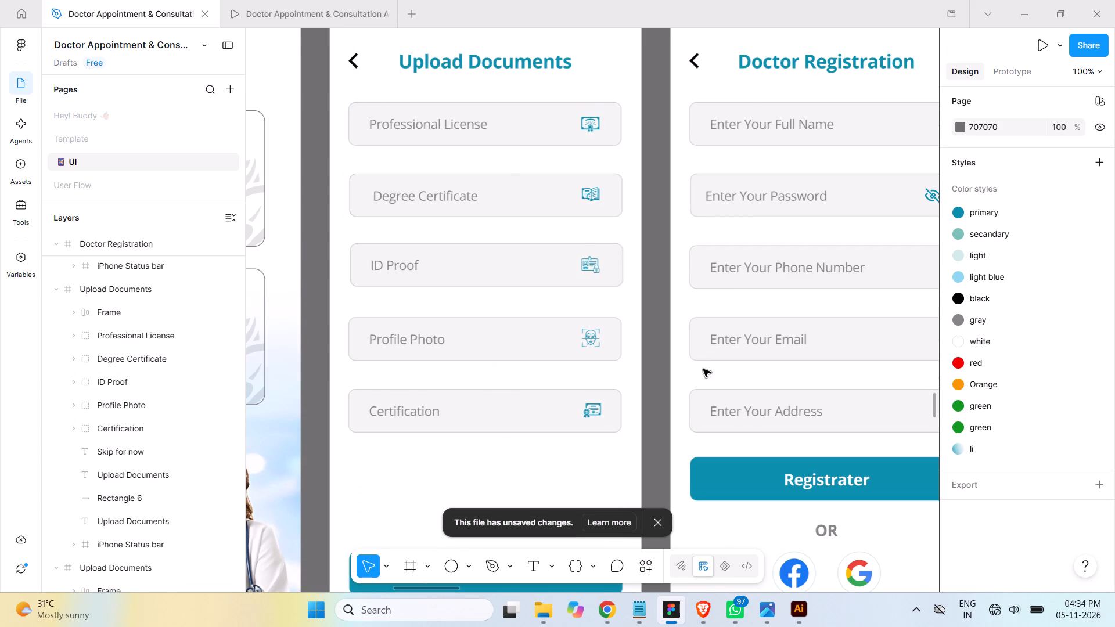
scroll(659, 347, "down", 5)
scroll(647, 347, "up", 1)
scroll(647, 347, "down", 1)
scroll(646, 348, "up", 1)
scroll(645, 348, "down", 1)
scroll(643, 349, "up", 1)
scroll(641, 349, "down", 2)
scroll(641, 349, "up", 2)
scroll(641, 349, "down", 3)
scroll(641, 349, "up", 1)
scroll(641, 349, "down", 4)
scroll(641, 349, "up", 1)
scroll(641, 347, "down", 1)
scroll(641, 347, "up", 3)
scroll(641, 347, "down", 1)
scroll(641, 347, "up", 2)
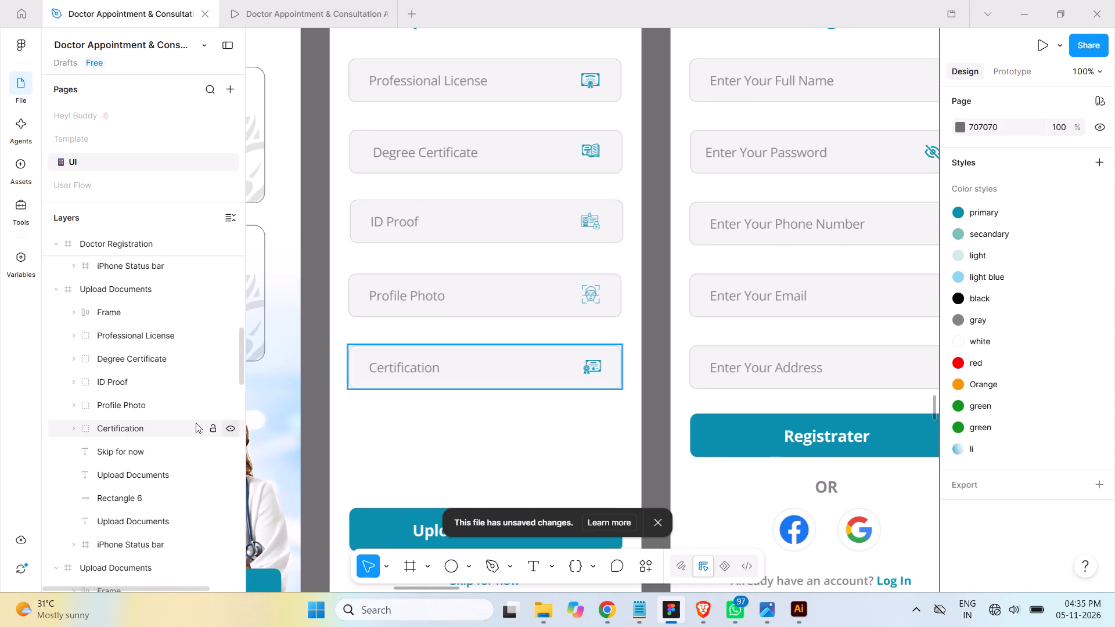
Duplicate the Certification field group directly below the original, aligned at X 25.87 and Y 634.
left_click(124, 427)
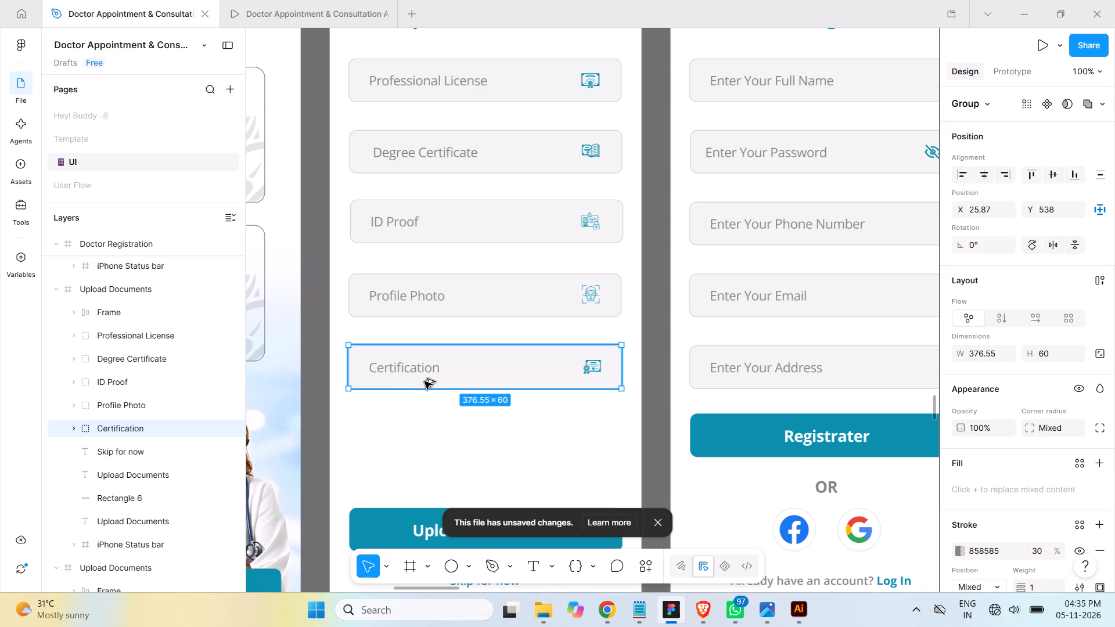
left_click_drag(425, 381, 425, 441, "alt")
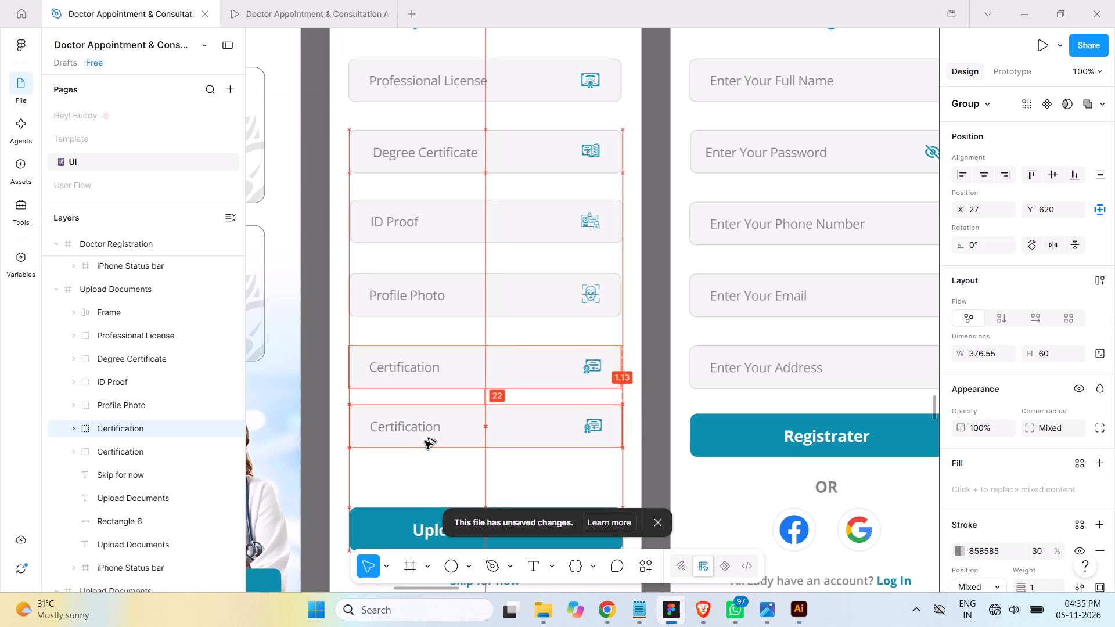
left_click_drag(425, 441, 427, 454, "alt")
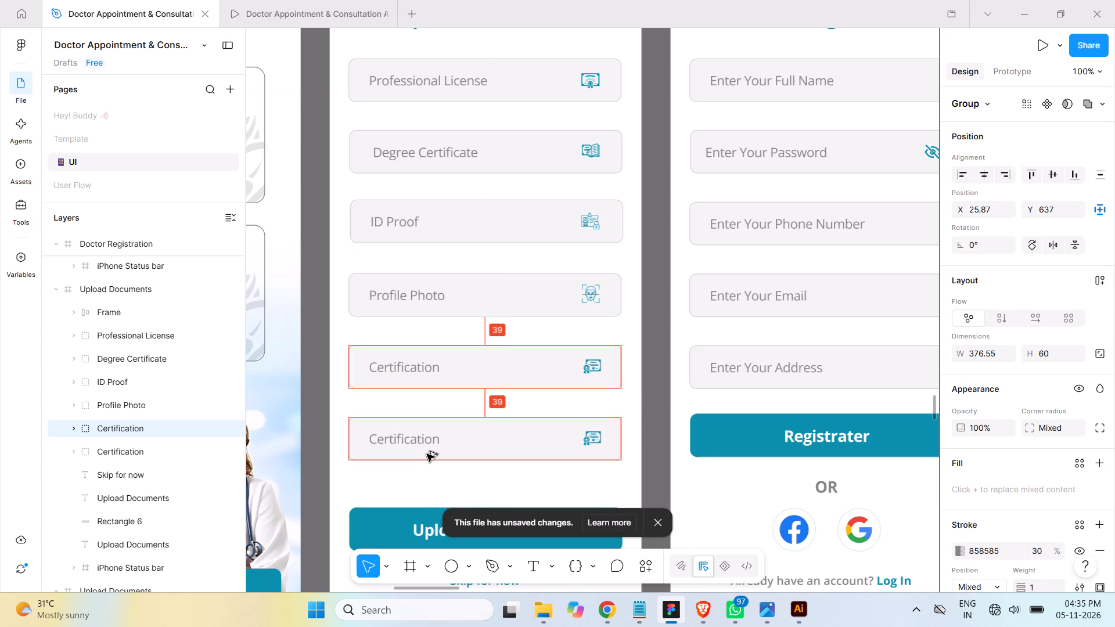
left_click_drag(427, 454, 426, 449, "alt")
left_click(651, 406)
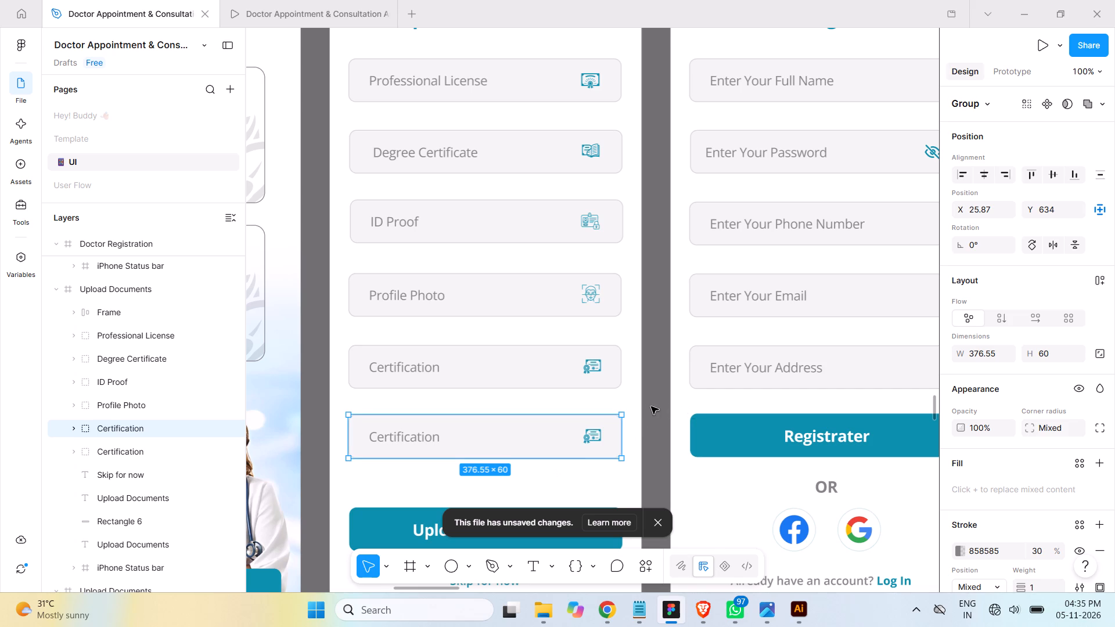
Review the Upload Documents layout with the duplicated Certification field above the Upload Documents button.
scroll(663, 376, "down", 7)
scroll(660, 370, "up", 4)
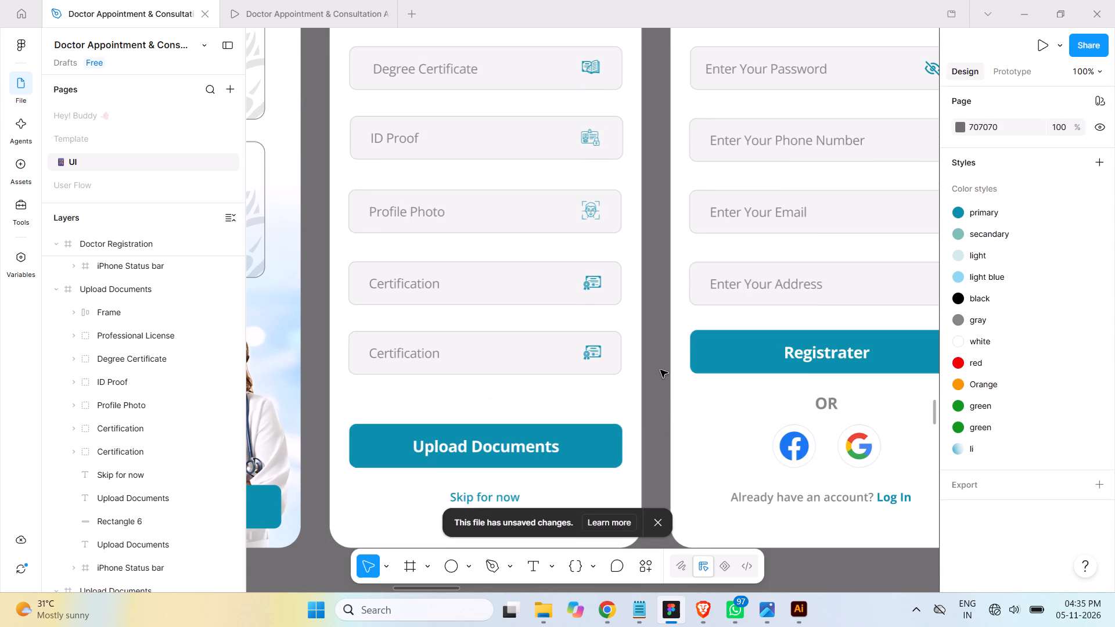
scroll(660, 370, "up", 2)
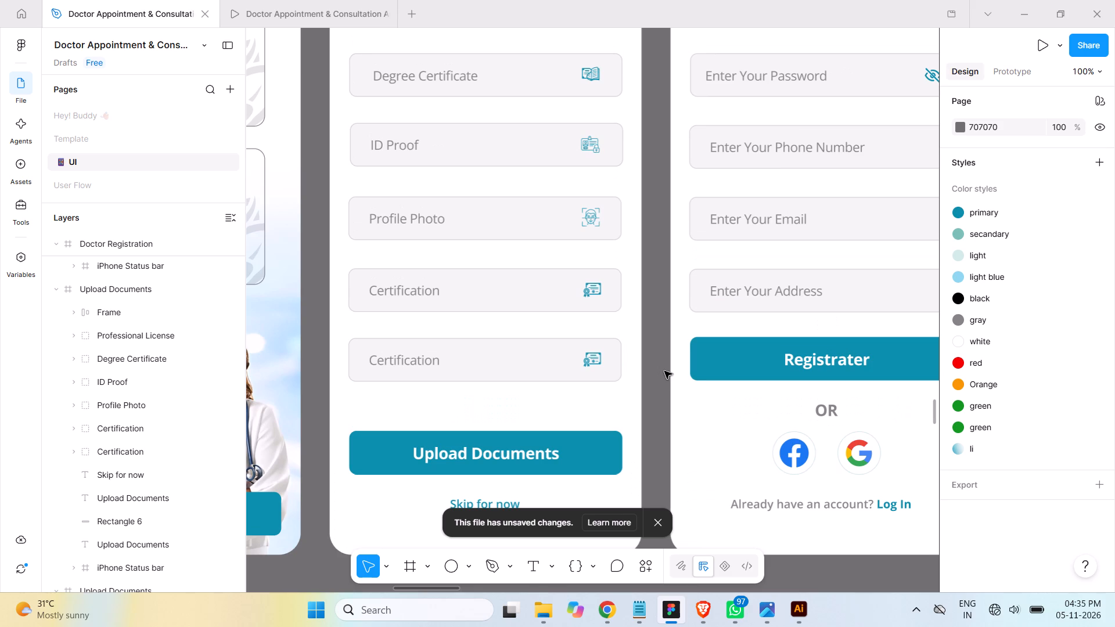
scroll(667, 347, "up", 4)
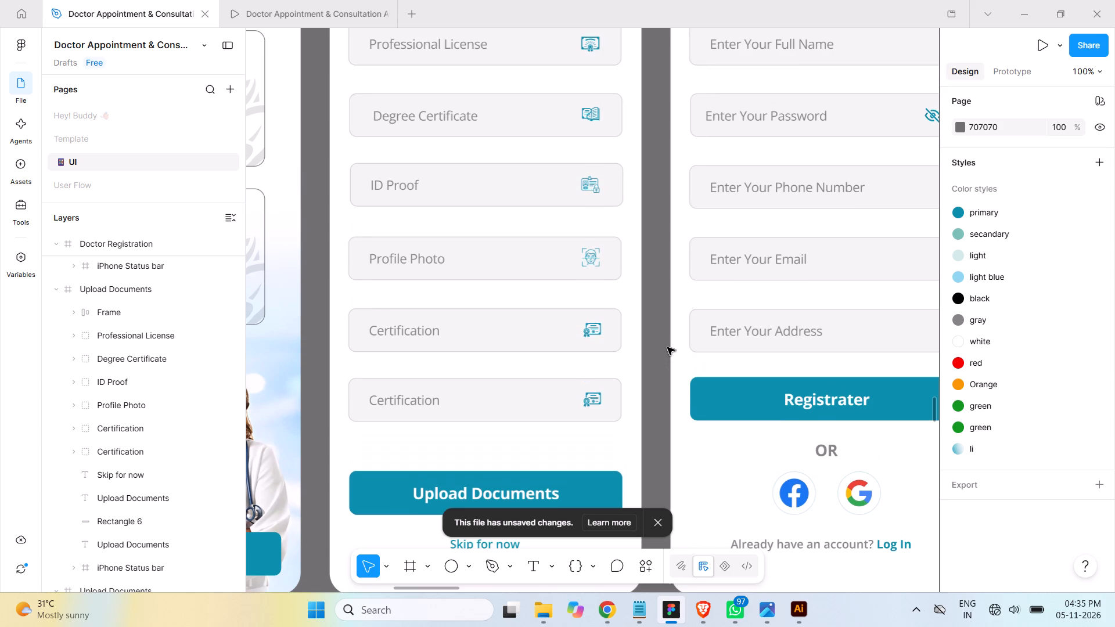
scroll(667, 347, "up", 1)
scroll(667, 347, "down", 1)
scroll(667, 347, "up", 2)
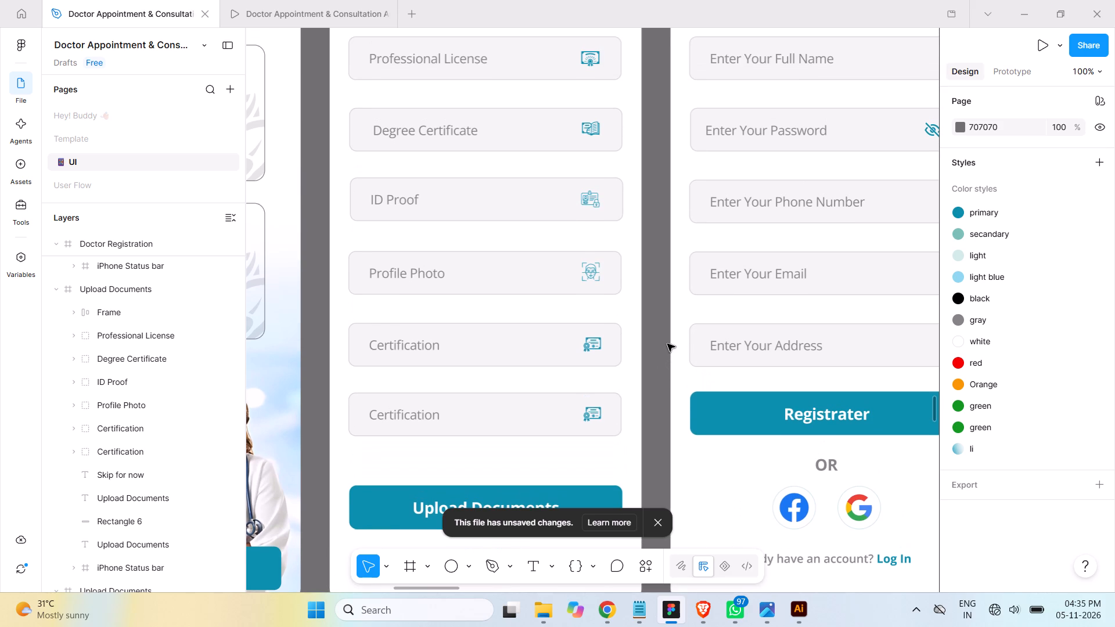
scroll(667, 344, "down", 7)
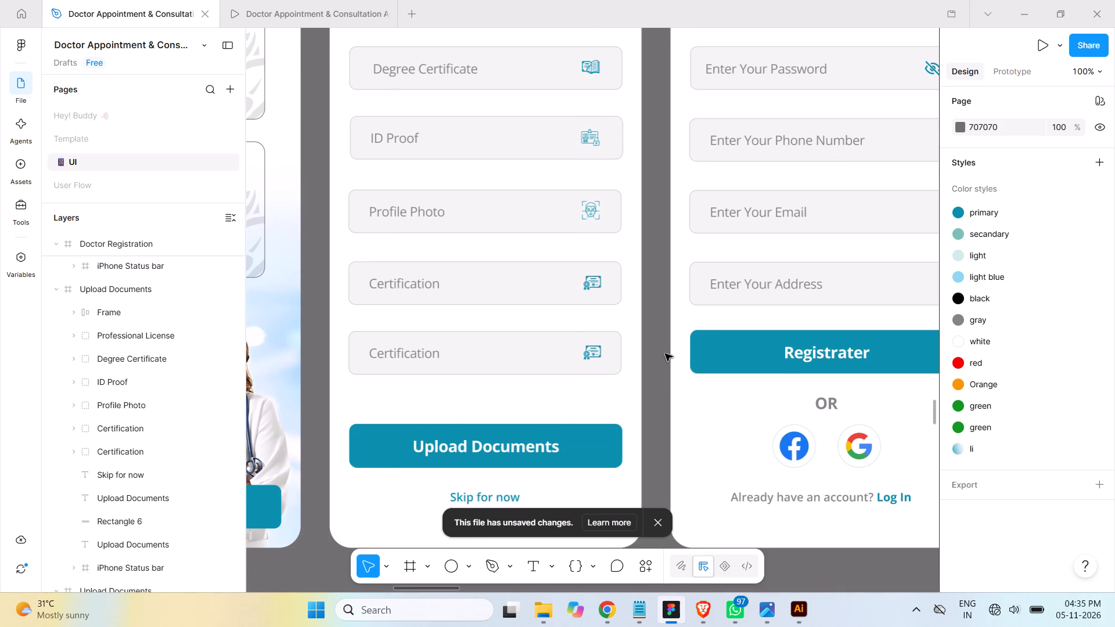
Switch to Illustrator and delete Layer 1 copy with its traced certificate artwork.
left_click(801, 607)
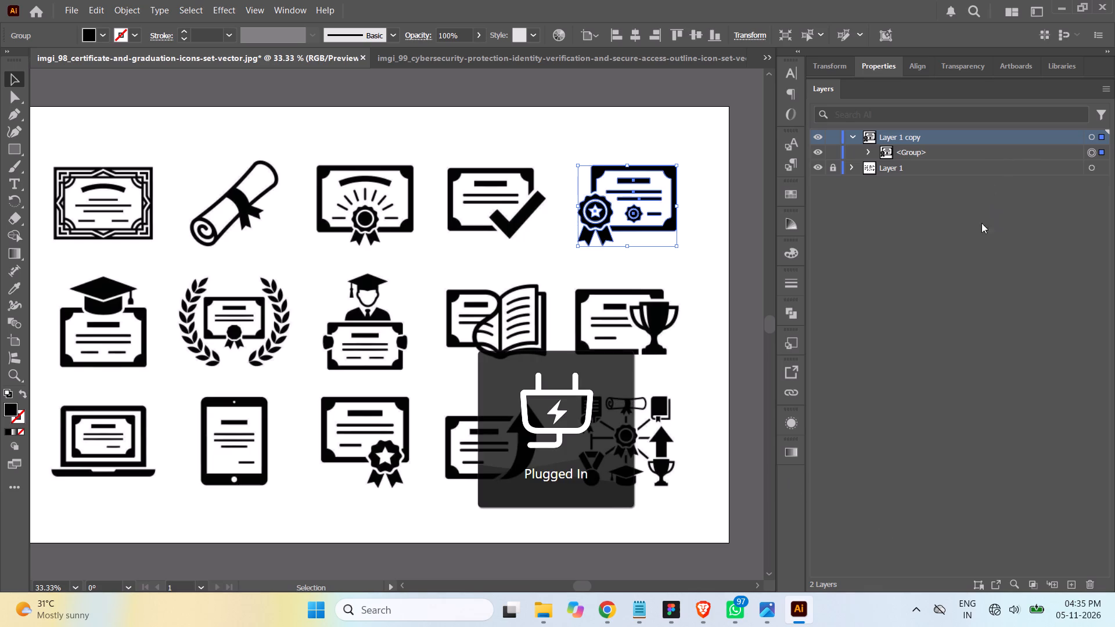
left_click(851, 137)
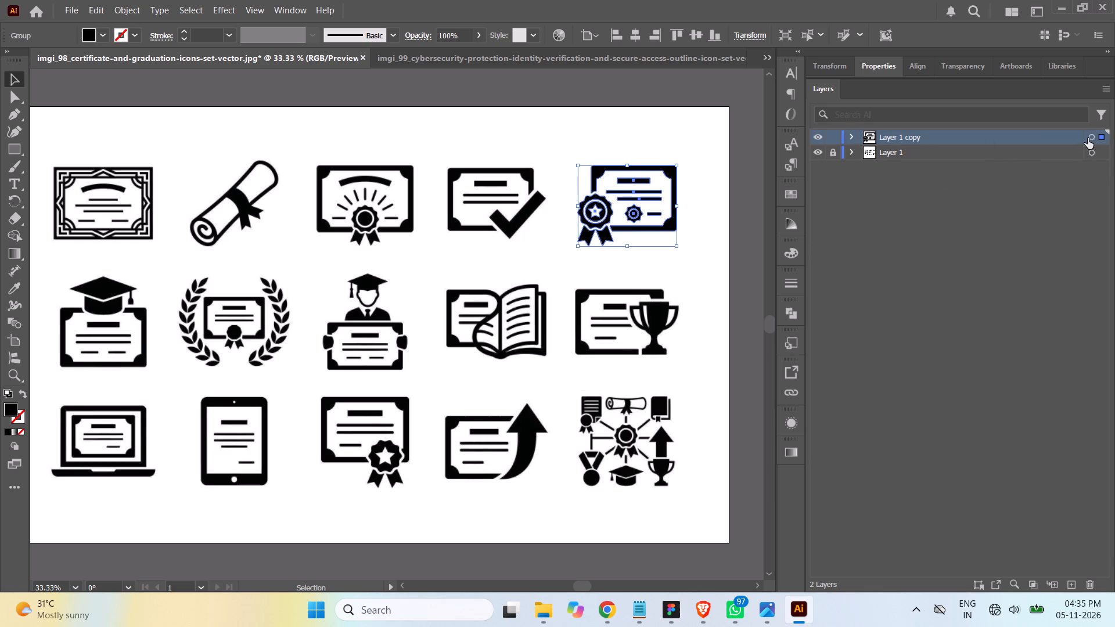
left_click(1092, 137)
left_click(1001, 139)
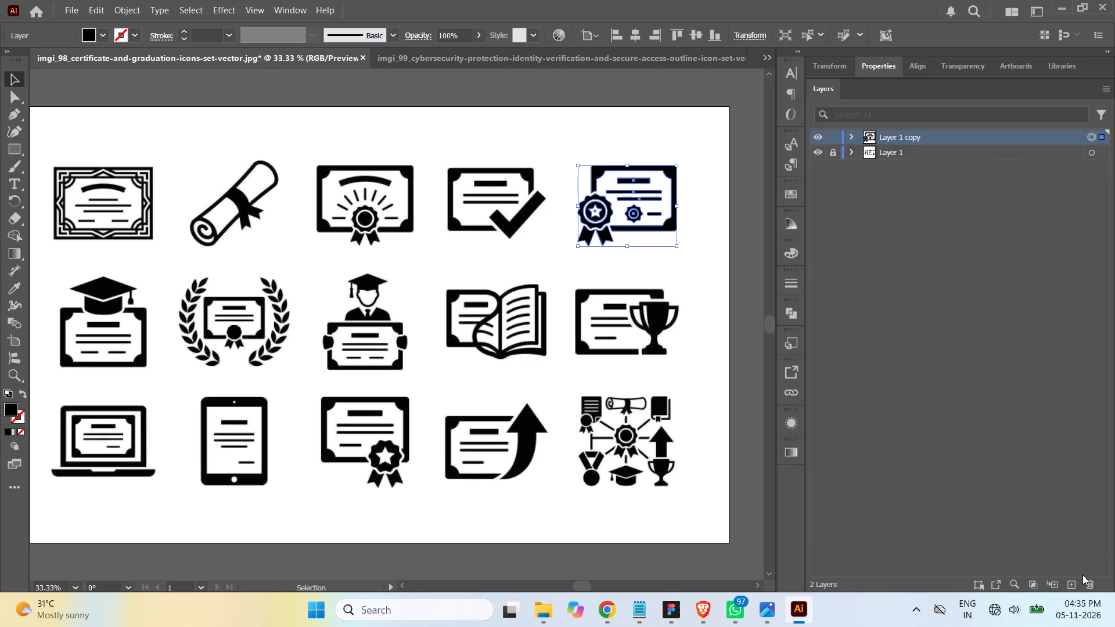
left_click(1088, 584)
left_click(616, 323)
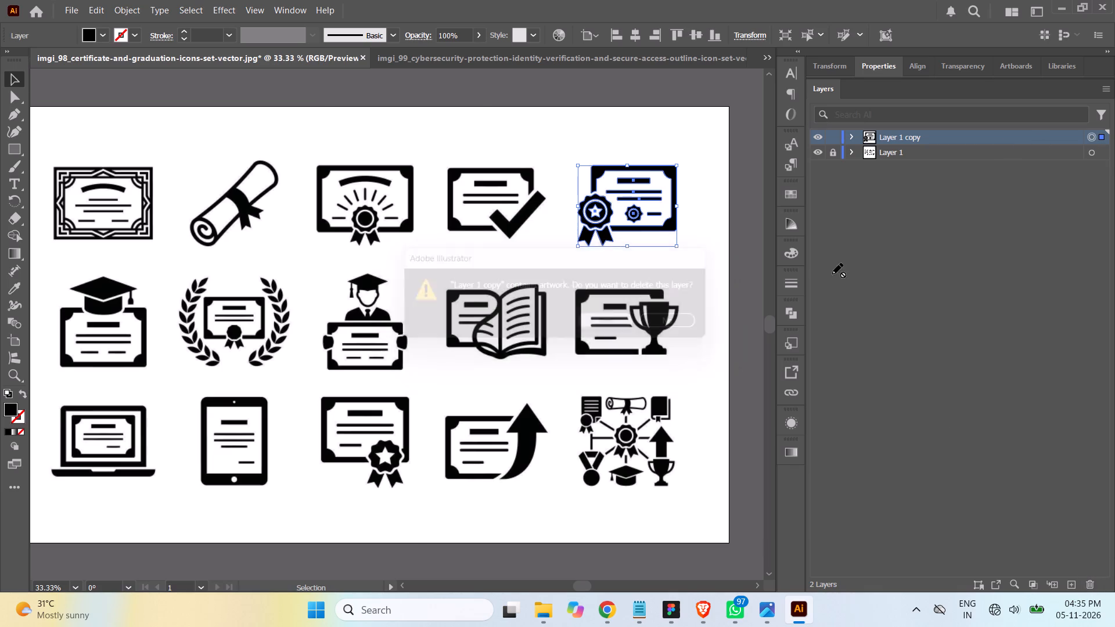
Duplicate Layer 1 of the certificate icon sheet, unlock the copy and select its image.
left_click(941, 140)
left_click_drag(952, 139, 1042, 527)
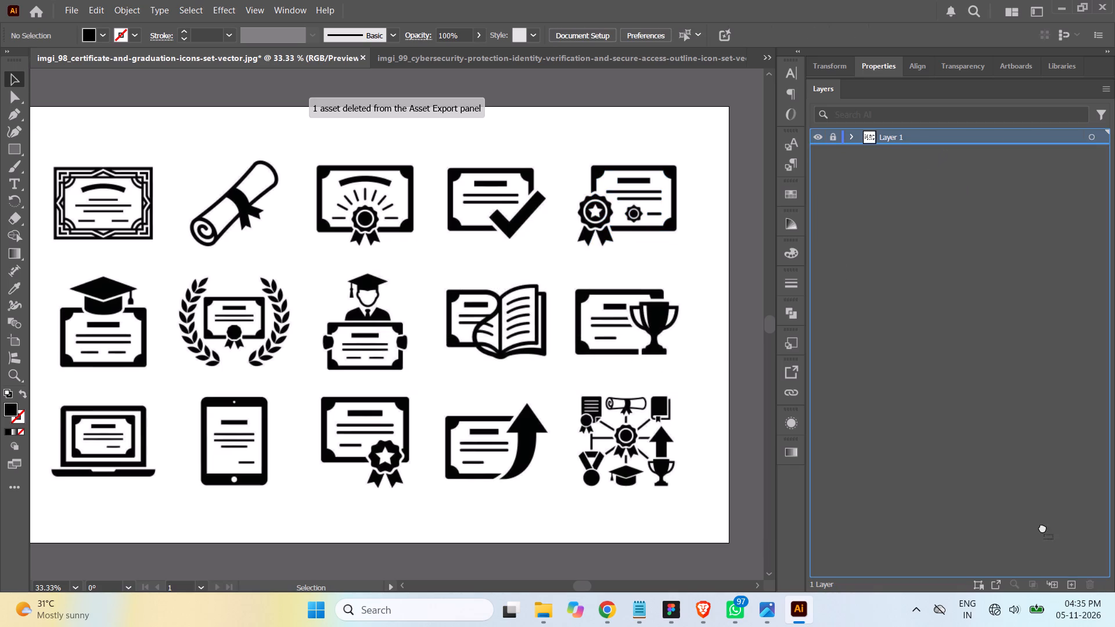
left_click_drag(1042, 527, 1072, 588)
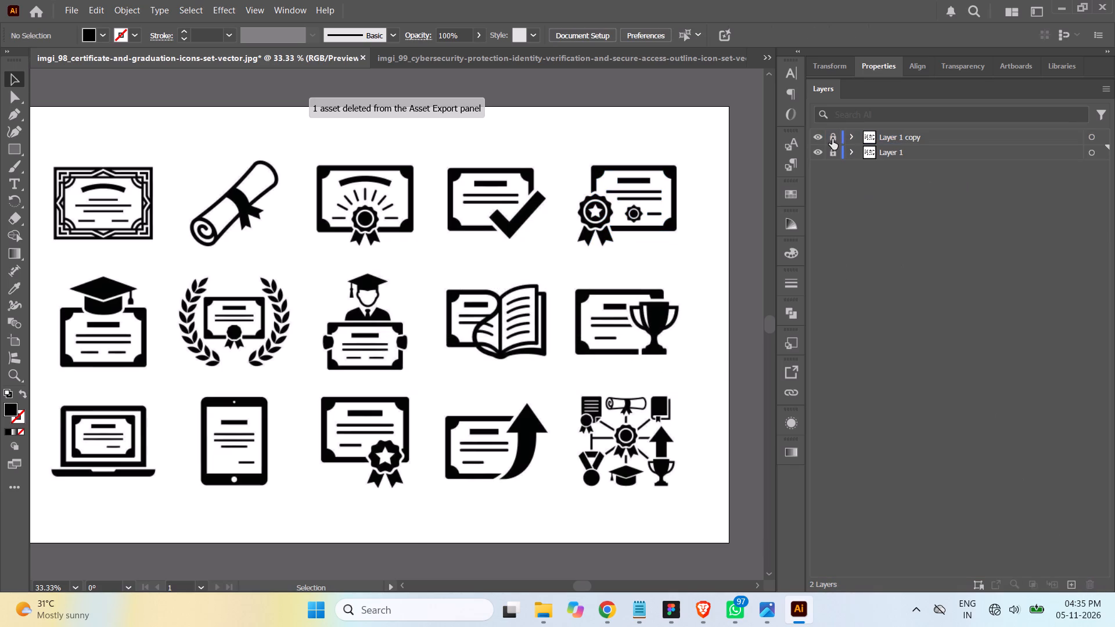
left_click(830, 138)
left_click(1091, 138)
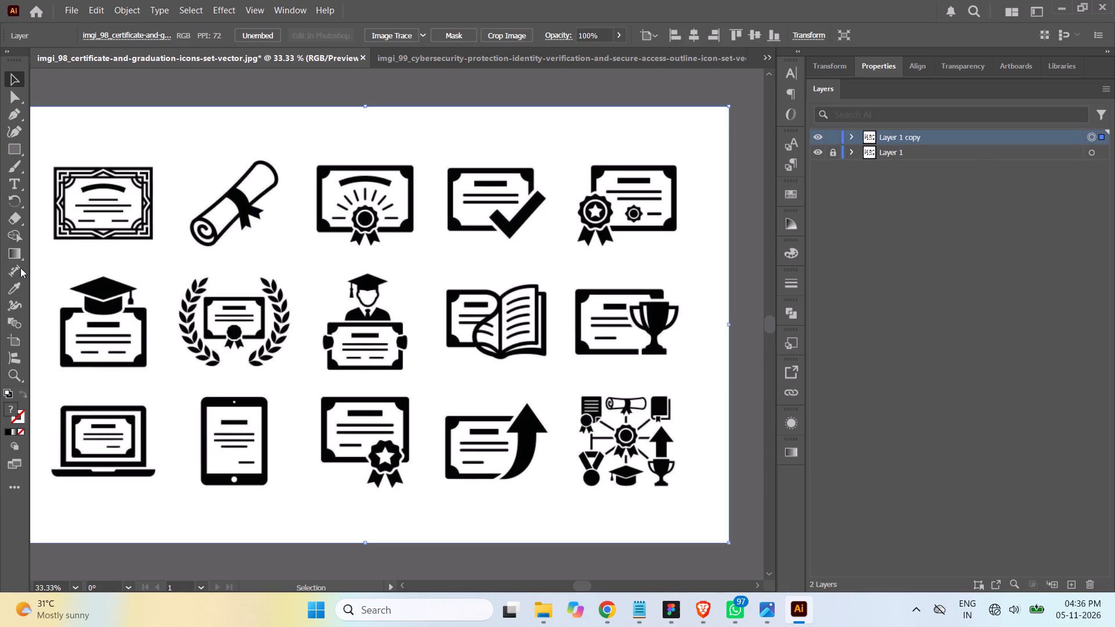
Close the cybersecurity icon set document without saving its changes.
left_click(506, 59)
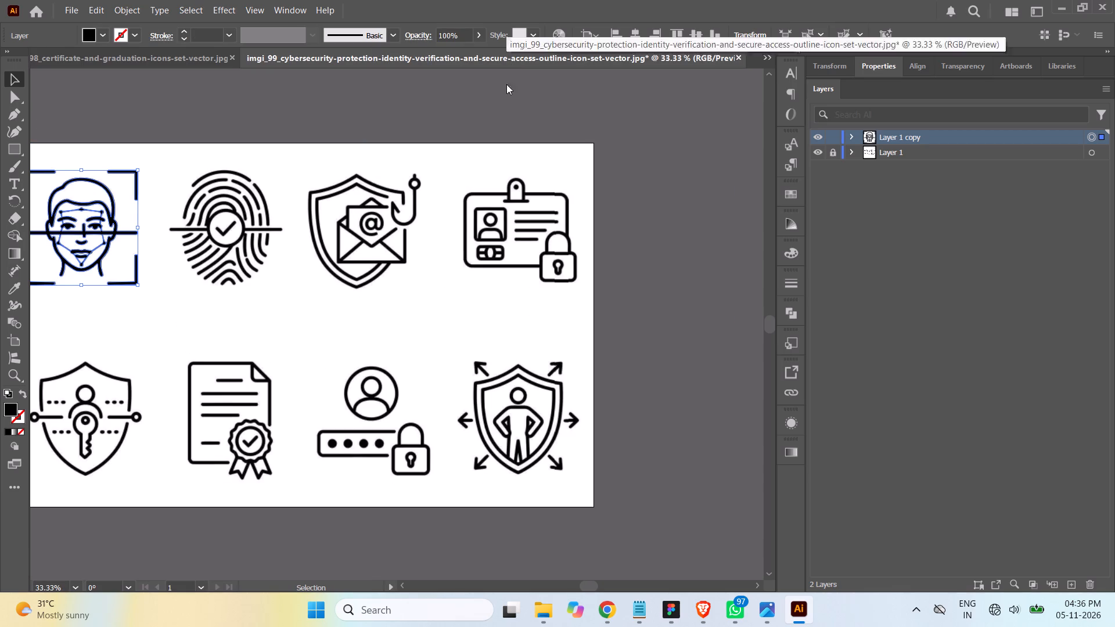
left_click(740, 57)
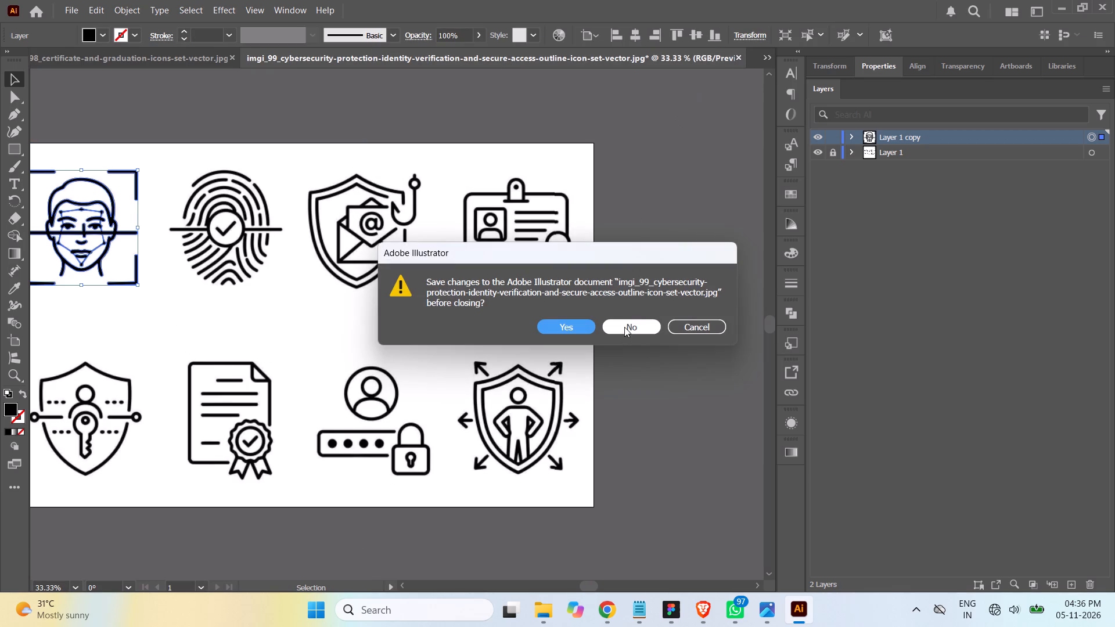
left_click(624, 326)
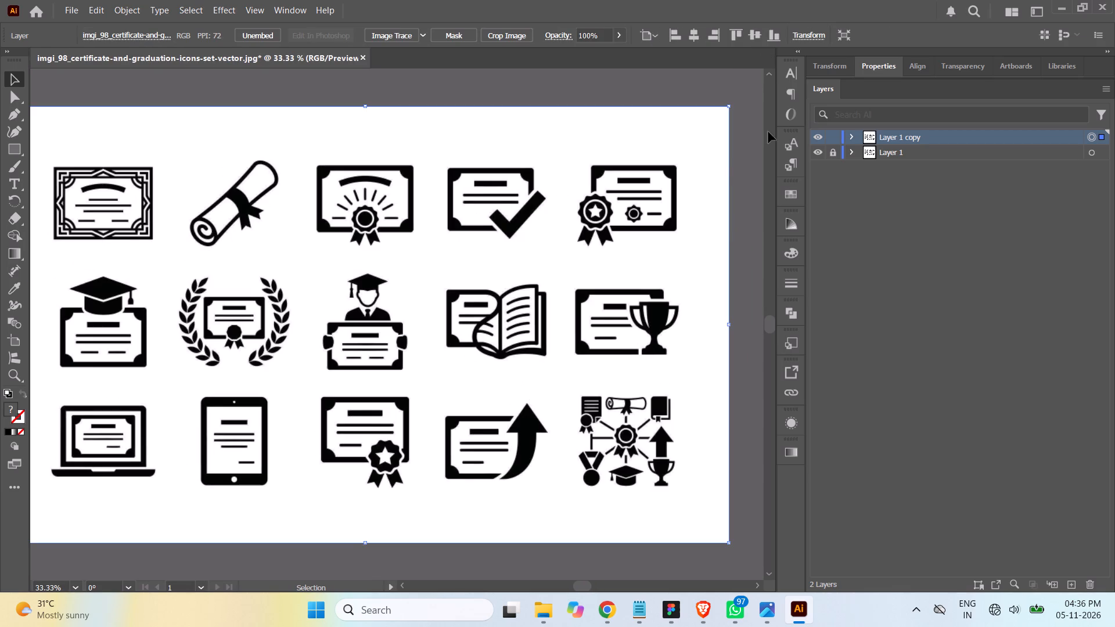
Crop the Layer 1 copy image to the laurel-wreath certificate icon in the middle row, about 318 by 265 px.
left_click(509, 35)
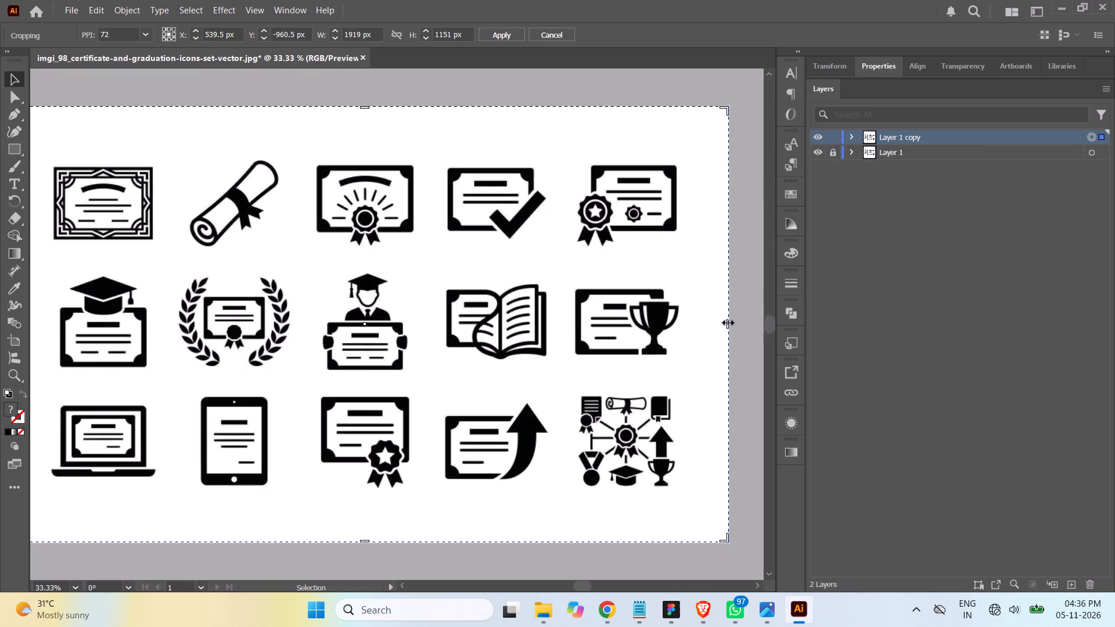
left_click_drag(726, 321, 308, 313)
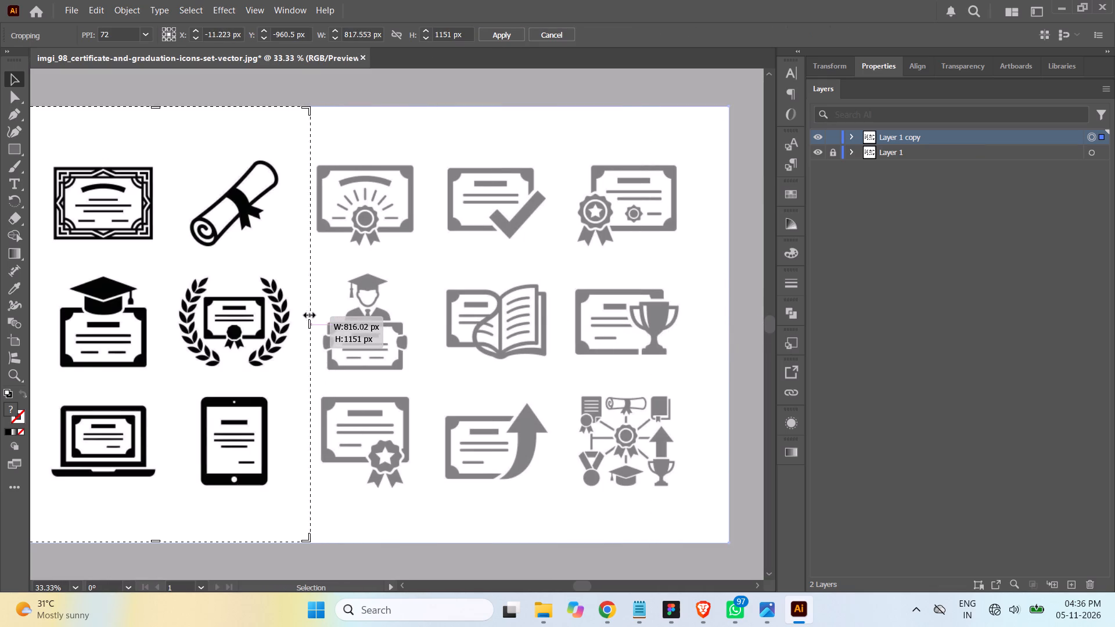
left_click_drag(308, 313, 293, 311)
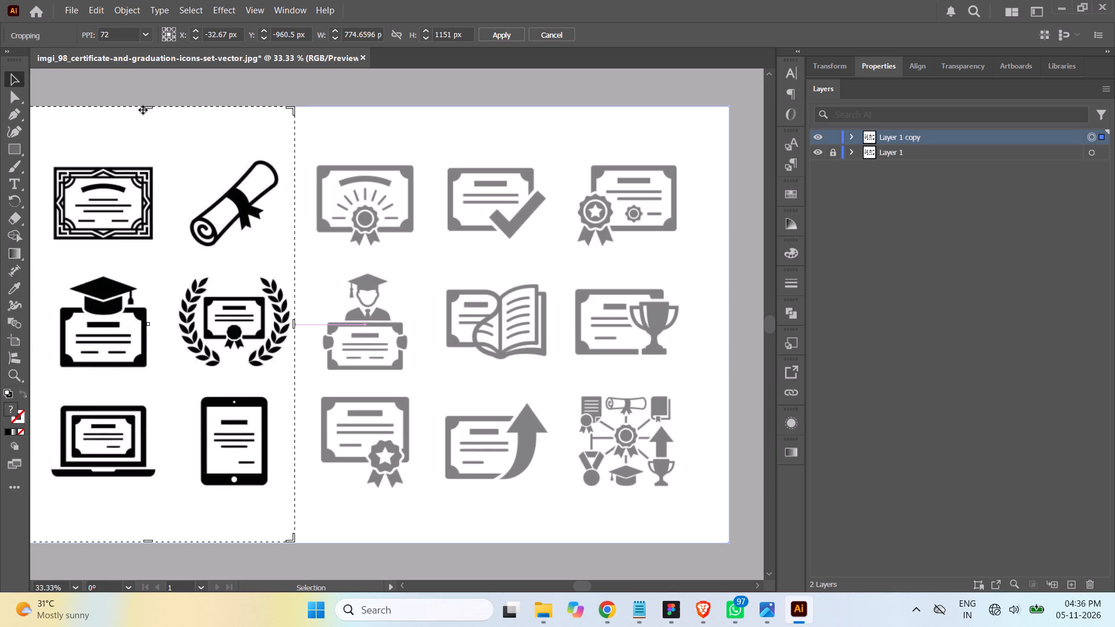
left_click_drag(145, 109, 154, 268)
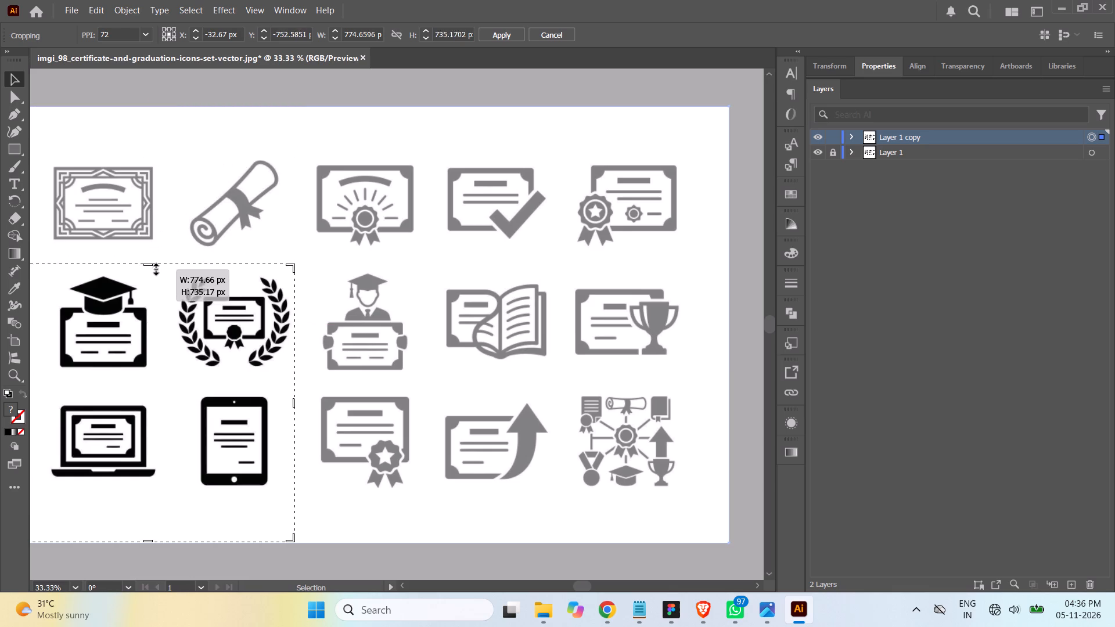
left_click_drag(154, 268, 157, 273)
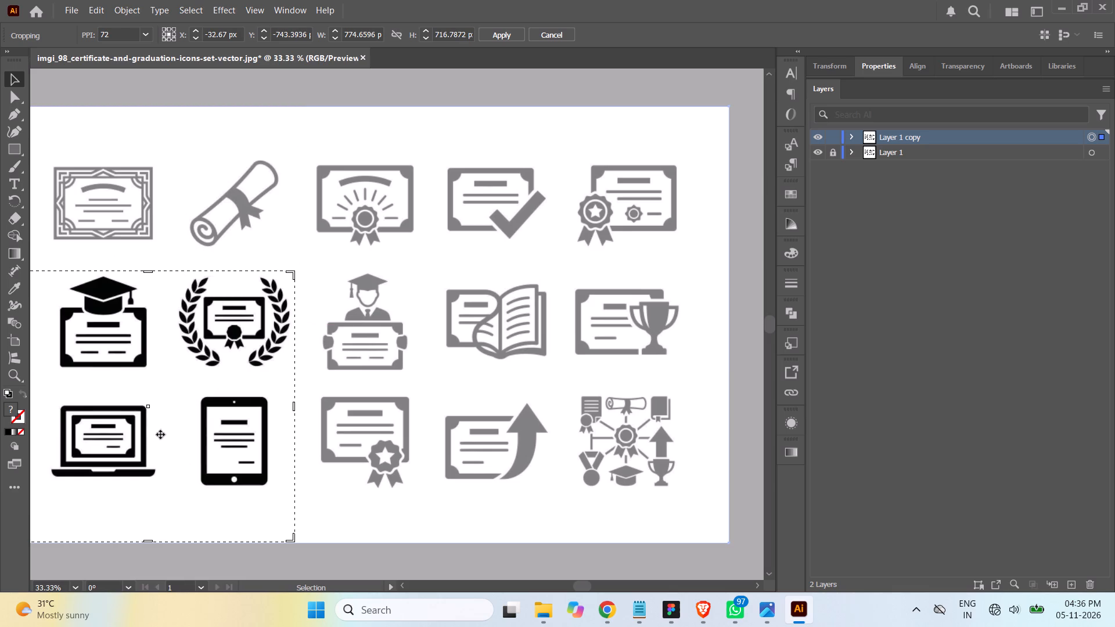
left_click_drag(147, 540, 178, 370)
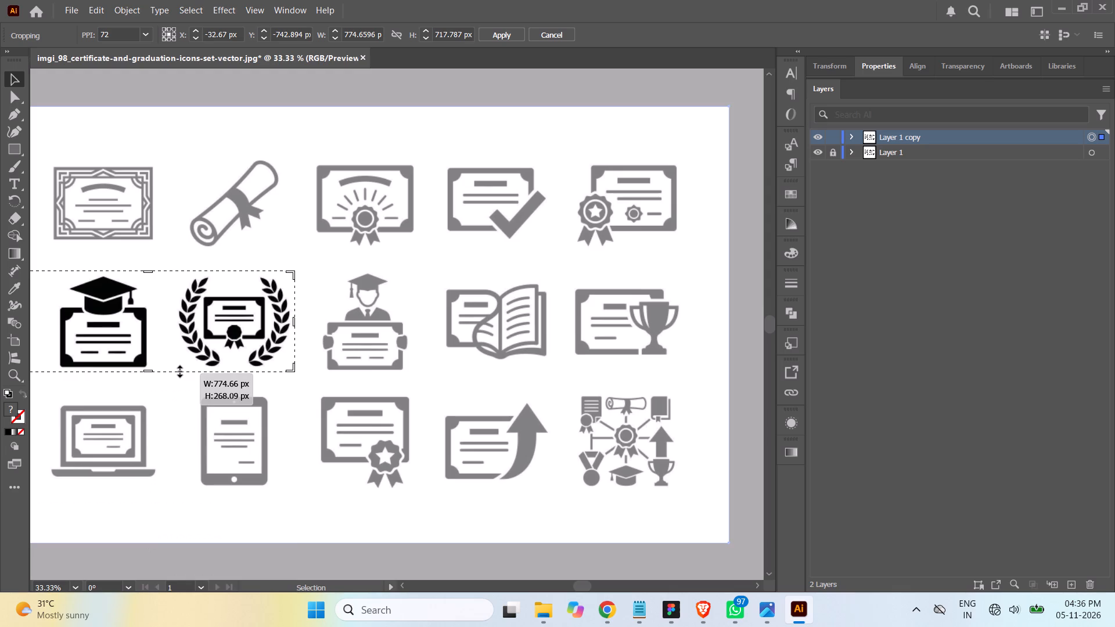
left_click_drag(178, 370, 178, 369)
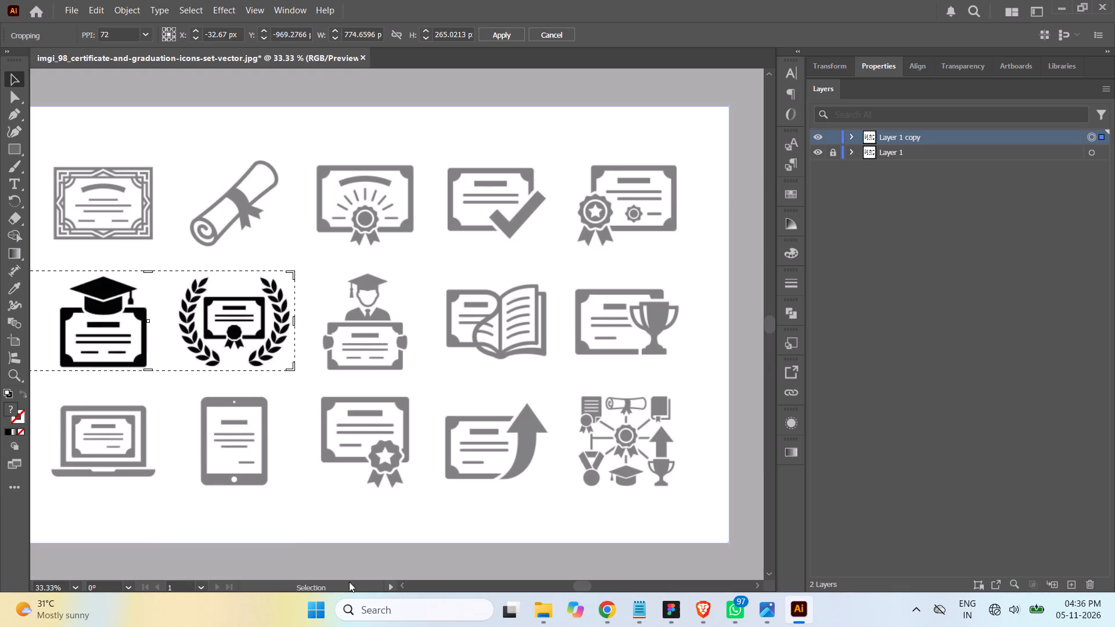
left_click_drag(588, 585, 583, 588)
left_click_drag(128, 320, 239, 326)
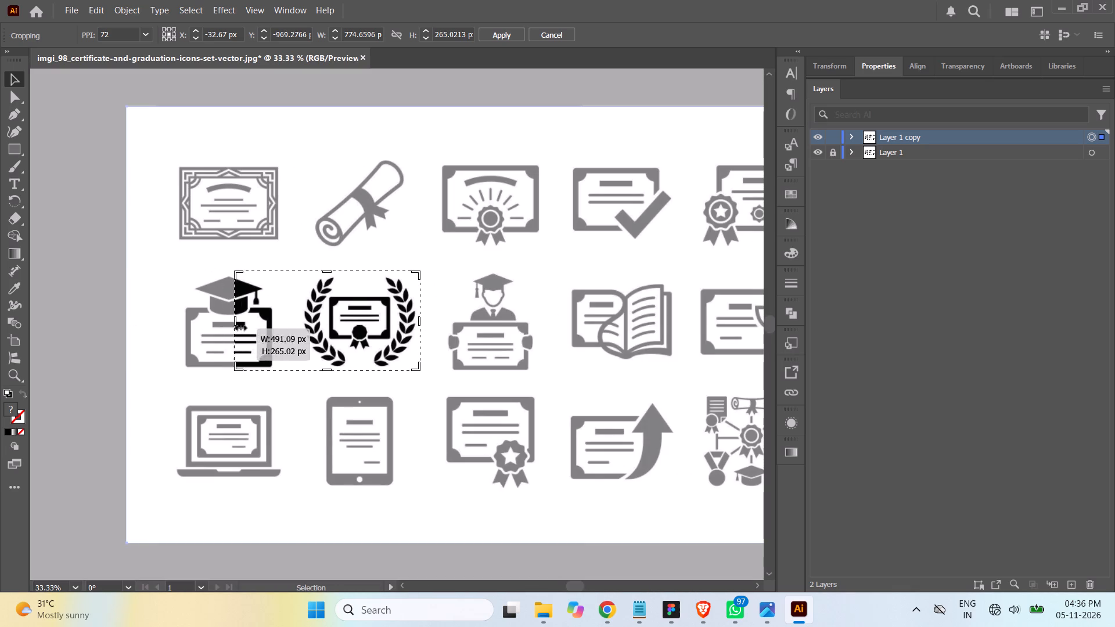
left_click_drag(239, 326, 302, 345)
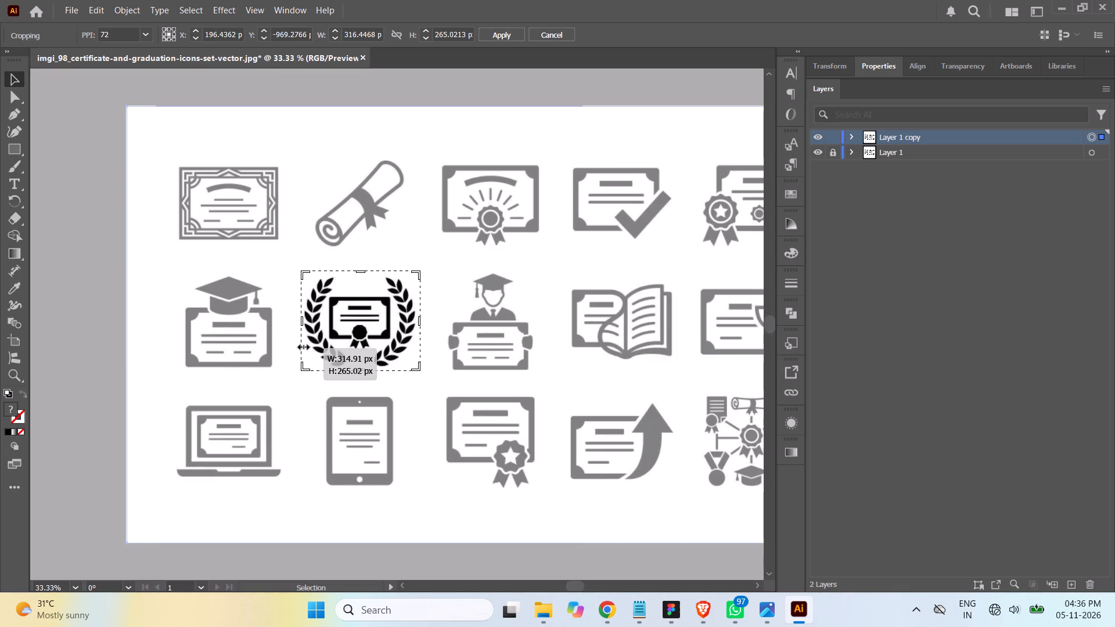
left_click_drag(302, 345, 301, 345)
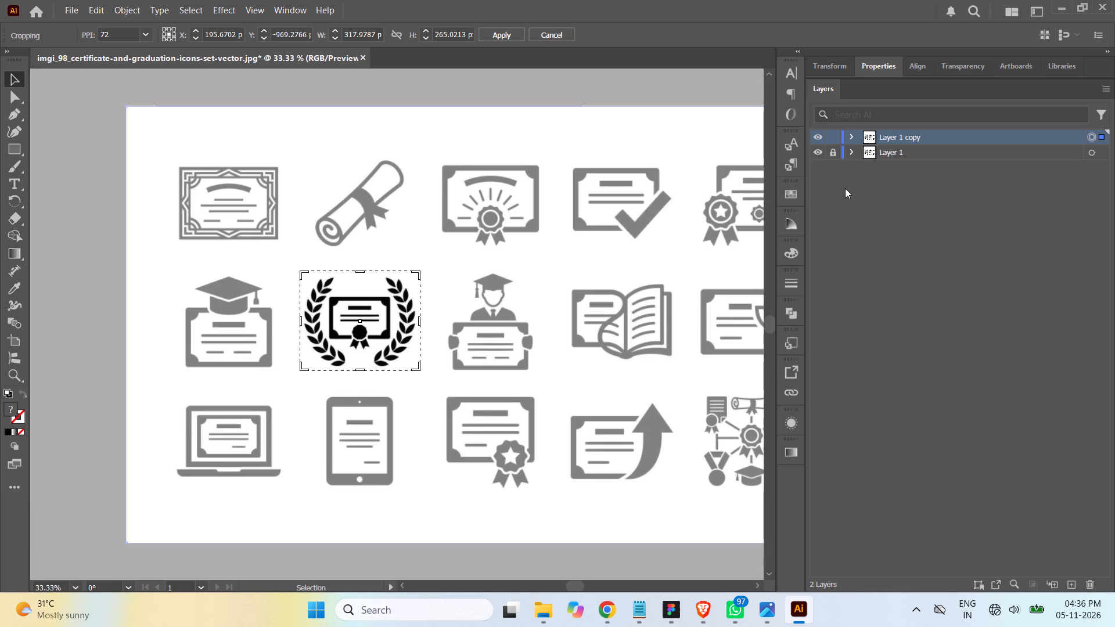
key("Return")
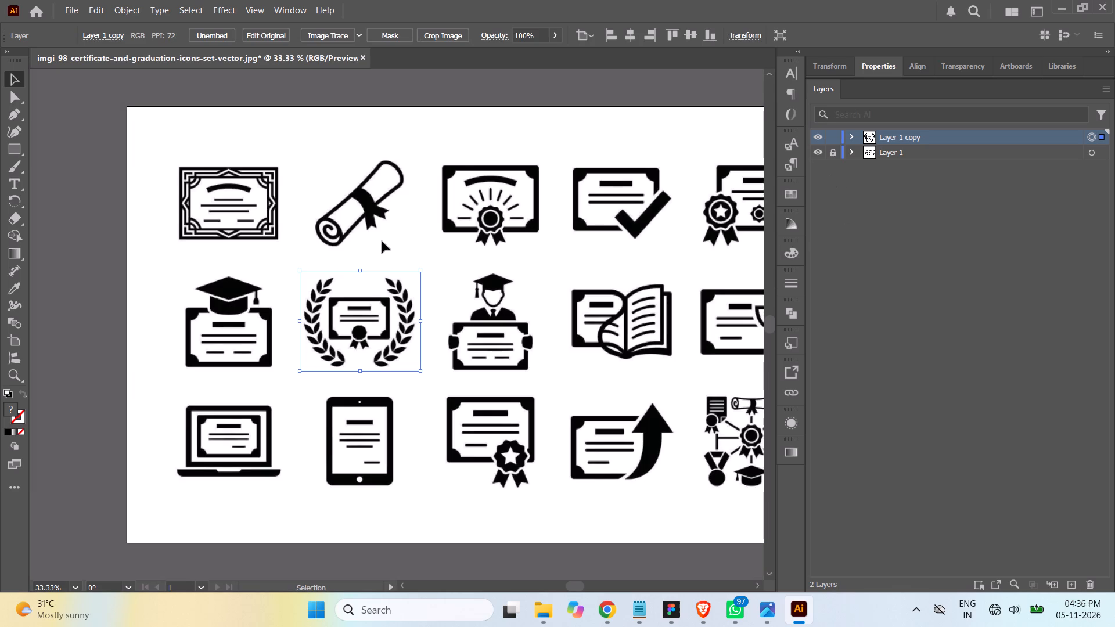
Image Trace the cropped wreath certificate and expand the result into vector paths.
left_click(330, 36)
left_click(381, 35)
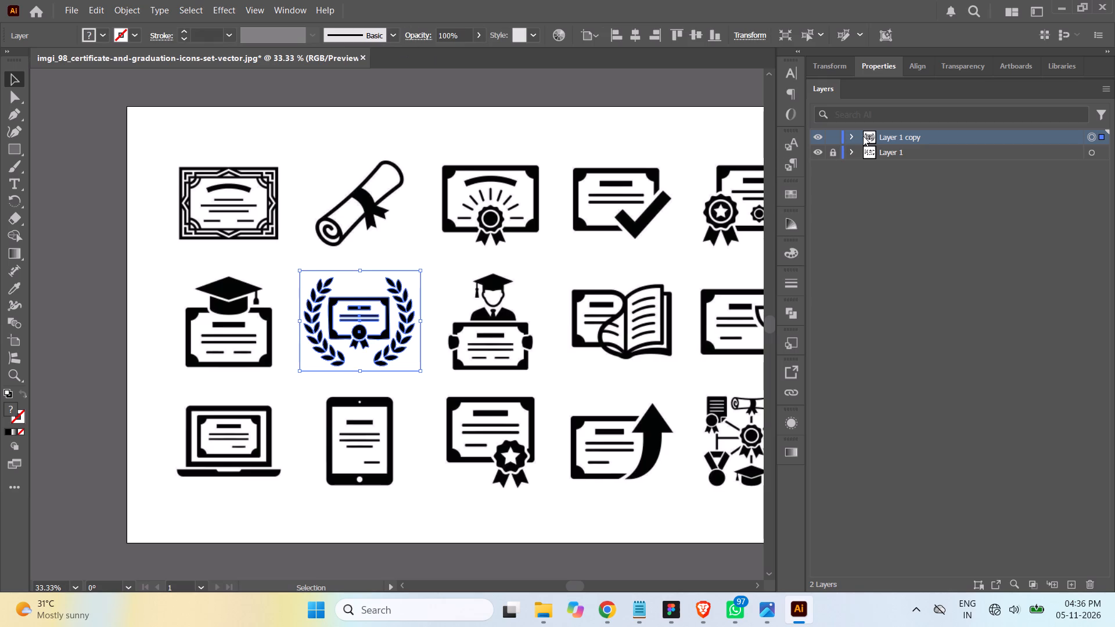
Delete the white background compound path from the traced group in Layer 1 copy and collapse the layer.
left_click(854, 137)
left_click(871, 152)
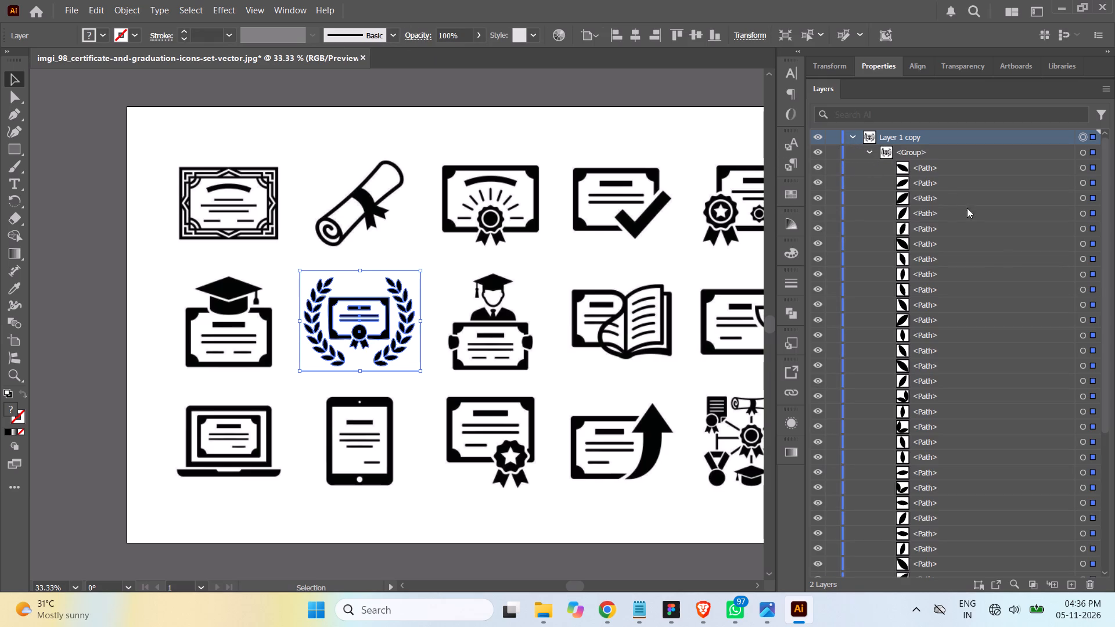
left_click_drag(1106, 291, 1105, 342)
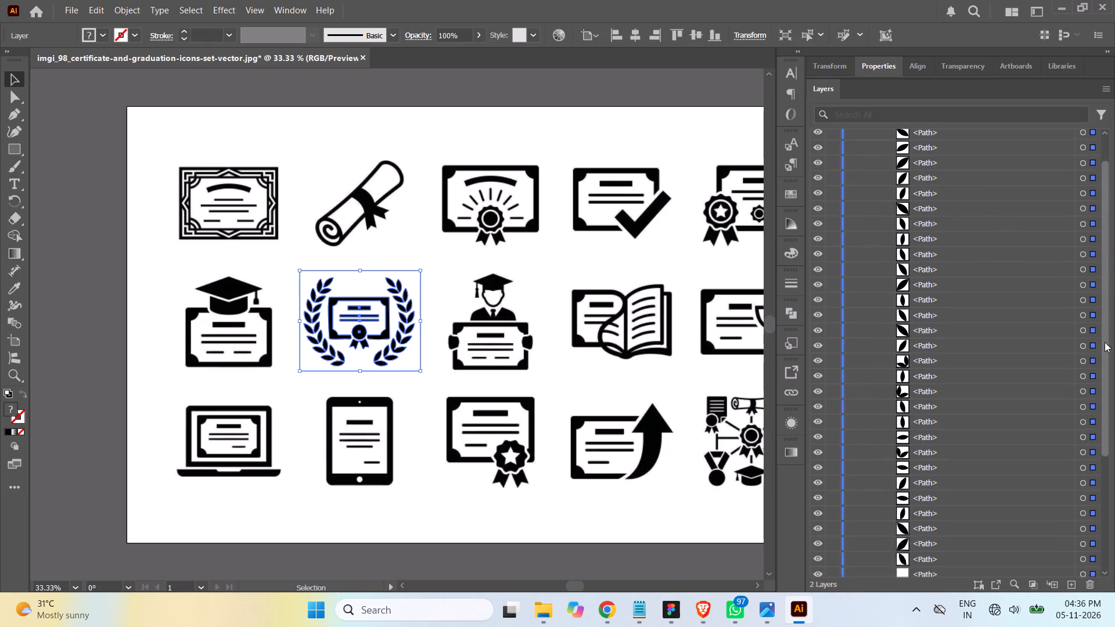
left_click_drag(1105, 342, 1114, 477)
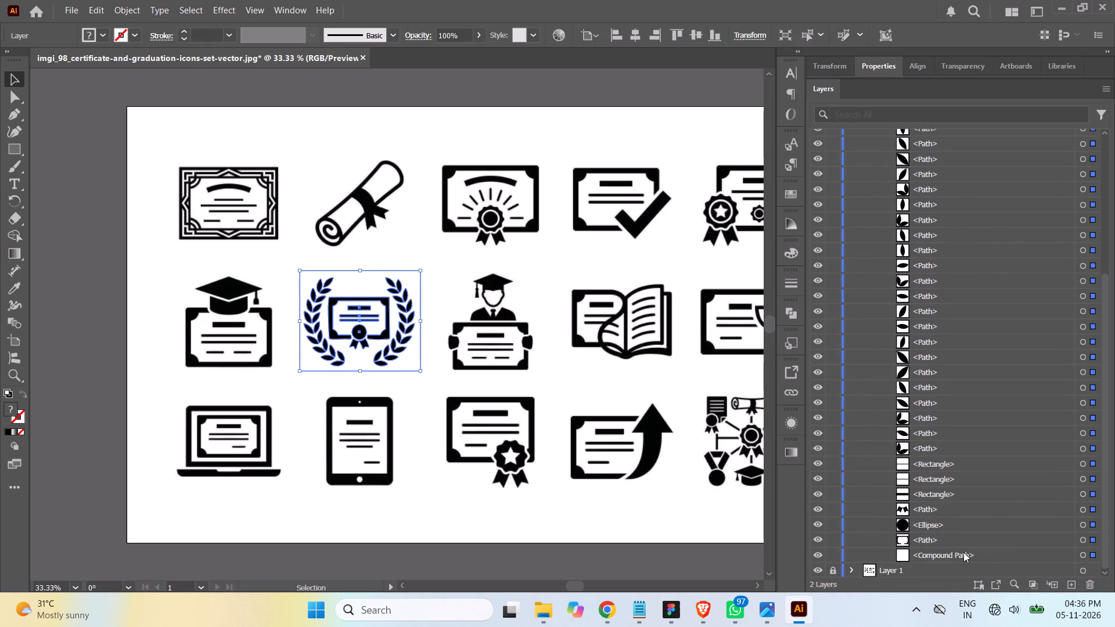
left_click(958, 555)
left_click(1091, 585)
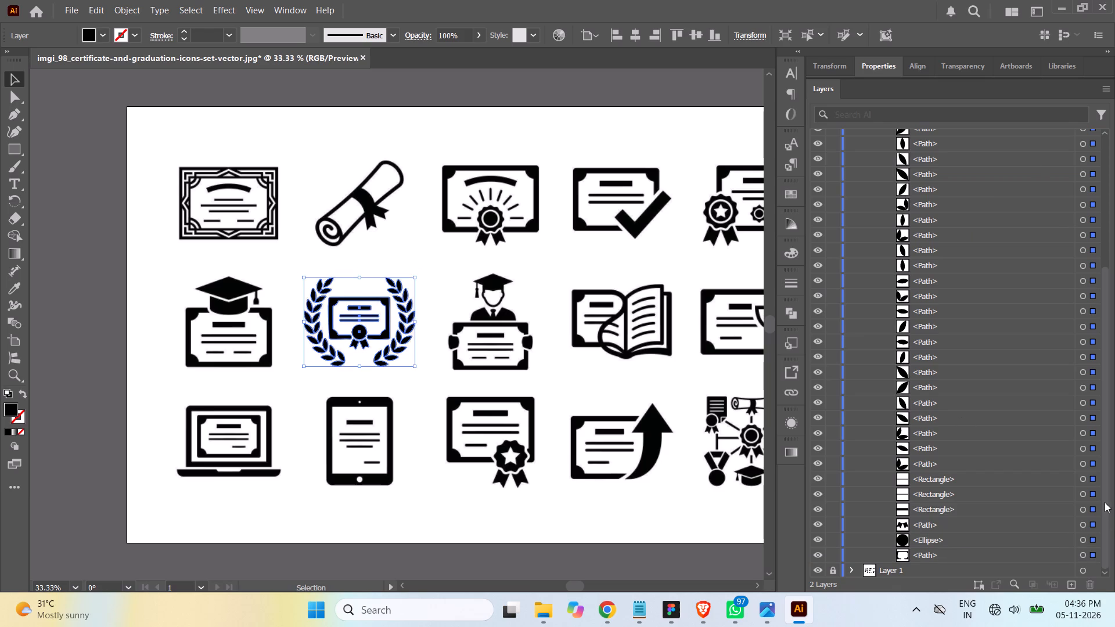
left_click_drag(1105, 498, 1109, 256)
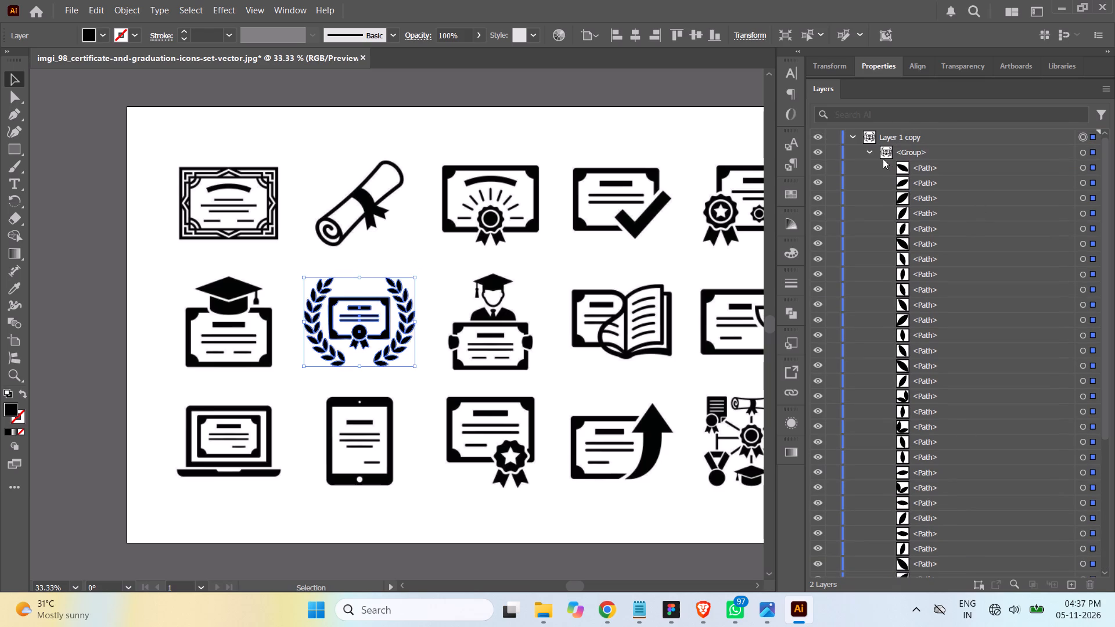
left_click(868, 149)
left_click(853, 135)
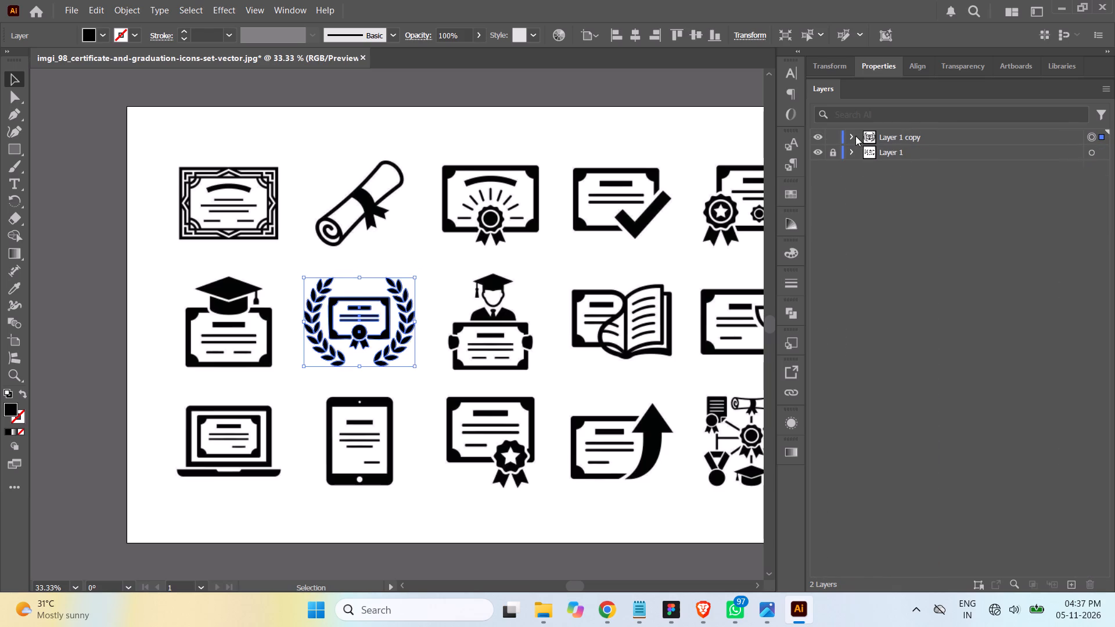
Add the traced wreath certificate as a single export asset and rename it Asset 6.
left_click(1092, 139)
left_click(795, 371)
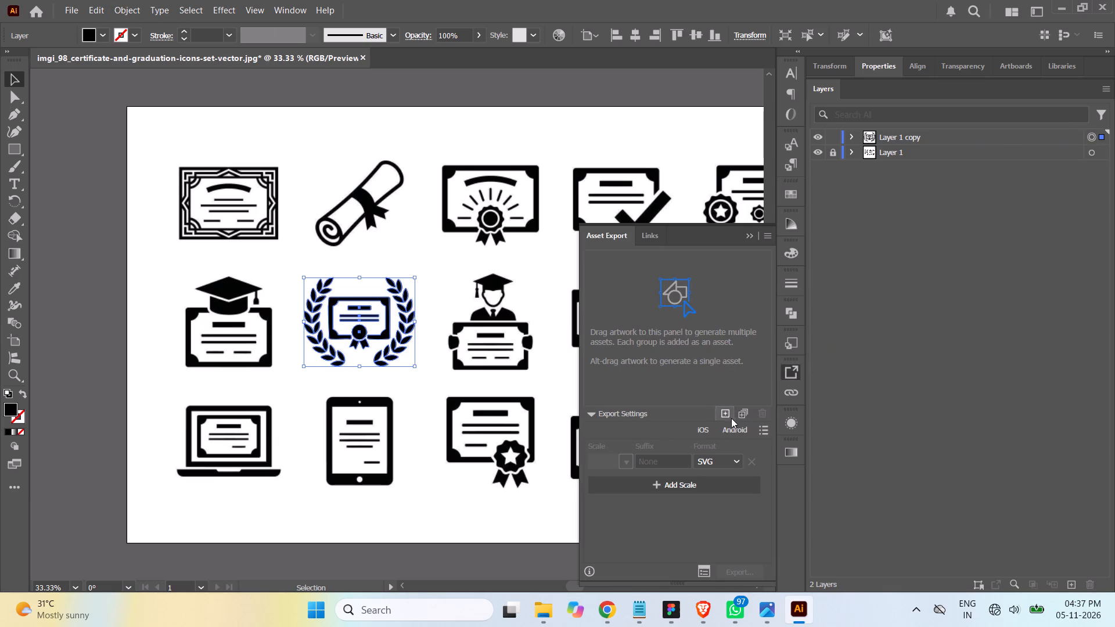
left_click(724, 415)
left_click(610, 304)
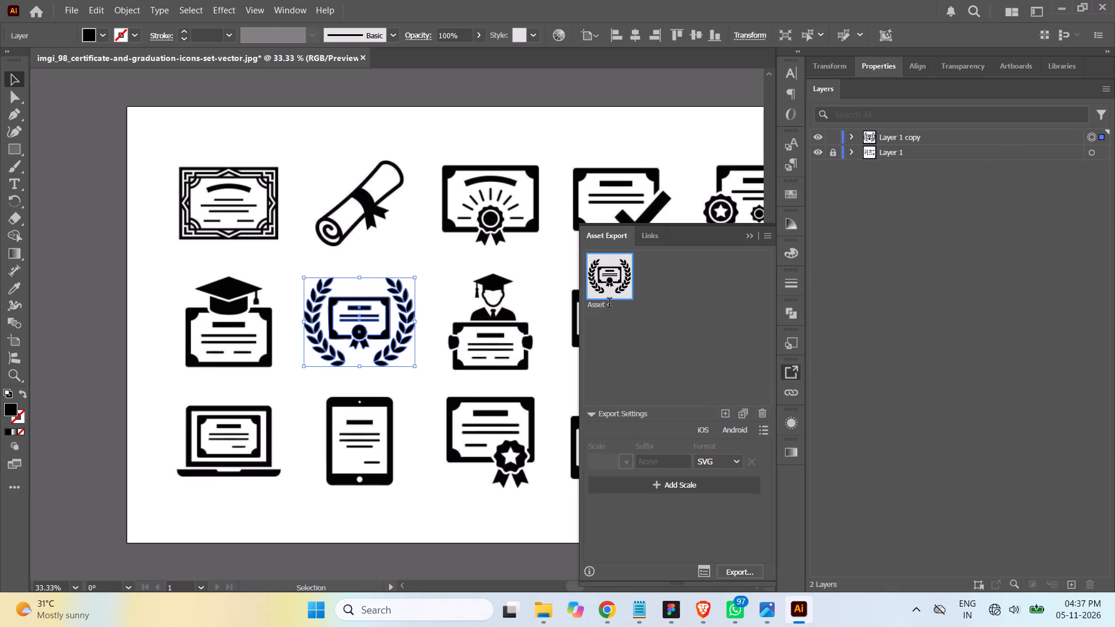
left_click_drag(613, 309, 629, 312)
left_click(545, 613)
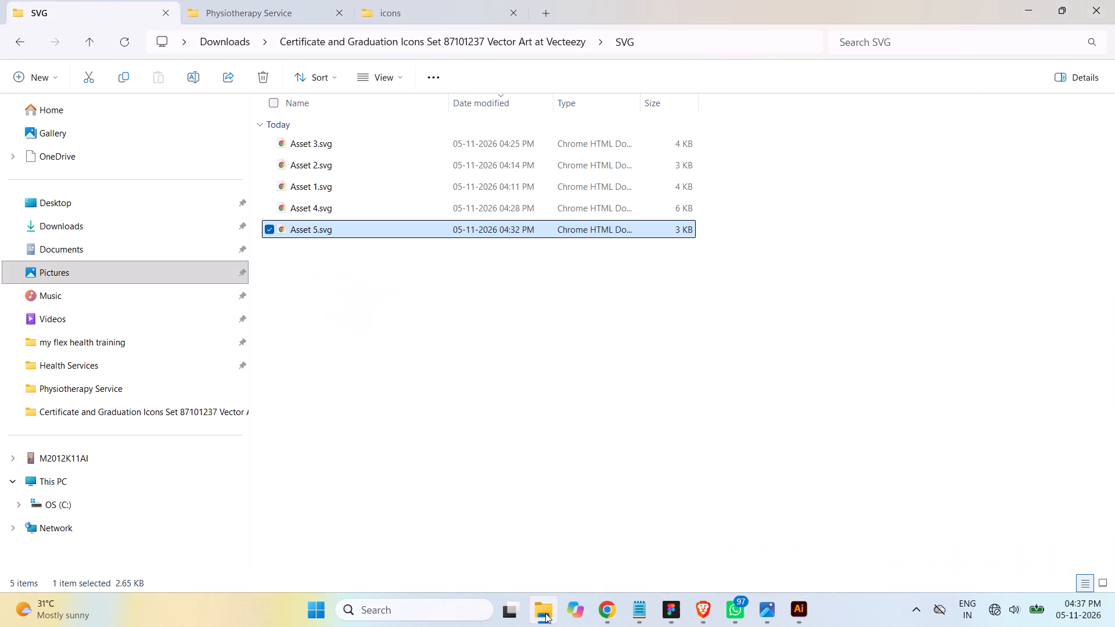
left_click(545, 613)
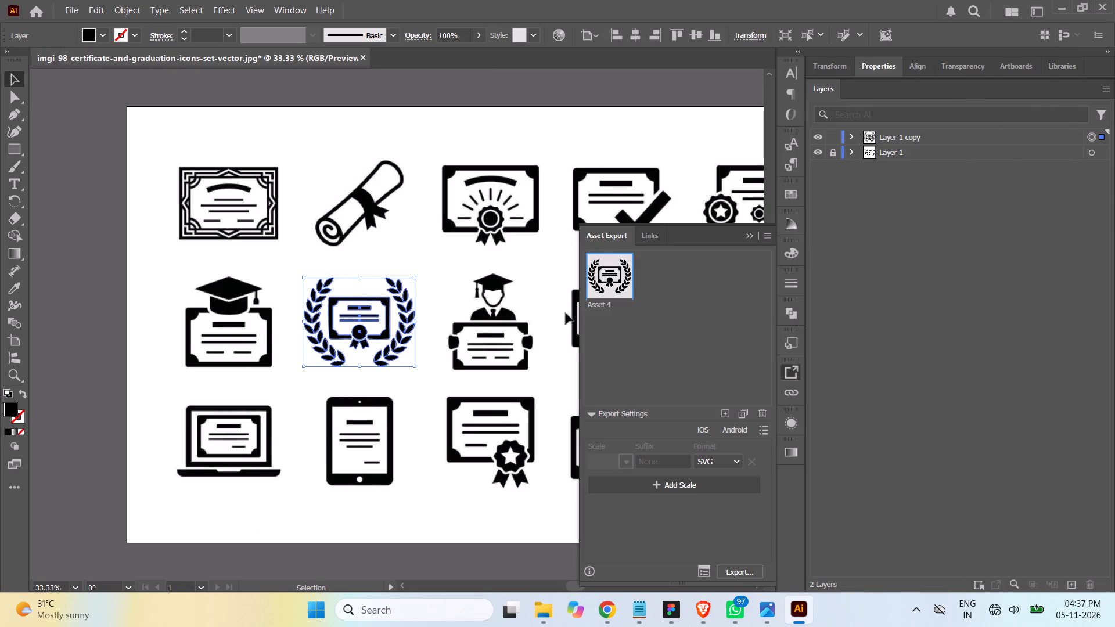
left_click(608, 307)
left_click_drag(613, 307, 628, 309)
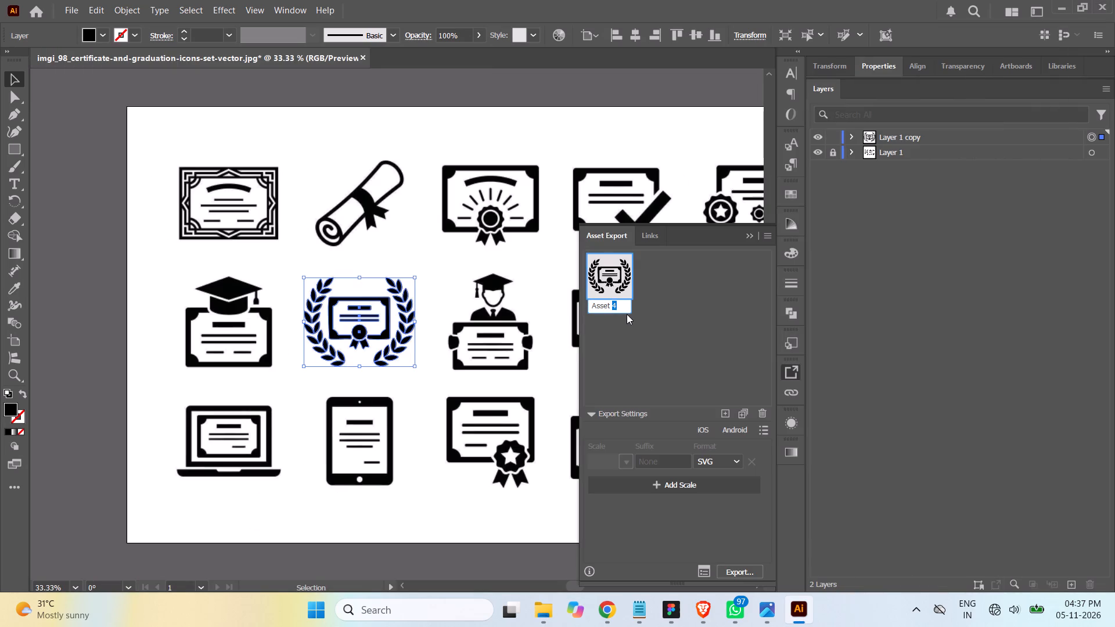
key("6")
left_click(698, 340)
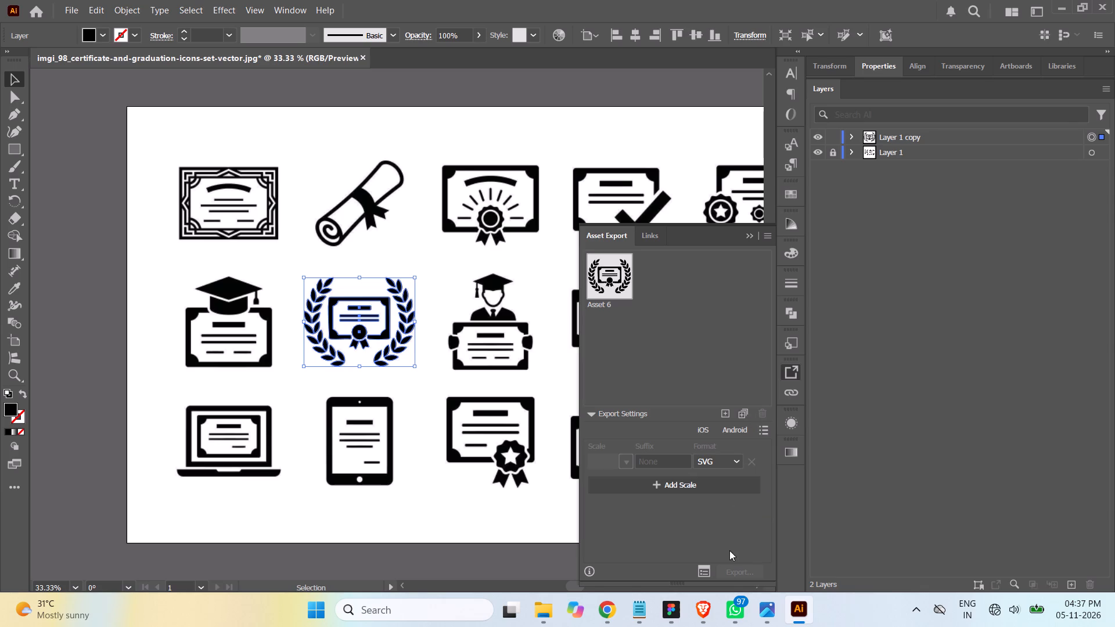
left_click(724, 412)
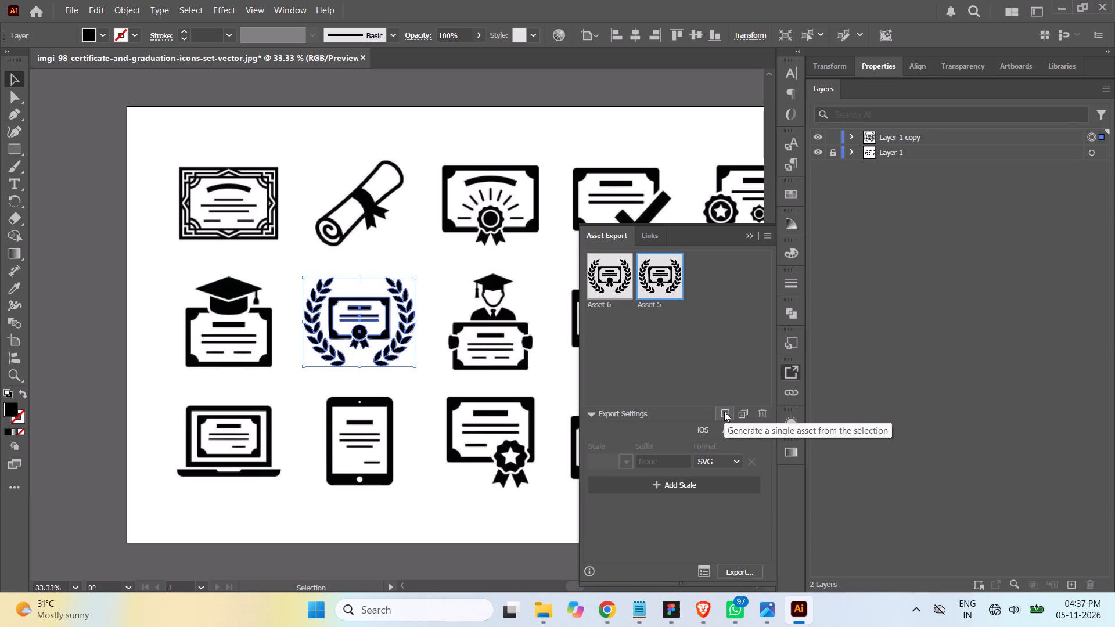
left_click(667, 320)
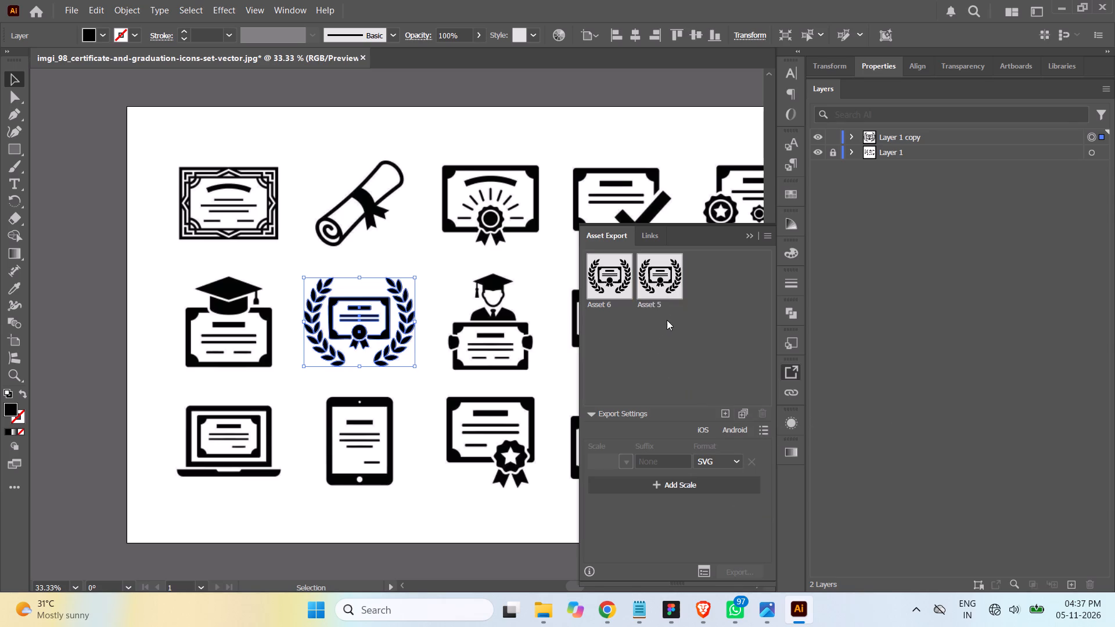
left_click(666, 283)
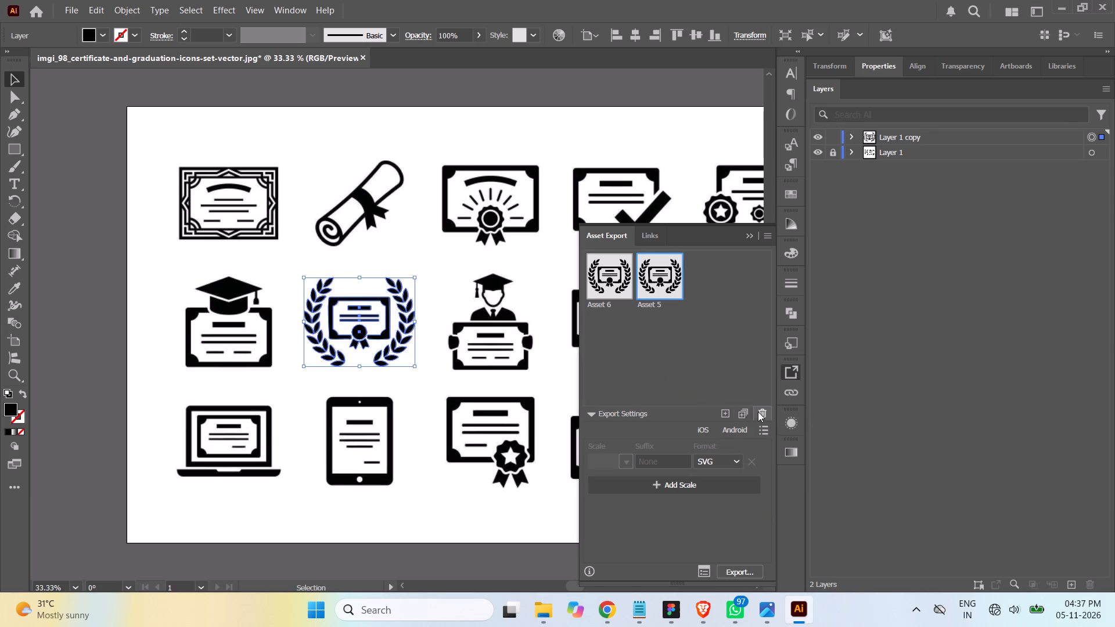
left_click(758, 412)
Export the Asset 6 wreath certificate as SVG into the Certificate and Graduation Icons folder.
left_click(625, 287)
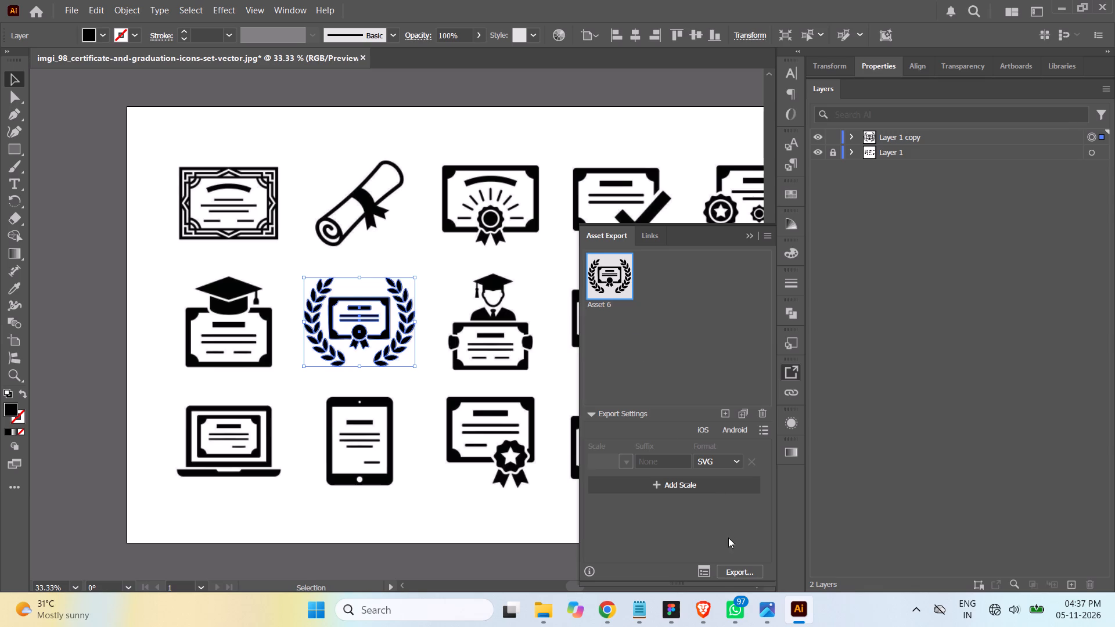
left_click(742, 570)
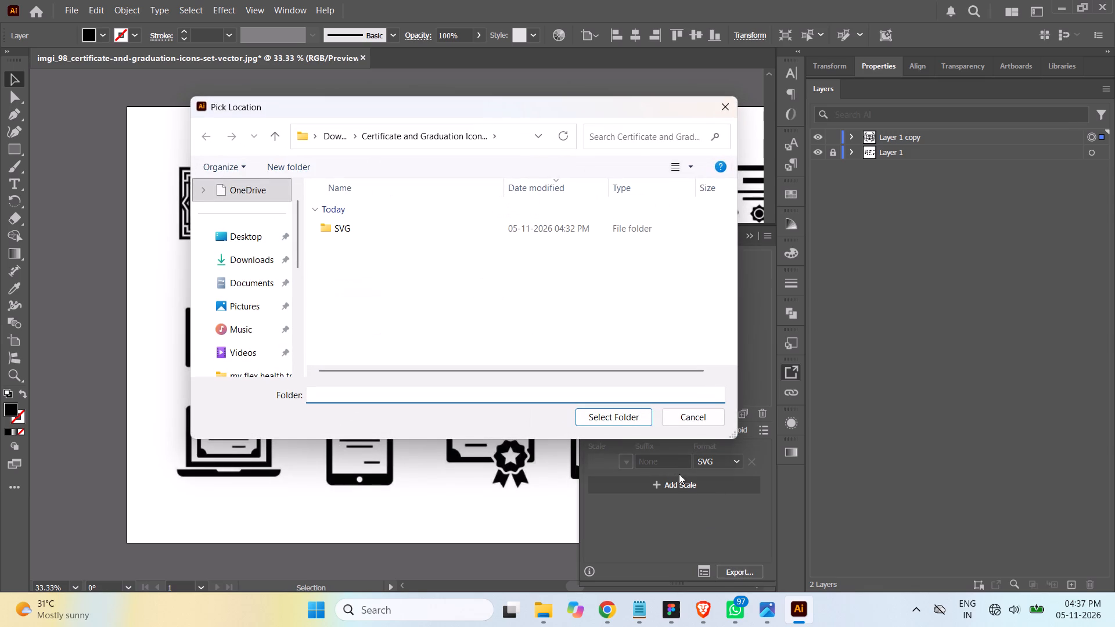
left_click(615, 417)
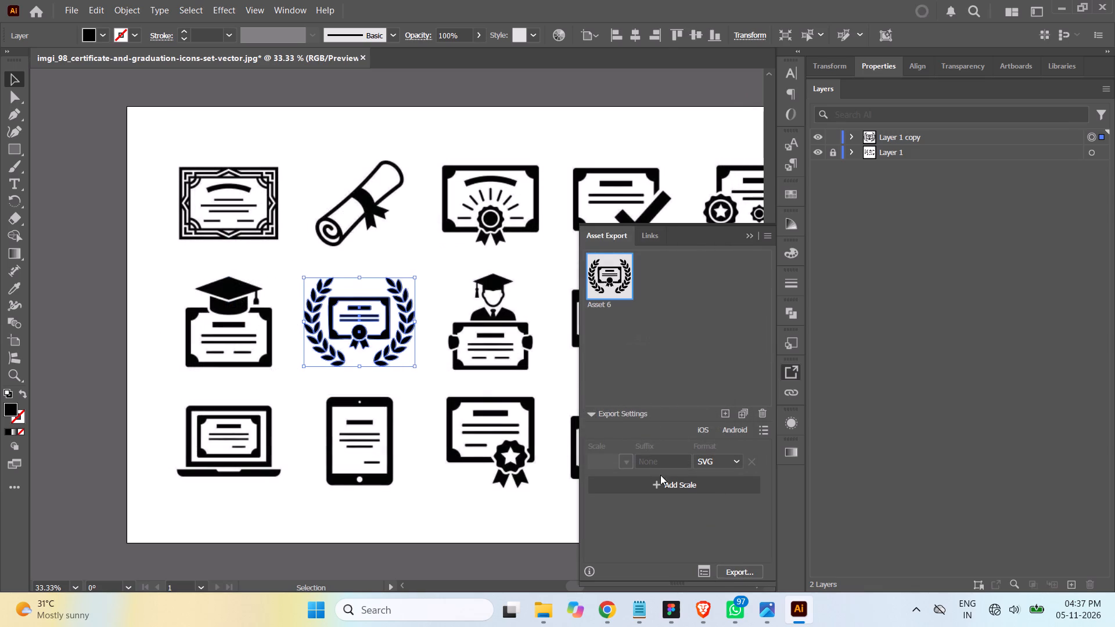
Switch to Figma and rename the upper Certification field's group as Certification1.
left_click(678, 606)
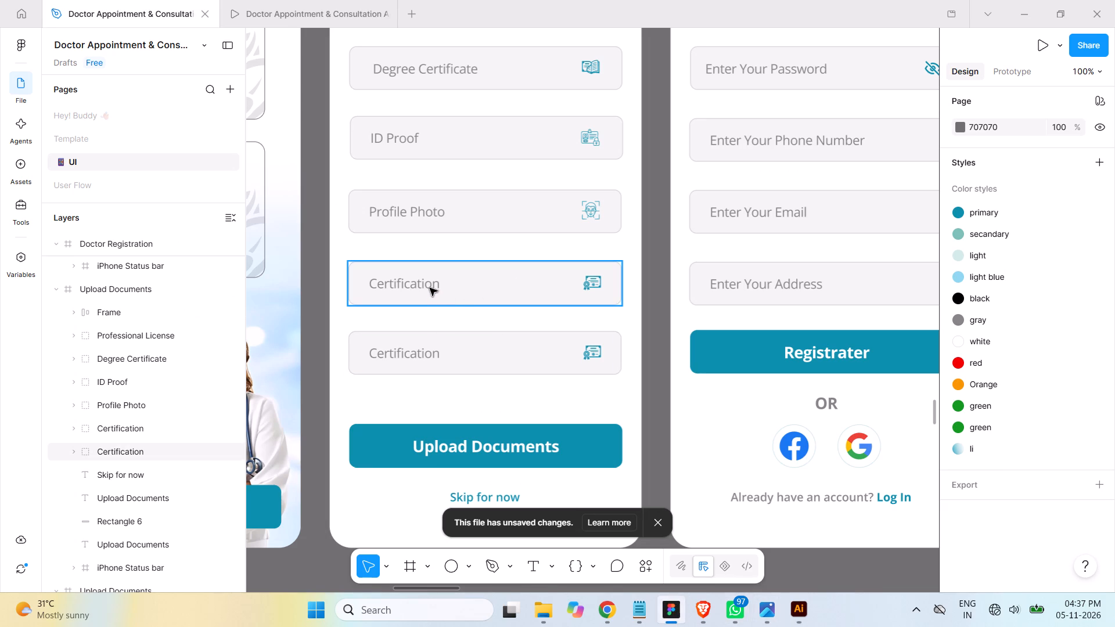
left_click(128, 452)
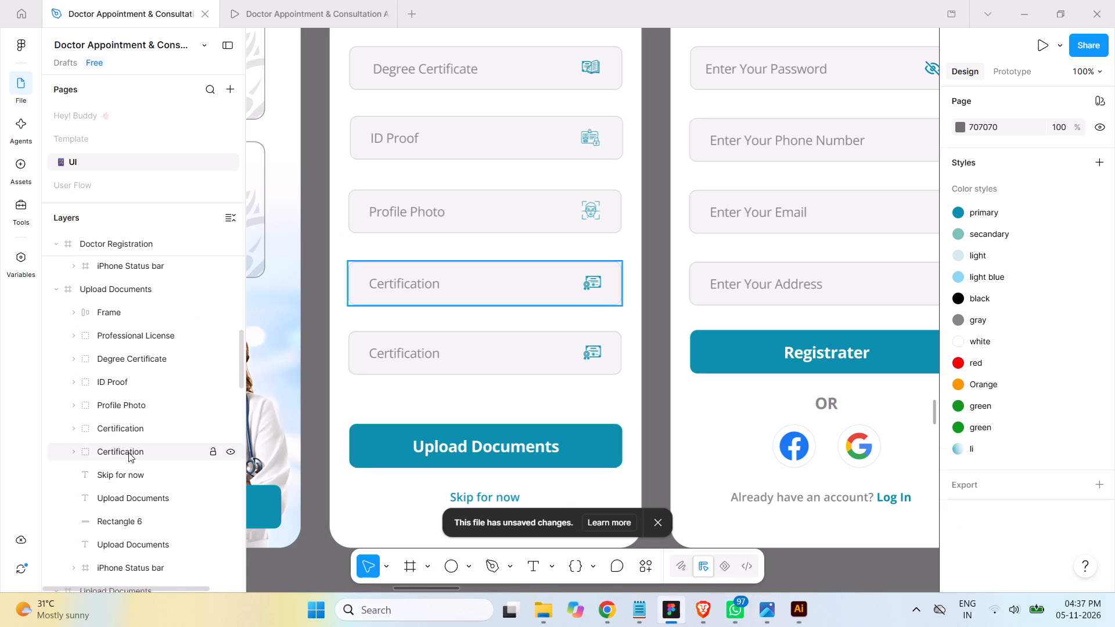
double_click(128, 452)
left_click(146, 451)
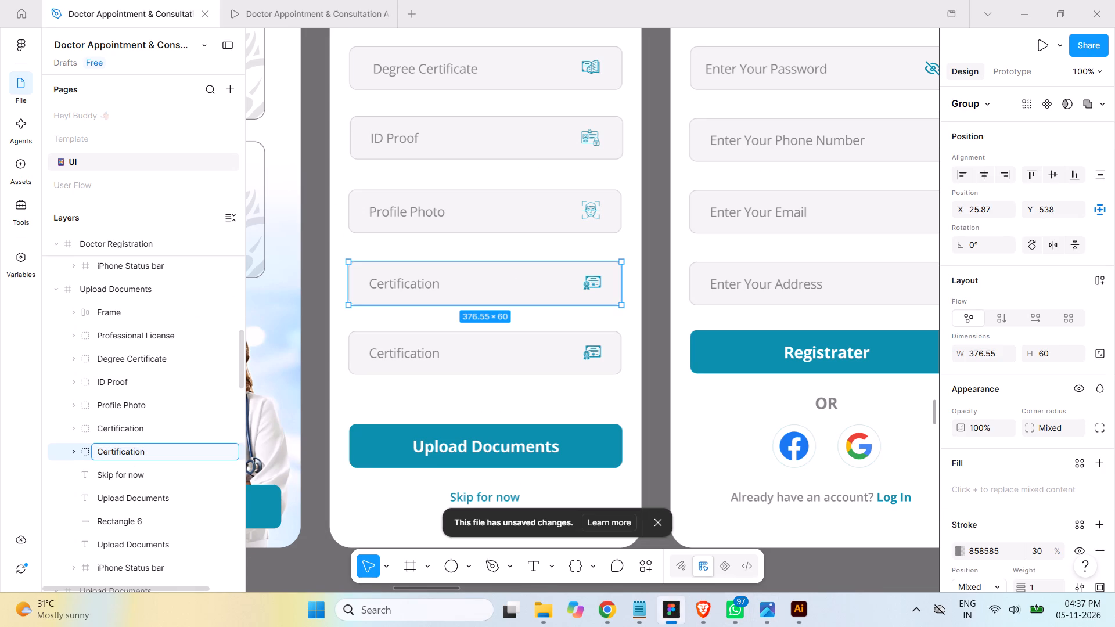
key("1")
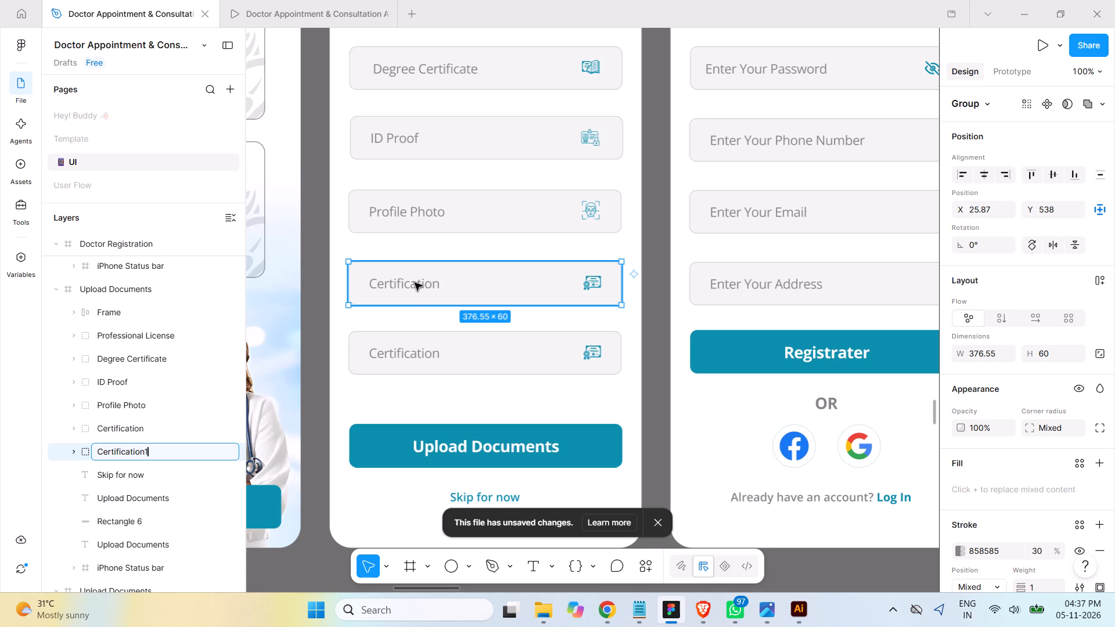
Rename the text layer inside the Certification1 group as Certification 1.
left_click(77, 451)
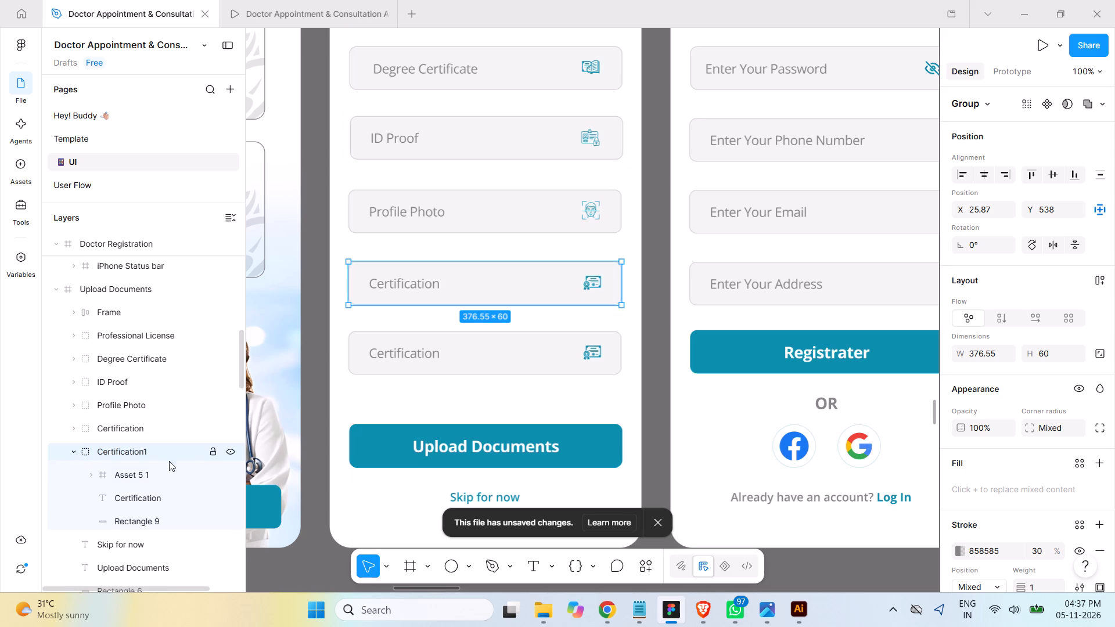
double_click(153, 498)
left_click(166, 495)
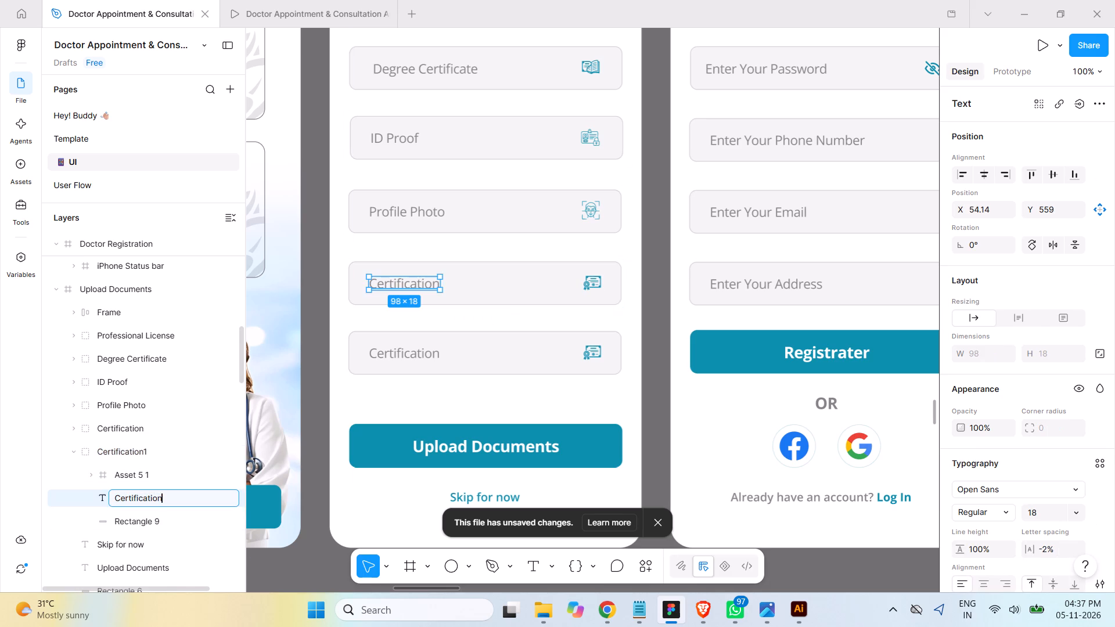
key("space")
key("1")
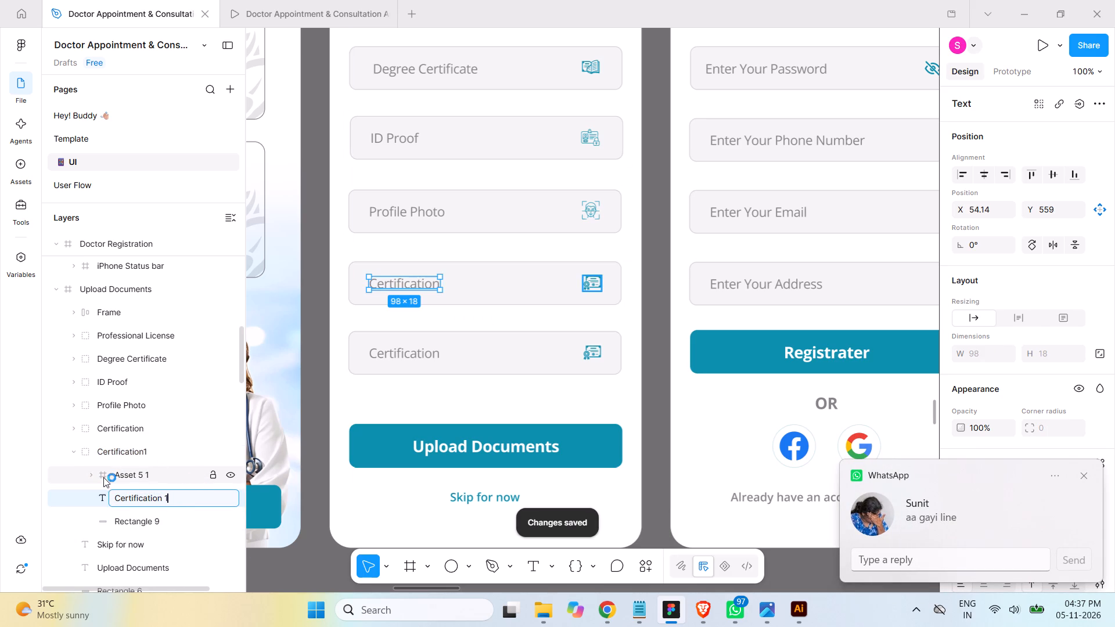
left_click(71, 452)
Rename the lower Certification field's group as Certification 2.
left_click(74, 430)
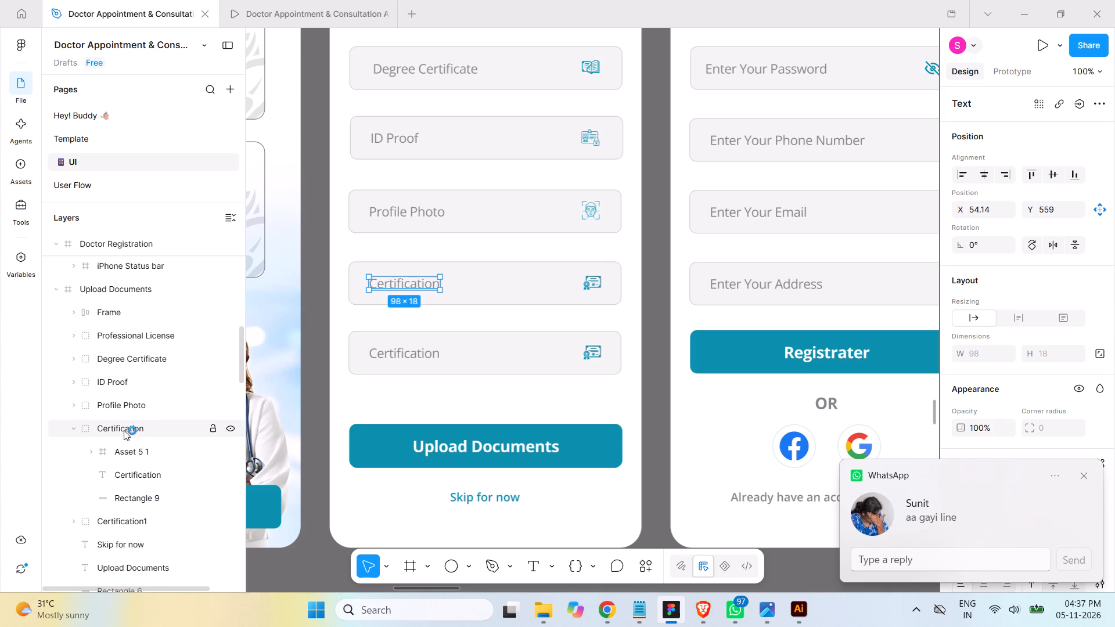
left_click(74, 428)
double_click(139, 427)
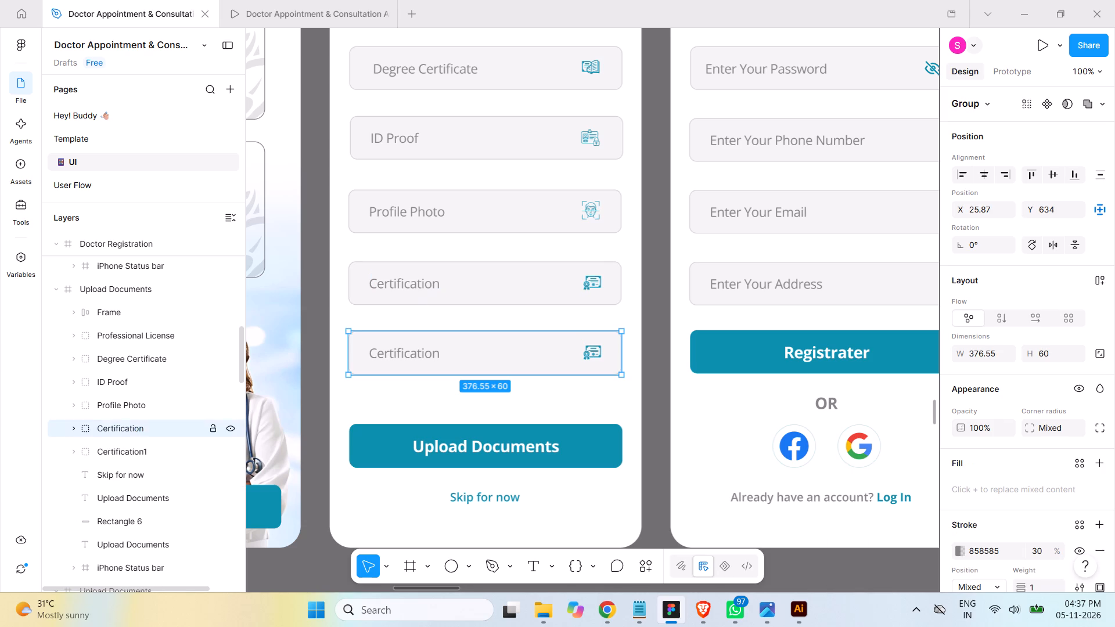
left_click(152, 428)
left_click(152, 428)
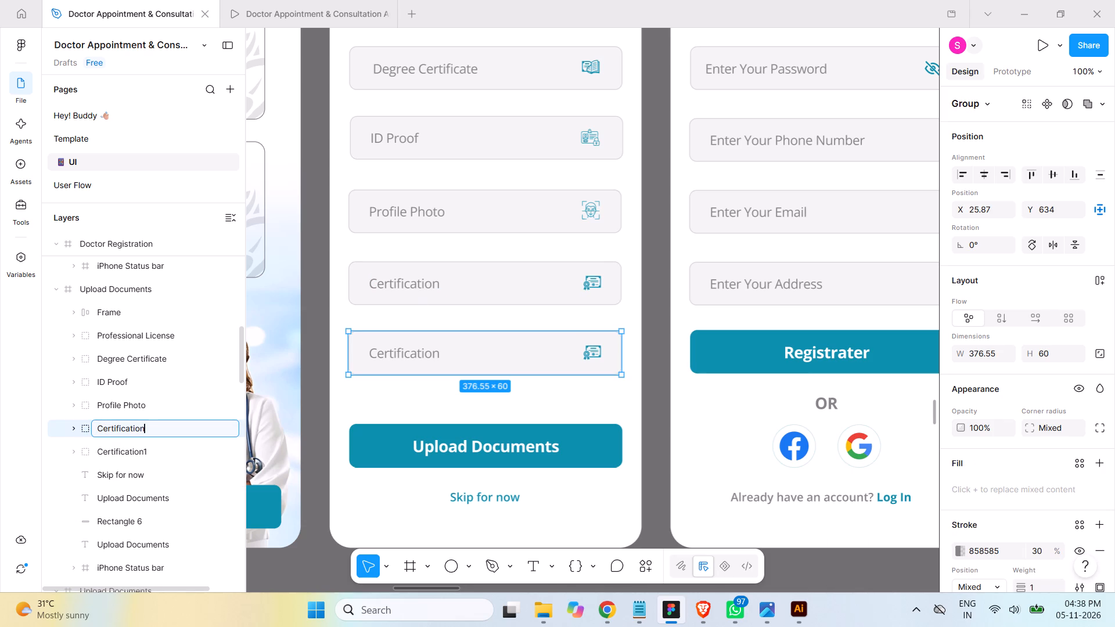
key("space")
type("-2")
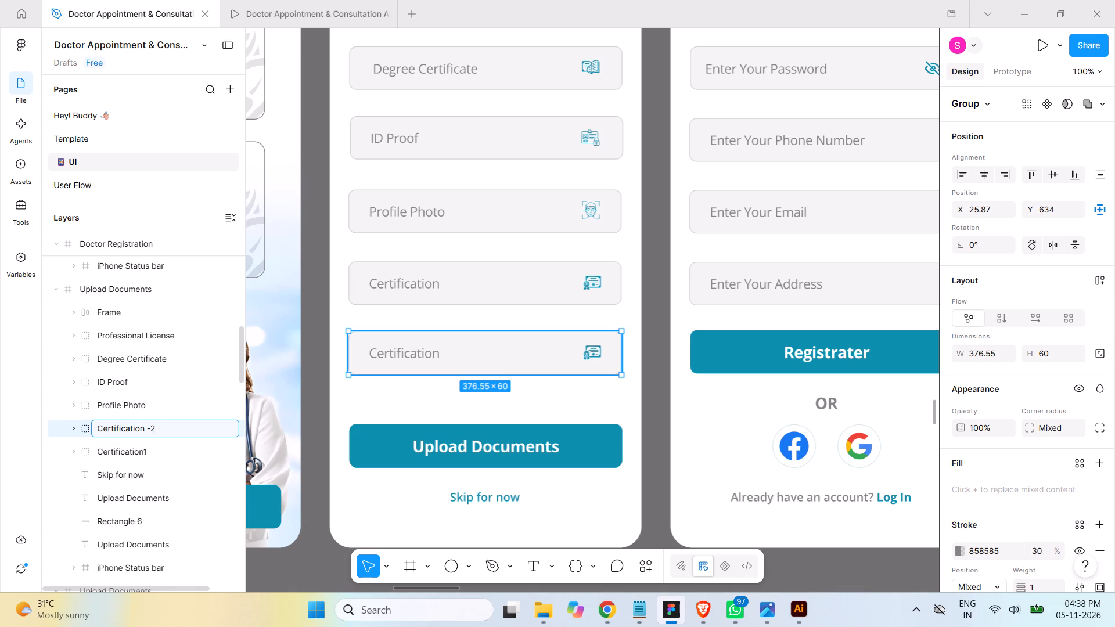
left_click(149, 427)
key("BackSpace")
left_click(402, 356)
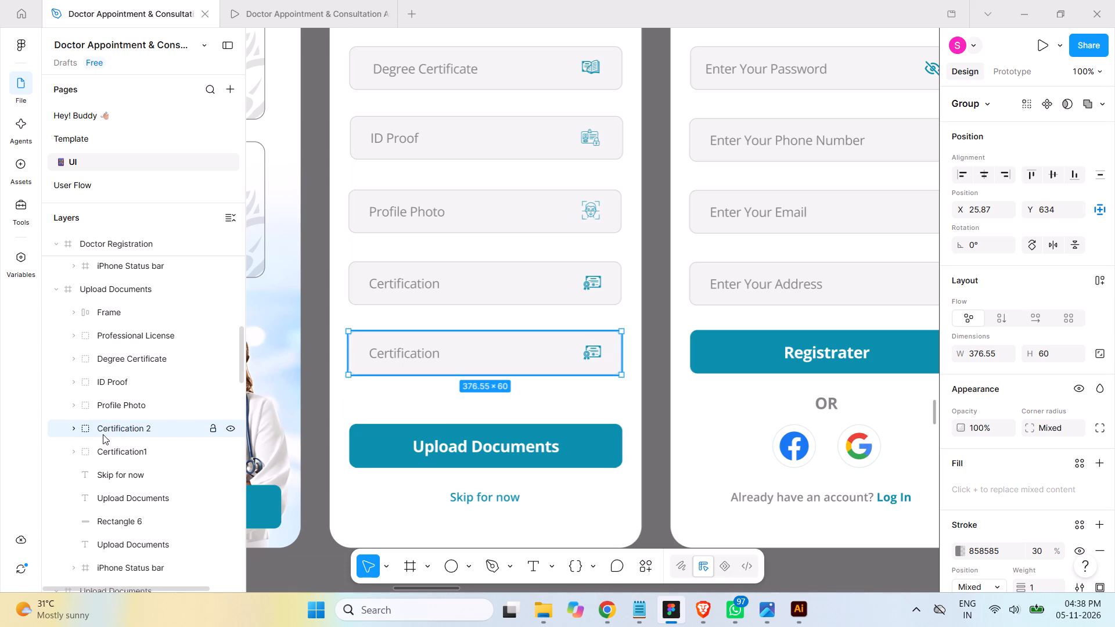
Change the lower certification field's text on the Upload Documents screen to "Certification 2".
left_click(73, 430)
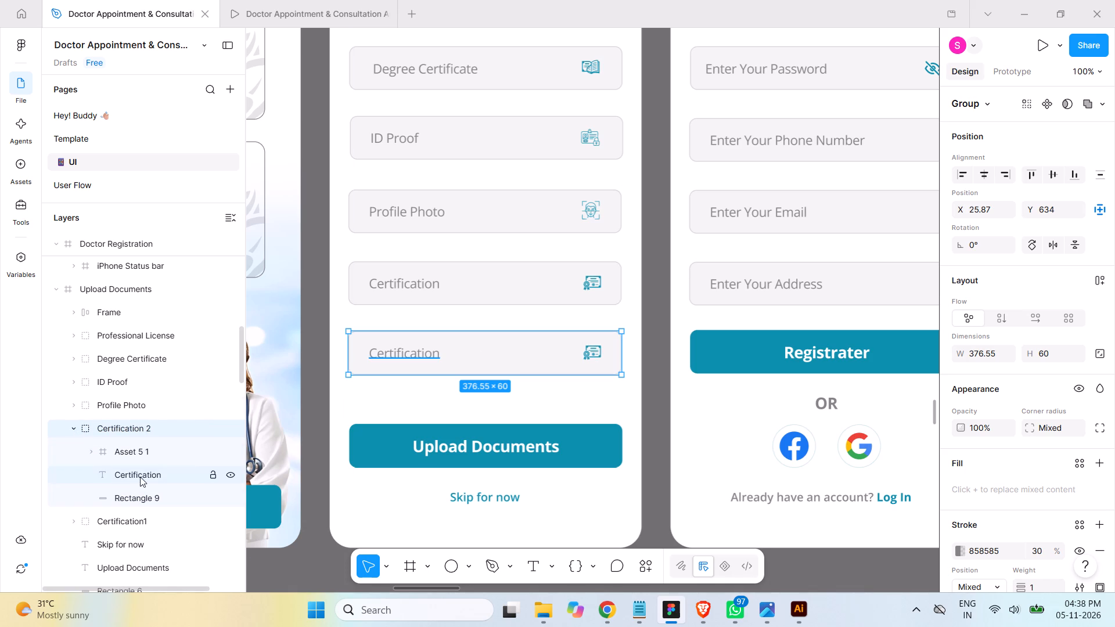
double_click(138, 475)
double_click(429, 355)
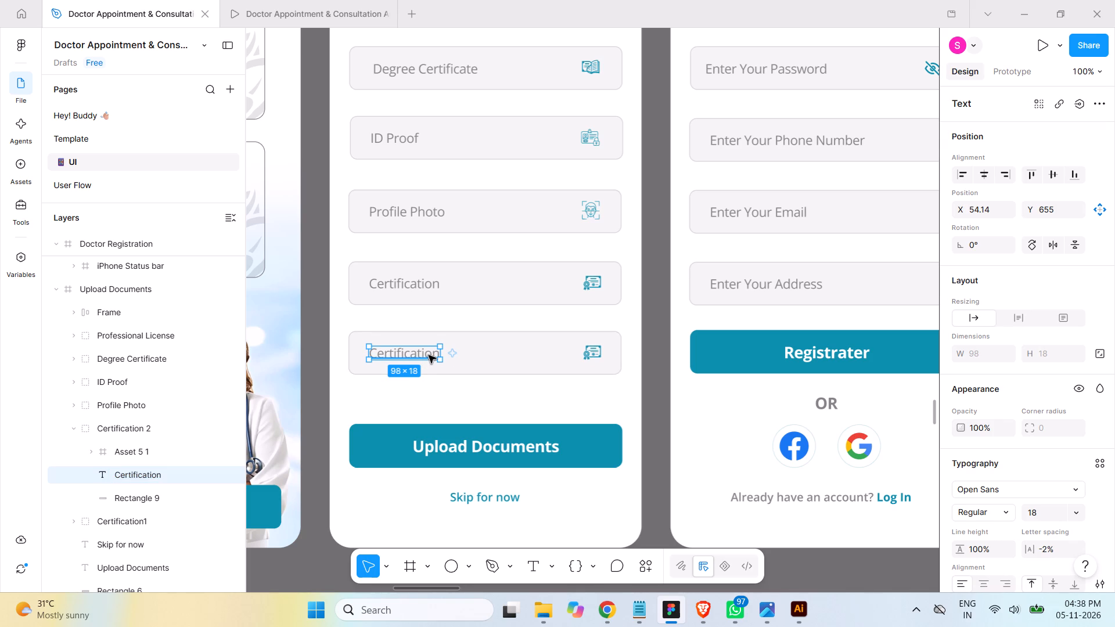
left_click(438, 356)
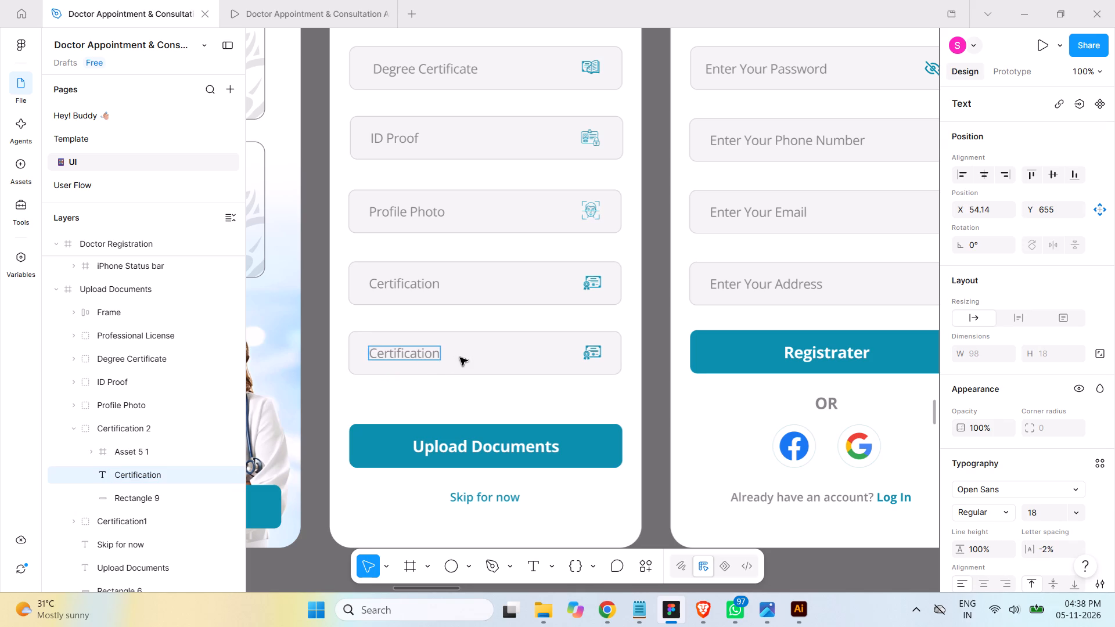
key("space")
type("2")
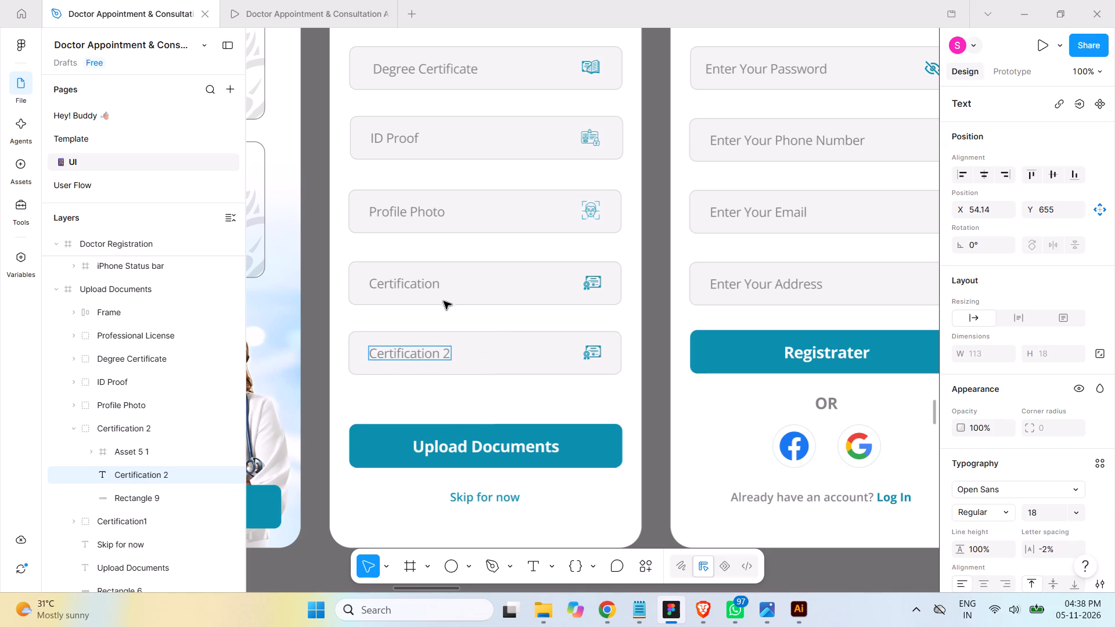
Change the upper certification field's text on the Upload Documents screen to "Certification 1".
left_click(432, 287)
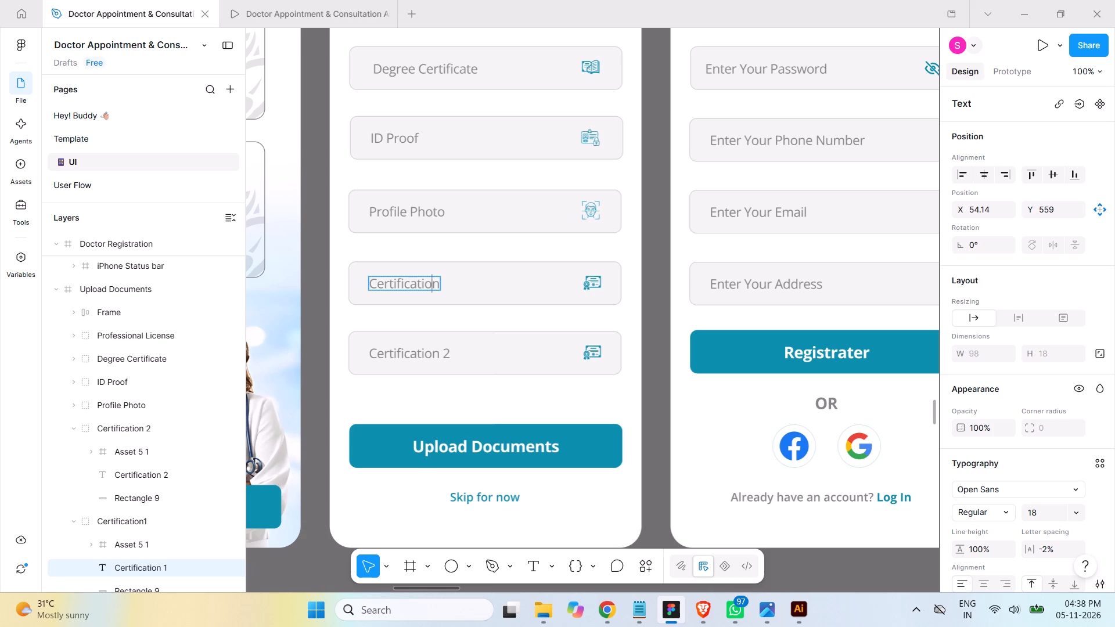
key("Right")
key("Right")
key("space")
type("1")
left_click(312, 296)
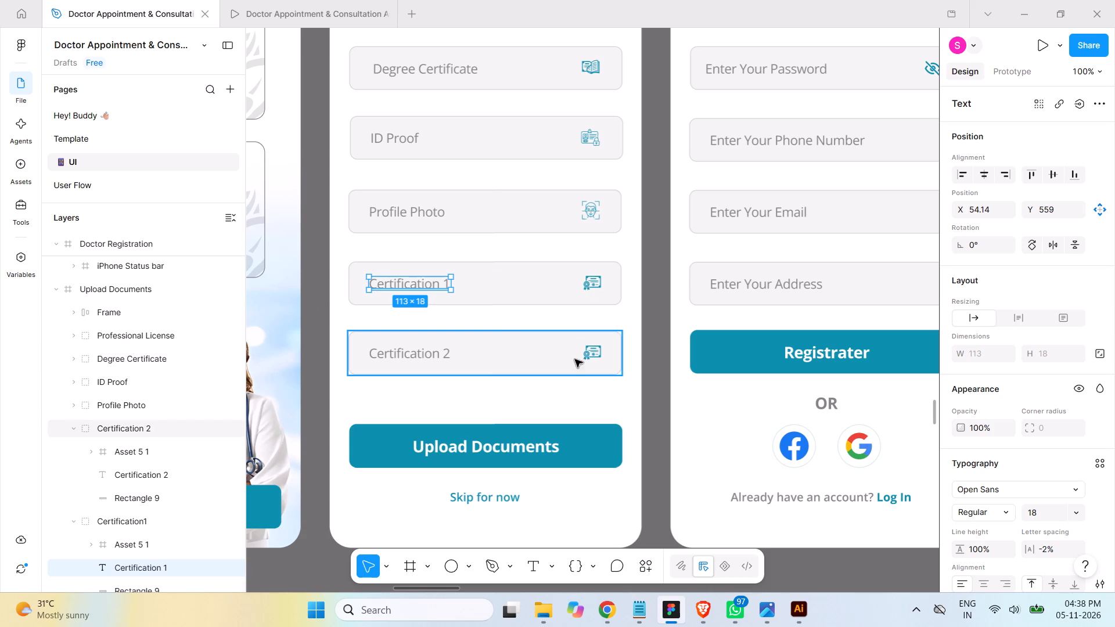
Delete the Asset 5 1 icon from the Certification 2 group.
left_click(75, 428)
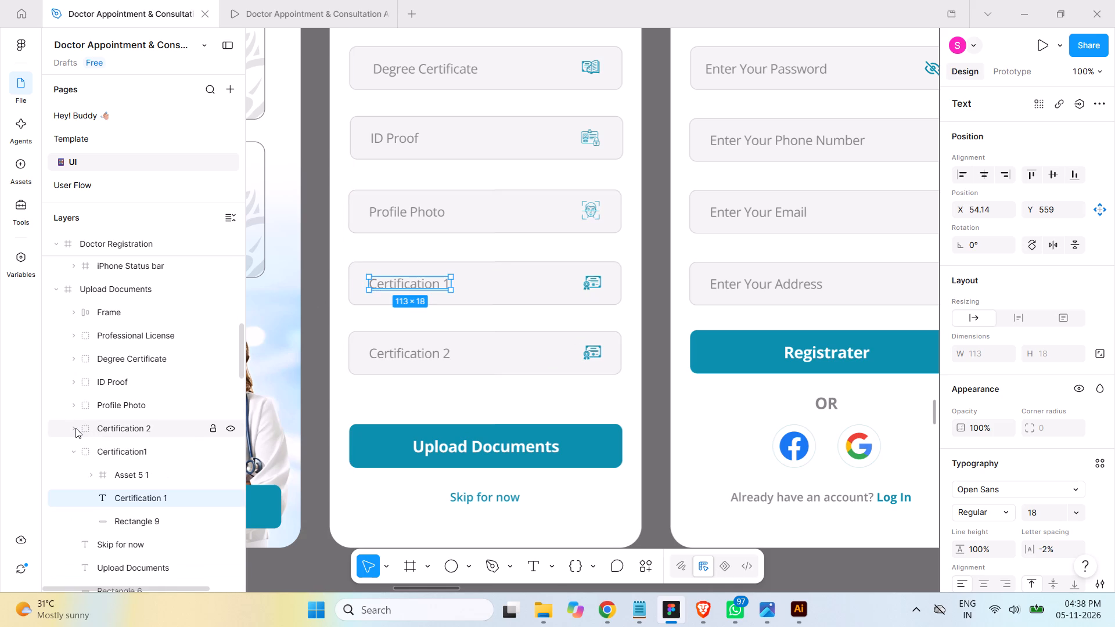
left_click(75, 428)
left_click(76, 430)
left_click(74, 451)
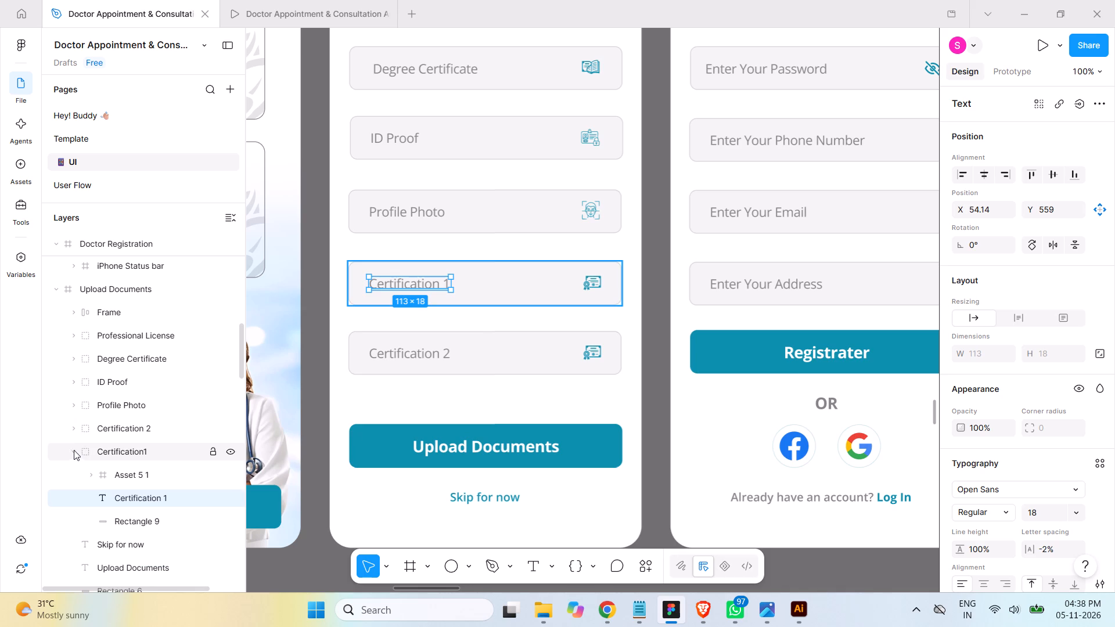
left_click(70, 428)
left_click(125, 450)
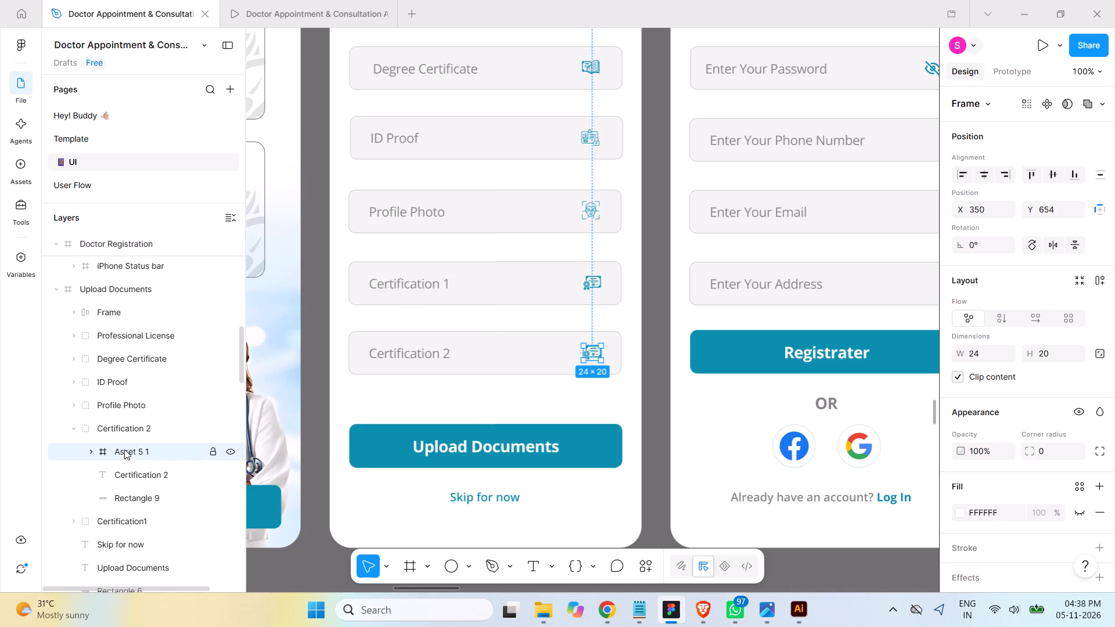
key("Delete")
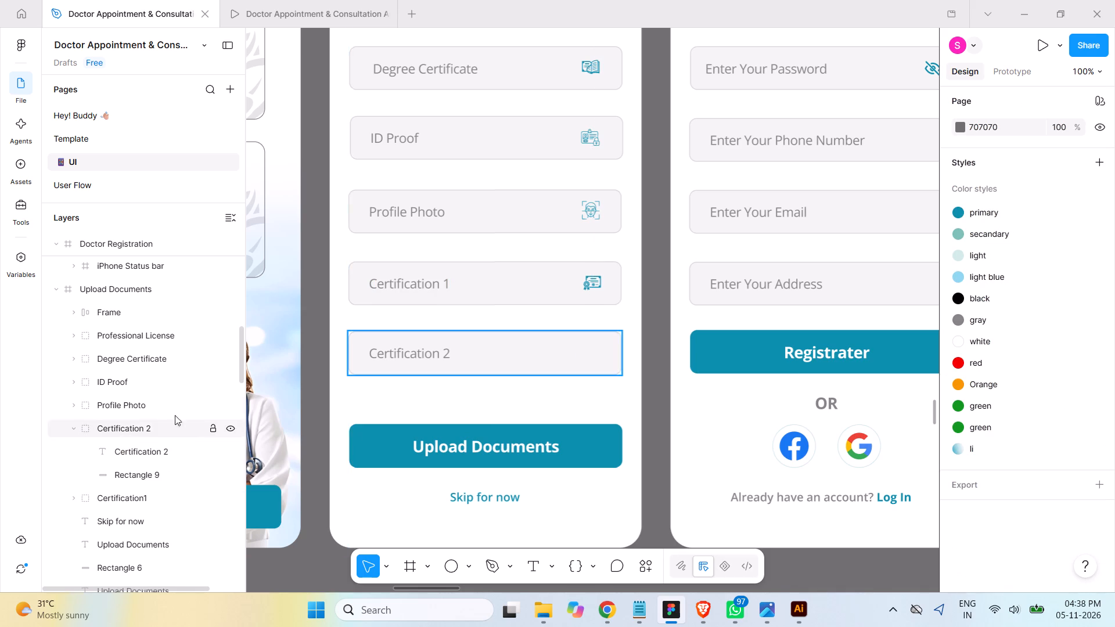
Bring Asset 6.svg from File Explorer's SVG folder into Figma's Upload Documents frame, over the Certification 2 field.
left_click(549, 608)
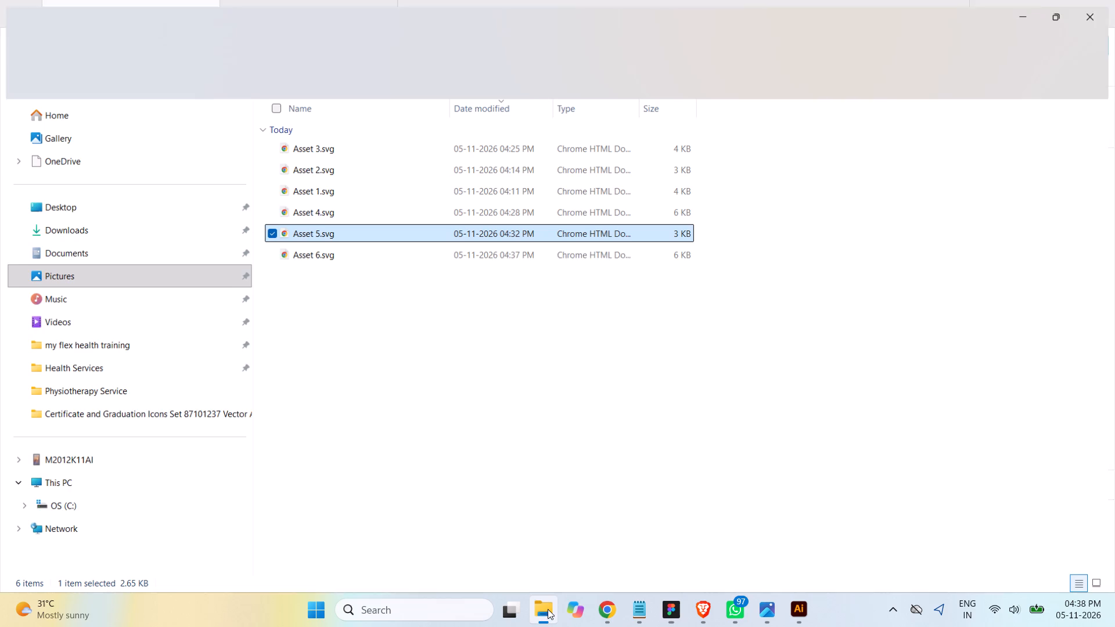
left_click(307, 254)
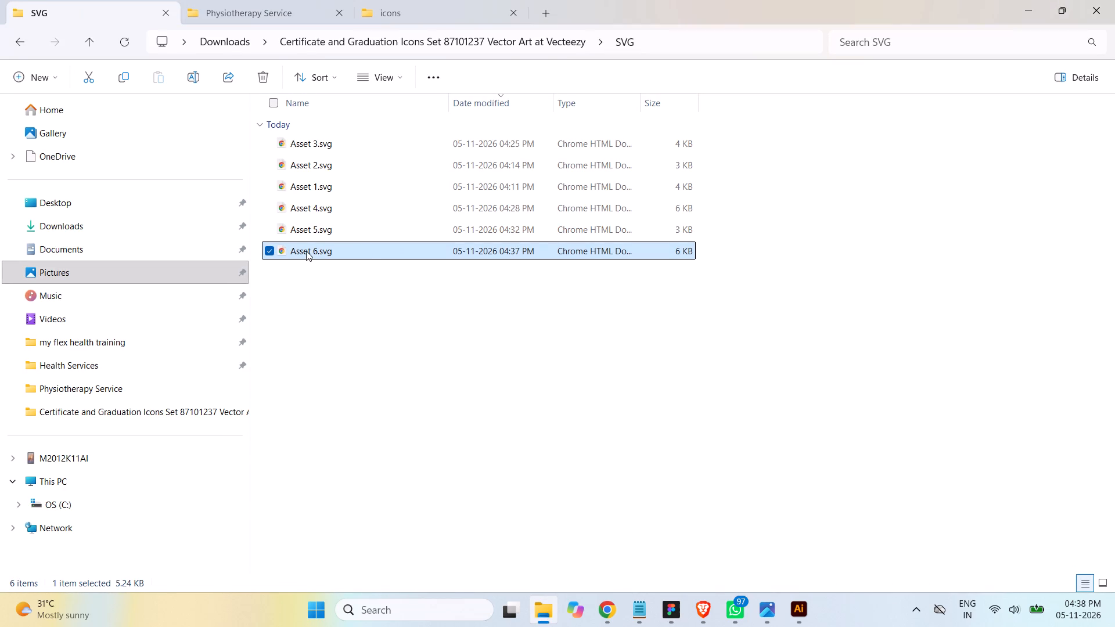
left_click_drag(306, 251, 643, 541)
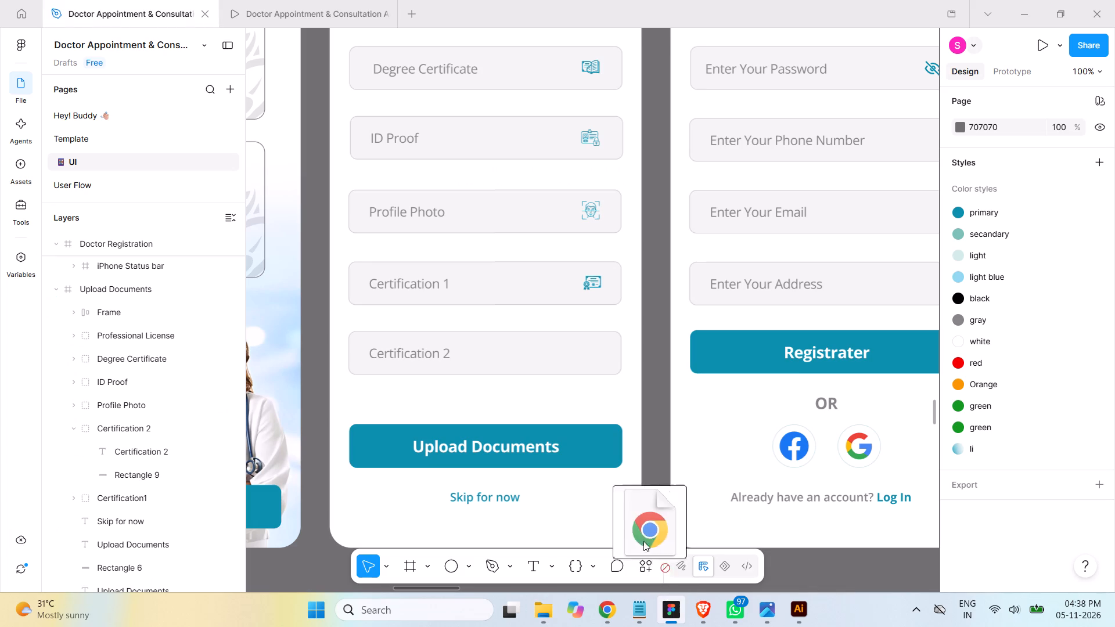
left_click_drag(643, 541, 542, 383)
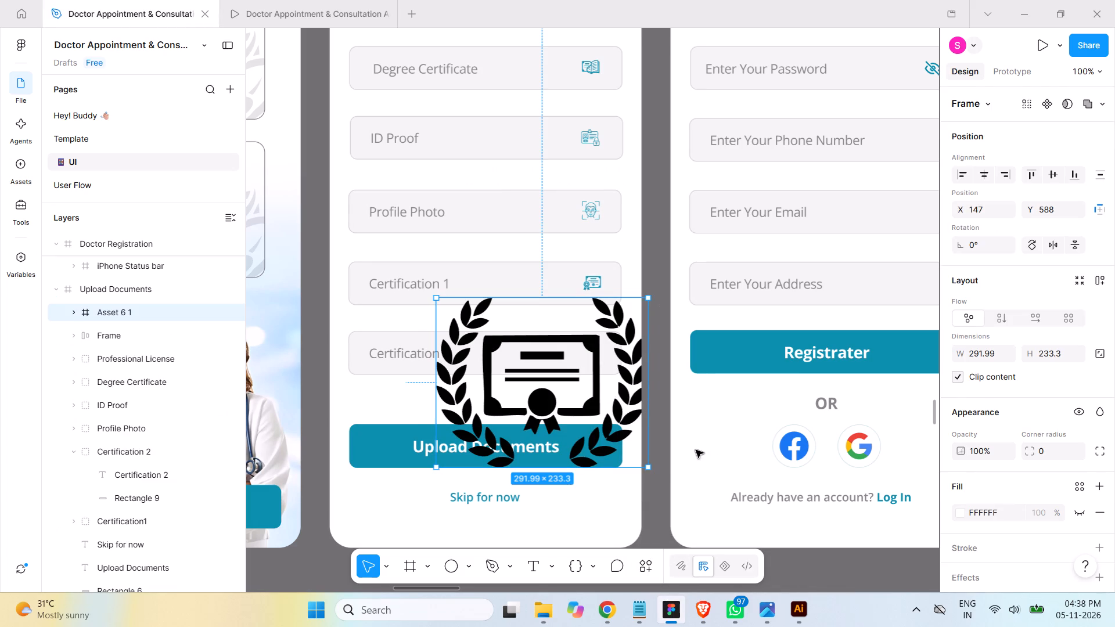
Scale the laurel-wreath certificate icon down to about 23 × 18 and place it inside the Certification 2 field, beneath the Certification 1 icon.
left_click_drag(650, 466, 504, 349, "shift")
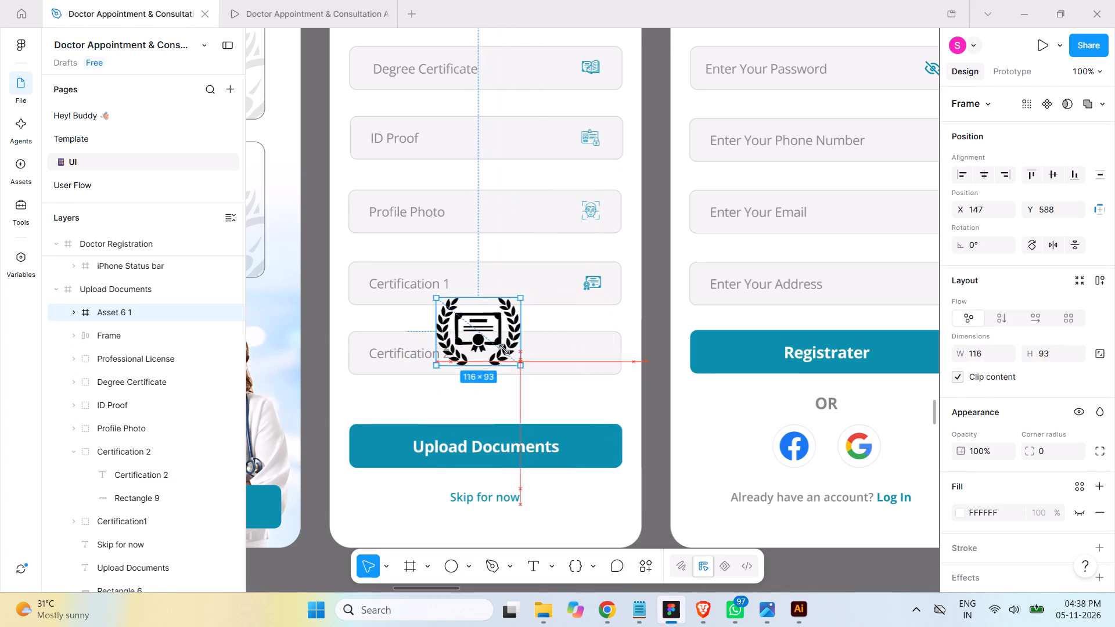
left_click_drag(504, 349, 454, 308, "shift")
left_click_drag(446, 308, 597, 352)
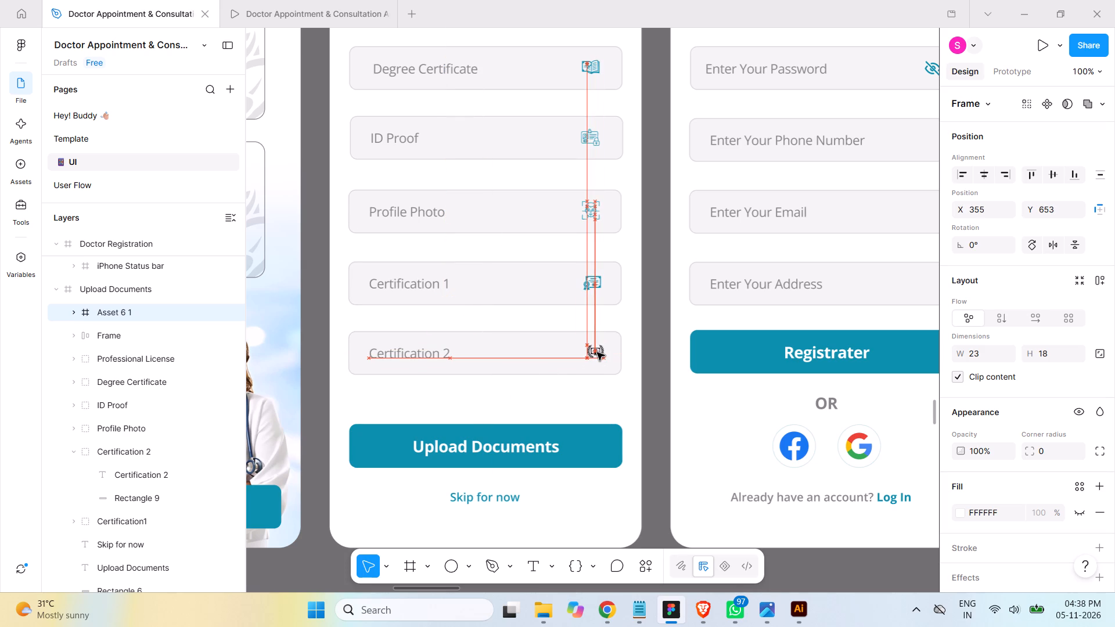
left_click_drag(597, 352, 595, 352)
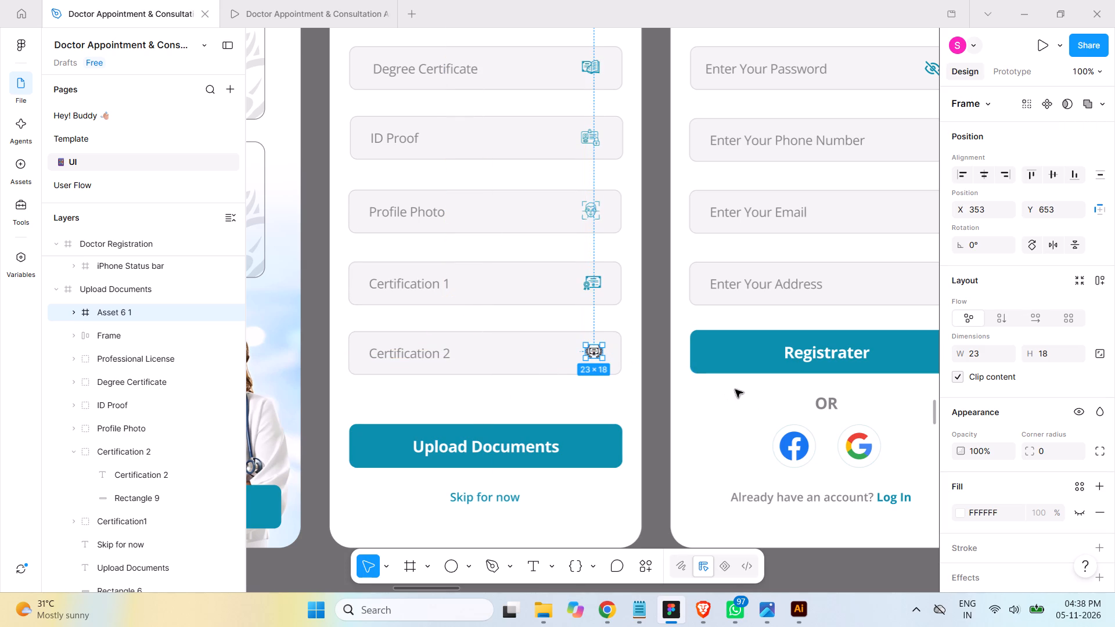
Recolour the Asset 6 1 icon from black to the page's teal used by the other field icons.
scroll(1016, 377, "down", 3)
left_click(961, 478)
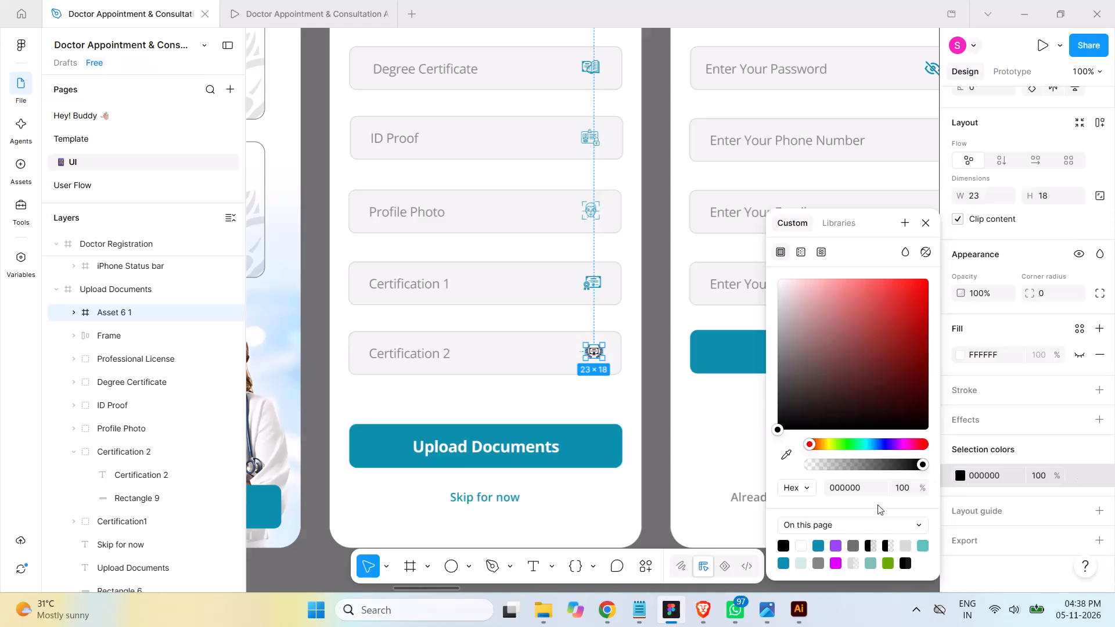
left_click(786, 563)
left_click(649, 394)
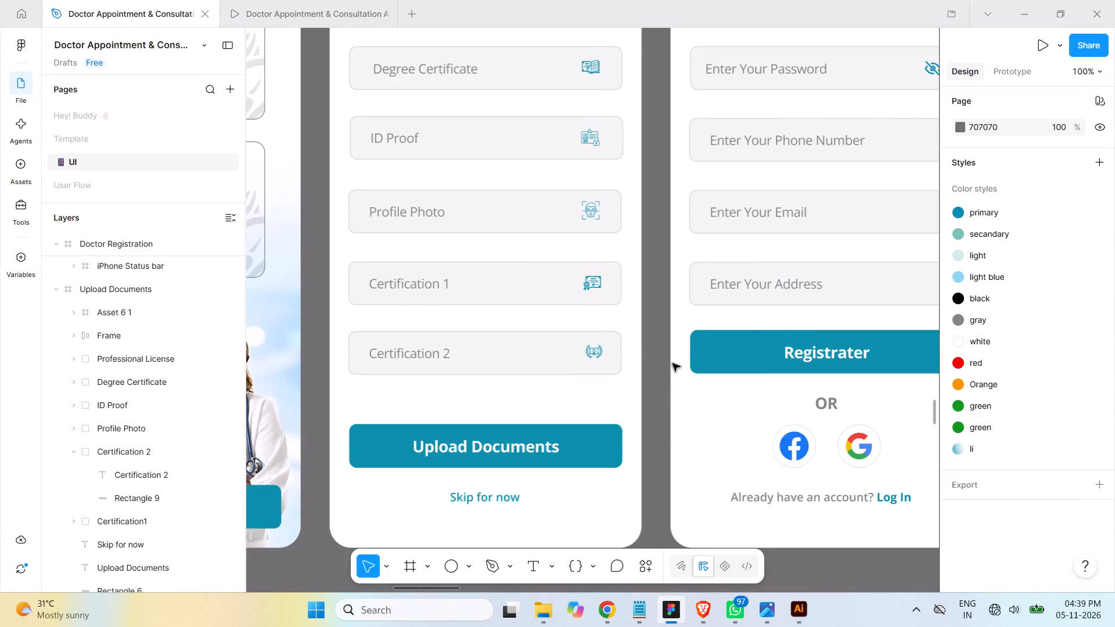
Look over the Upload Documents fields and save the design file.
scroll(672, 363, "up", 1)
scroll(672, 363, "down", 1)
scroll(671, 363, "up", 4)
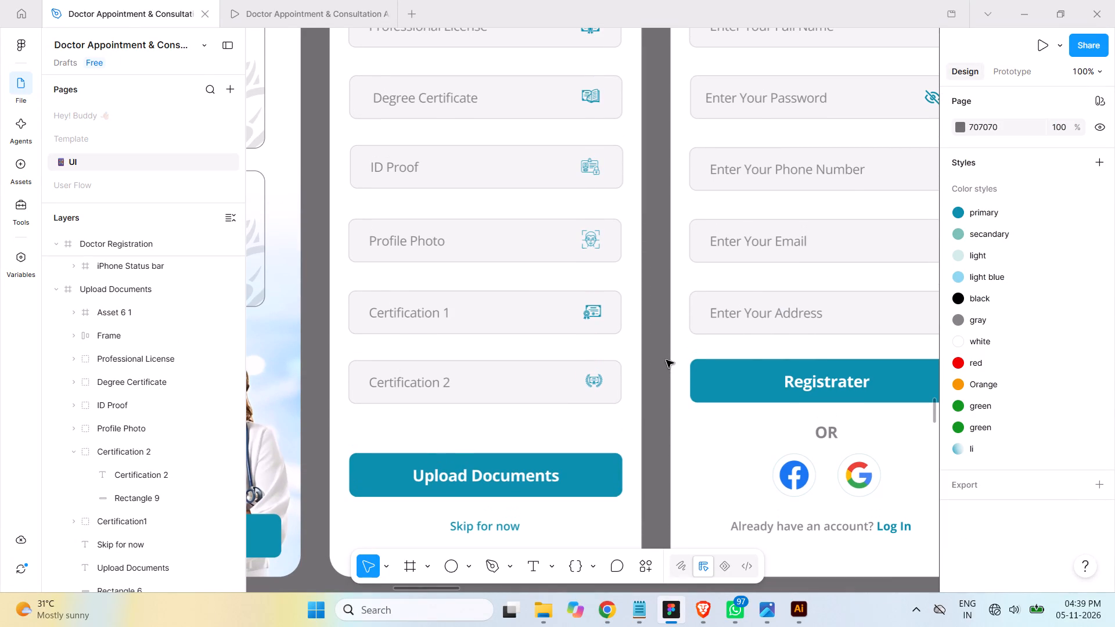
key("ctrl+s")
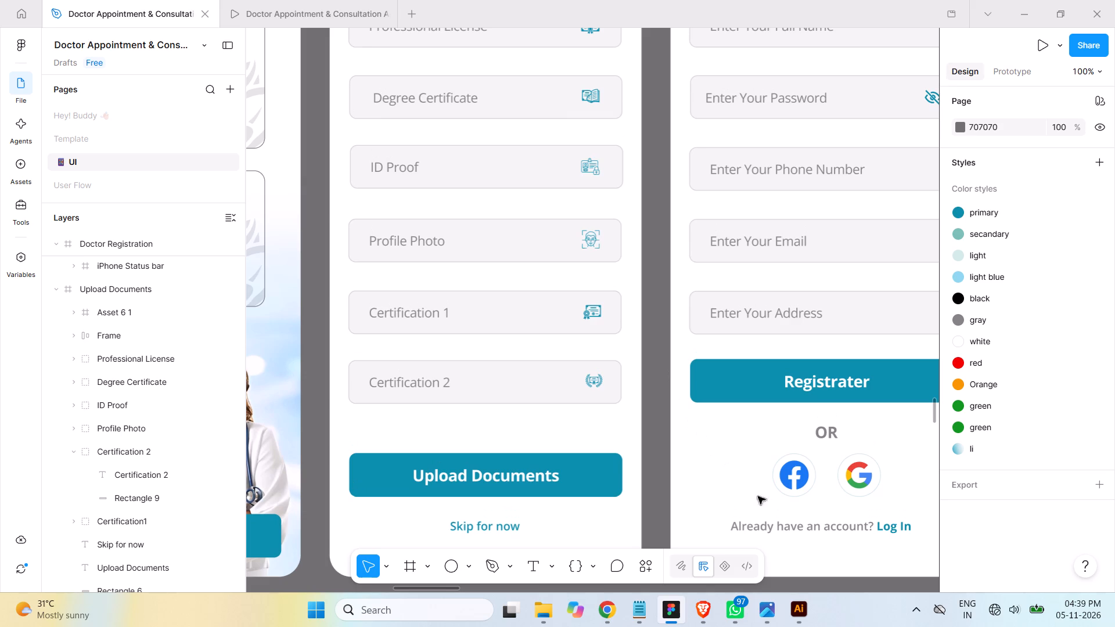
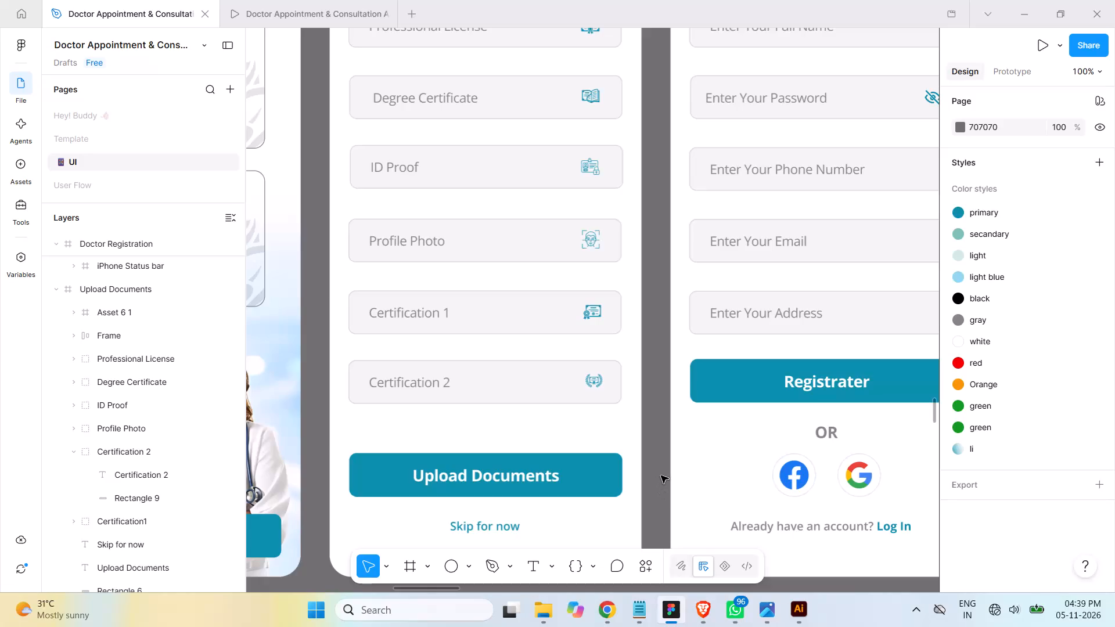
Bring up the PhysioCare App UX Flow Storyboard image in the photo viewer as reference for the doctor registration screens.
key("ctrl+minus")
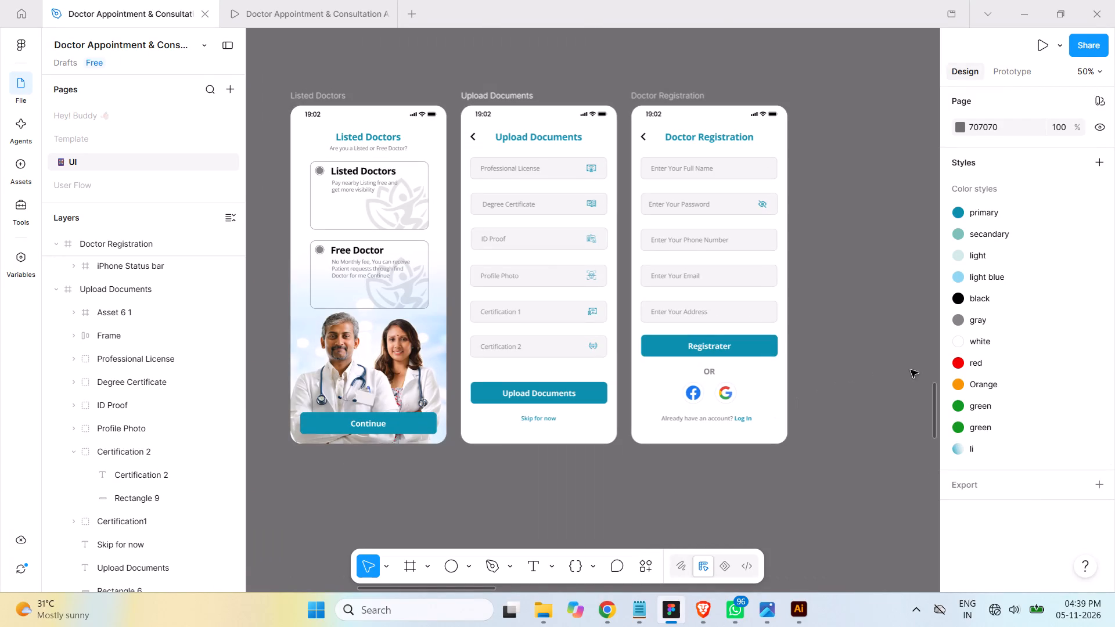
left_click(869, 339)
left_click(770, 611)
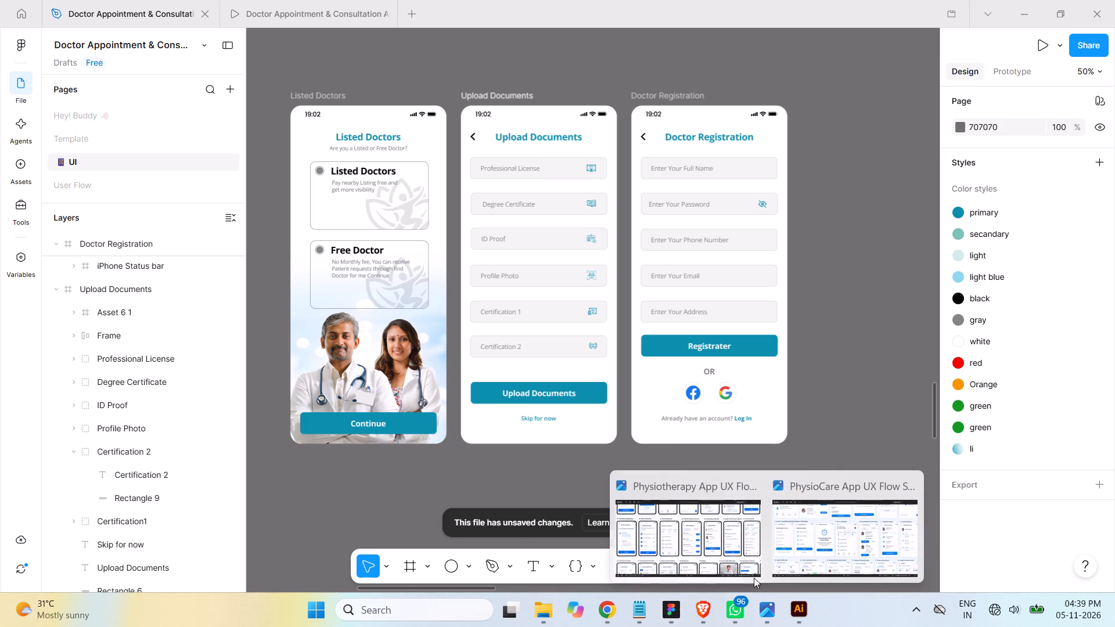
left_click(861, 535)
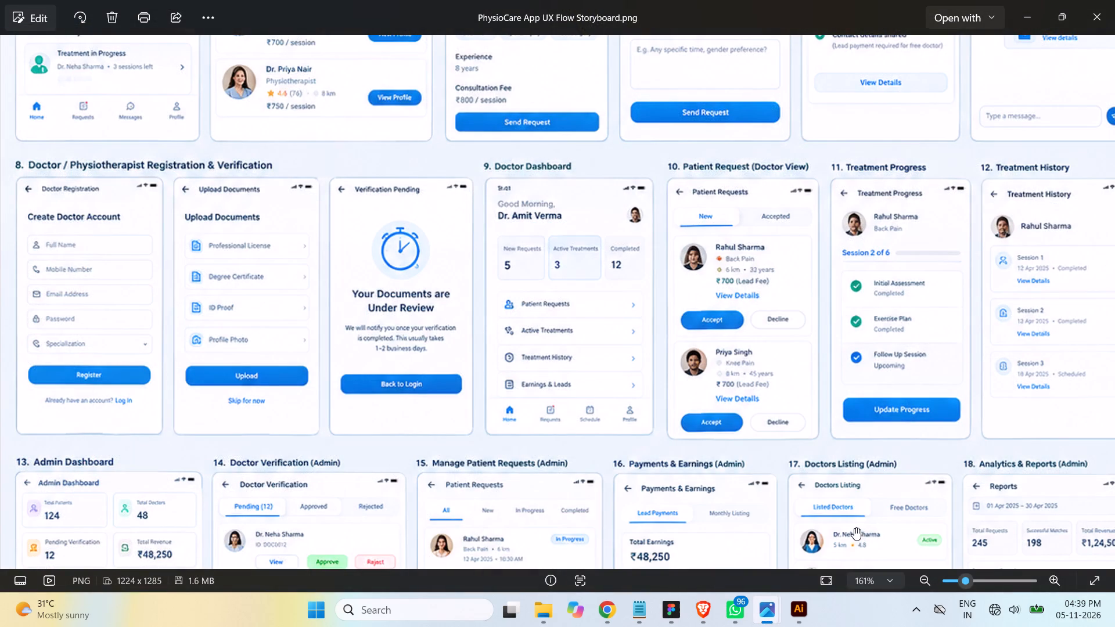
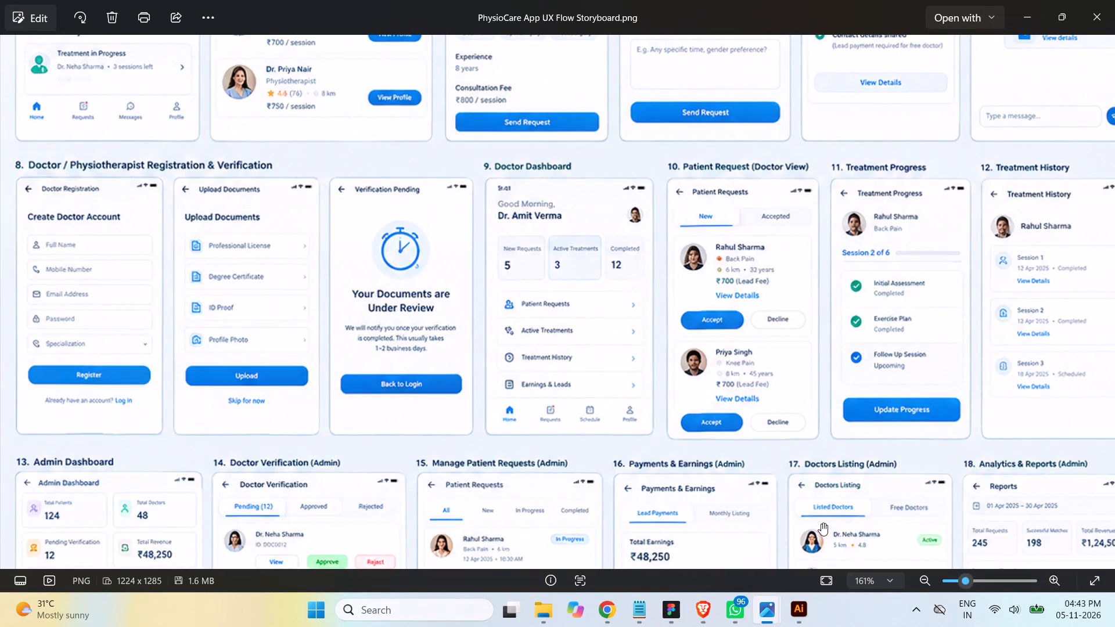
Review the doctor-side screens in the PhysioCare storyboard and switch back to the doctor registration screens on the UI page in Figma.
key("ctrl+minus")
key("ctrl+minus")
key("ctrl+minus")
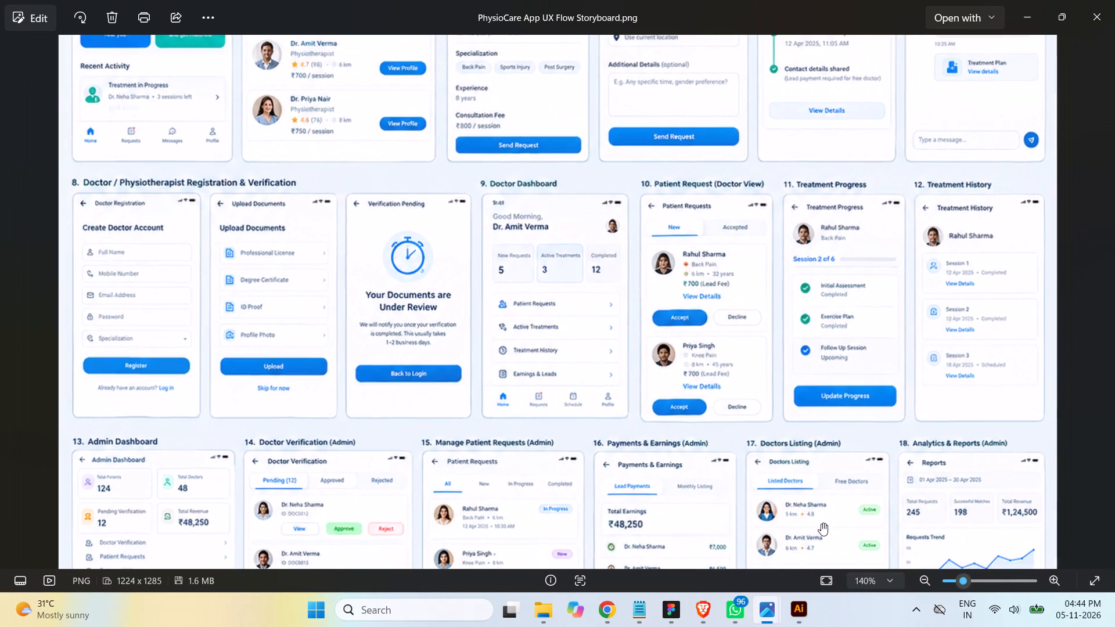
left_click(670, 607)
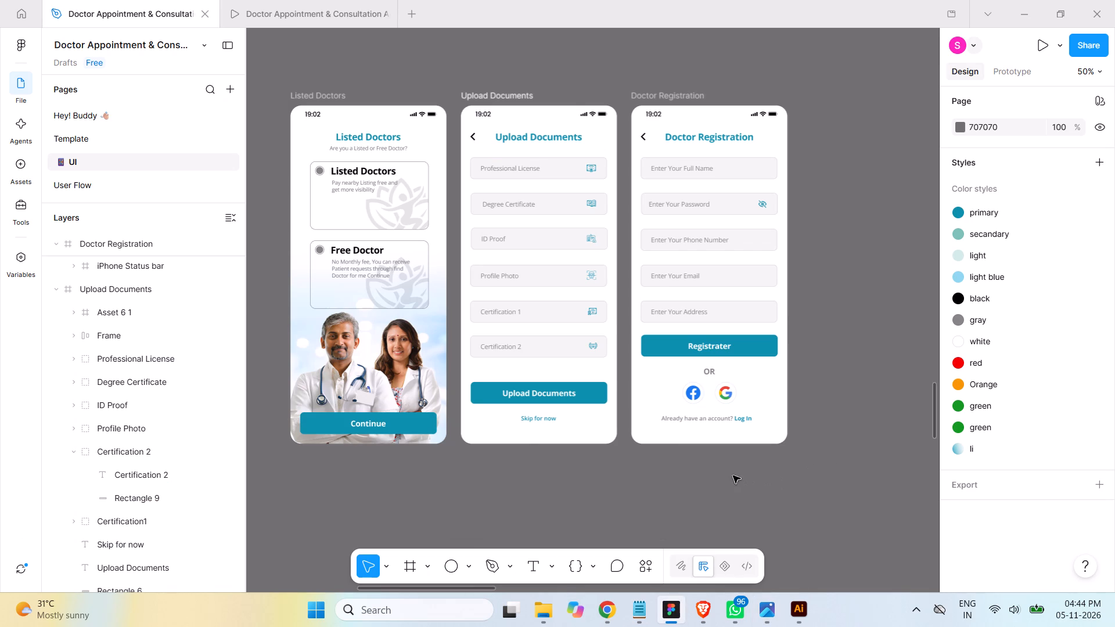
key("ctrl+minus")
key("ctrl+minus")
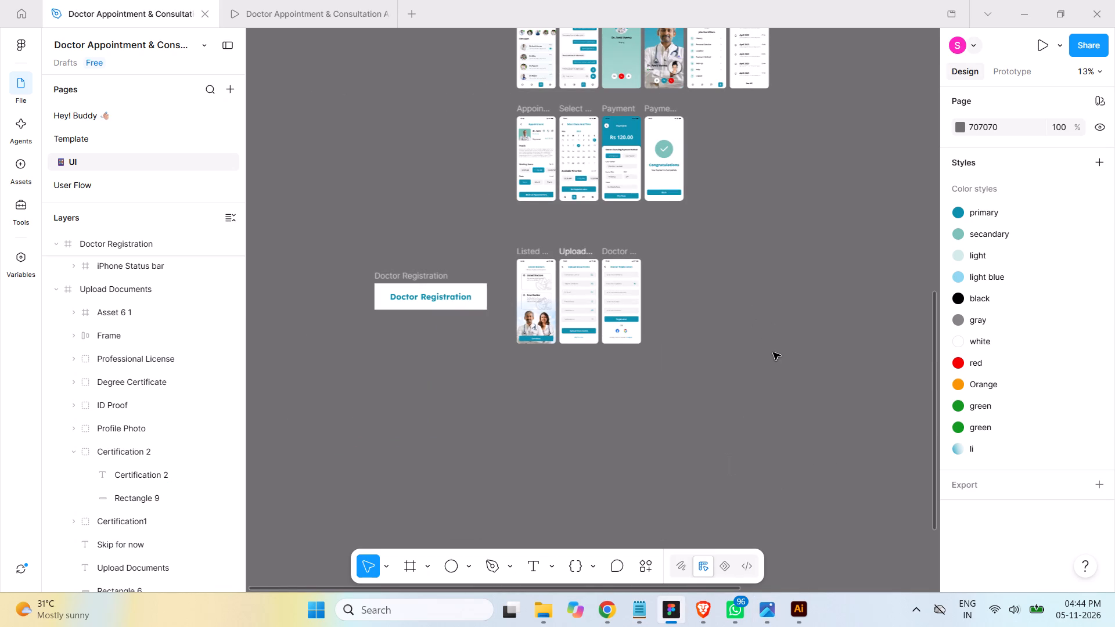
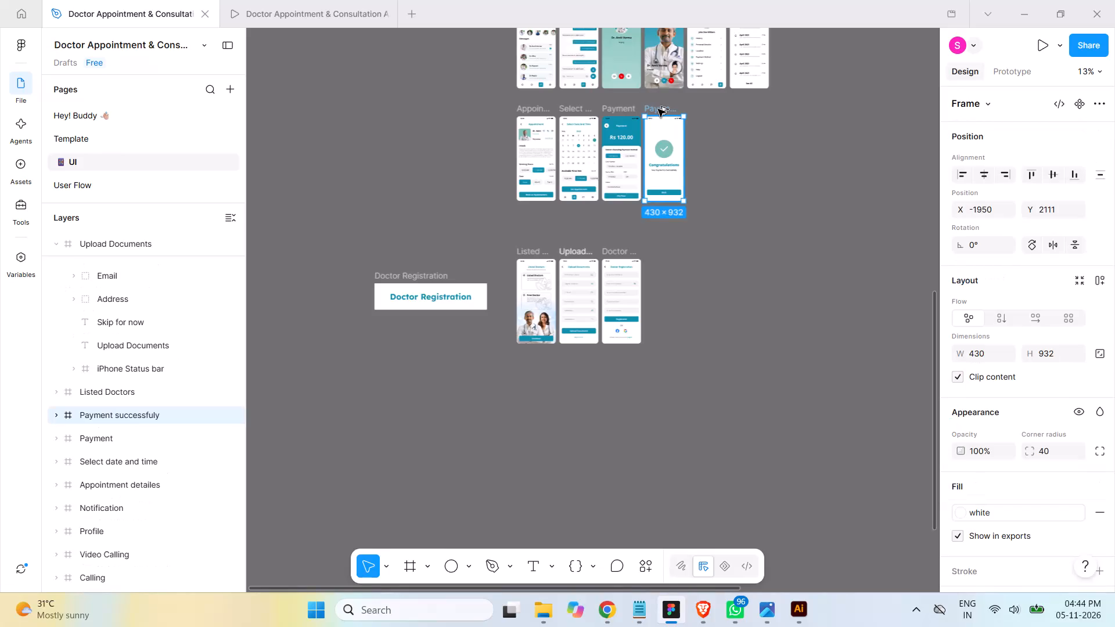
Duplicate the Payment successfuly frame into the doctor registration row, directly after the Doctor Registration screen.
left_click_drag(658, 109, 664, 254, "alt")
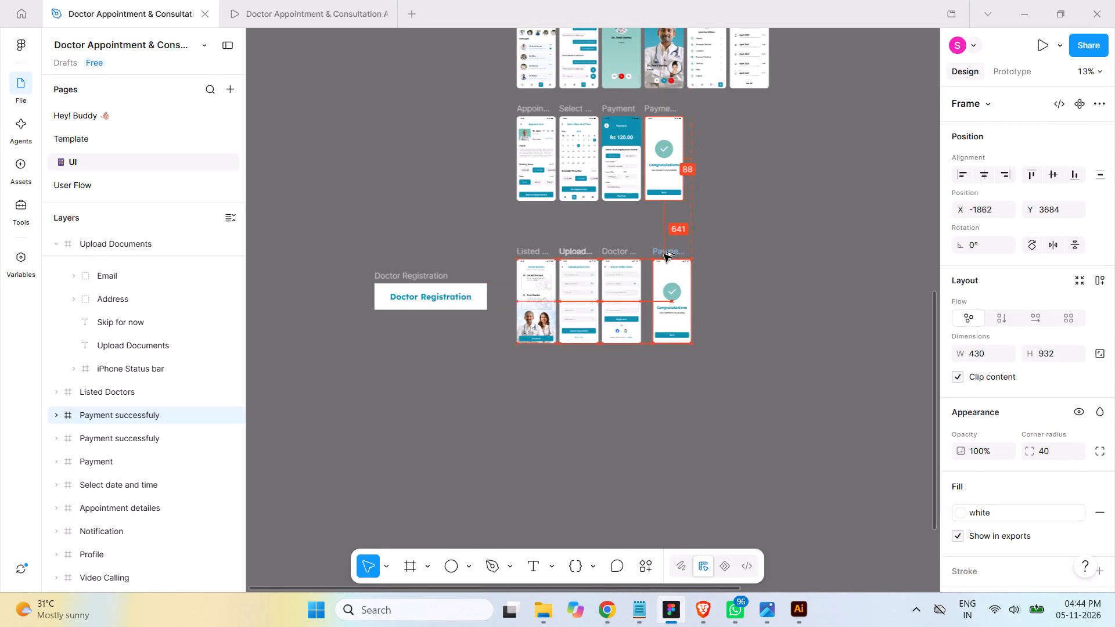
left_click_drag(664, 254, 658, 252, "alt")
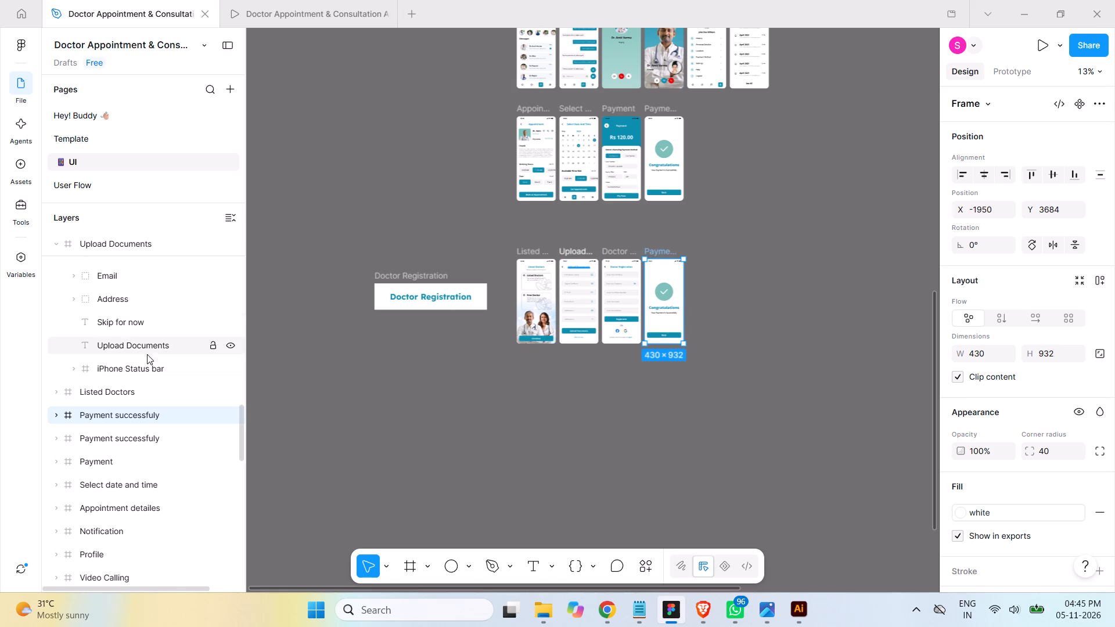
Collapse both expanded Upload Documents frames and the Certification 2 group in the layer list.
scroll(124, 351, "up", 2)
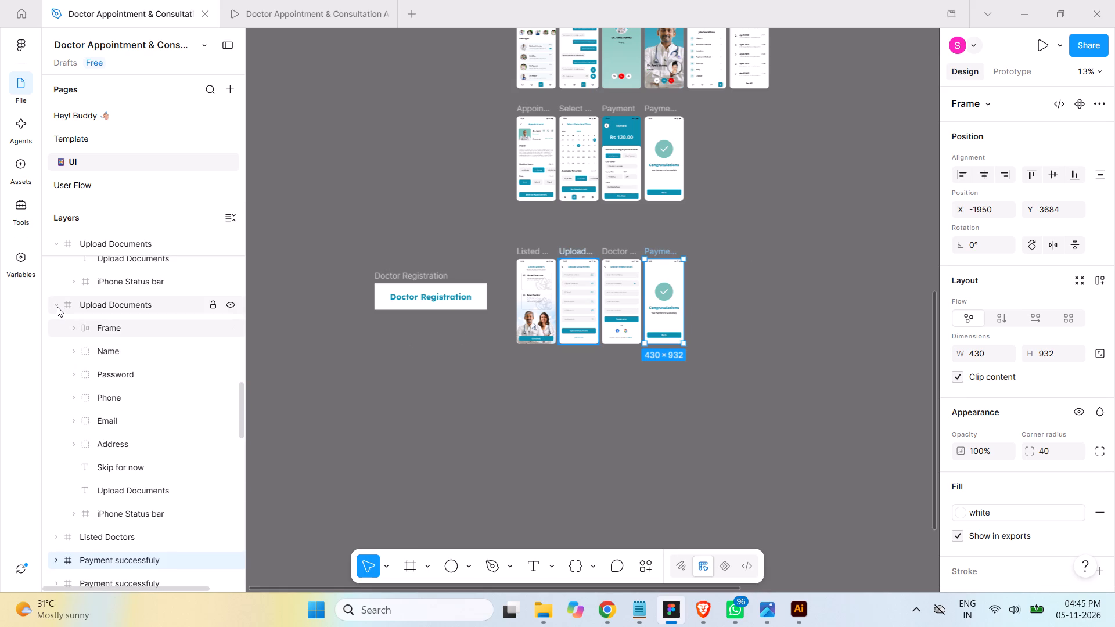
left_click(57, 307)
scroll(161, 329, "up", 2)
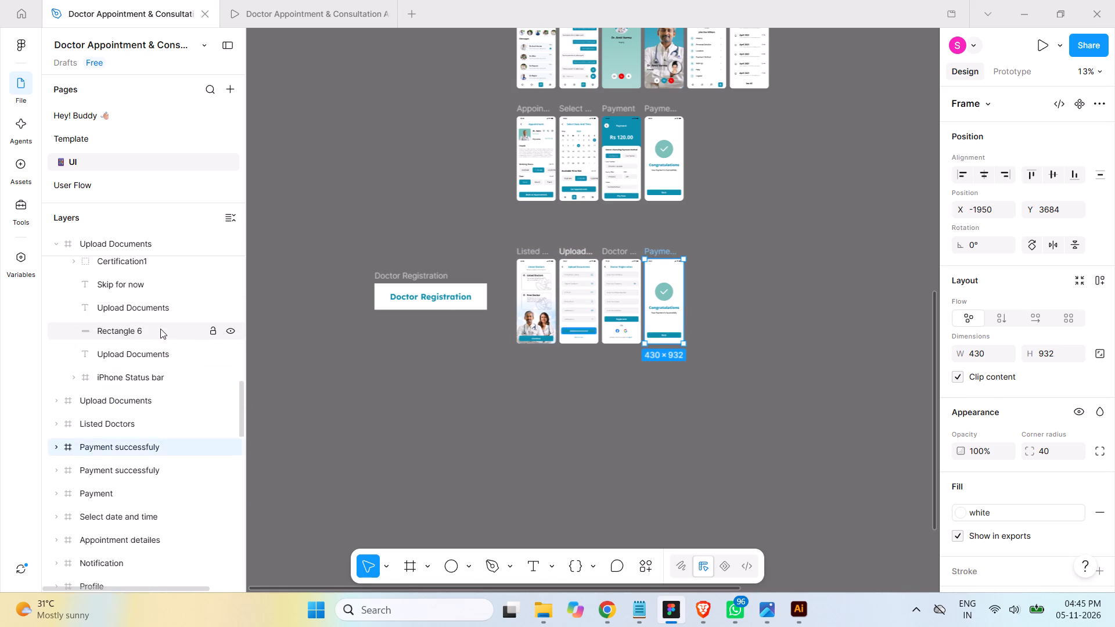
scroll(160, 329, "up", 3)
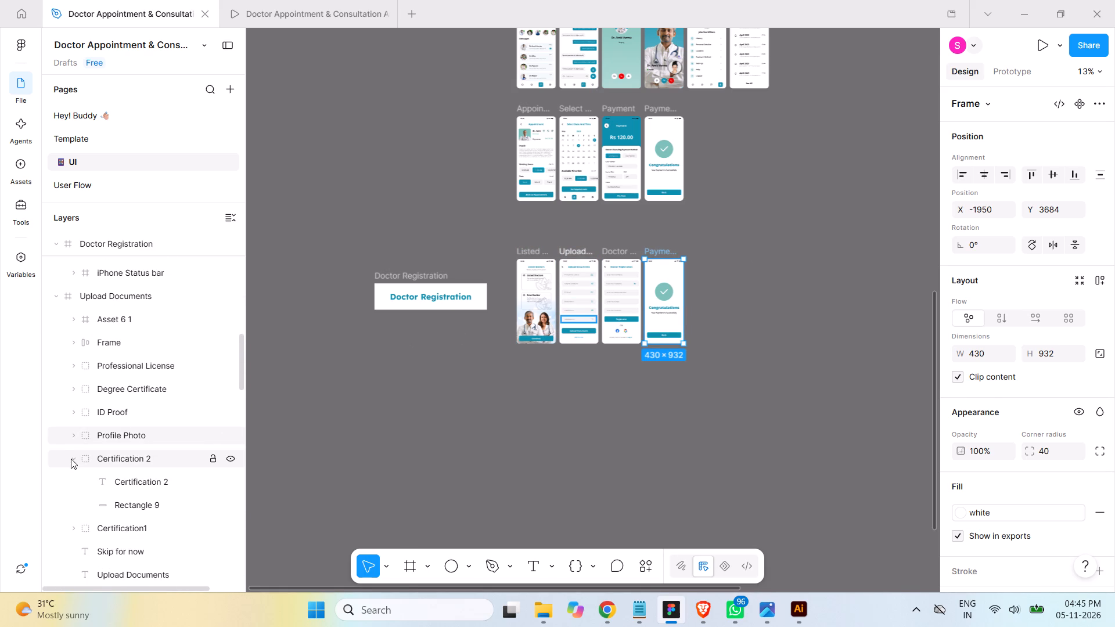
left_click(74, 457)
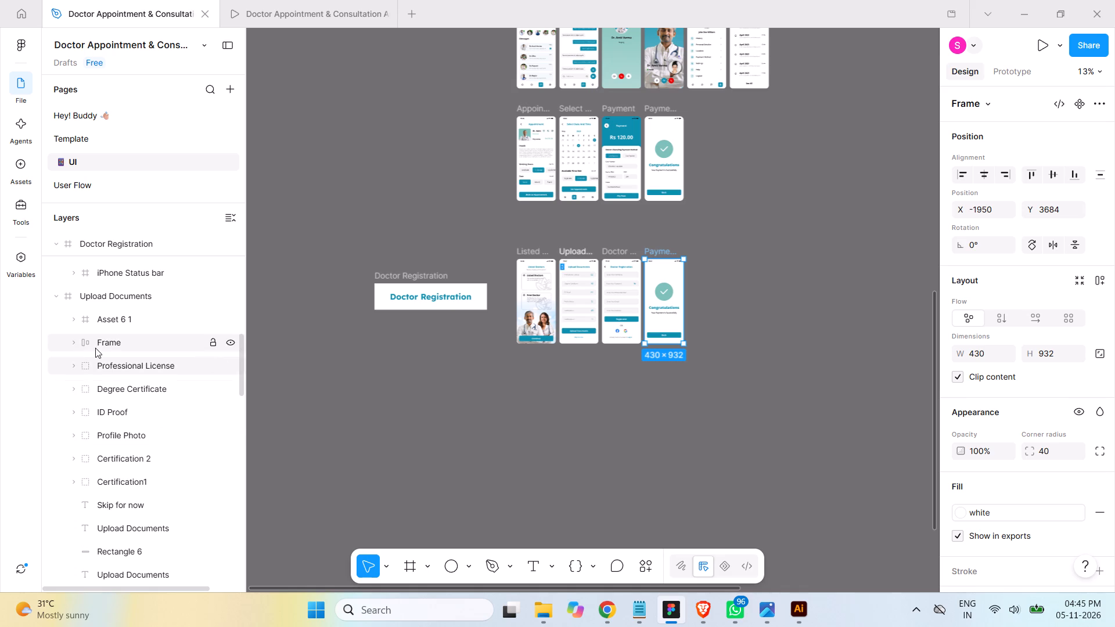
left_click(60, 298)
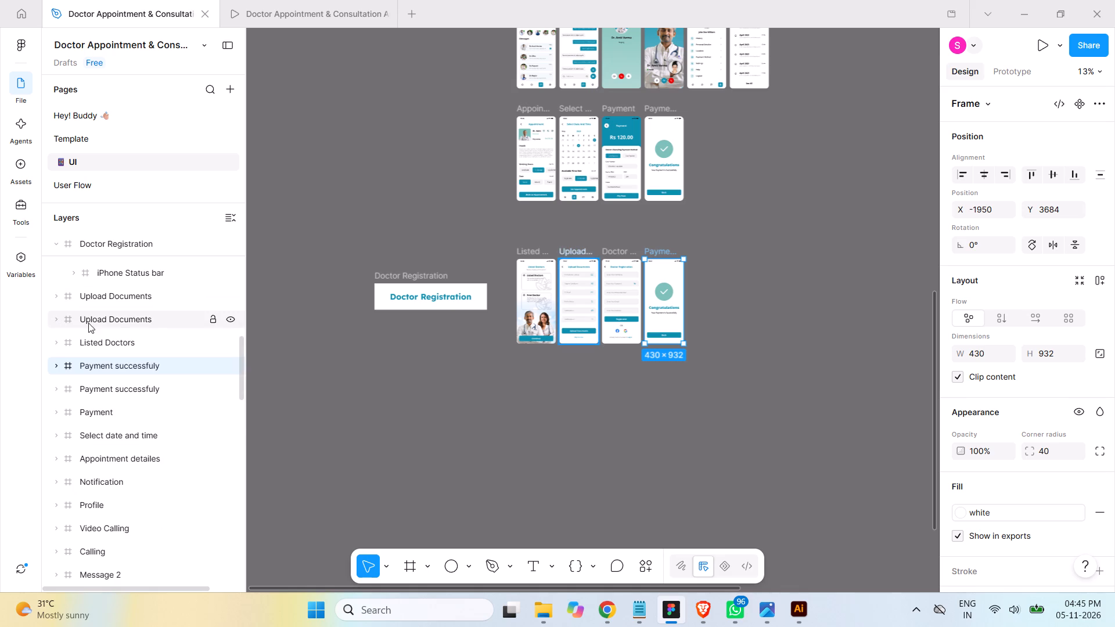
Compare the two overlapping Upload Documents frames by hiding the lower one and inspecting the remaining screen up close.
left_click(117, 321)
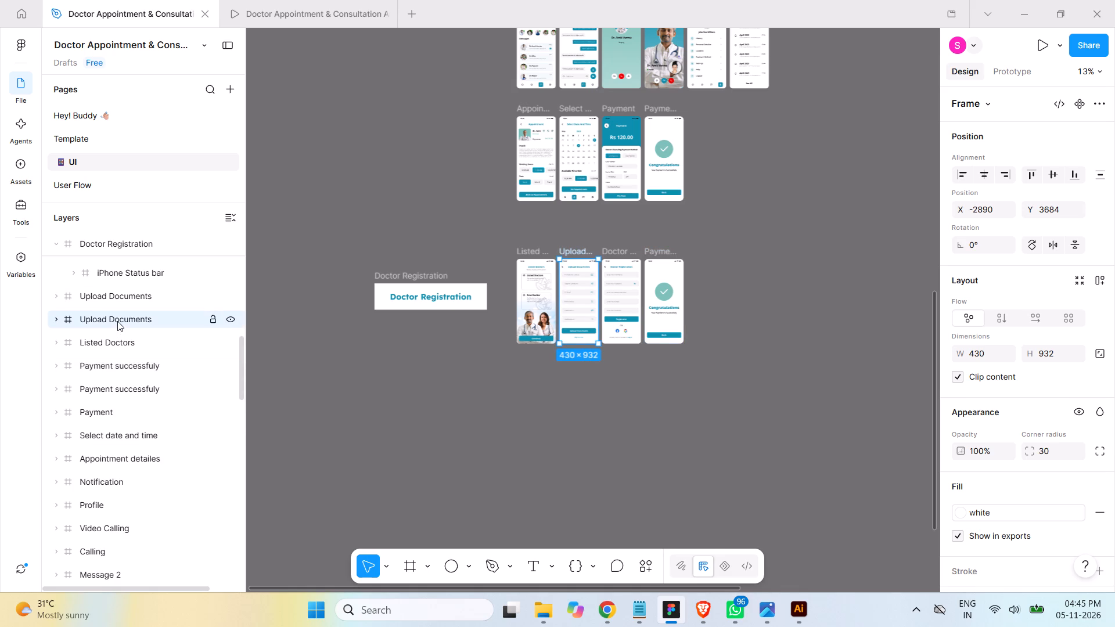
left_click(124, 295)
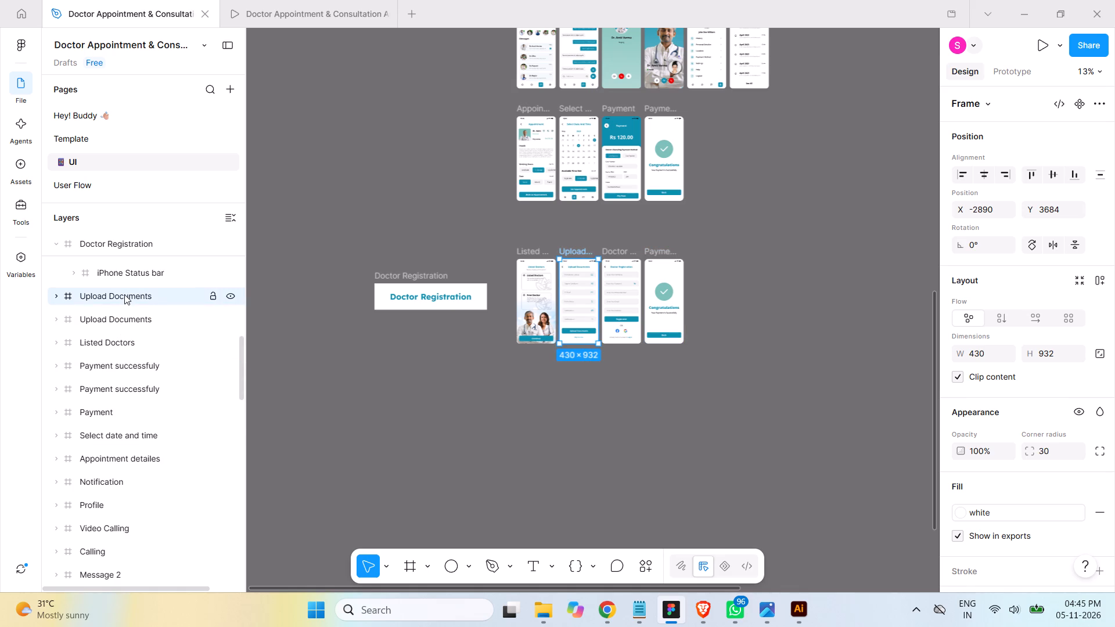
left_click(118, 318)
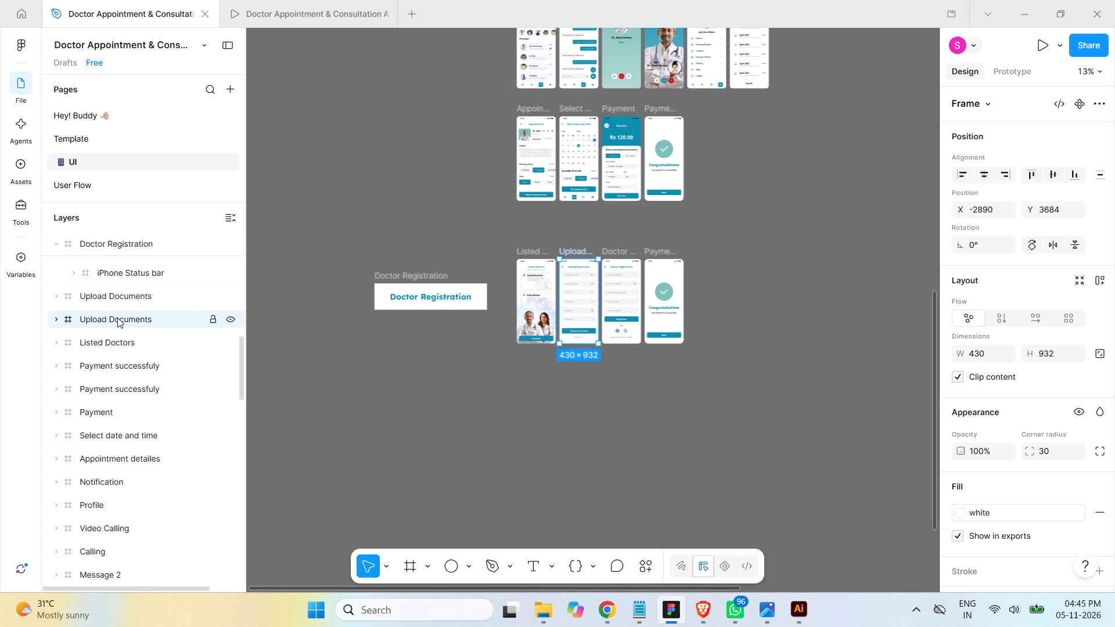
left_click(120, 296)
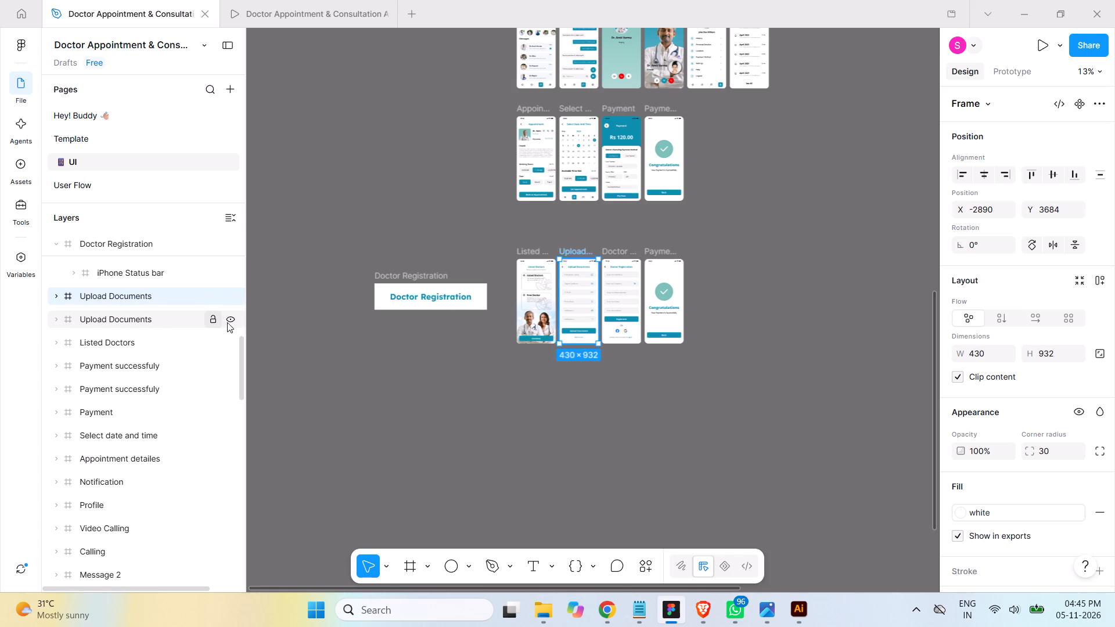
left_click(231, 319)
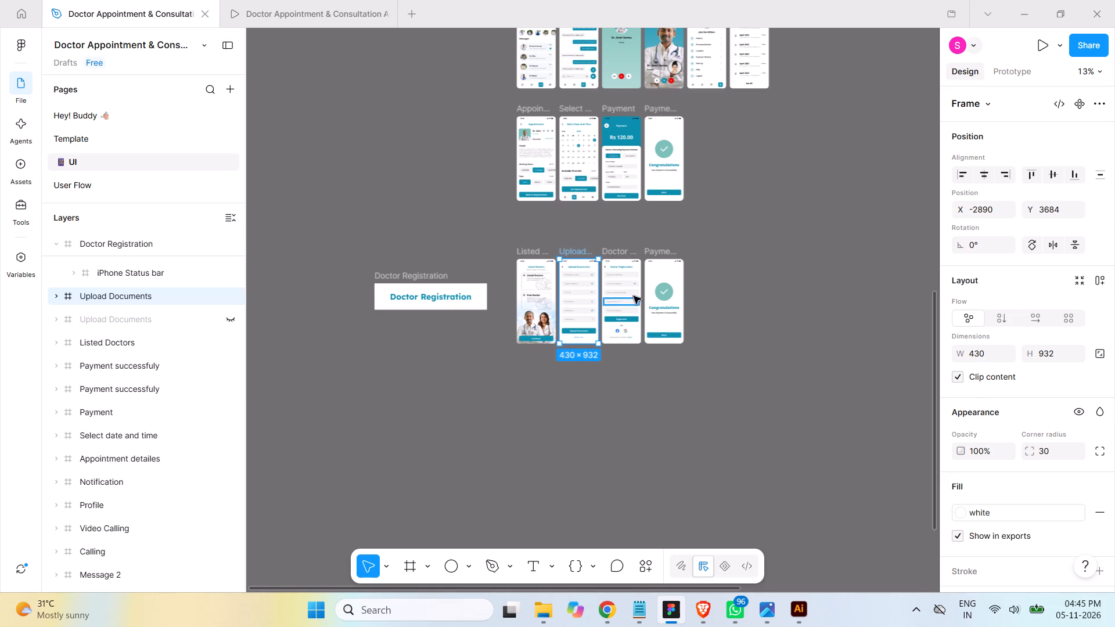
key("z")
key("z")
key("z")
key("z")
key("z")
key("z")
key("z")
key("z")
key("z")
key("z")
key("z")
key("z")
key("z")
key("z")
key("z")
key("z")
key("z")
key("z")
key("z")
key("z")
left_click_drag(560, 249, 599, 377)
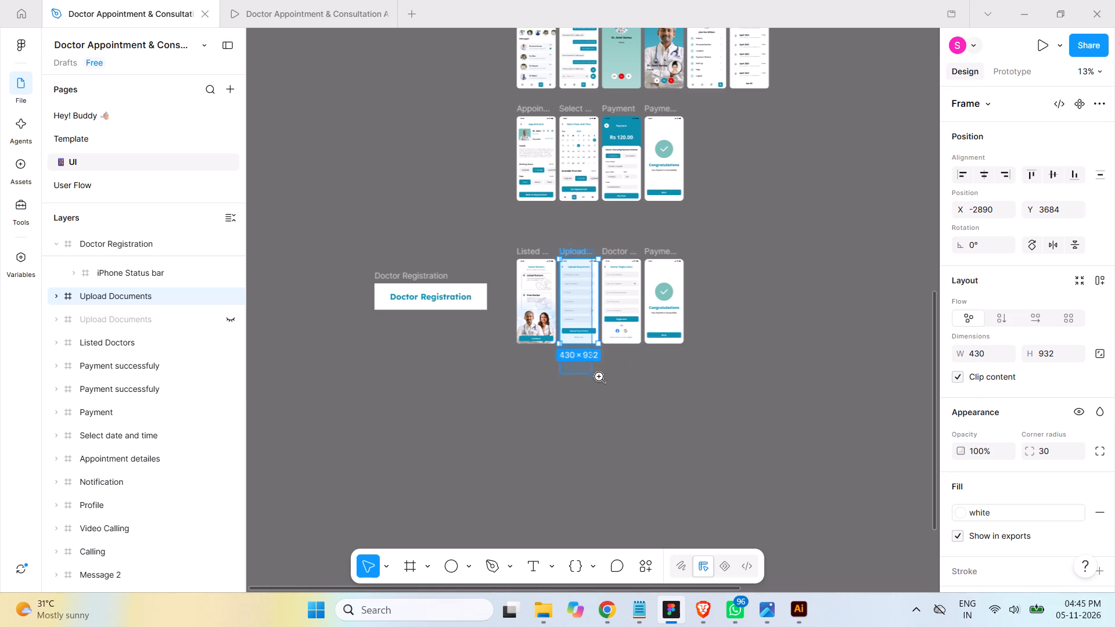
left_click_drag(599, 377, 613, 374)
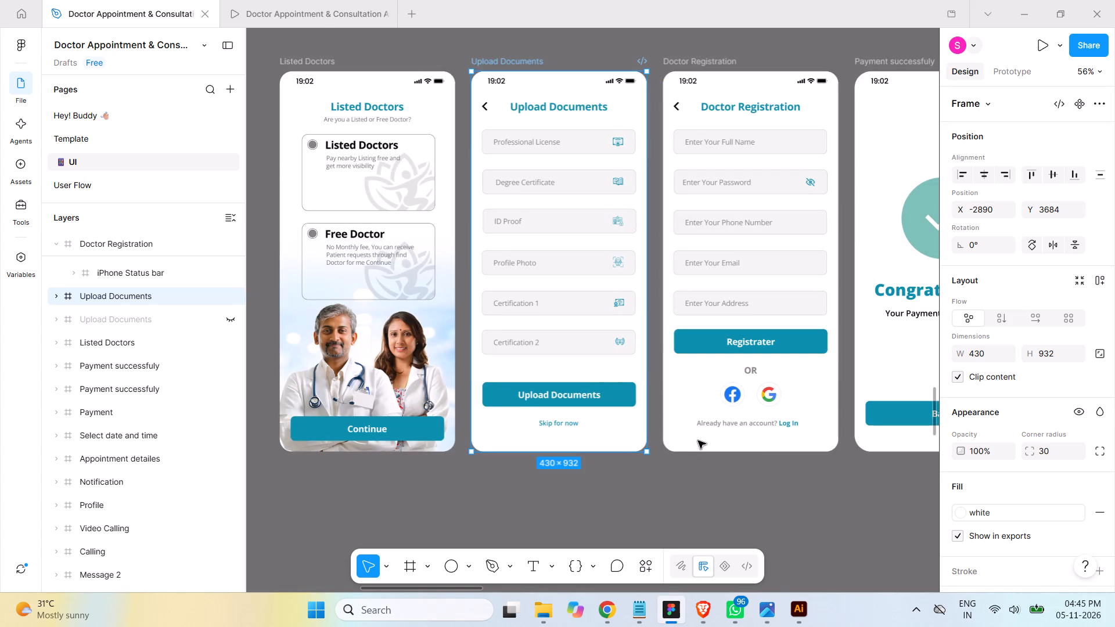
Collapse the Doctor Registration layers, then unhide and delete the lower duplicate Upload Documents frame.
scroll(156, 344, "up", 2)
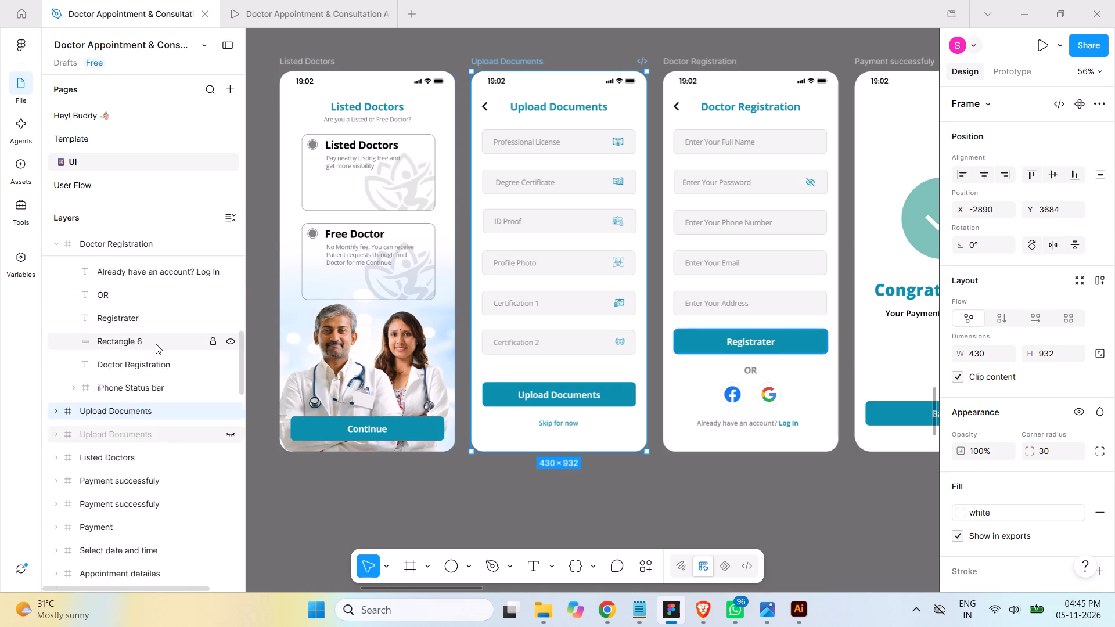
scroll(156, 344, "up", 3)
left_click(56, 333)
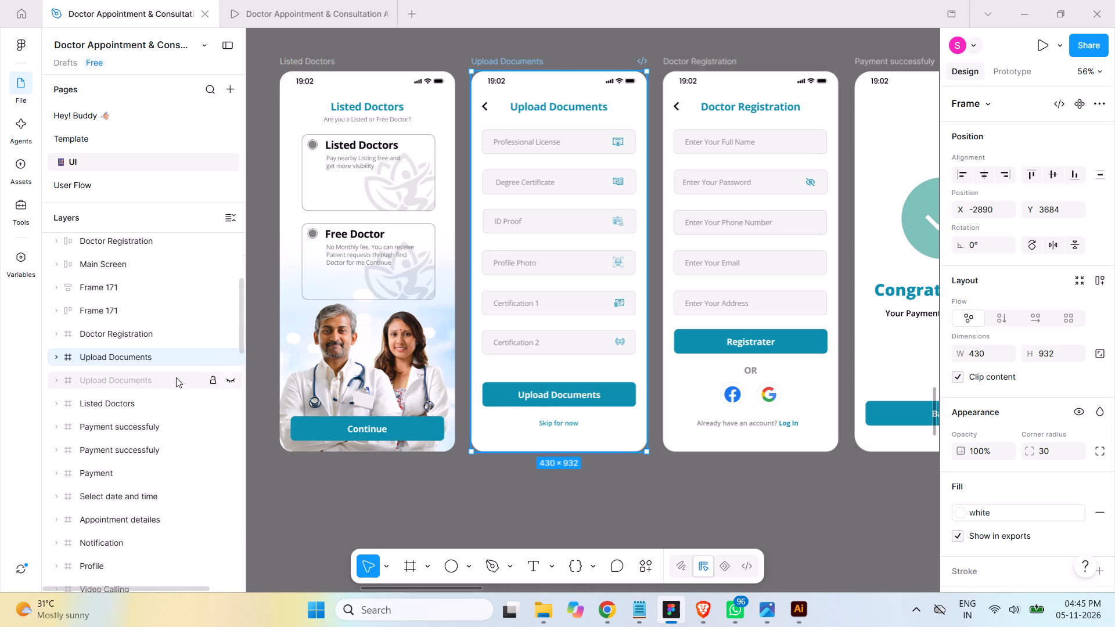
left_click(136, 354)
left_click(116, 382)
left_click(231, 378)
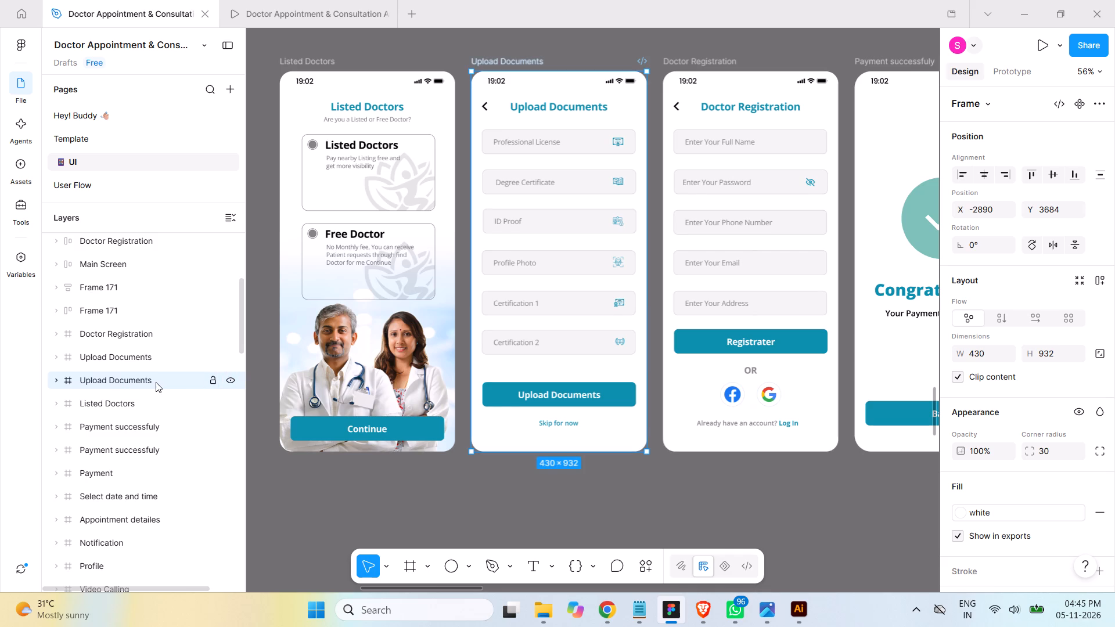
left_click(156, 382)
key("Delete")
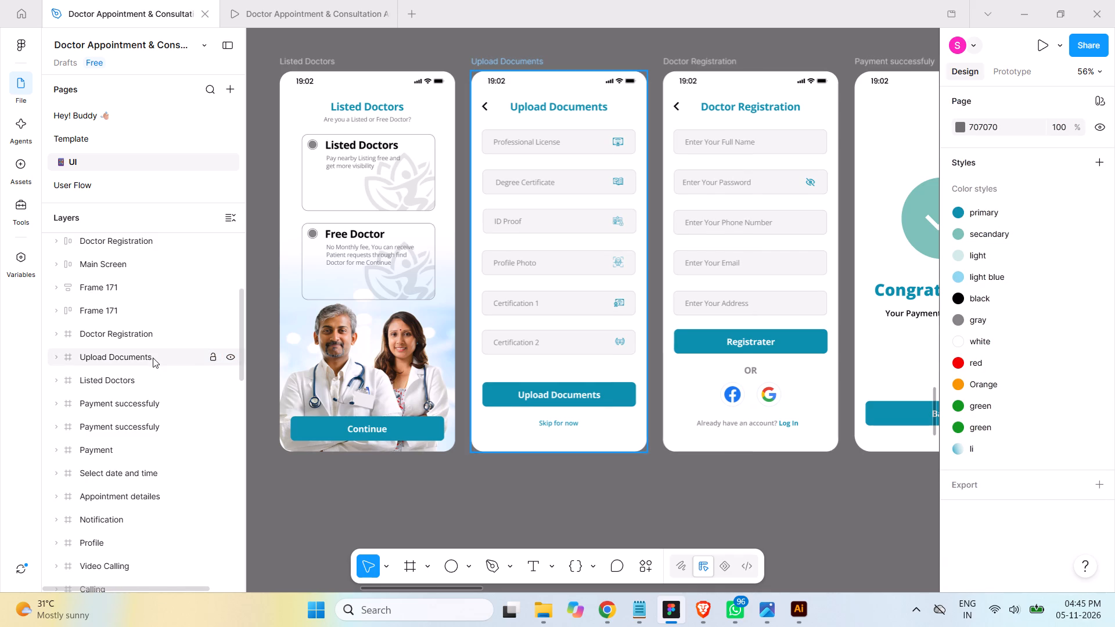
Move the copied Payment successfuly frame above Doctor Registration in the layer order.
left_click(136, 334)
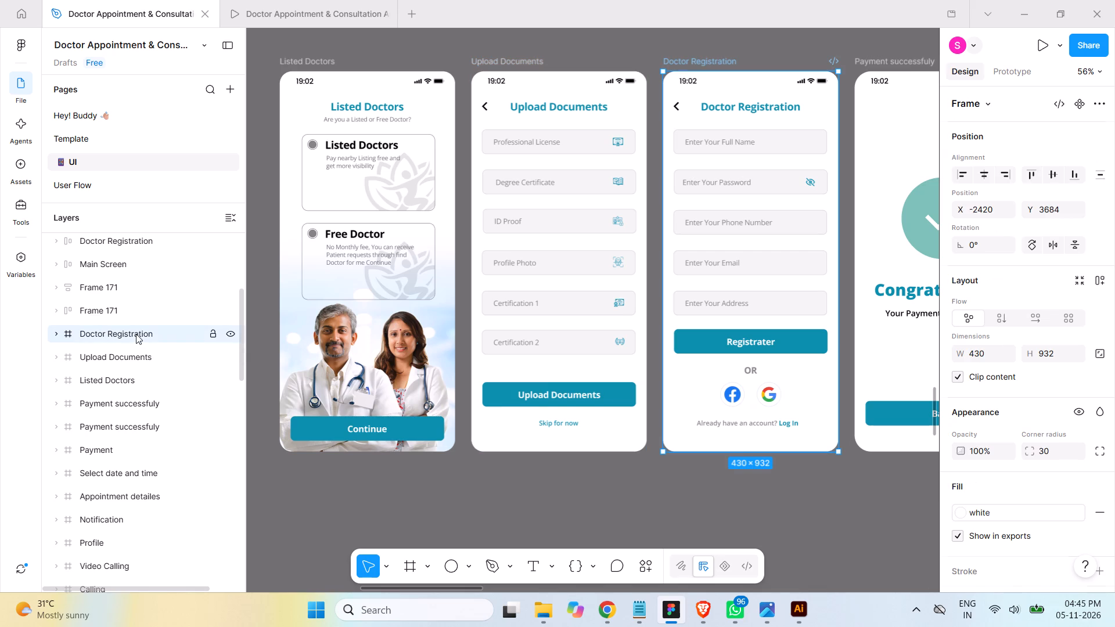
scroll(145, 334, "up", 1)
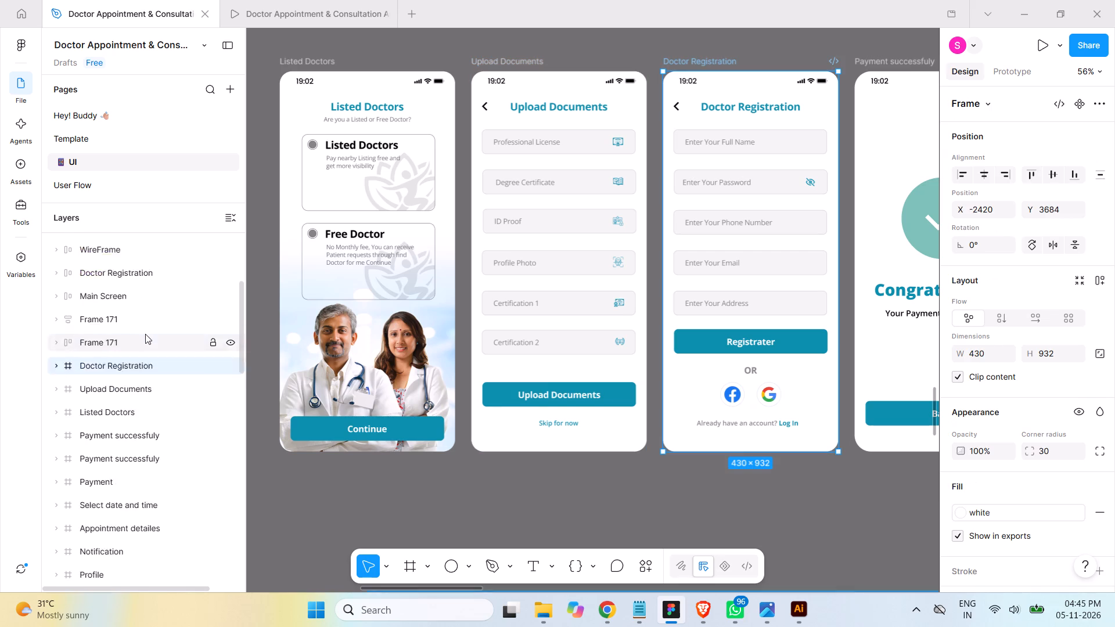
left_click(892, 60)
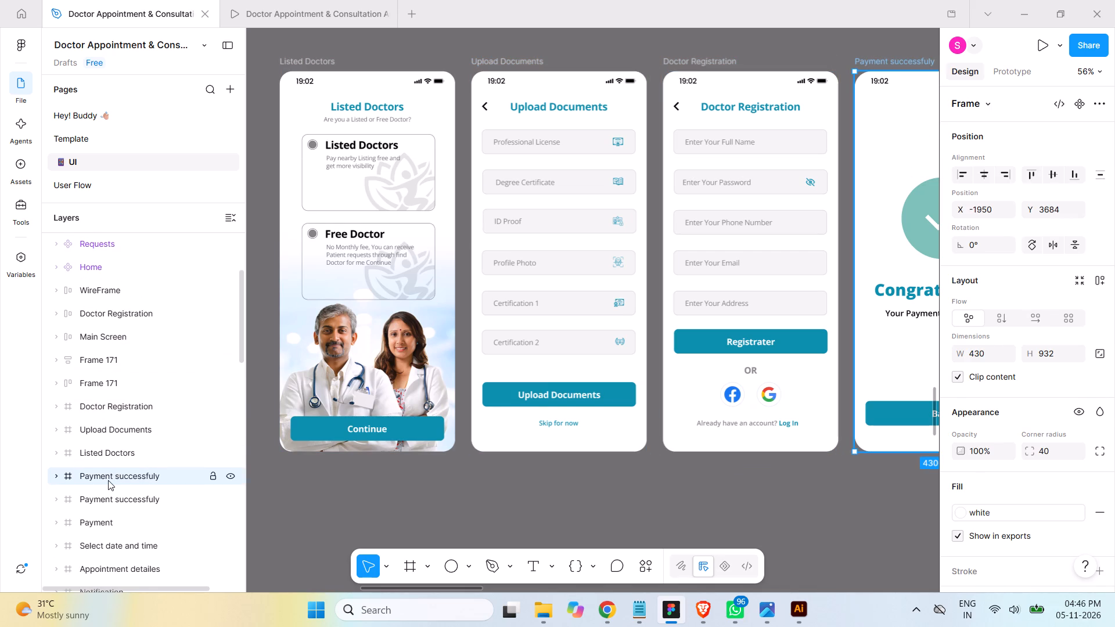
left_click_drag(103, 476, 105, 431)
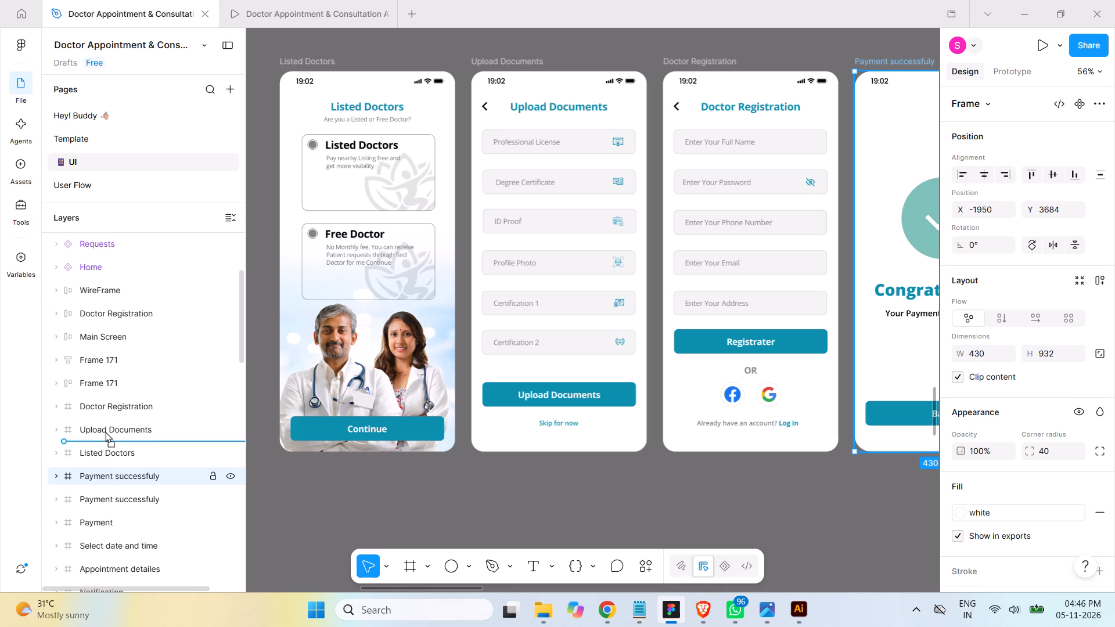
left_click_drag(105, 431, 106, 394)
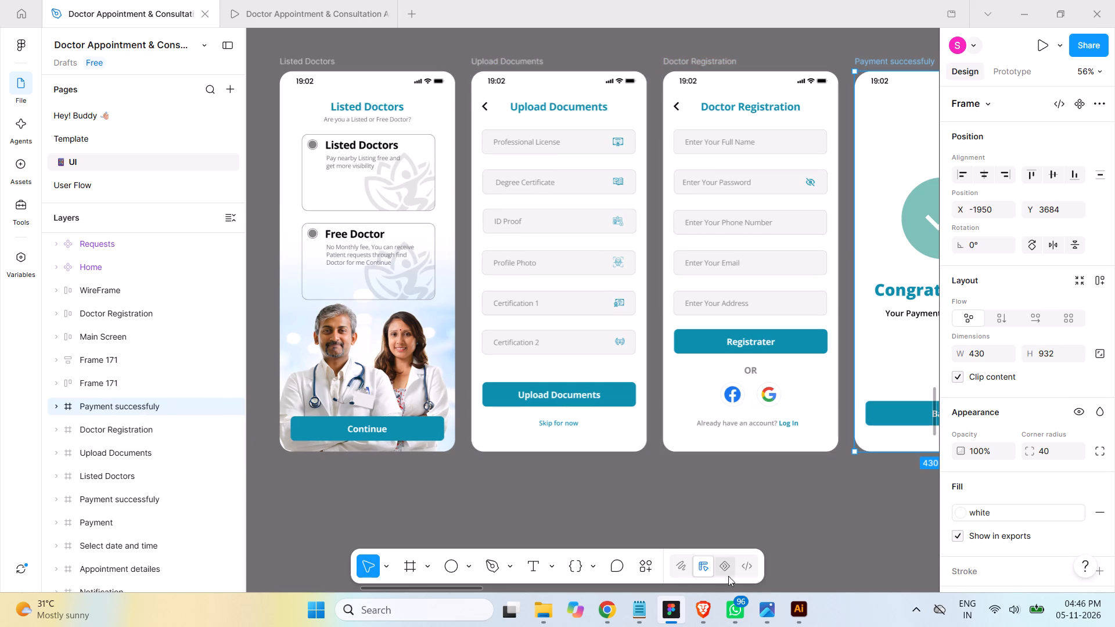
Check the copied payment success screen, then switch to Photos and examine the storyboard's Verification Pending screen.
left_click_drag(458, 591, 464, 591)
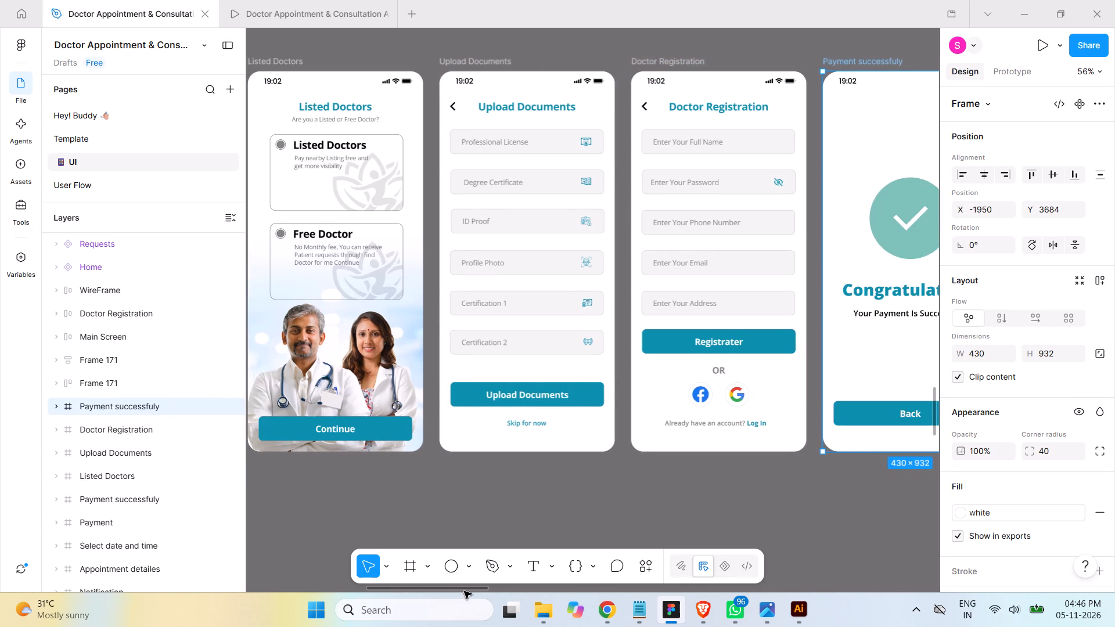
left_click_drag(464, 591, 517, 599)
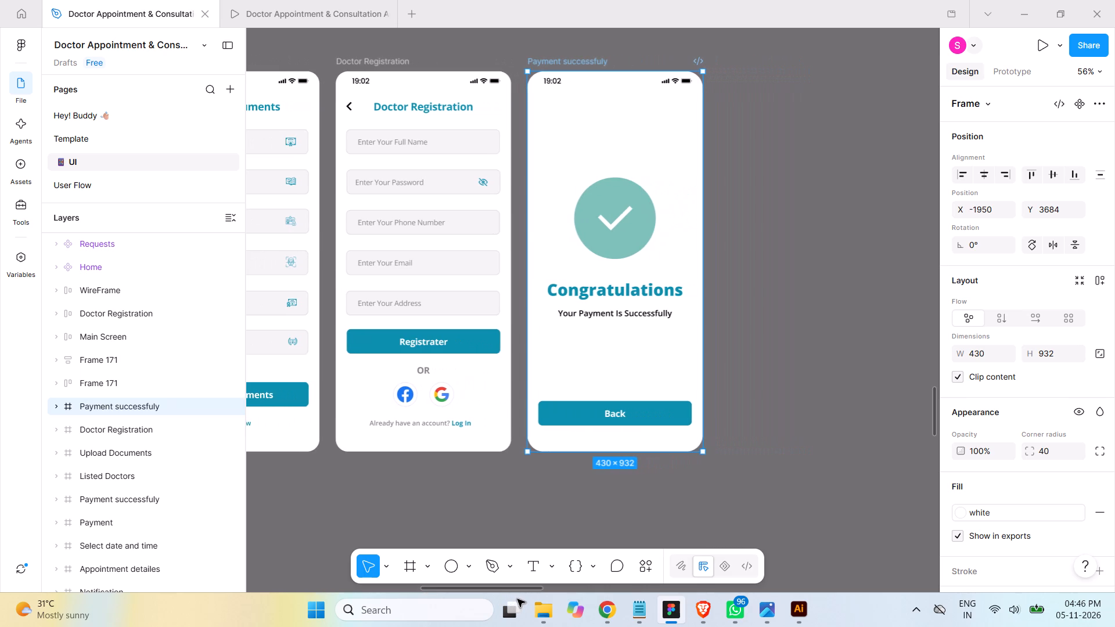
left_click_drag(517, 599, 527, 601)
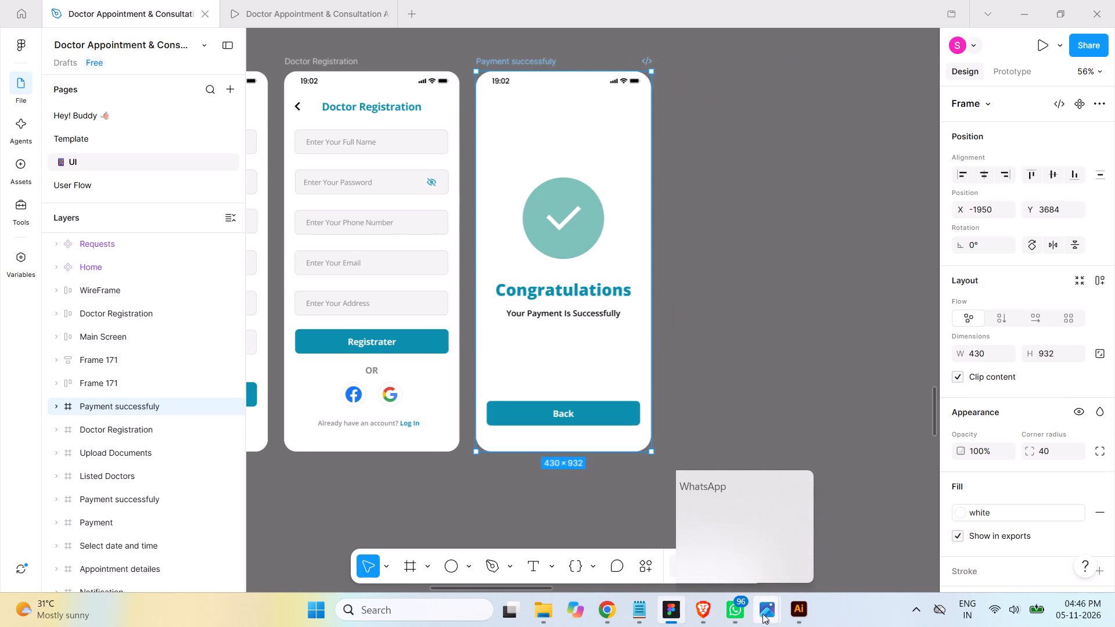
left_click(773, 613)
left_click(825, 560)
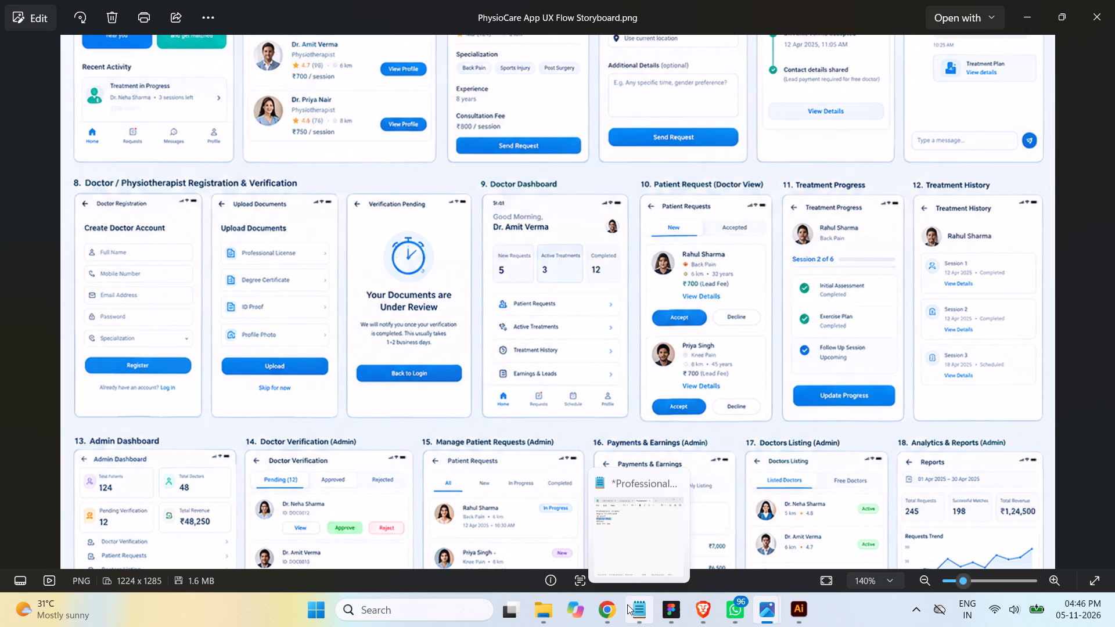
scroll(439, 394, "up", 2)
scroll(438, 392, "down", 1)
scroll(438, 392, "up", 4)
scroll(426, 389, "down", 2)
scroll(425, 388, "up", 3)
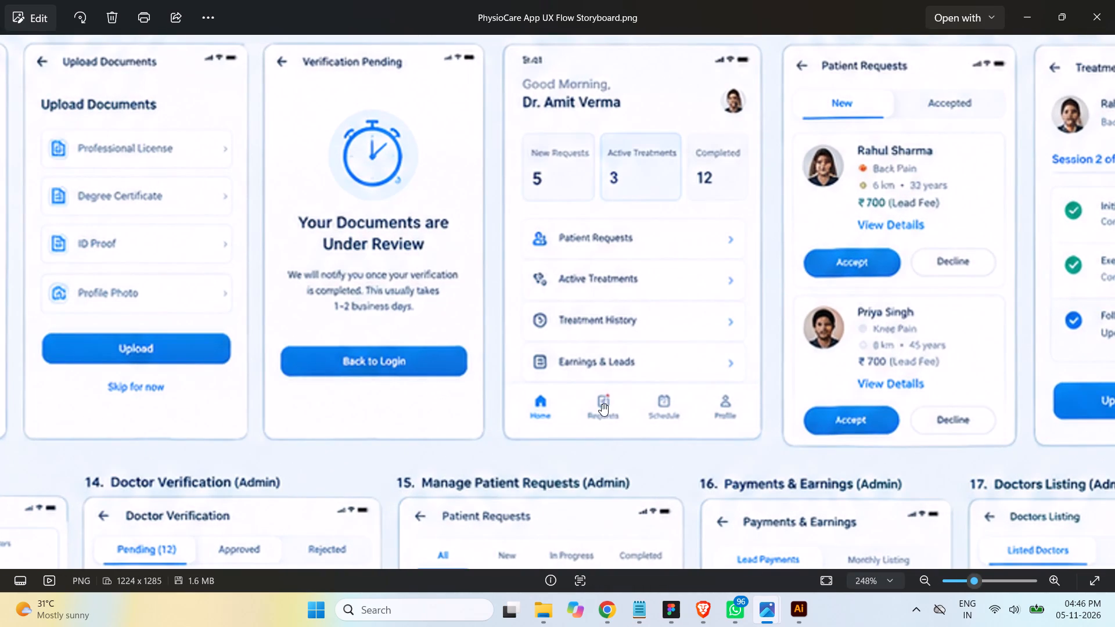
Switch to Notepad and replace the old upload labels with the two-line heading "Your Documents are" / "Under Review".
left_click(642, 614)
left_click_drag(693, 169, 855, 138)
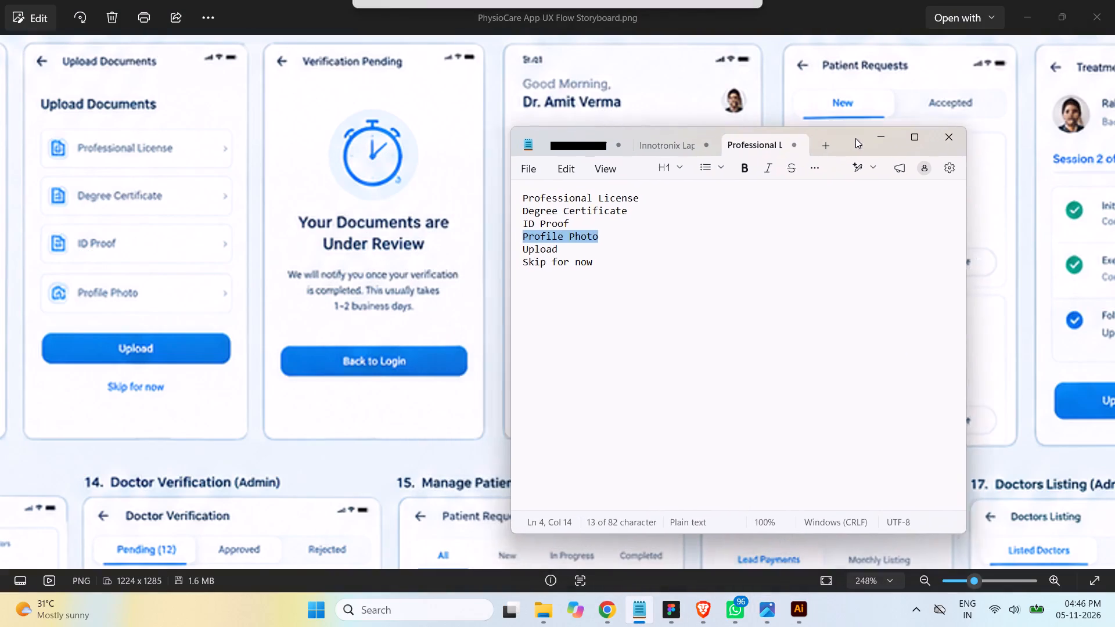
left_click_drag(855, 138, 894, 138)
left_click_drag(645, 269, 528, 191)
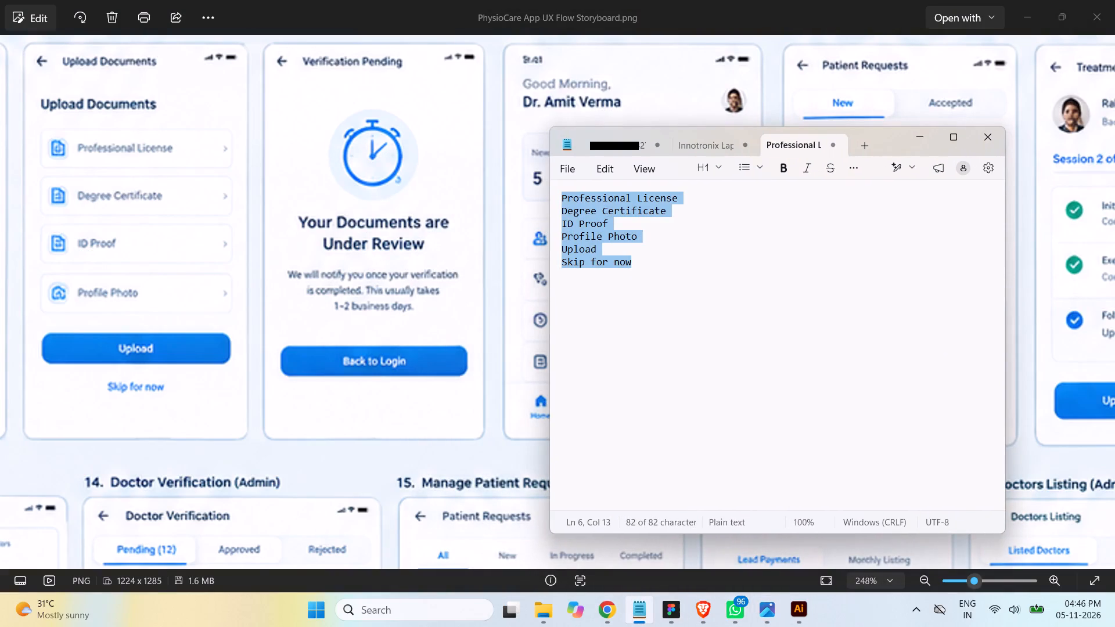
type("Your")
key("space")
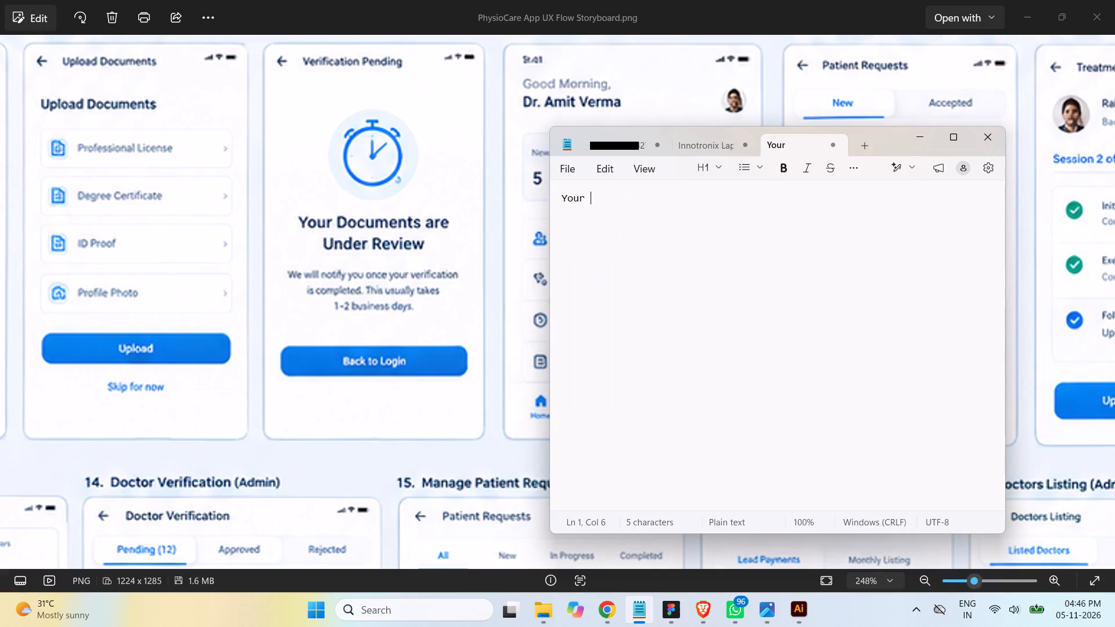
key("shift+d")
type("ocuments are")
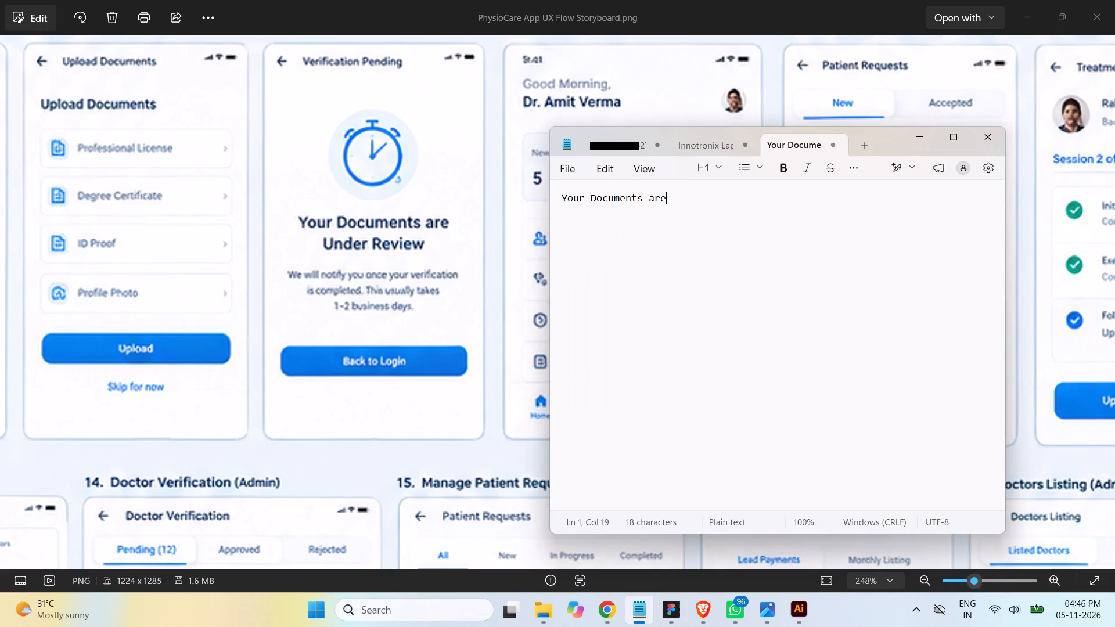
key("Return")
type("Under Review")
key("Return")
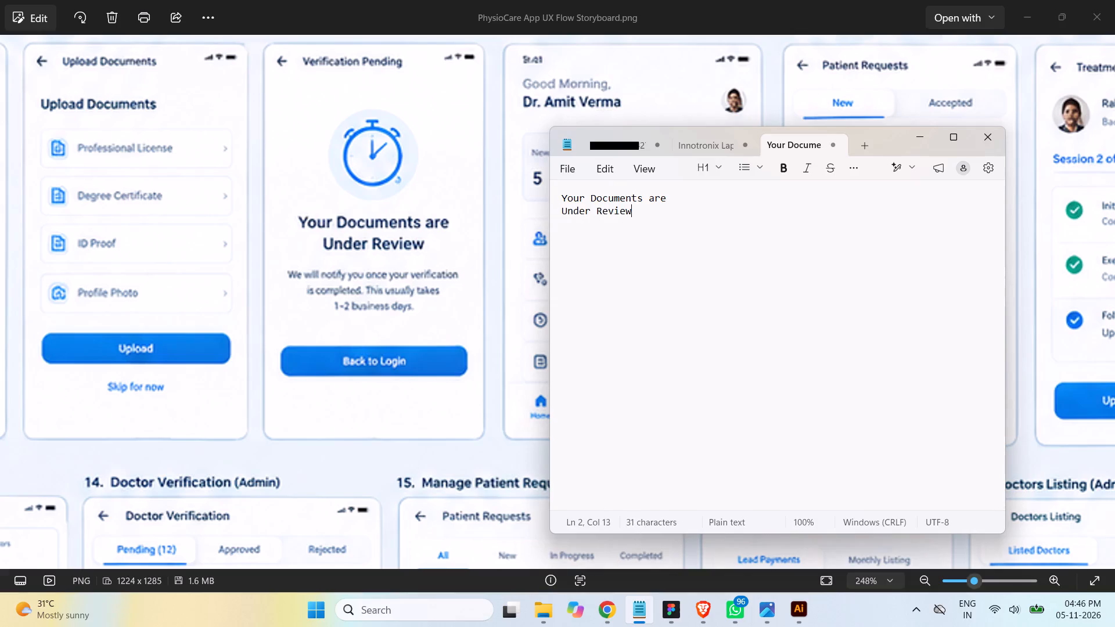
Below a blank line, add "We will notify you once your verification is completed.", breaking the line before "is".
key("Return")
type("We wil")
type("l")
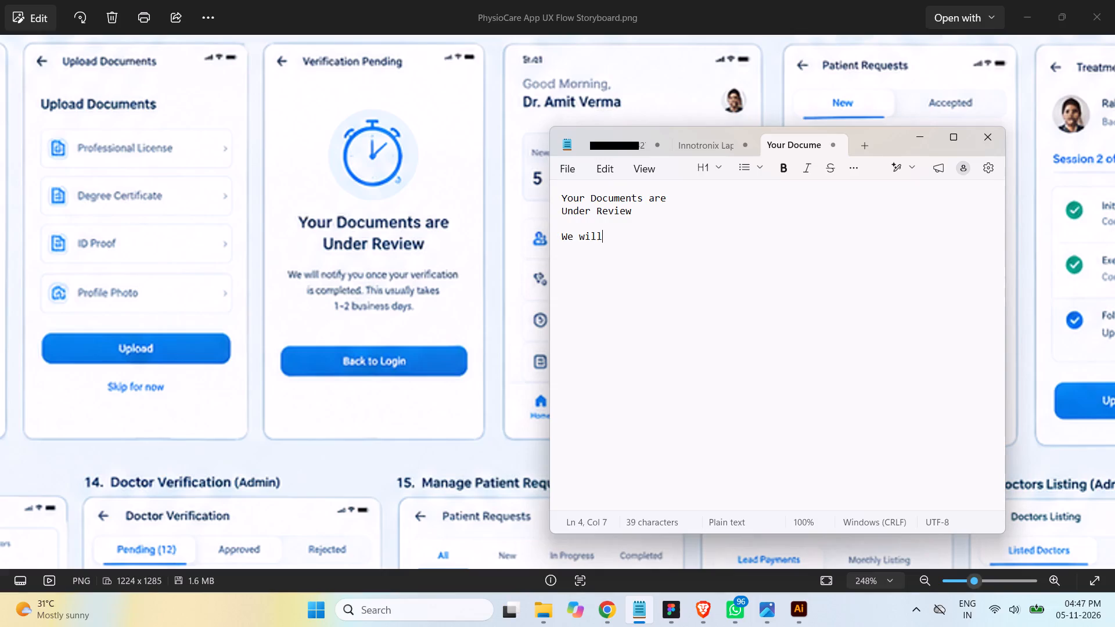
key("space")
type("no")
key("t")
type("fy")
key("space")
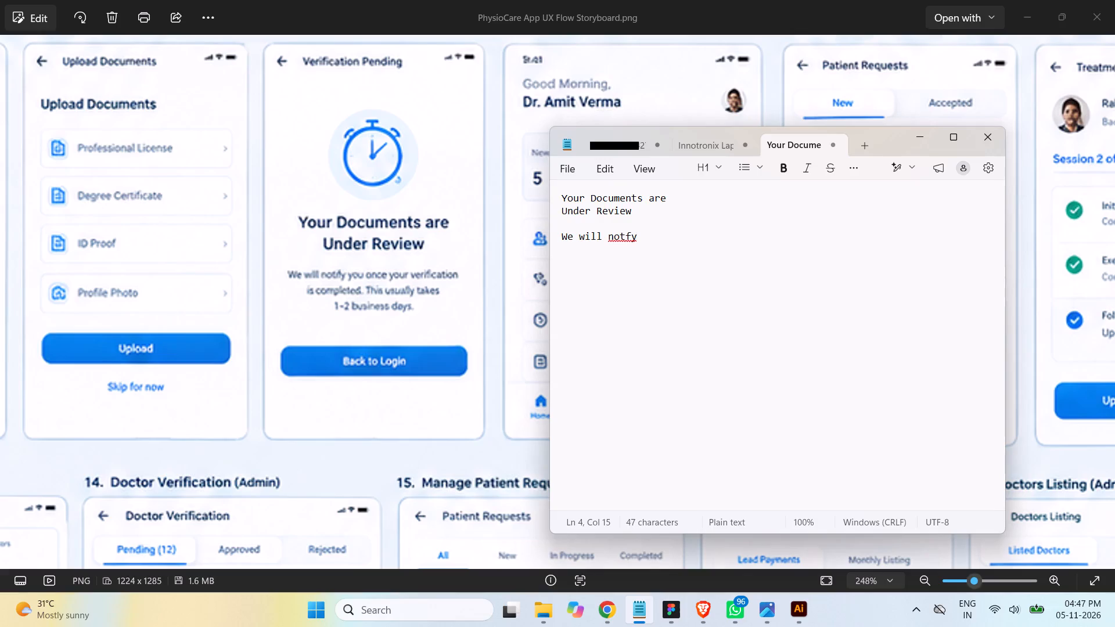
right_click(625, 236)
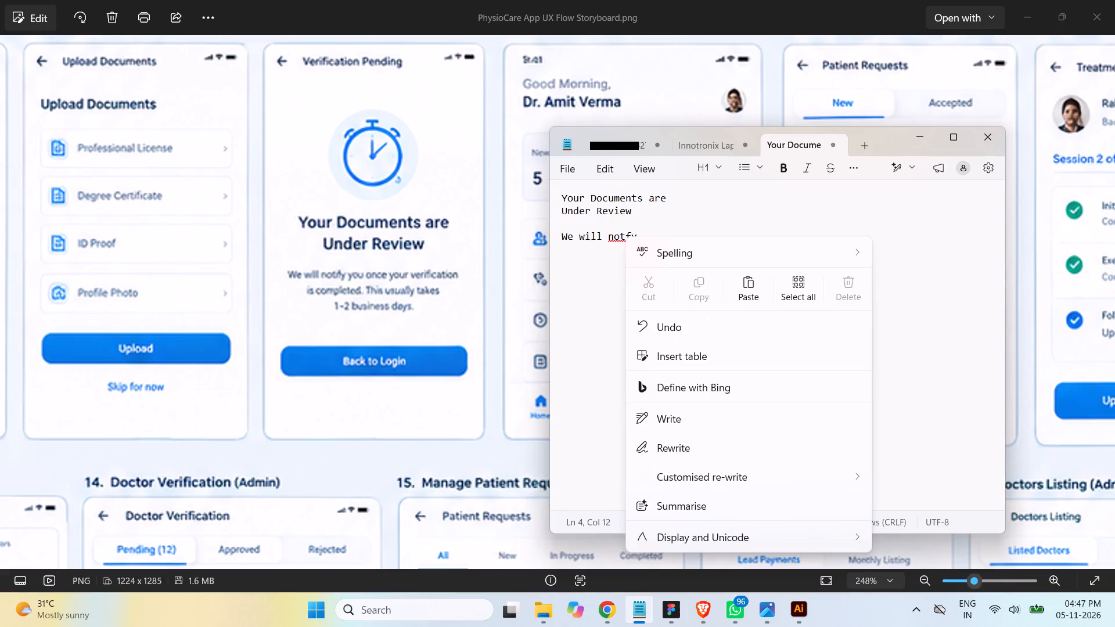
left_click(665, 254)
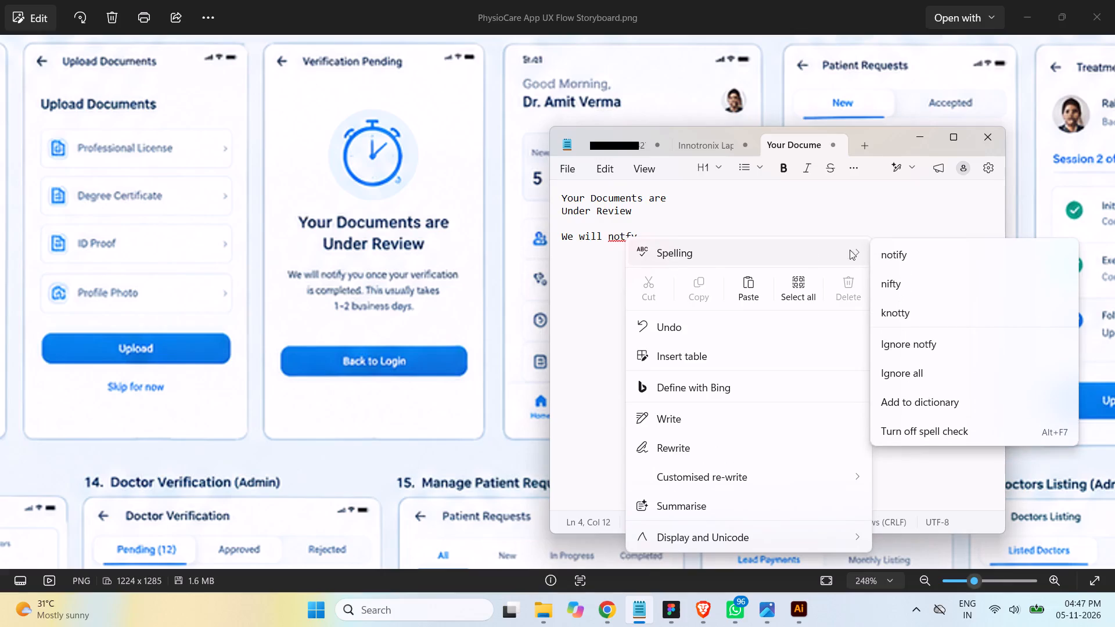
left_click(908, 254)
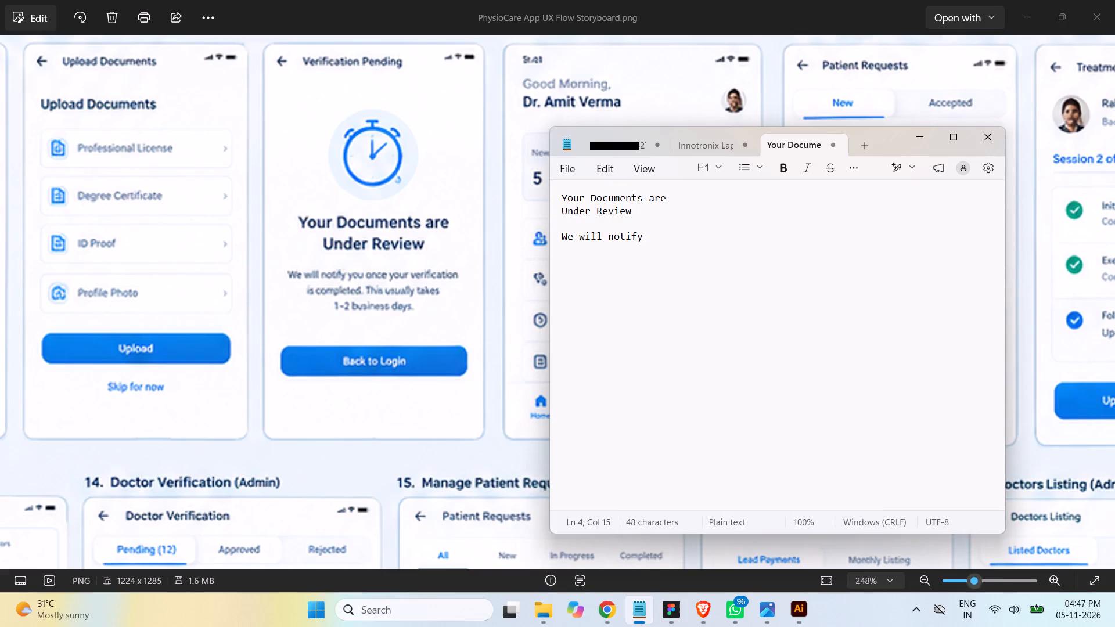
key("space")
type("you once")
key("space")
type("your ver")
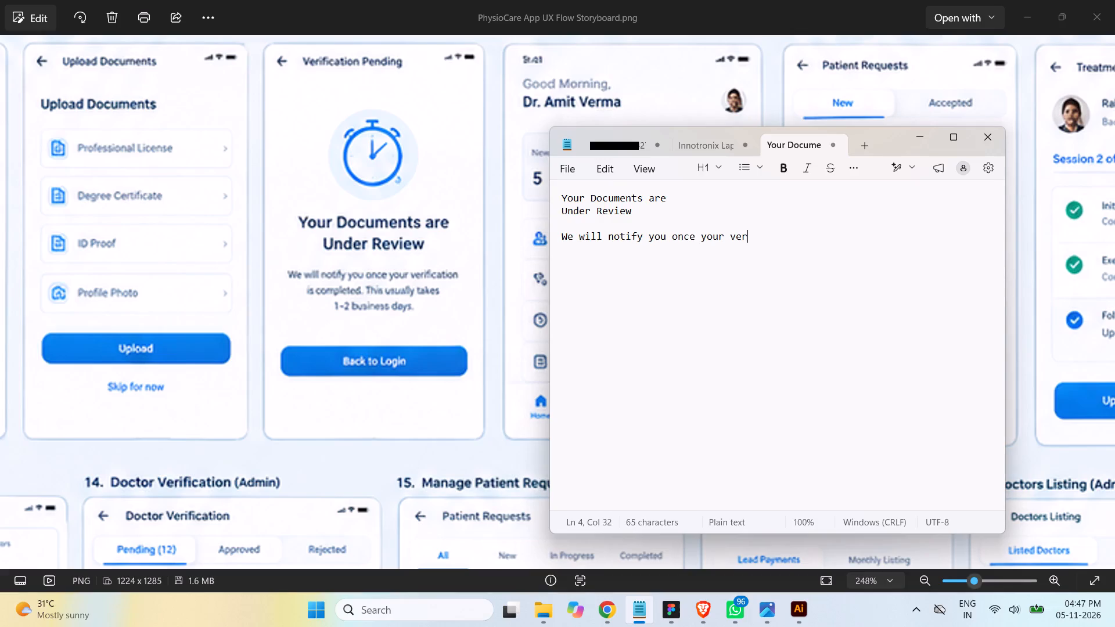
type("ification")
key("Return")
type("is compl")
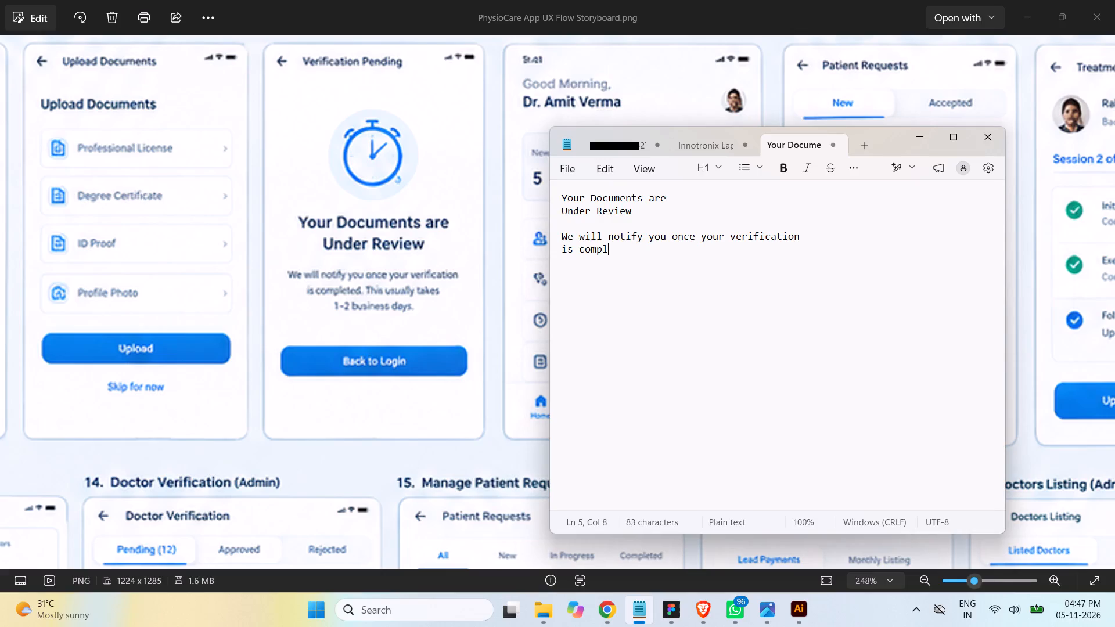
key("e")
type("ted")
type(".")
Continue the message on the same line with "This usually takes 1-2 business days." and start a new line.
key("space")
type("thi")
type("s")
key("space")
key("BackSpace")
key("BackSpace")
key("BackSpace")
key("BackSpace")
key("BackSpace")
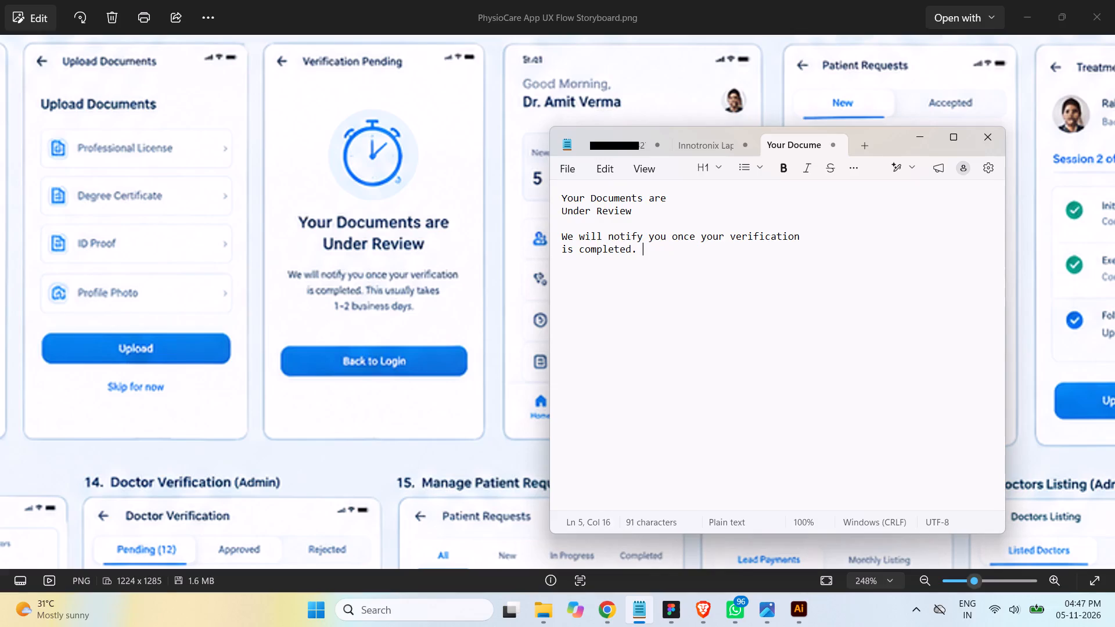
key("shift+t")
type("his u")
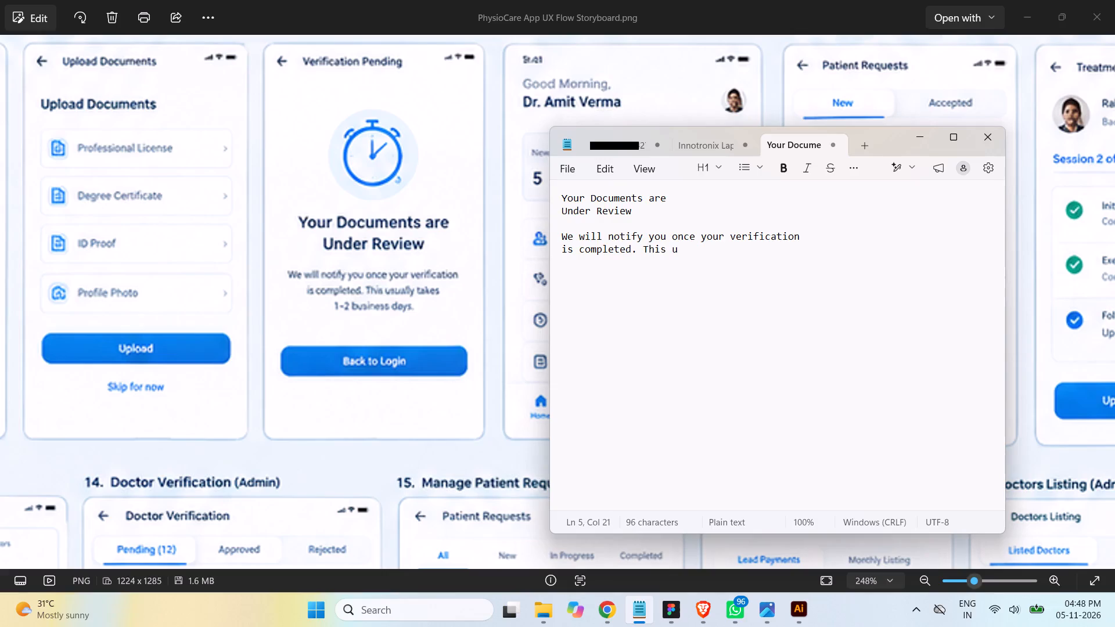
type("sually t")
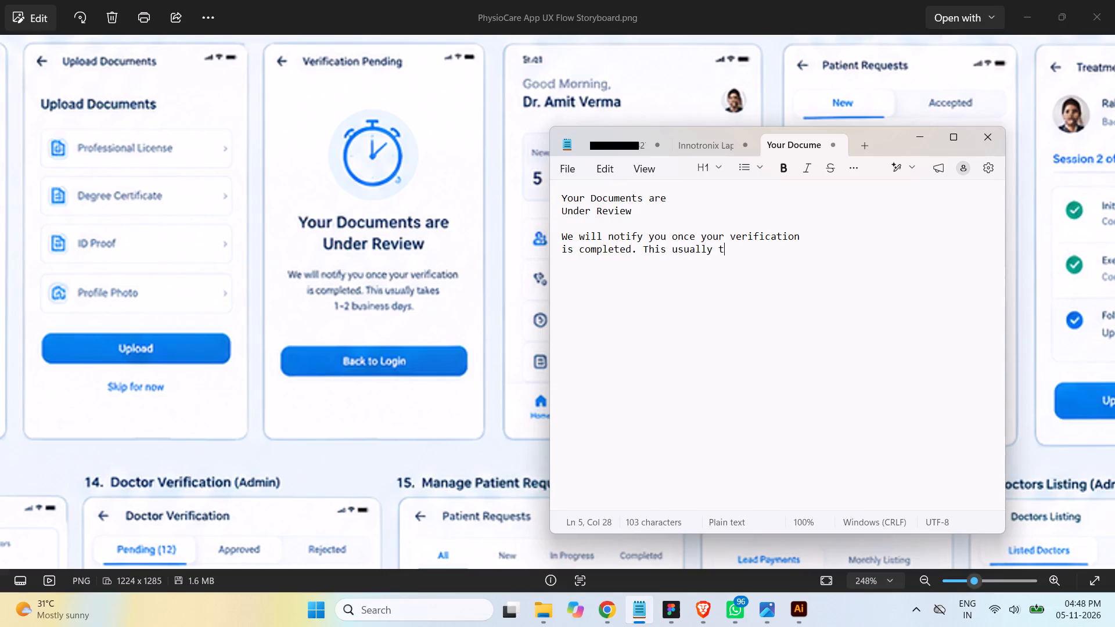
type("akes")
key("space")
type("1-2")
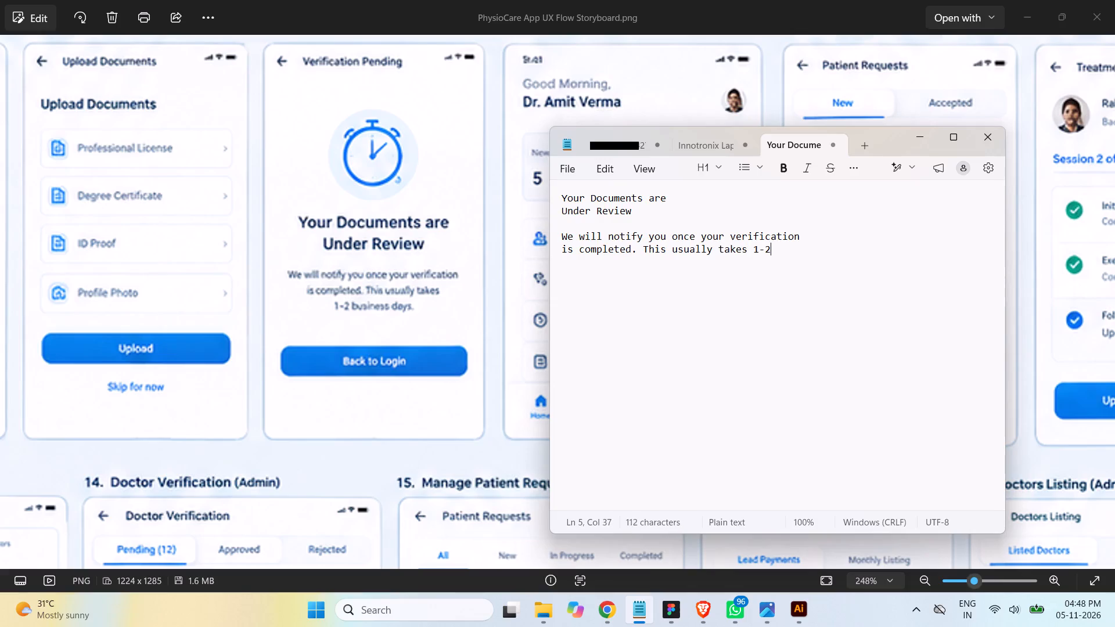
key("space")
key("shift+b")
key("BackSpace")
type("bu")
type("siness days")
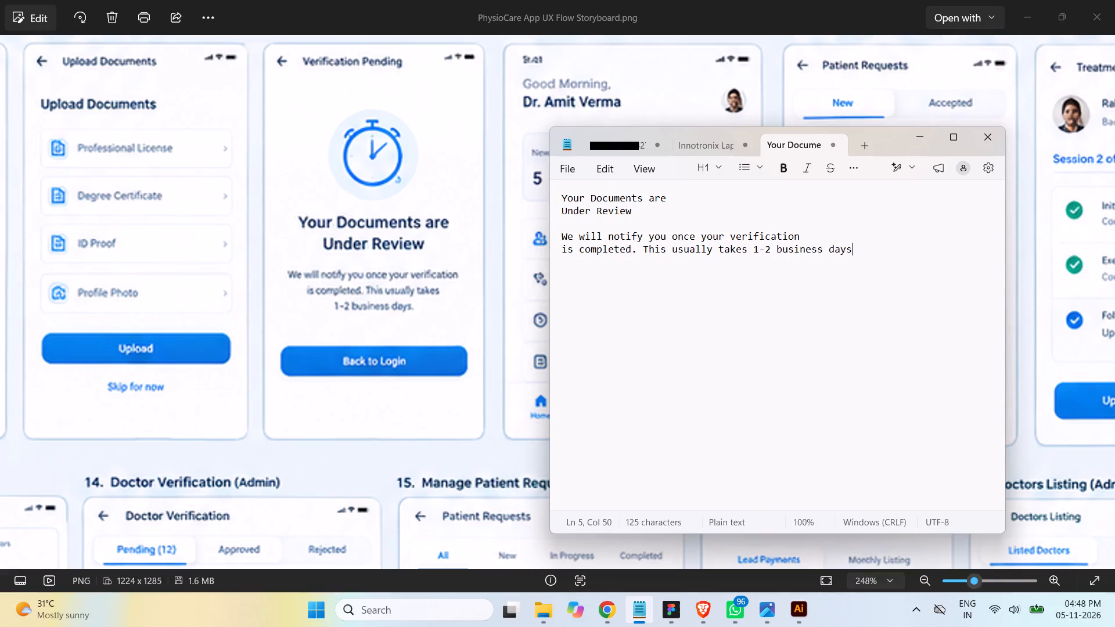
key("period")
key("Return")
Below a blank line in the note, add the button label "Back to Login".
key("Return")
key("shift+b")
type("ack to Login")
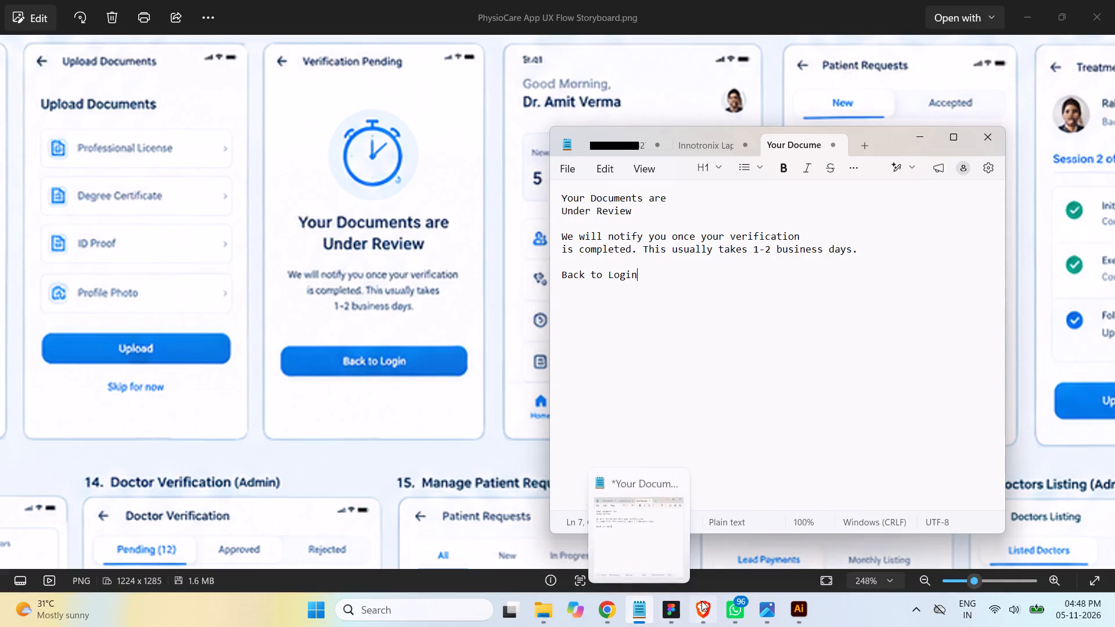
Copy "Your Documents" from the note and, in Figma, rename the copied Payment successfuly frame with it.
left_click(672, 607)
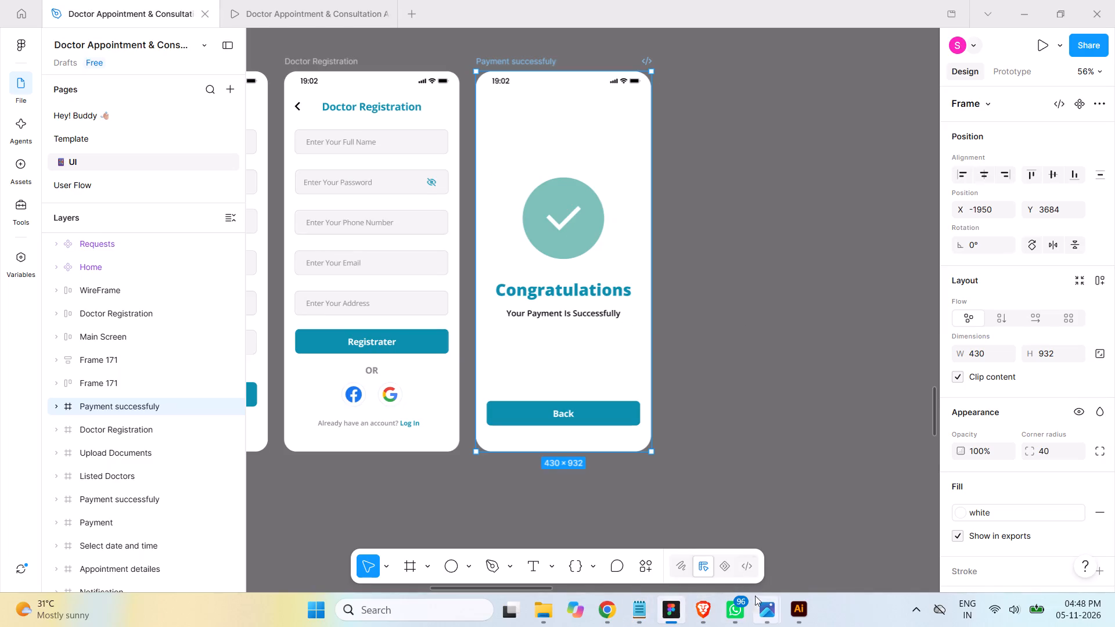
left_click(764, 608)
left_click(637, 612)
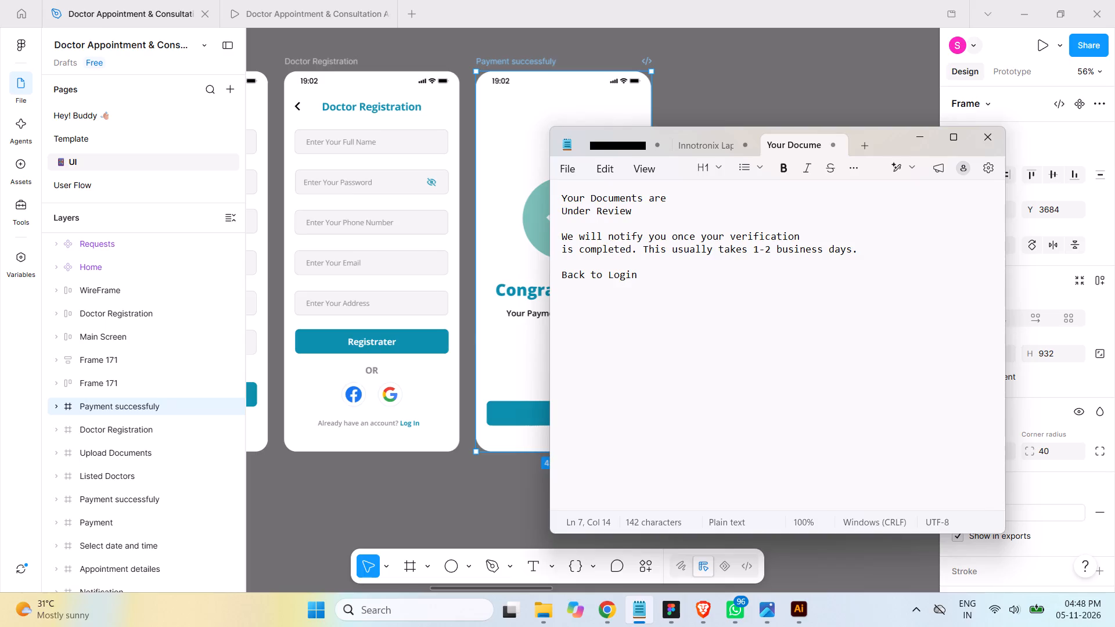
left_click_drag(643, 197, 558, 201)
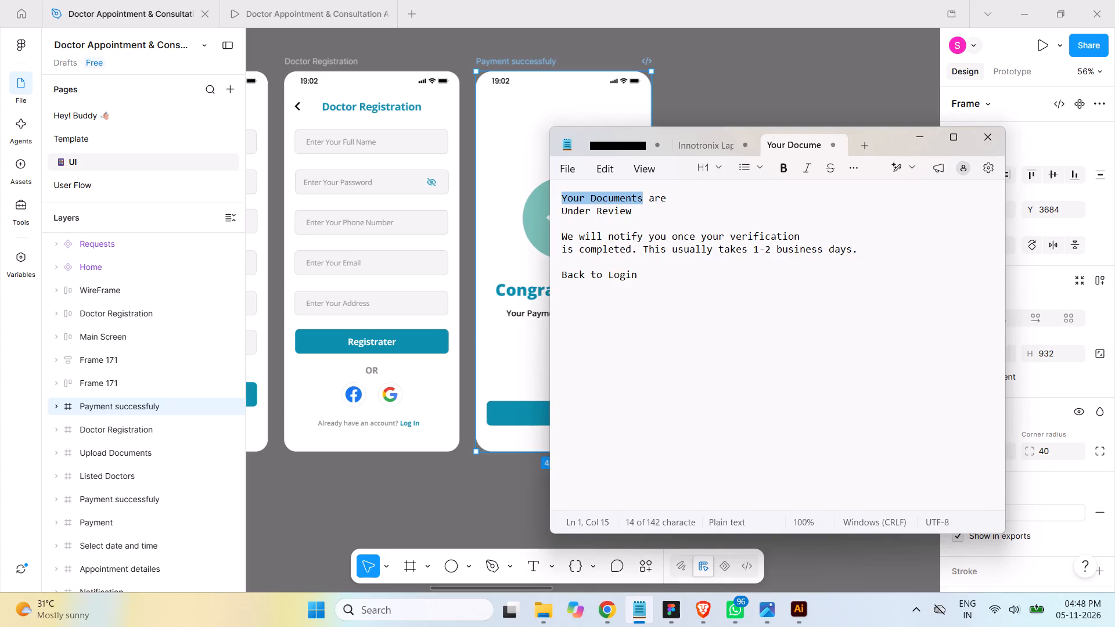
key("ctrl+c")
double_click(503, 63)
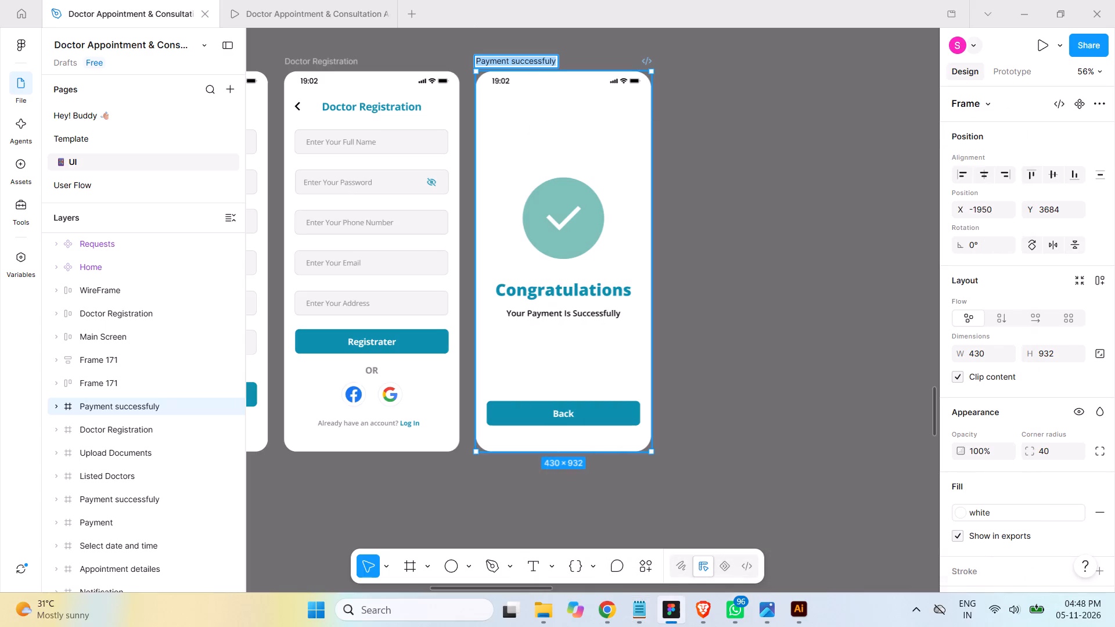
key("ctrl+v")
left_click(761, 128)
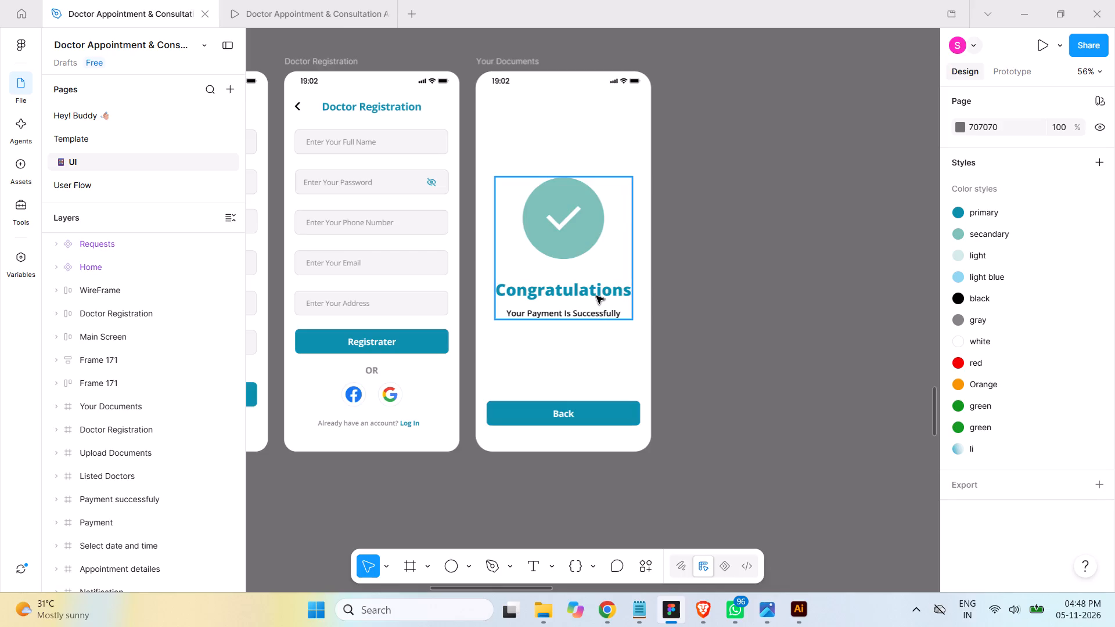
Copy the two-line heading "Your Documents are" / "Under Review" from Notepad and replace the "Congratulations" text in Figma with it.
left_click(638, 618)
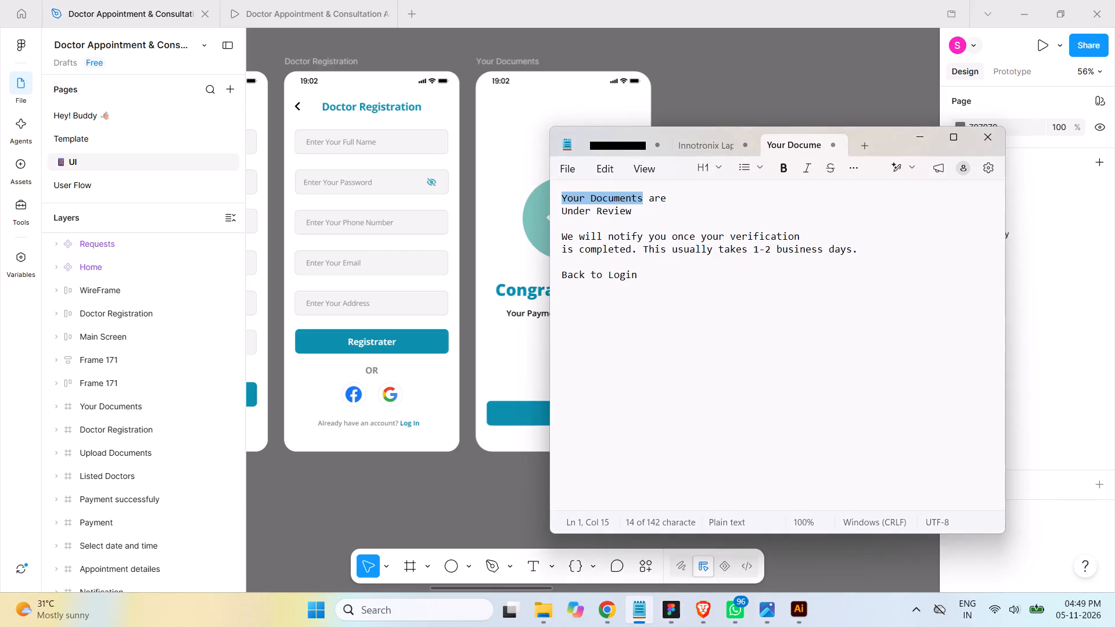
left_click_drag(634, 211, 537, 204)
key("ctrl+c")
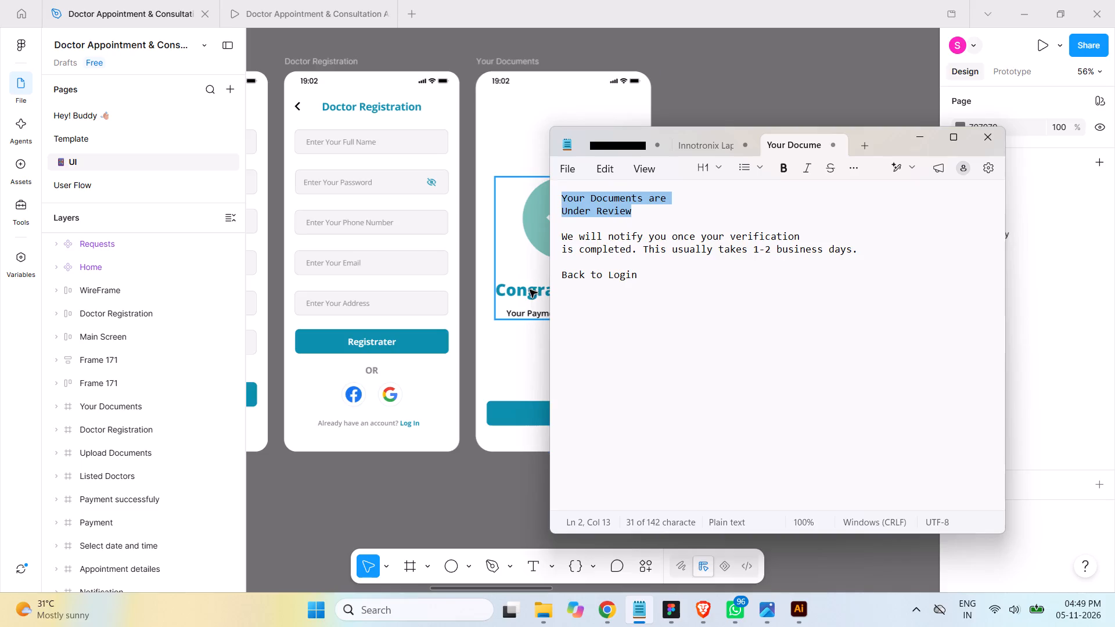
left_click(521, 294)
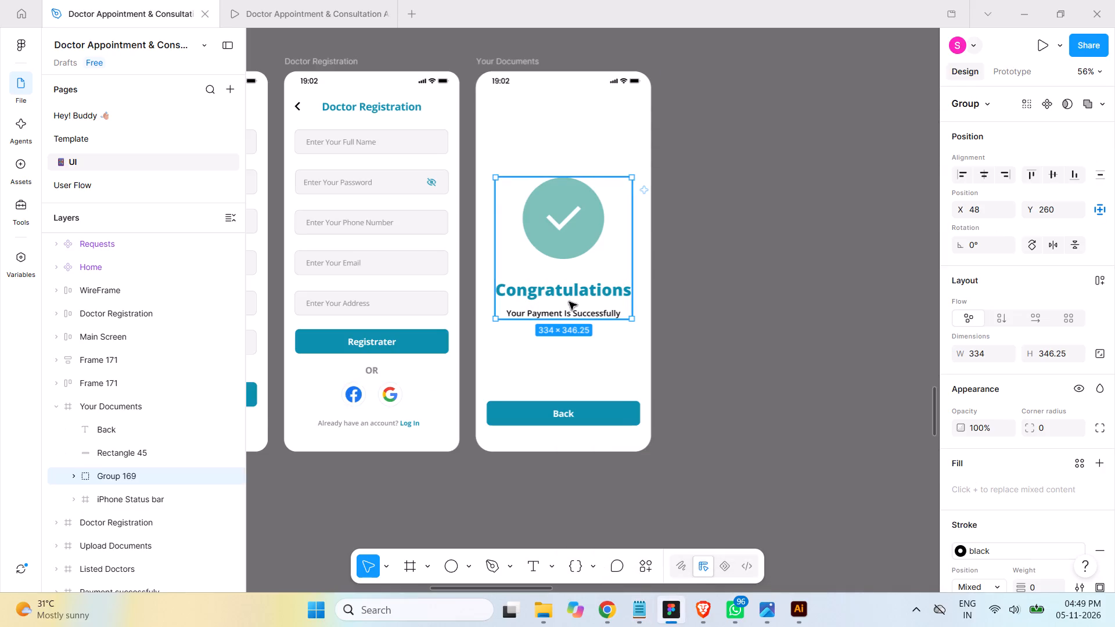
left_click(536, 294)
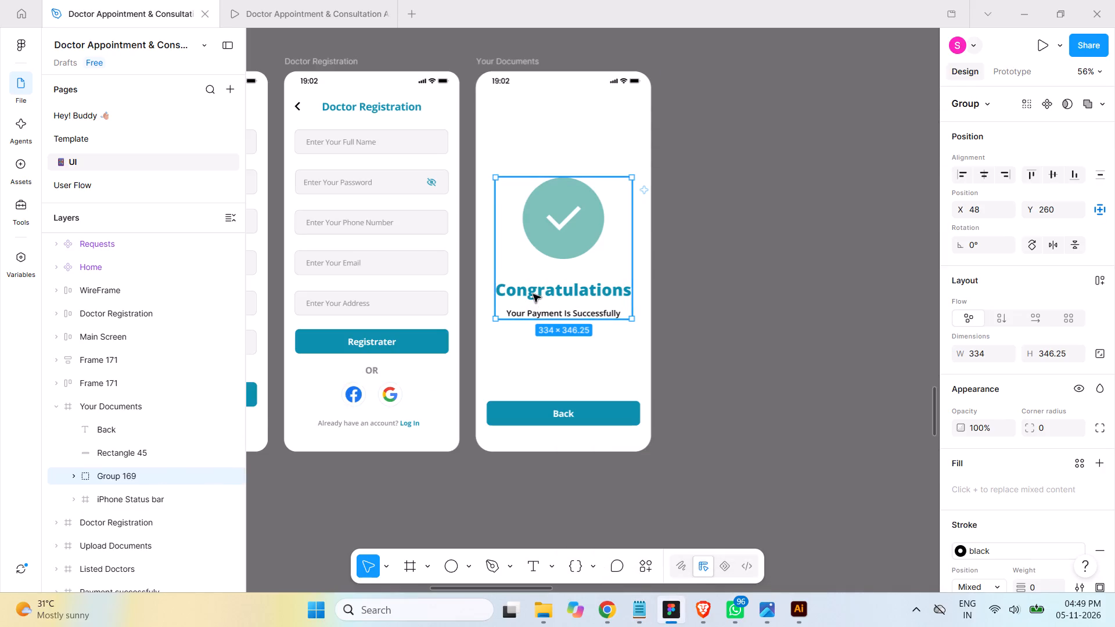
double_click(533, 294)
double_click(536, 293)
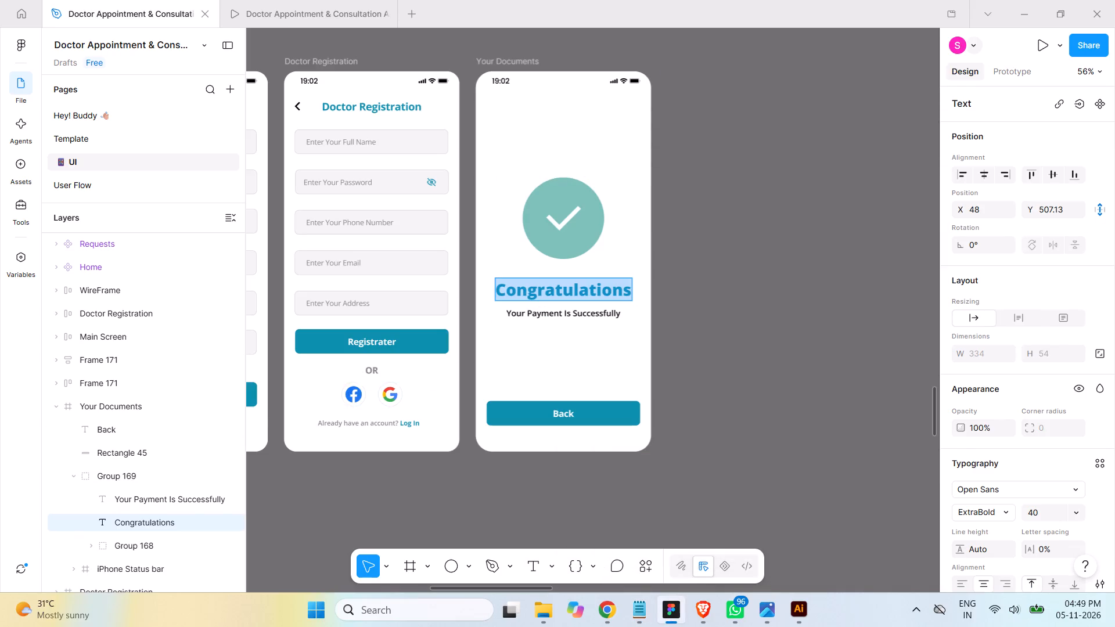
key("ctrl+v")
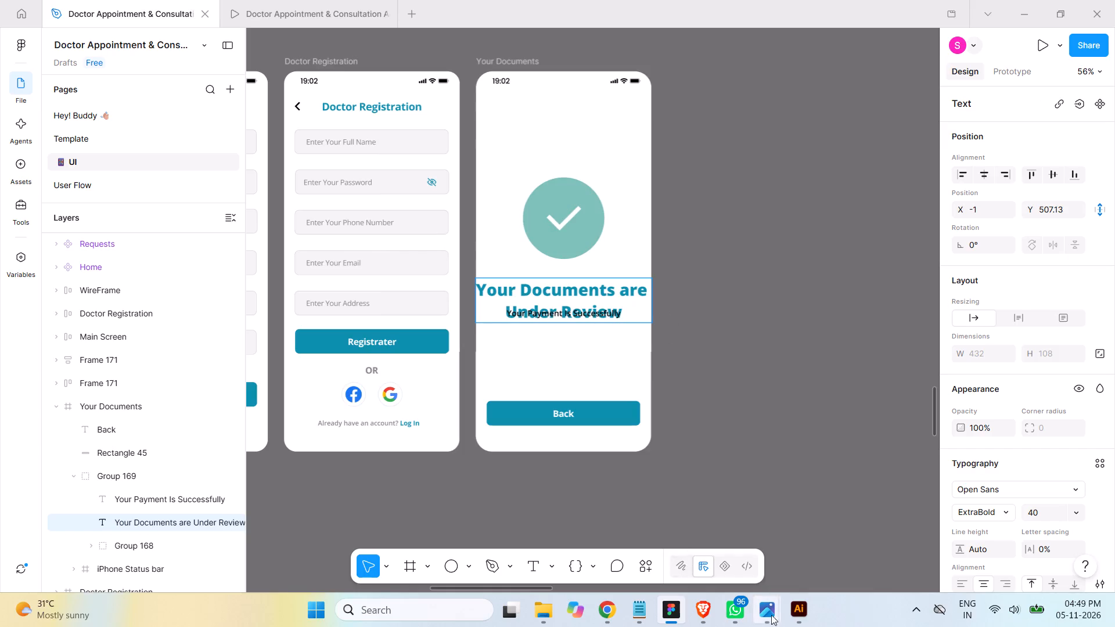
Set the font size of the whole "Your Documents are Under Review" heading to 32.
left_click(639, 610)
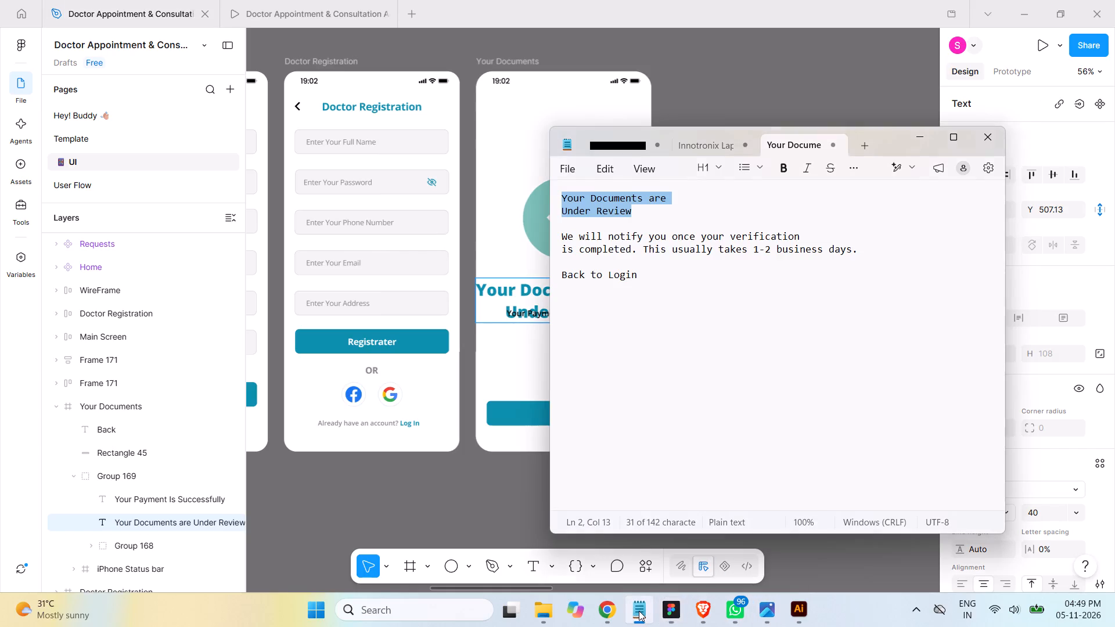
left_click(639, 611)
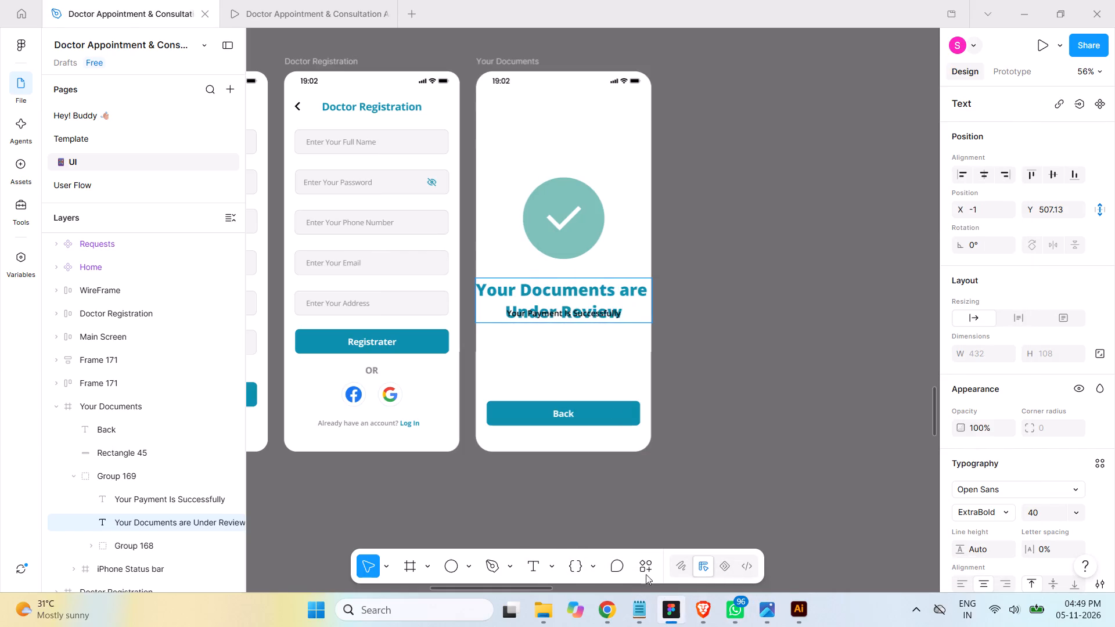
scroll(1094, 399, "down", 1)
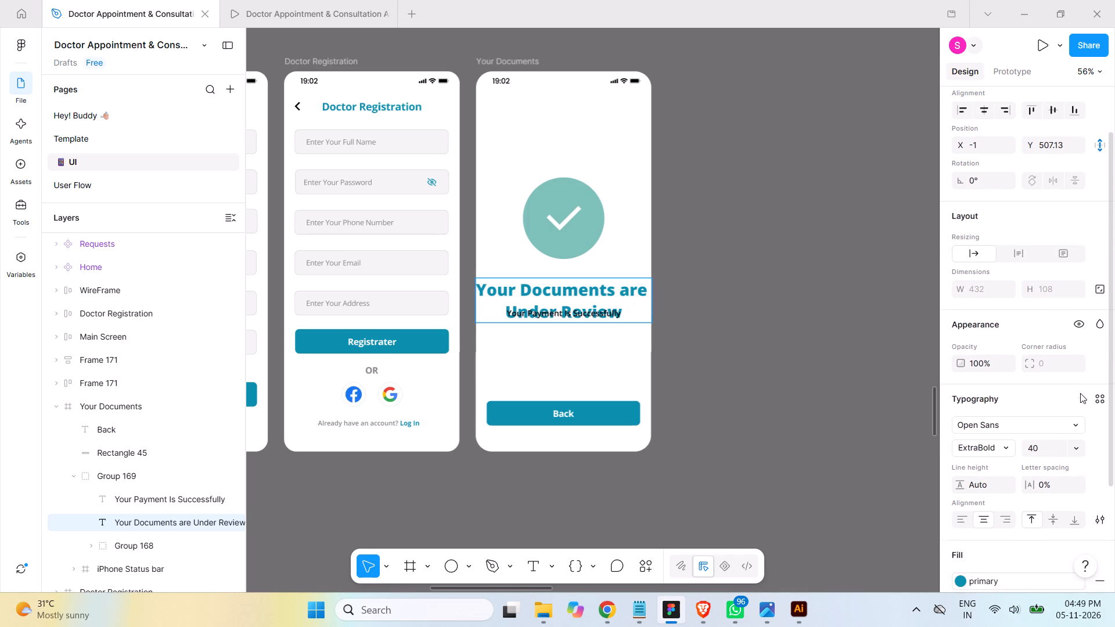
left_click(1077, 441)
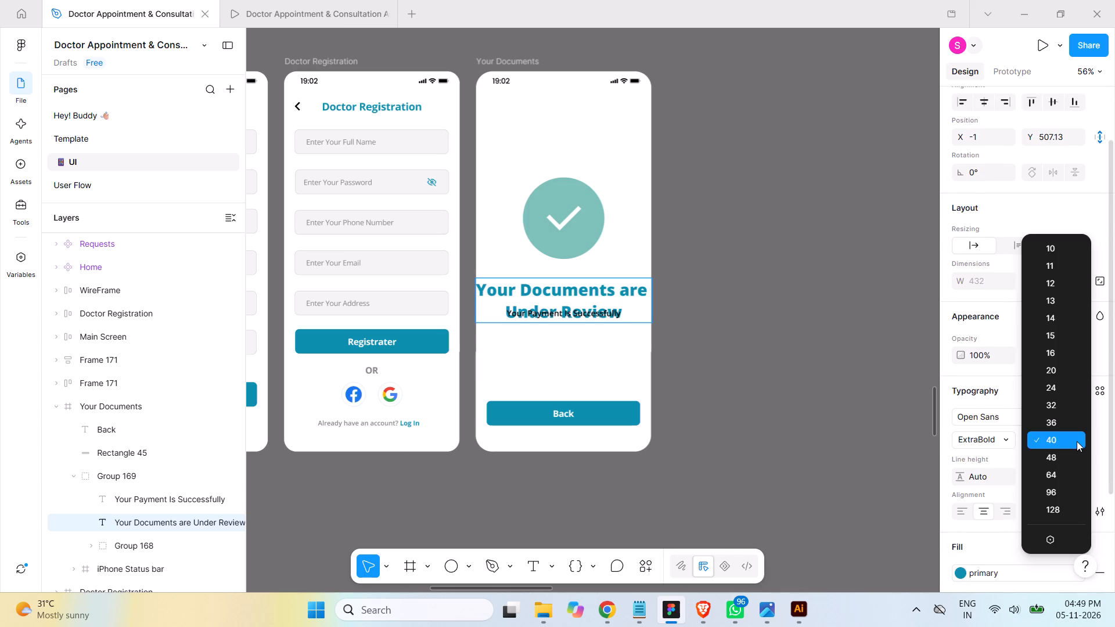
left_click(1067, 405)
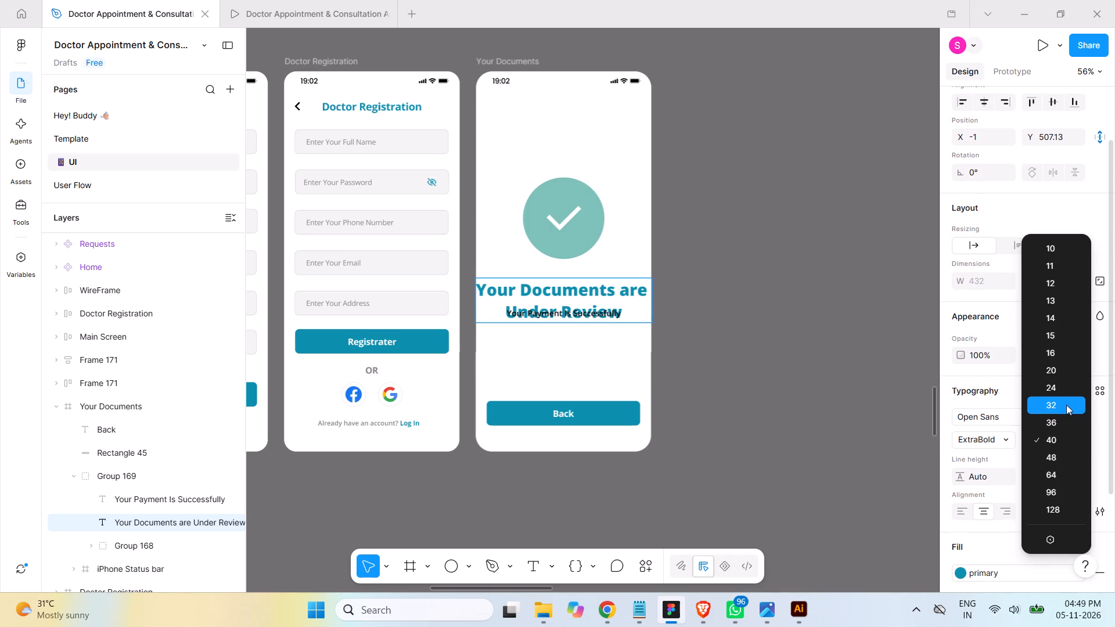
key("ctrl+a")
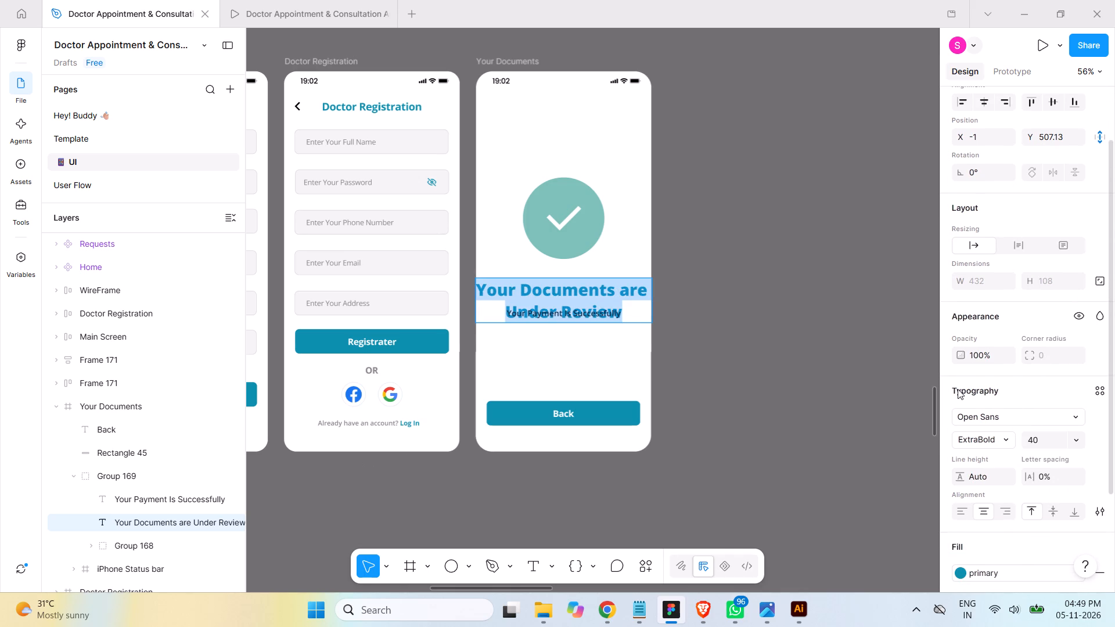
left_click(1073, 439)
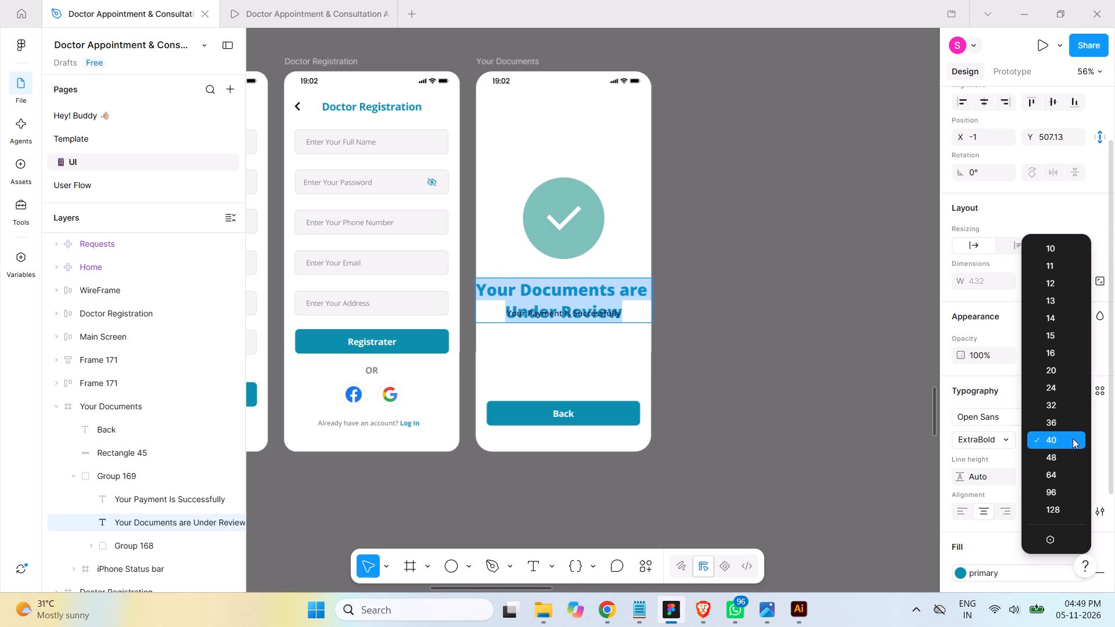
left_click(1059, 406)
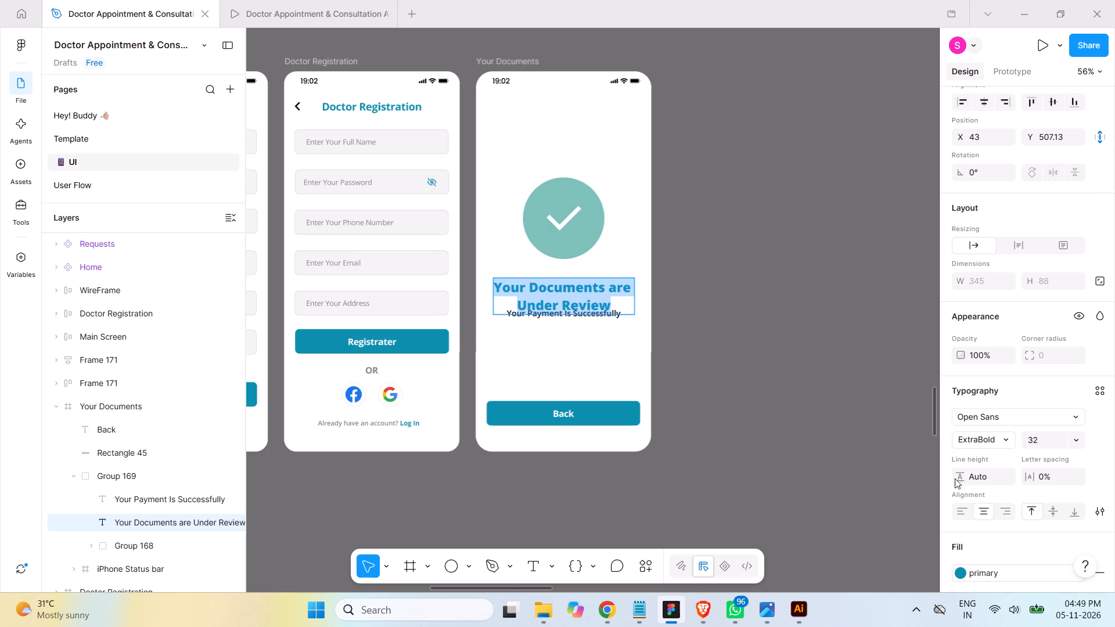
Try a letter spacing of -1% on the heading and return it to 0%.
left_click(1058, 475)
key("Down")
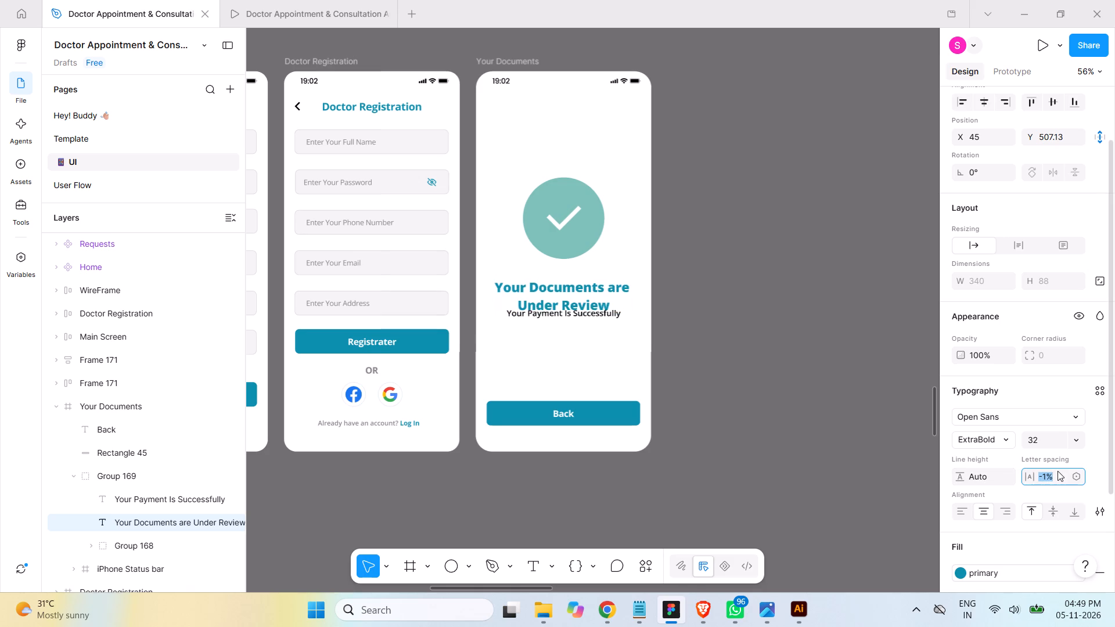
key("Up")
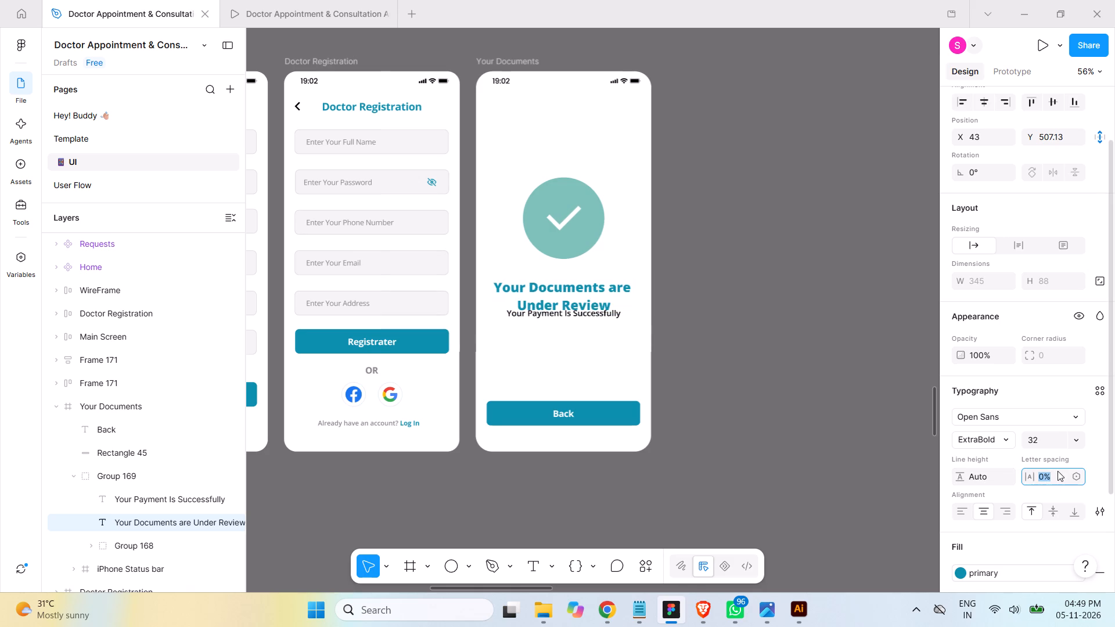
Reduce the heading's line height to 35.
left_click(994, 474)
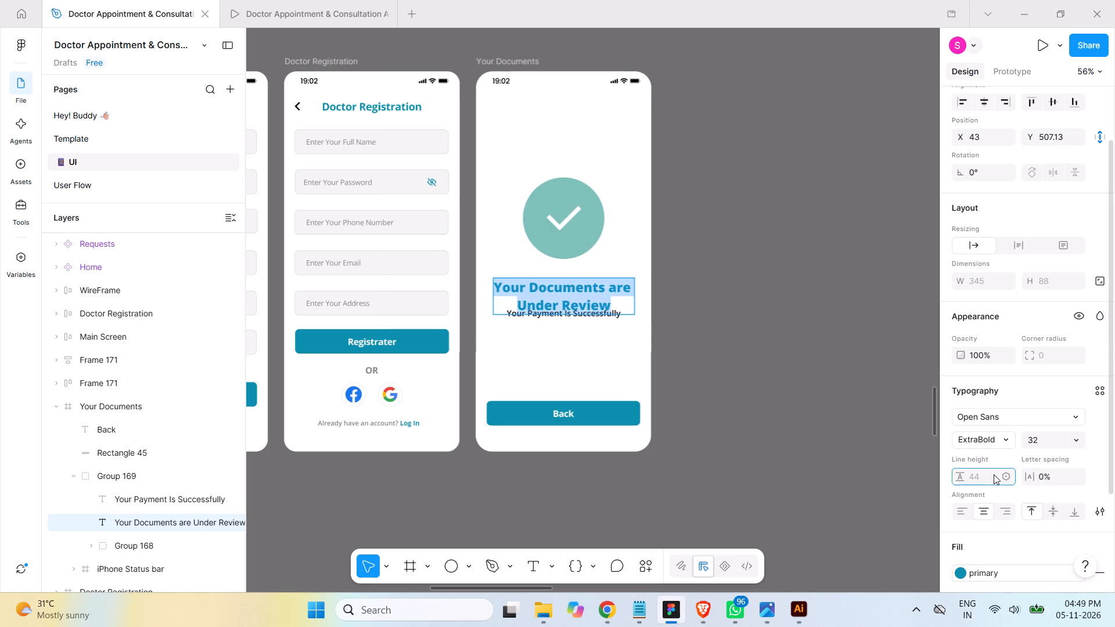
key("Down")
key("Down")
key("Down")
key("Down")
key("Down")
key("Down")
key("Down")
key("Down")
key("Down")
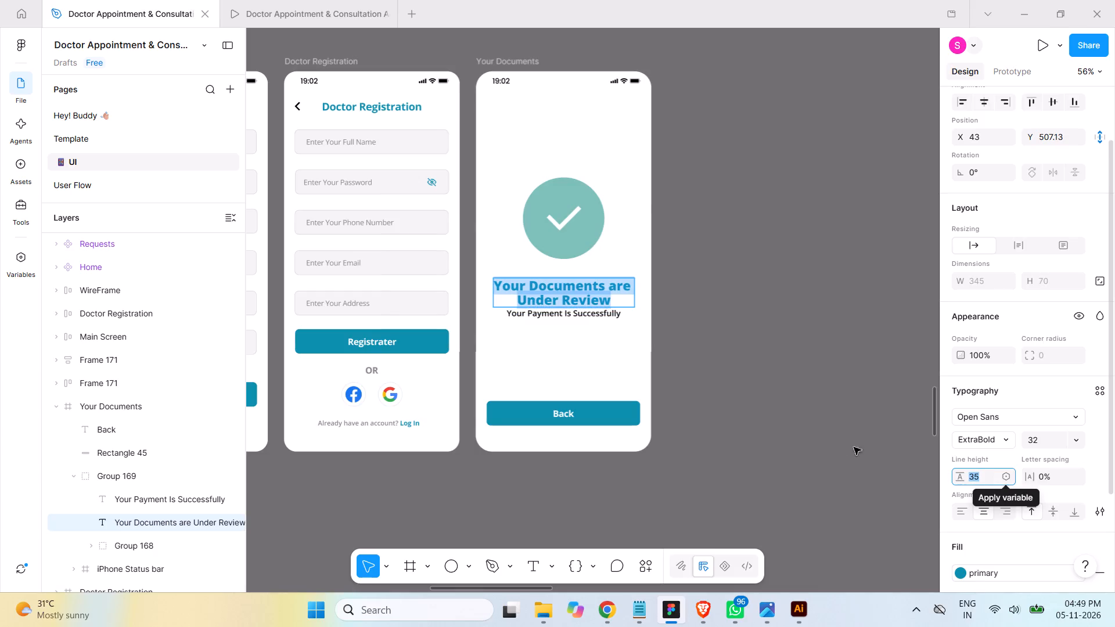
Copy the two-line verification notice from Notepad and replace "Your Payment Is Successfully" in Figma with it.
left_click(634, 608)
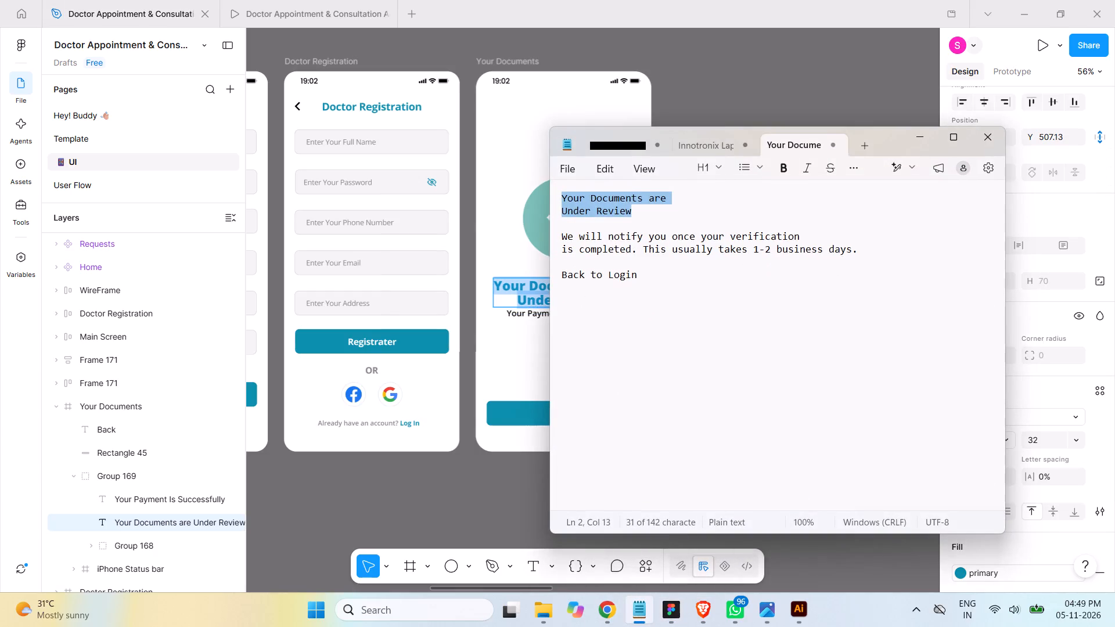
left_click_drag(858, 251, 555, 238)
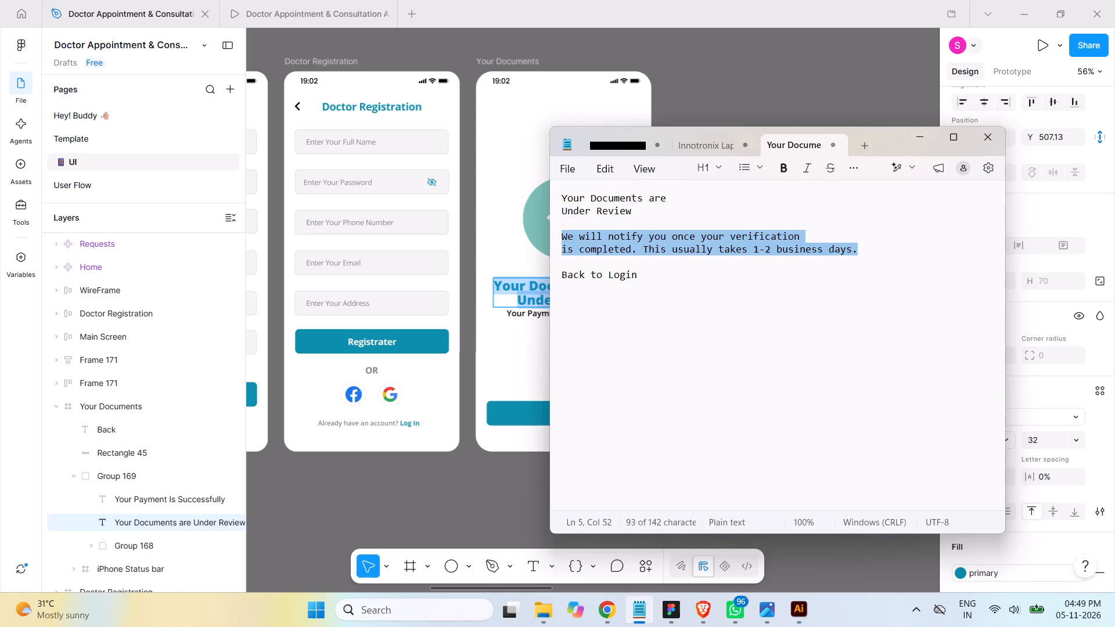
key("ctrl+c")
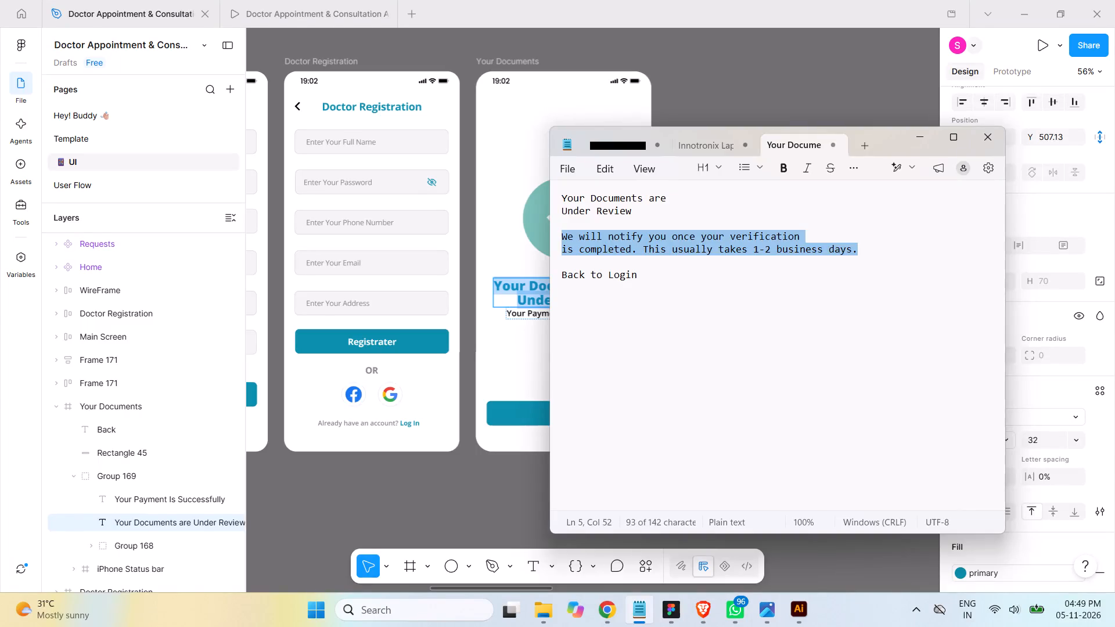
left_click(525, 316)
key("ctrl+a")
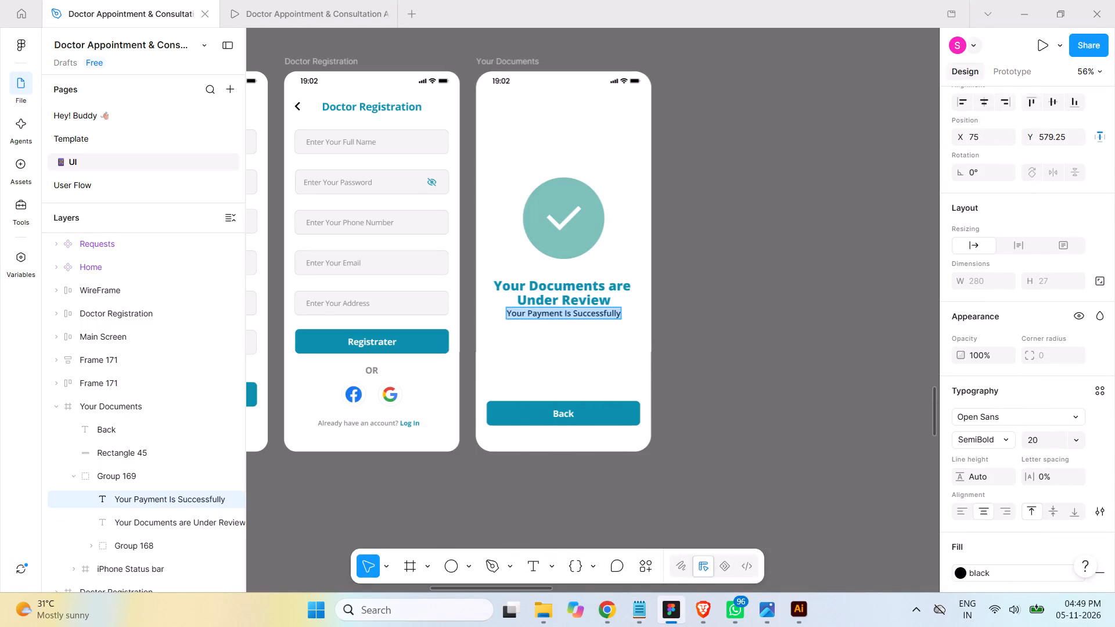
key("ctrl+v")
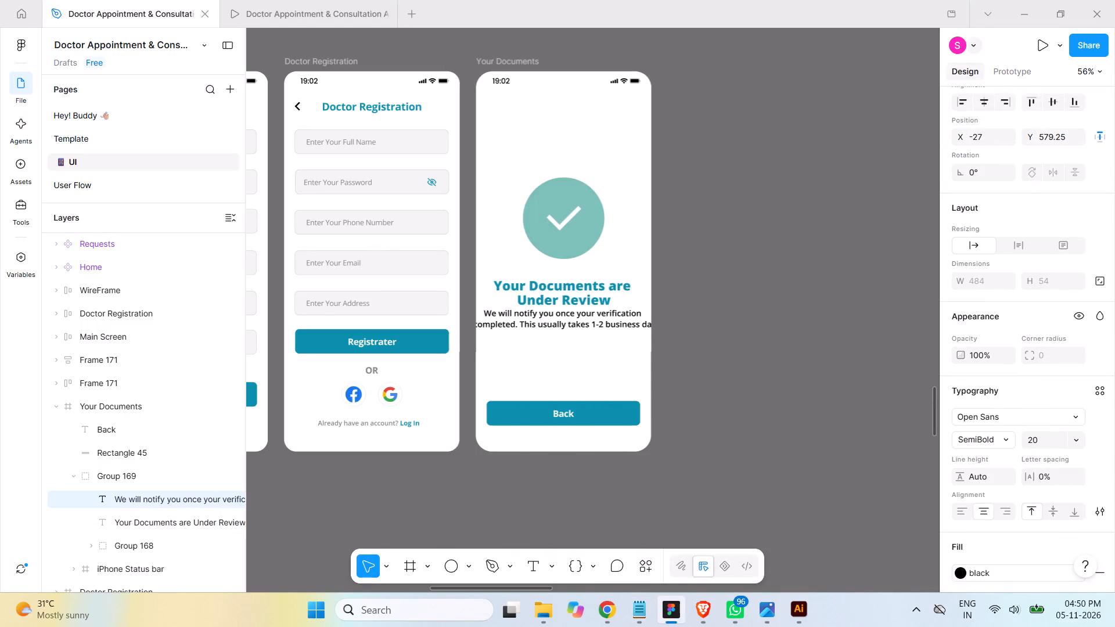
Re-break the verification notice into three lines, with line breaks after "once your" and "This usually".
key("ctrl+a")
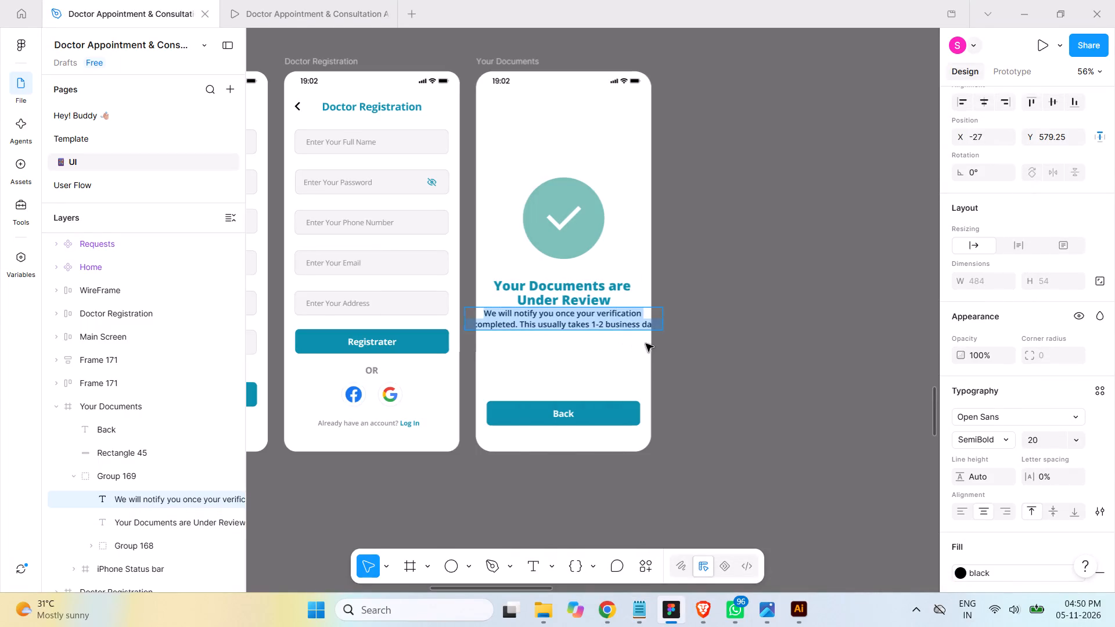
left_click(597, 314)
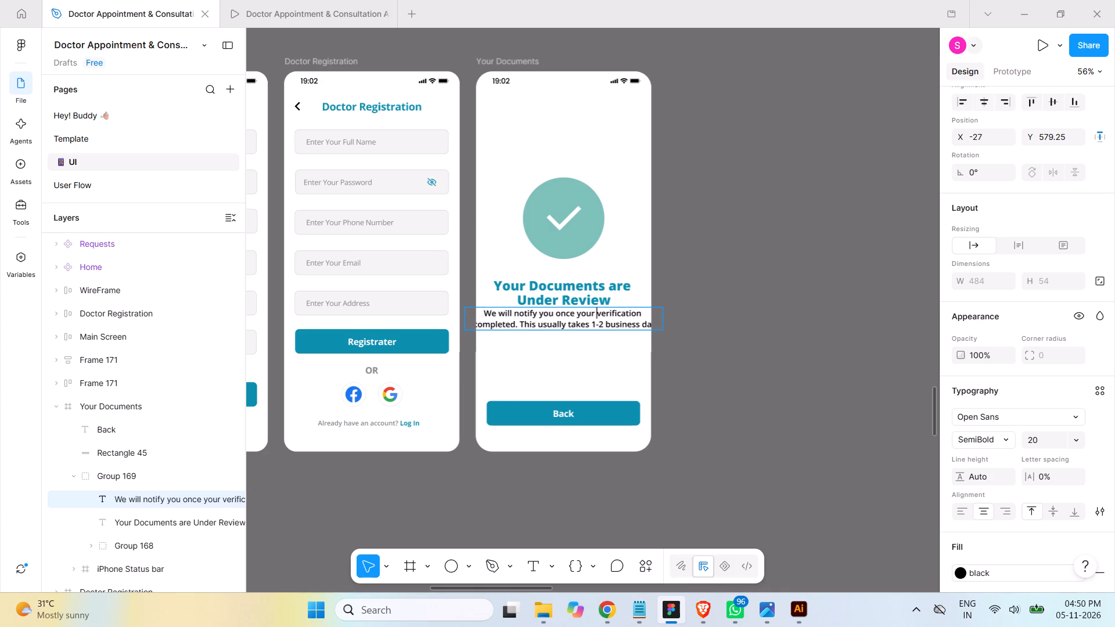
key("Return")
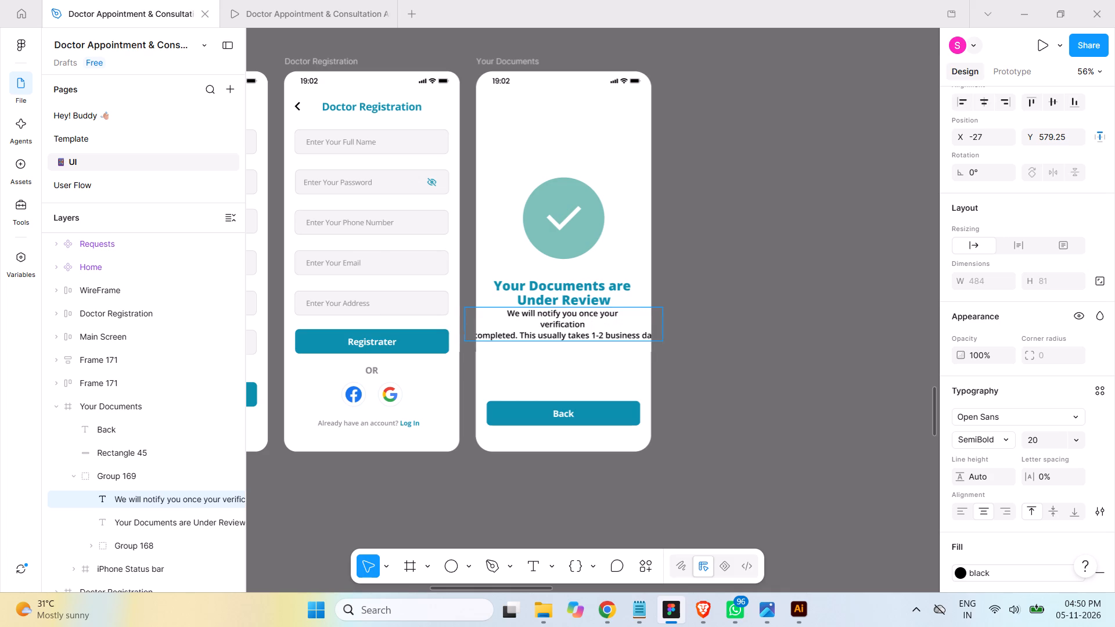
key("Down")
left_click_drag(472, 336, 433, 340)
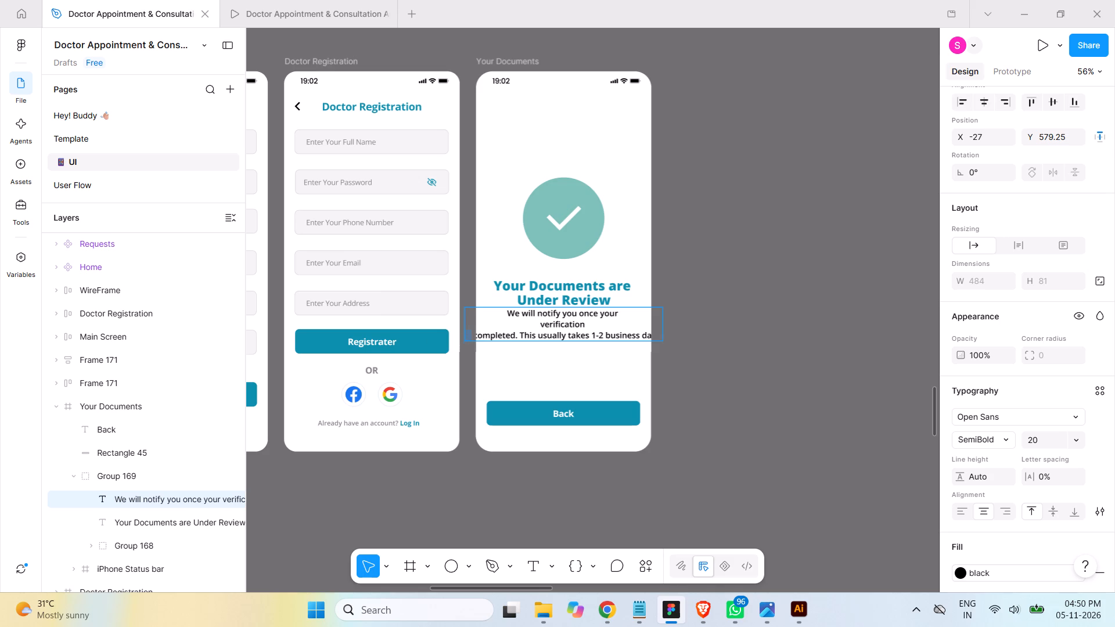
left_click(466, 334)
key("BackSpace")
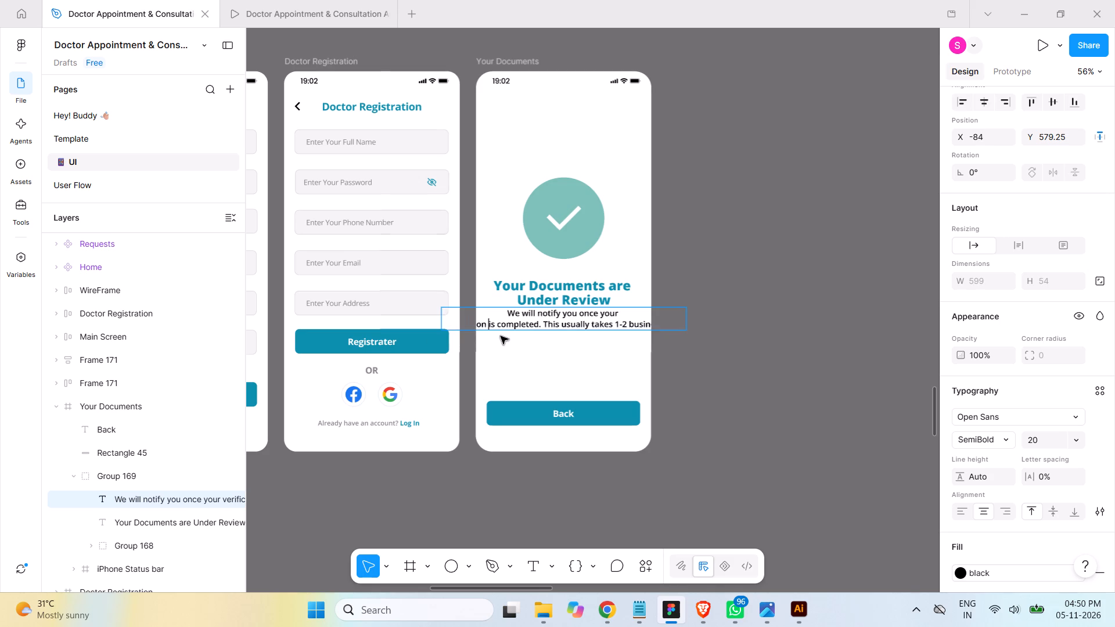
left_click(591, 323)
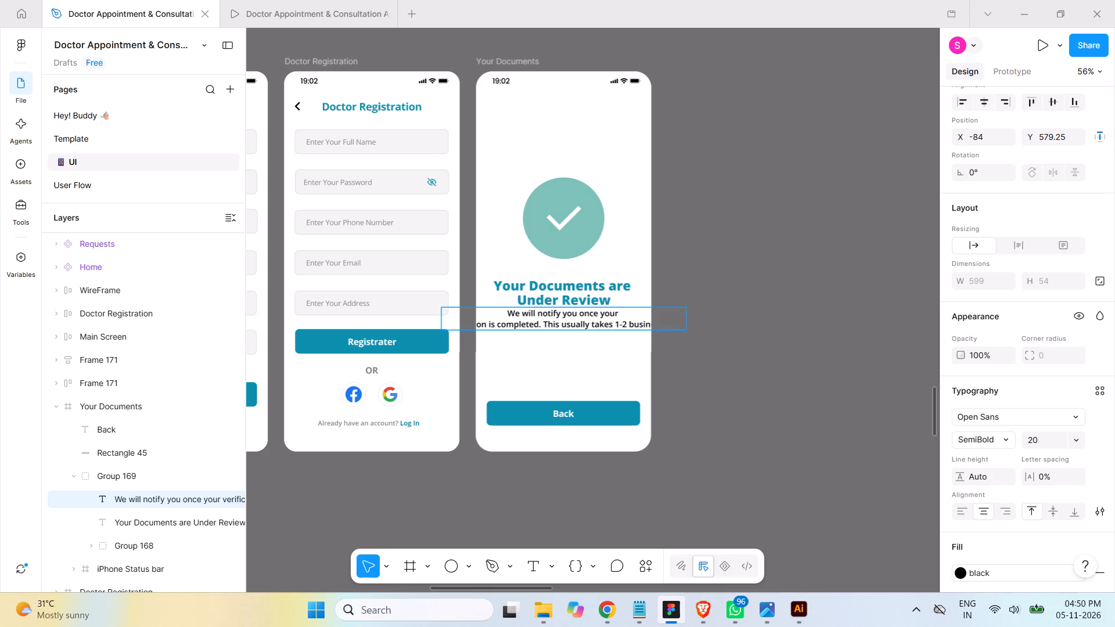
key("Return")
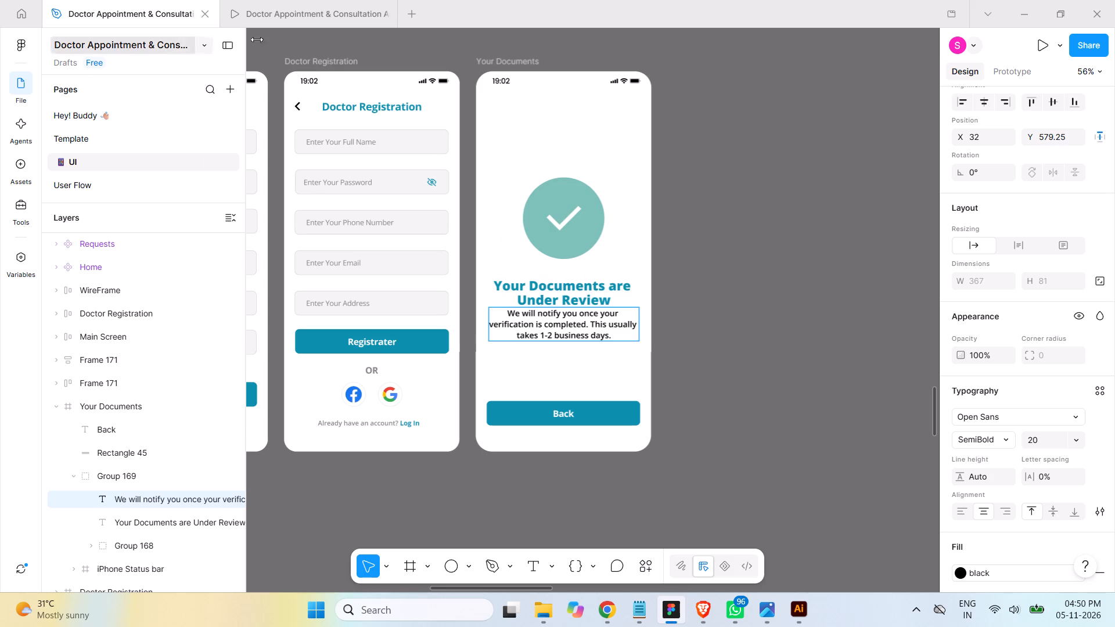
left_click(736, 294)
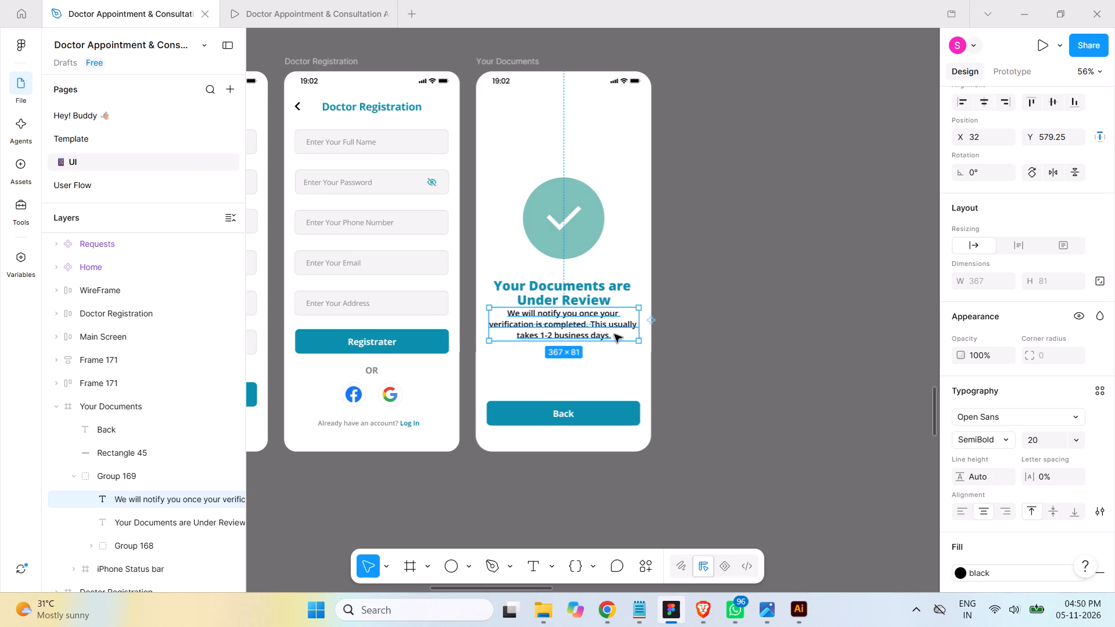
Nudge the verification notice down about 4 px, away from the "Your Documents are Under Review" heading.
key("Down")
key("Down")
key("Down")
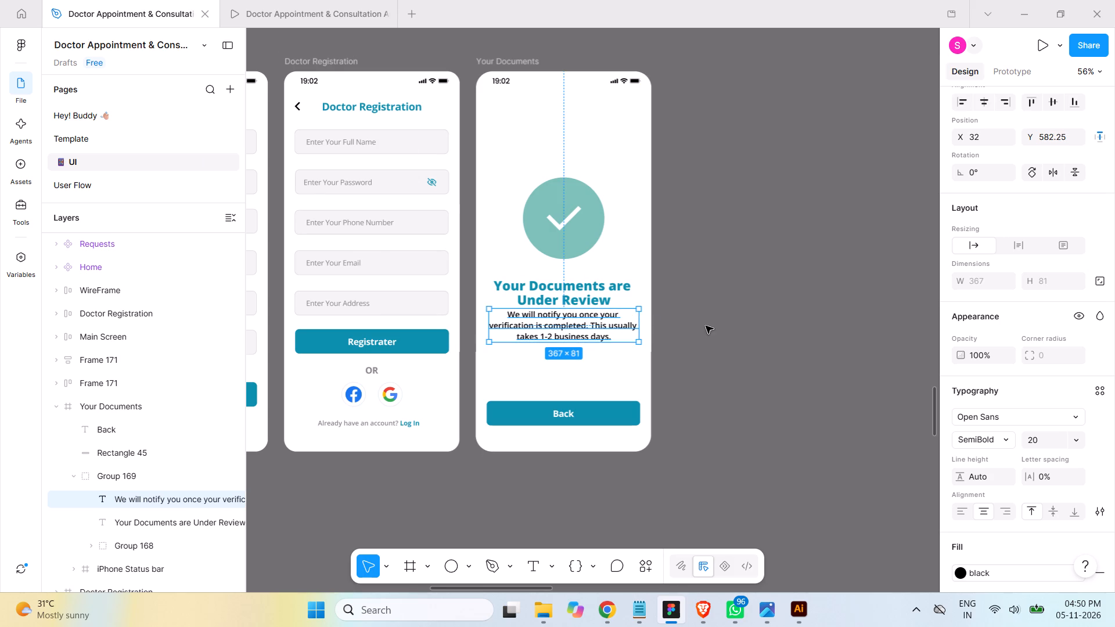
key("Down")
left_click(723, 309)
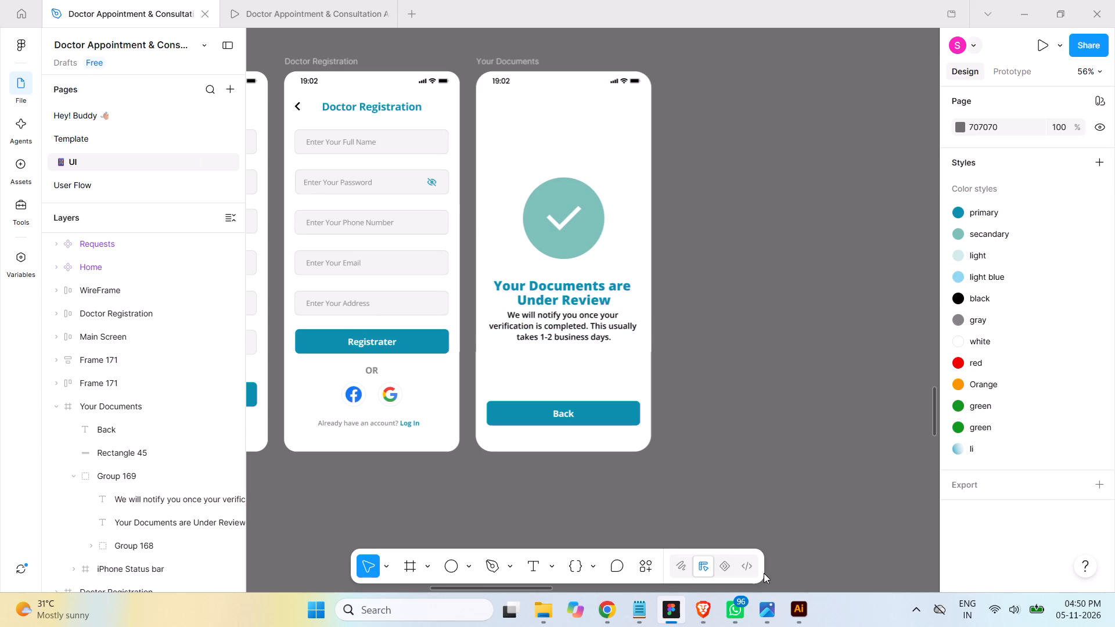
Copy "Back to Login" from Notepad and replace the "Back" button label on the Figma Your Documents screen with it.
left_click(642, 610)
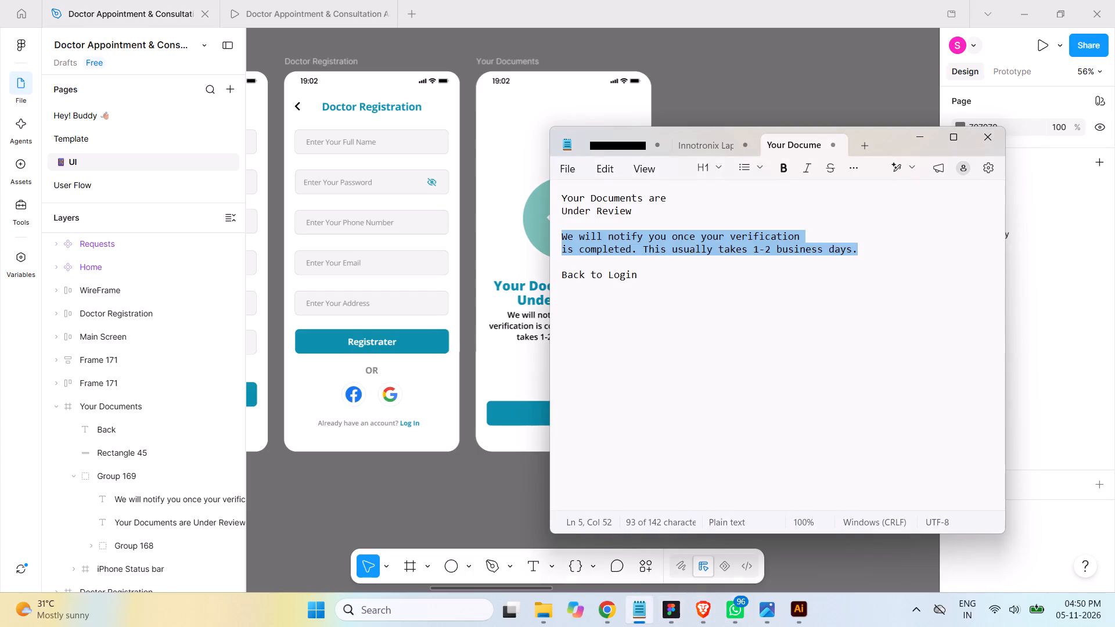
left_click_drag(641, 277, 542, 283)
key("ctrl+c")
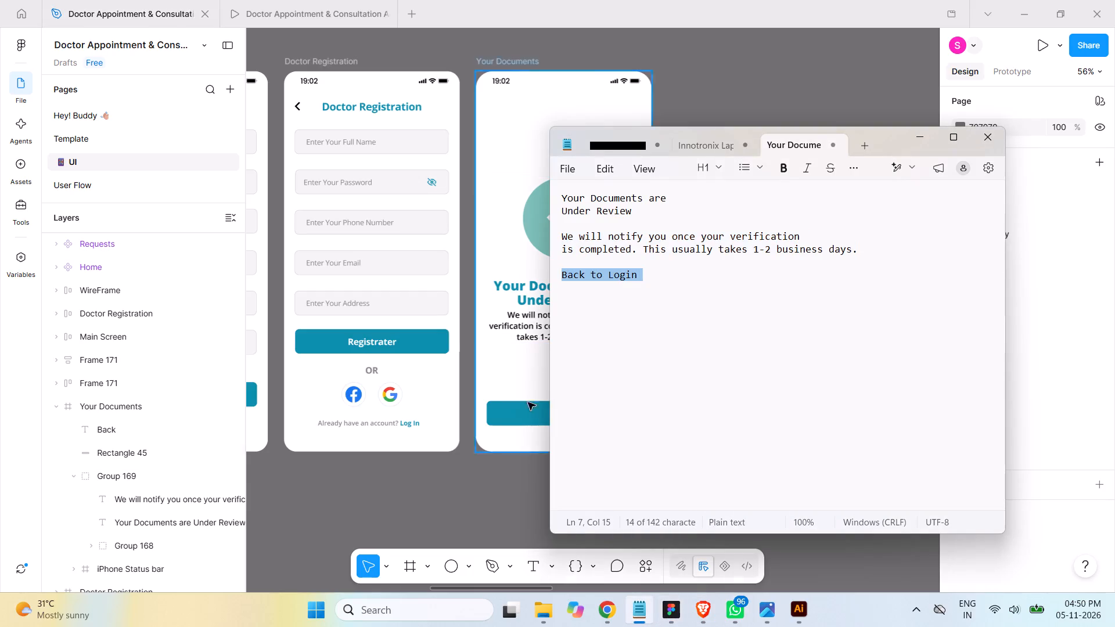
left_click(526, 417)
double_click(569, 416)
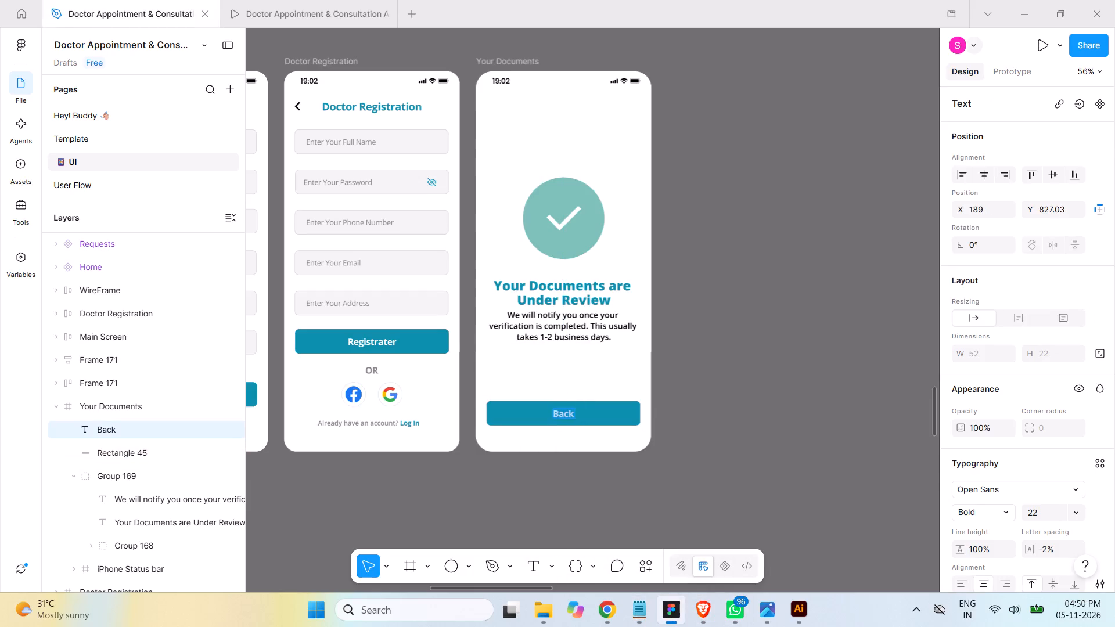
key("ctrl+v")
left_click(736, 377)
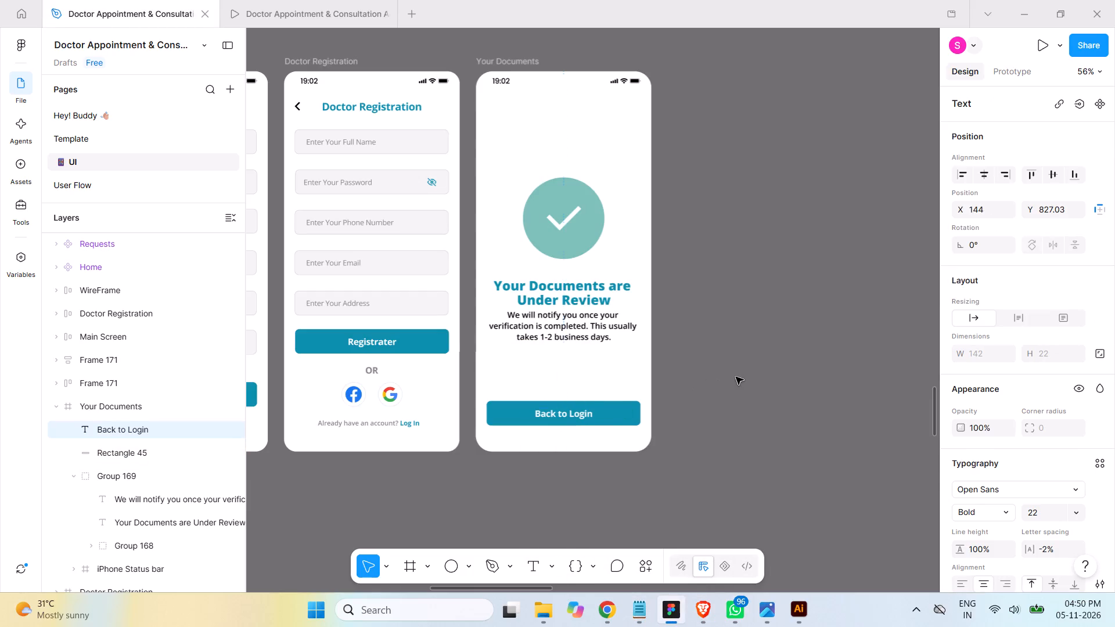
left_click(768, 346)
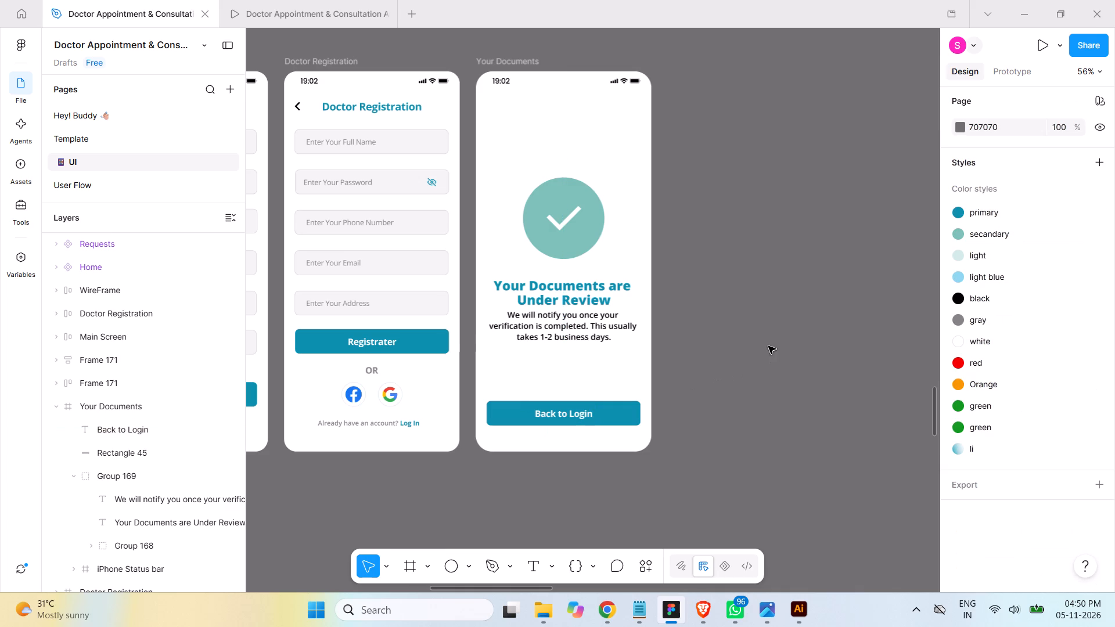
Save the design file.
key("ctrl+s")
left_click(703, 611)
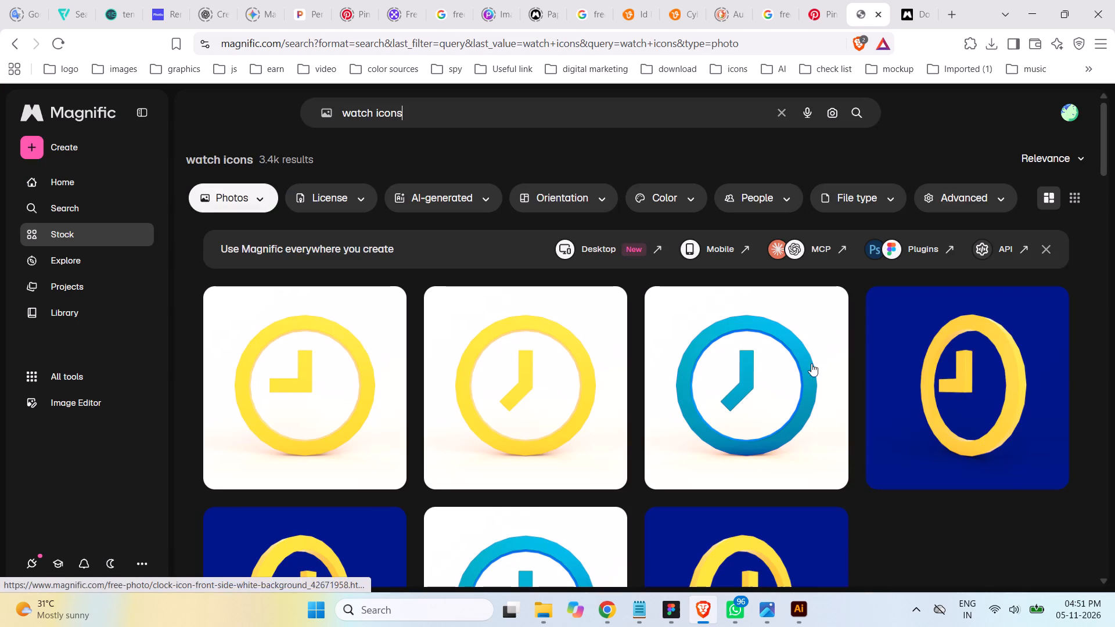
Look through the watch icon results for a clock or watch graphic suited to the review screen.
scroll(1097, 429, "down", 2)
scroll(1069, 406, "up", 1)
scroll(1069, 406, "down", 1)
scroll(1069, 406, "up", 2)
scroll(1068, 407, "down", 4)
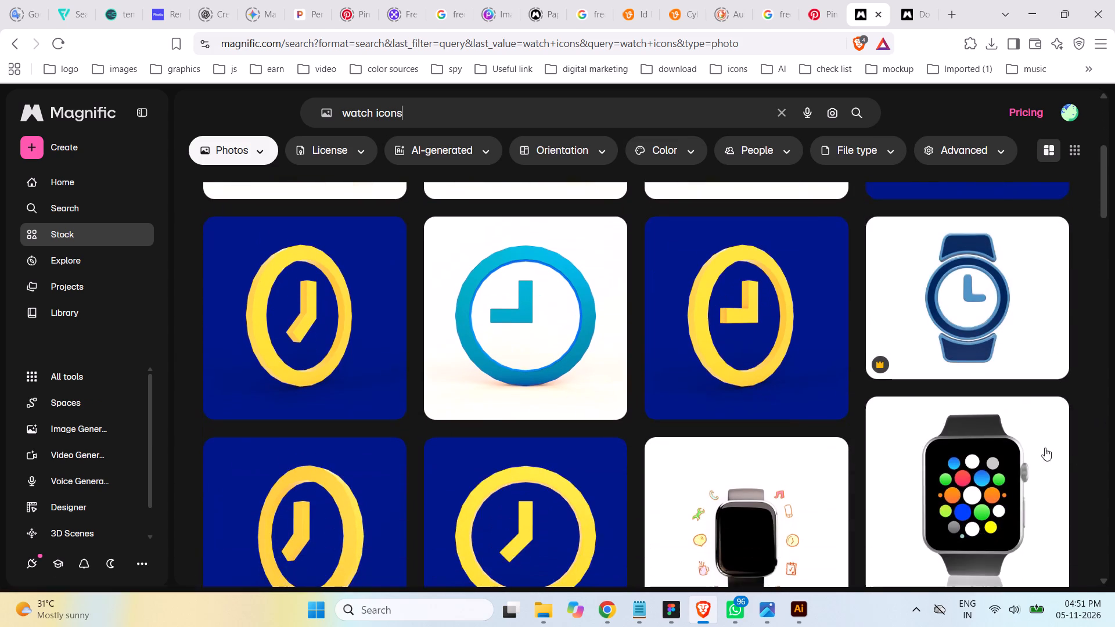
scroll(1038, 444, "down", 2)
scroll(1032, 439, "up", 1)
scroll(1023, 437, "down", 5)
scroll(1009, 433, "up", 1)
scroll(1009, 433, "down", 2)
scroll(1009, 433, "up", 1)
scroll(1009, 433, "down", 2)
scroll(1111, 436, "down", 2)
scroll(1111, 436, "up", 1)
scroll(1110, 435, "down", 1)
scroll(1005, 428, "up", 1)
scroll(963, 426, "down", 3)
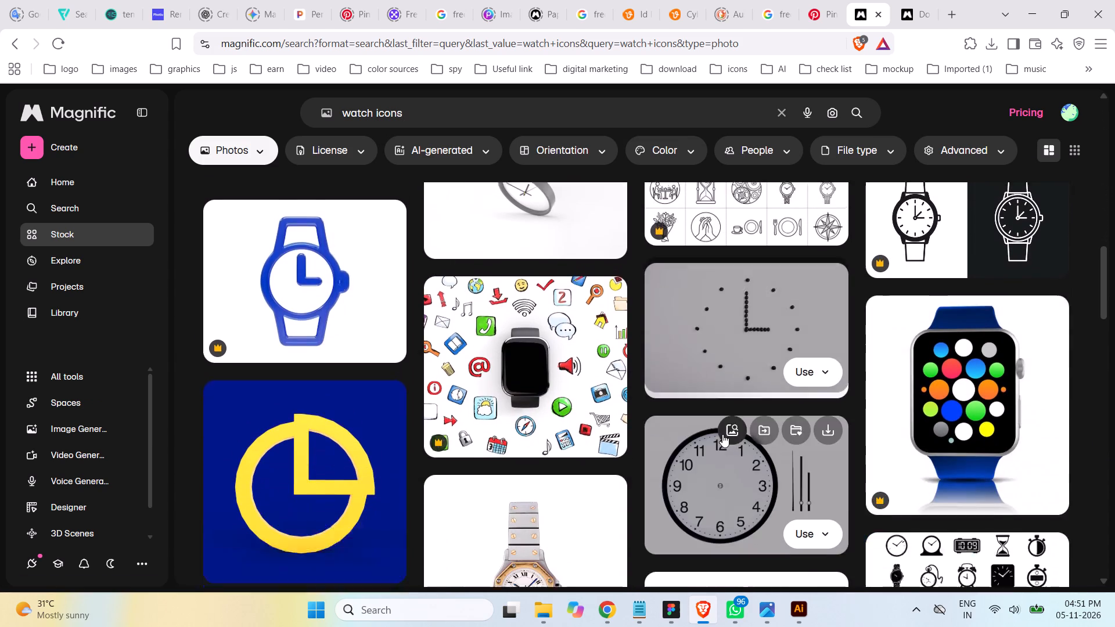
scroll(722, 434, "down", 1)
scroll(939, 435, "down", 2)
scroll(962, 436, "up", 2)
scroll(962, 436, "down", 5)
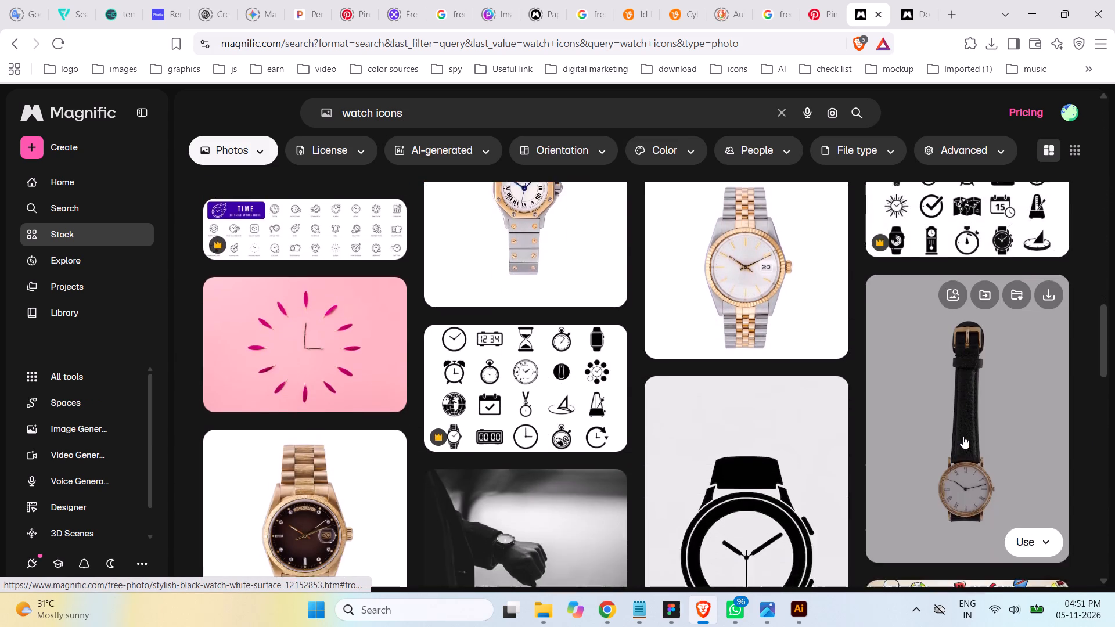
scroll(963, 436, "down", 1)
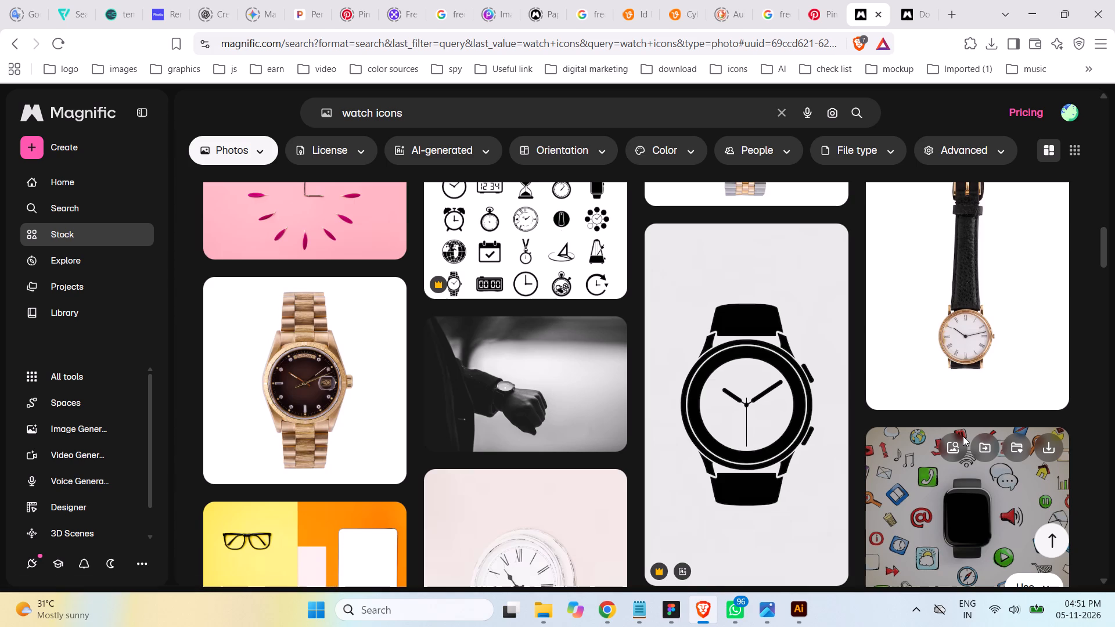
scroll(963, 436, "down", 1)
scroll(963, 436, "up", 2)
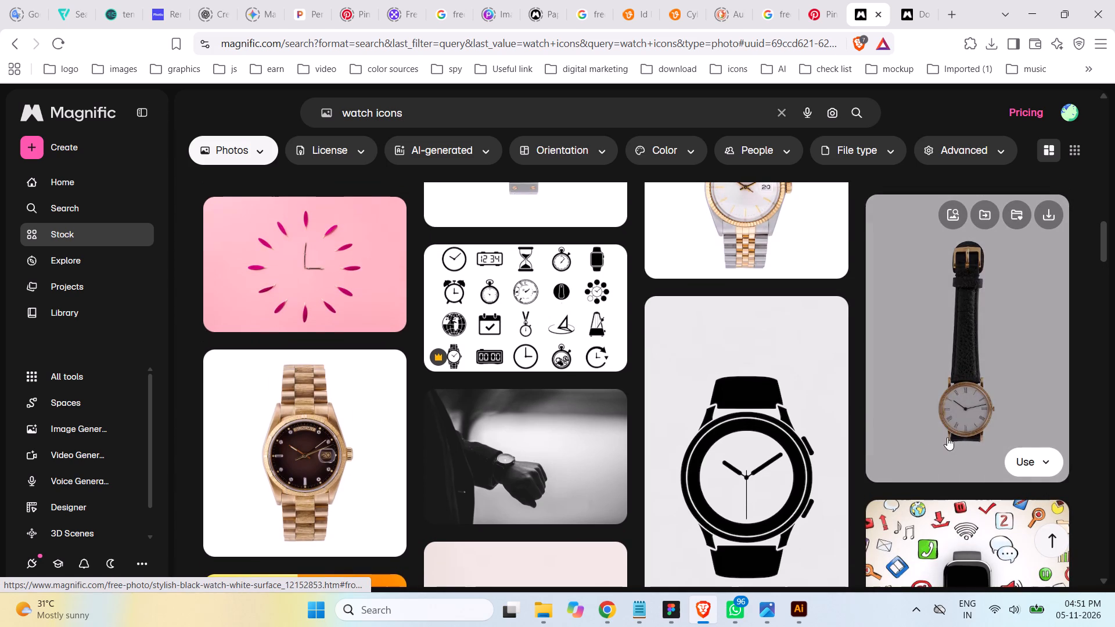
scroll(1024, 471, "down", 3)
scroll(994, 462, "up", 1)
scroll(984, 459, "down", 3)
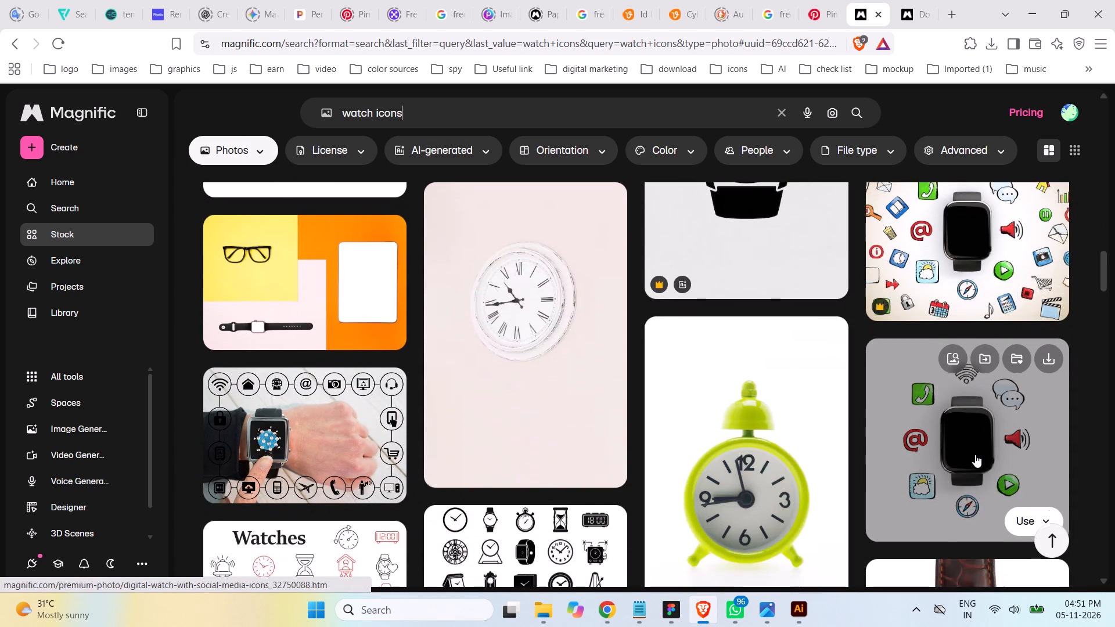
scroll(991, 456, "down", 1)
scroll(991, 456, "up", 2)
scroll(991, 456, "down", 5)
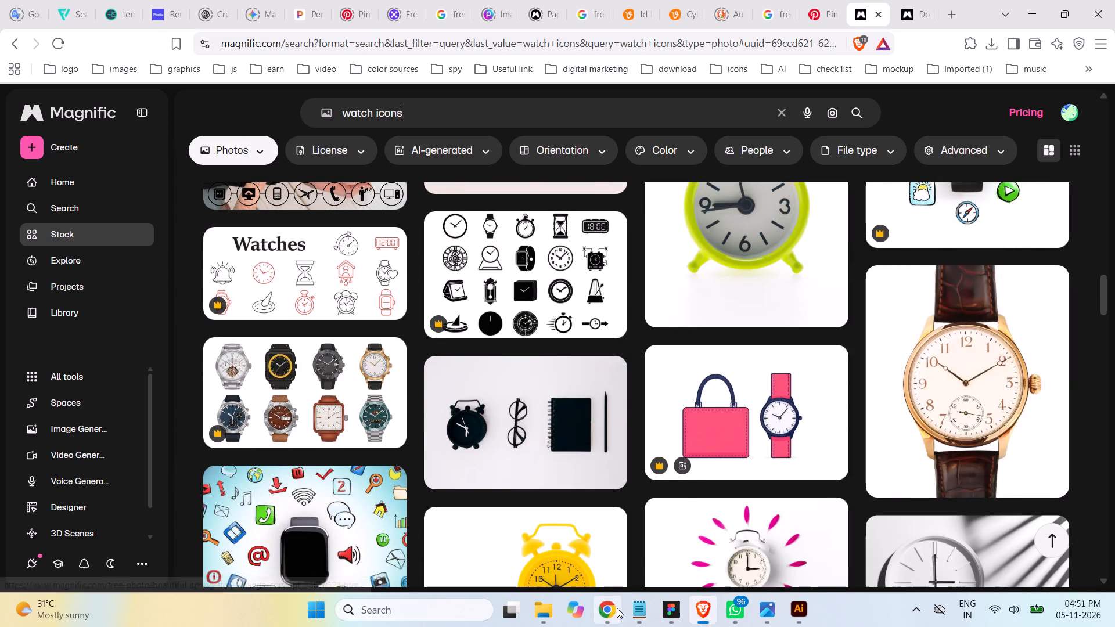
Switch to File Explorer and look through the local icons folder for a clock or watch icon.
left_click(547, 614)
left_click(440, 10)
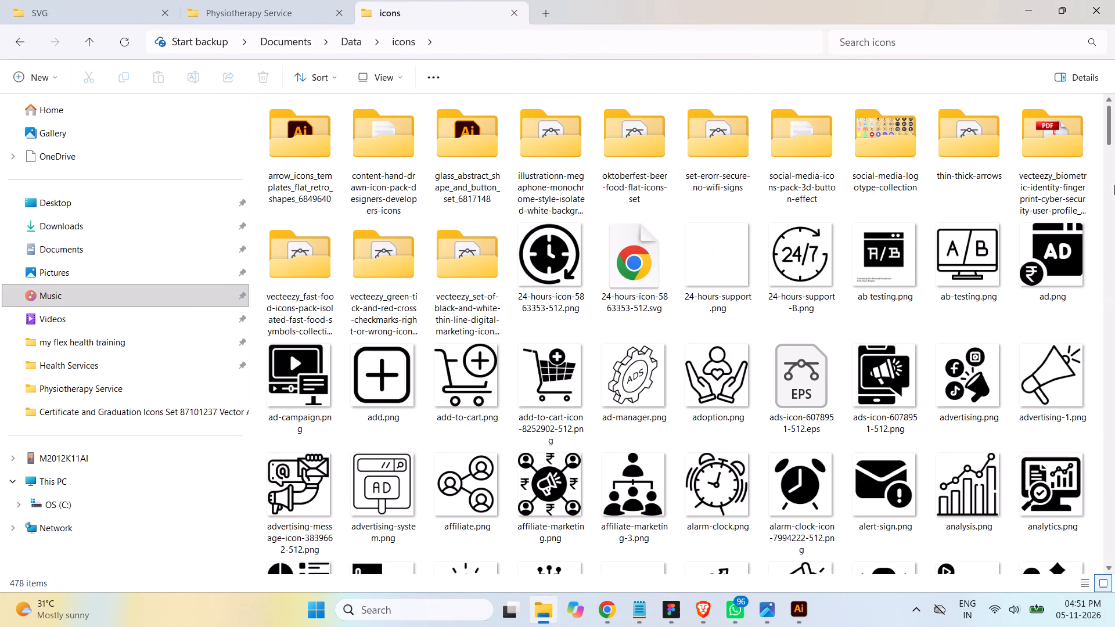
left_click_drag(1110, 131, 1112, 147)
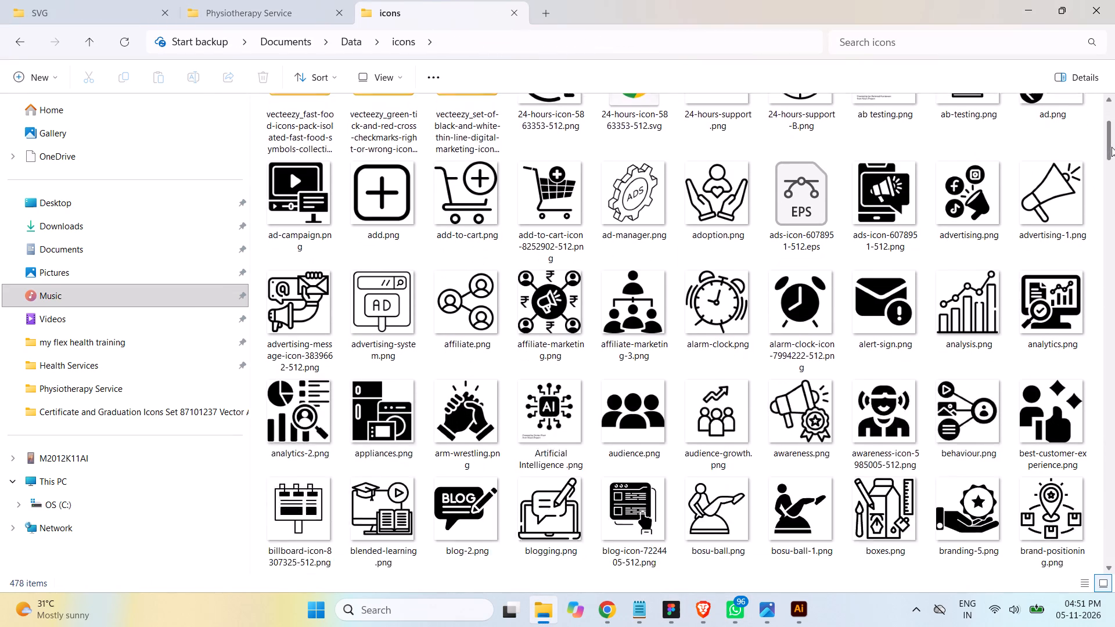
left_click_drag(1112, 147, 1114, 152)
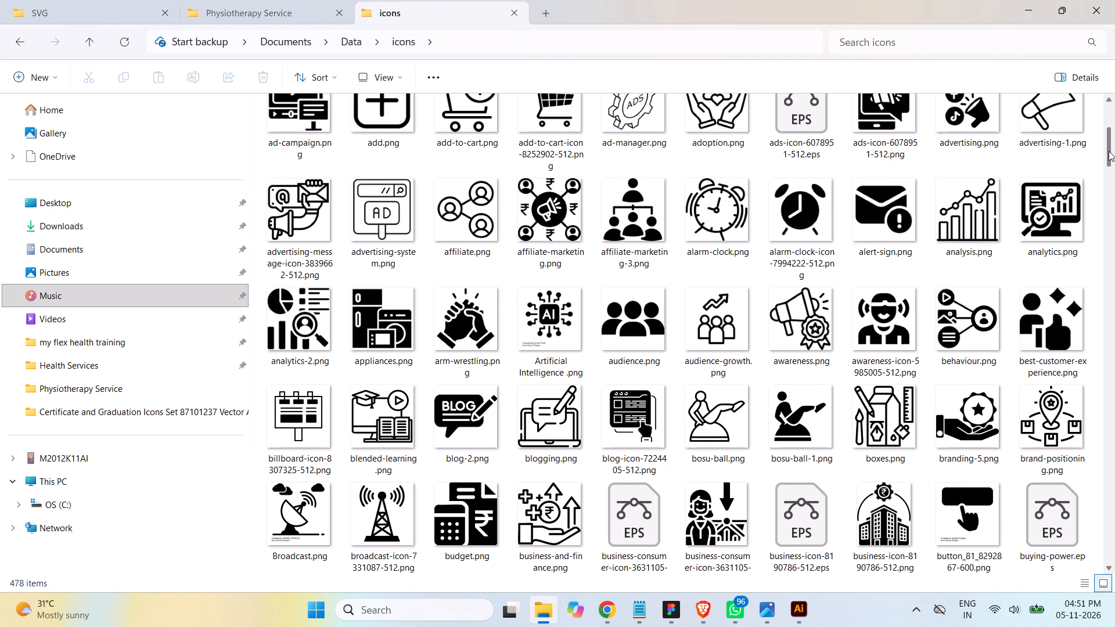
left_click_drag(1109, 151, 1114, 192)
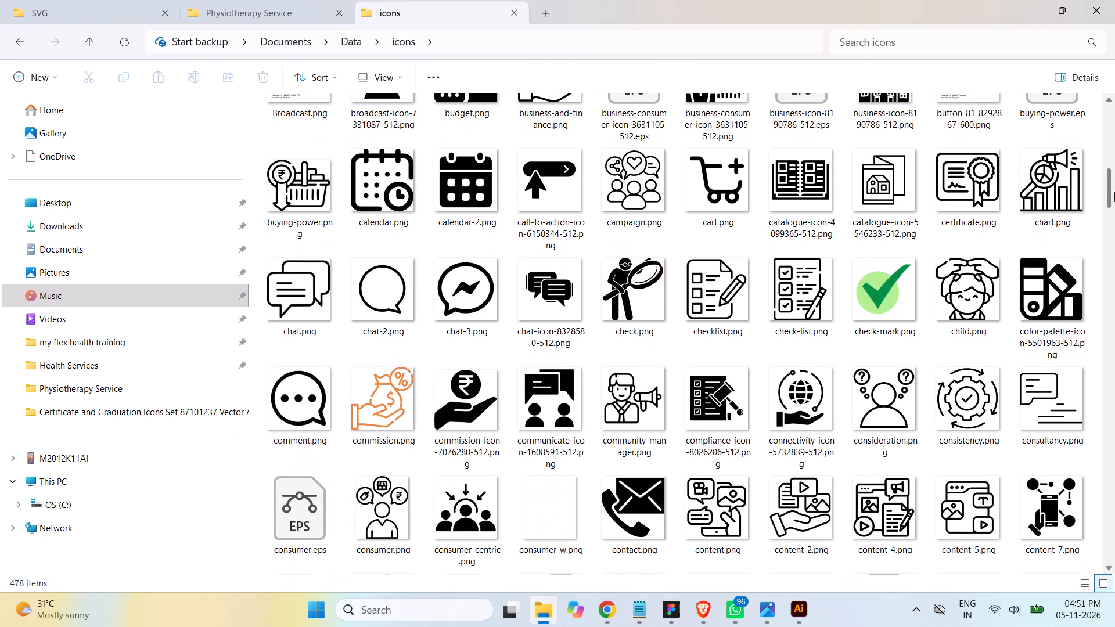
left_click_drag(1114, 192, 1114, 195)
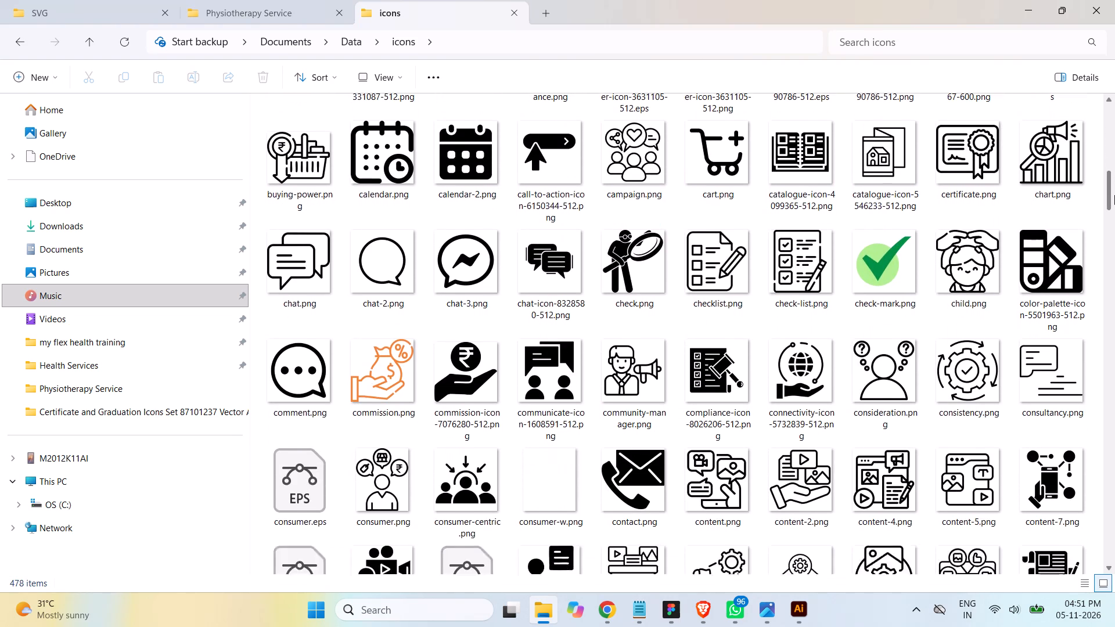
left_click_drag(1114, 195, 1114, 221)
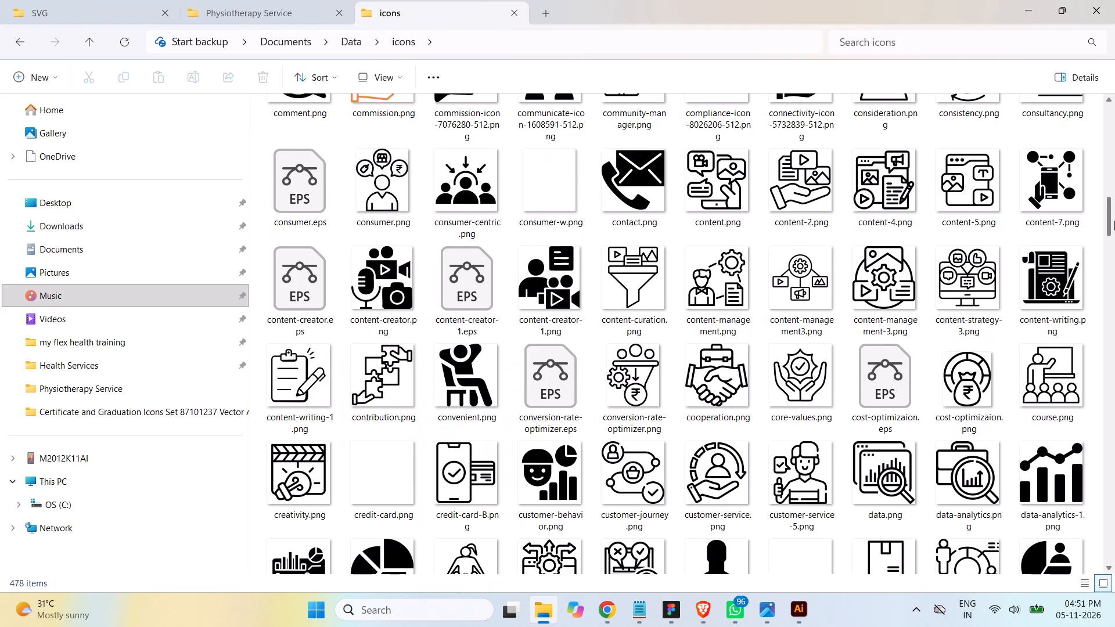
left_click_drag(1114, 221, 1114, 262)
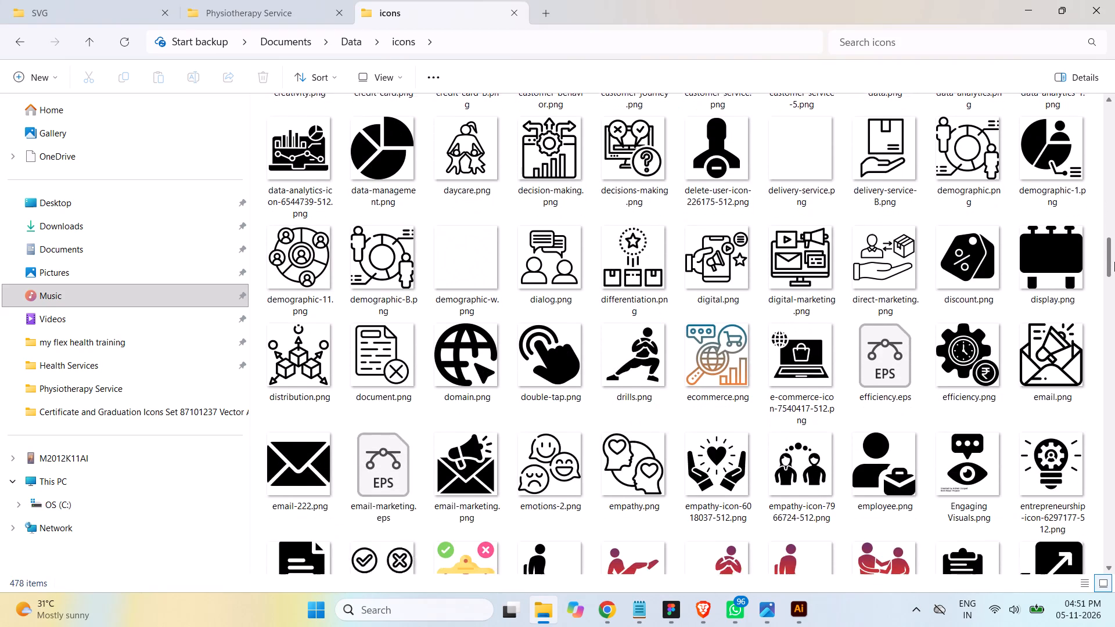
left_click_drag(1114, 262, 1114, 294)
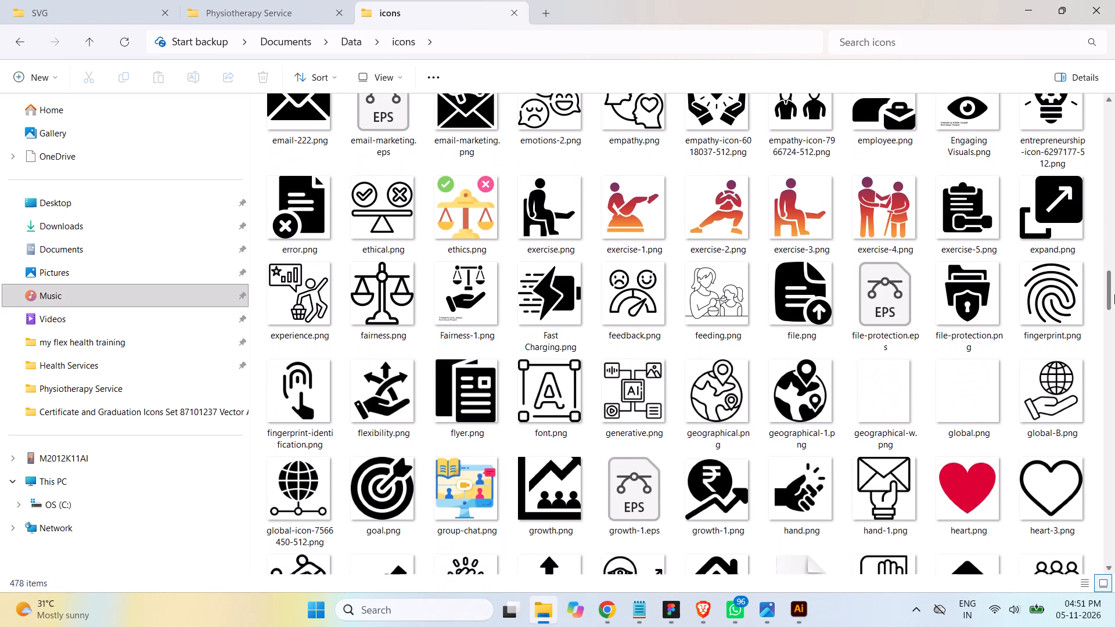
left_click_drag(1114, 294, 1114, 296)
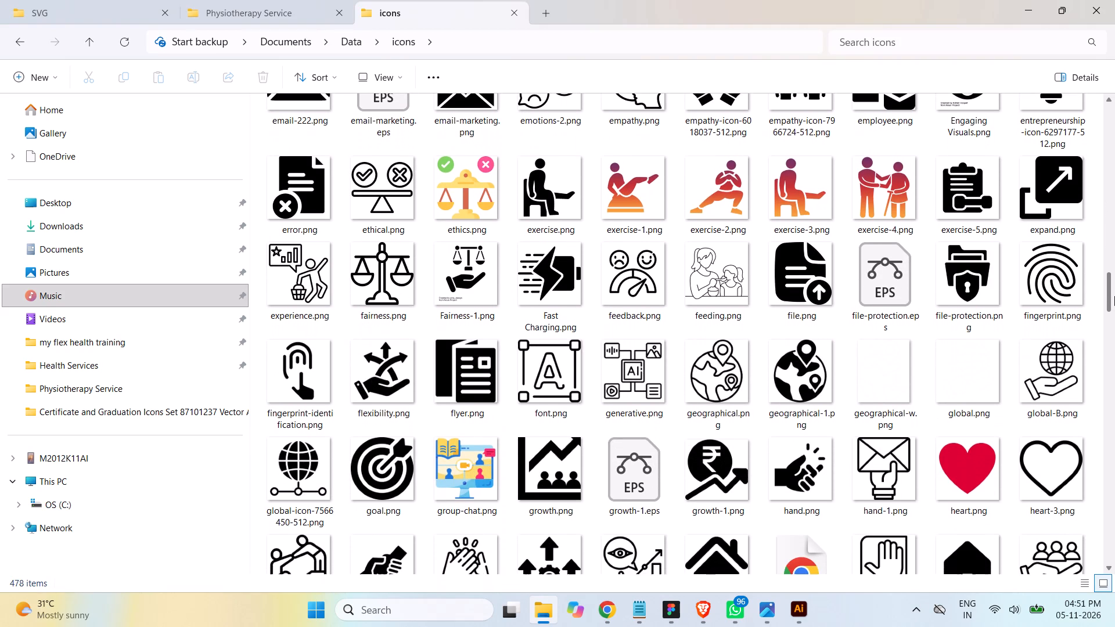
left_click_drag(1114, 296, 1114, 331)
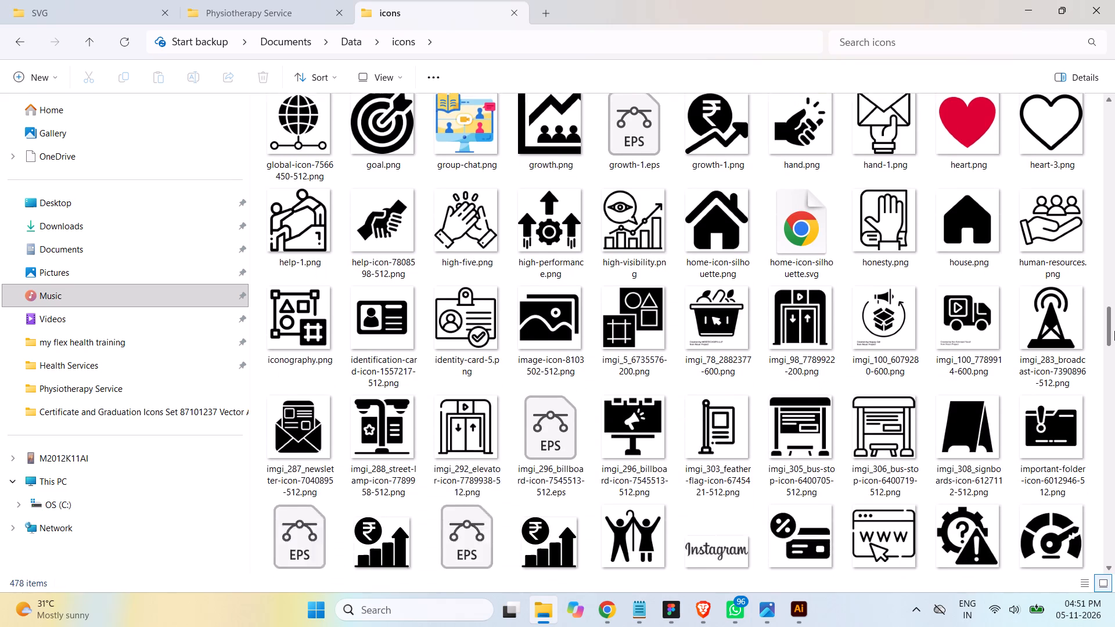
left_click_drag(1114, 331, 1114, 367)
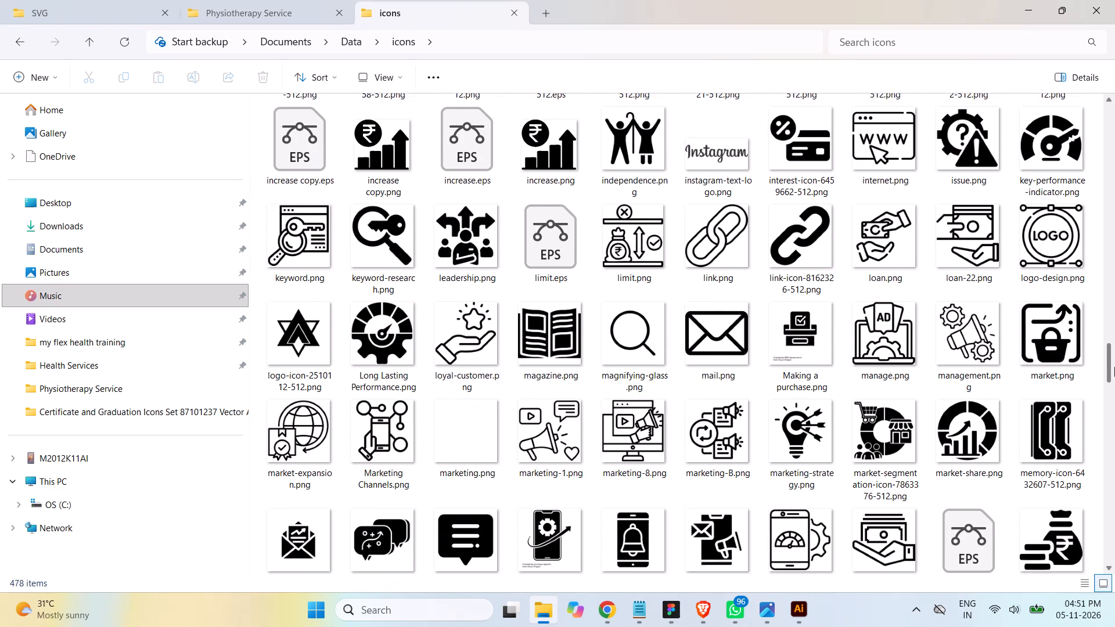
left_click_drag(1114, 367, 1114, 377)
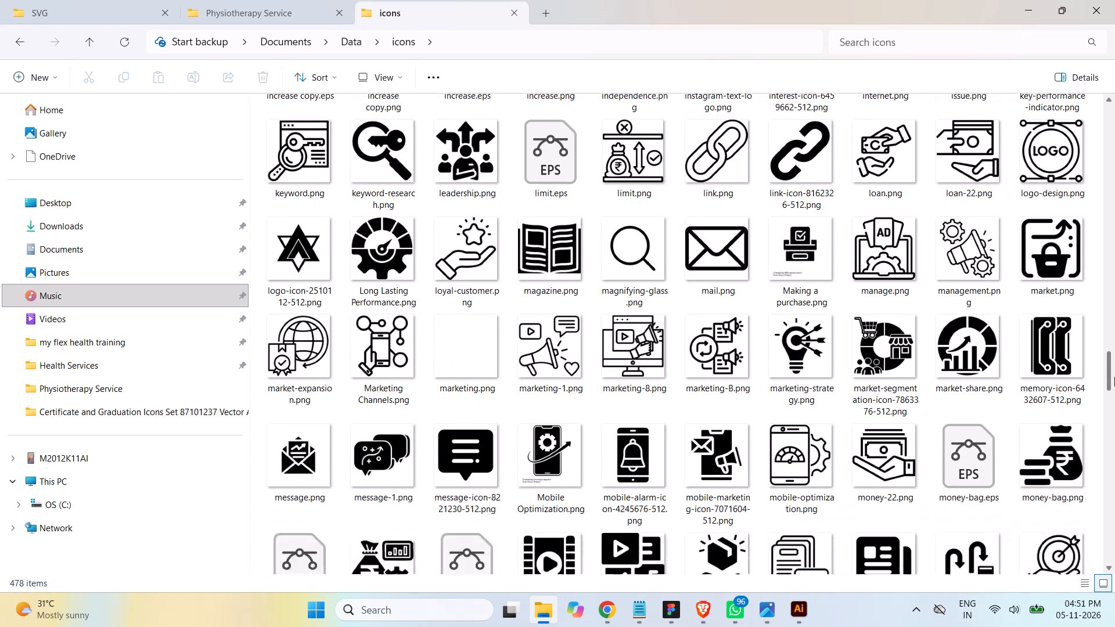
left_click_drag(1114, 377, 1114, 418)
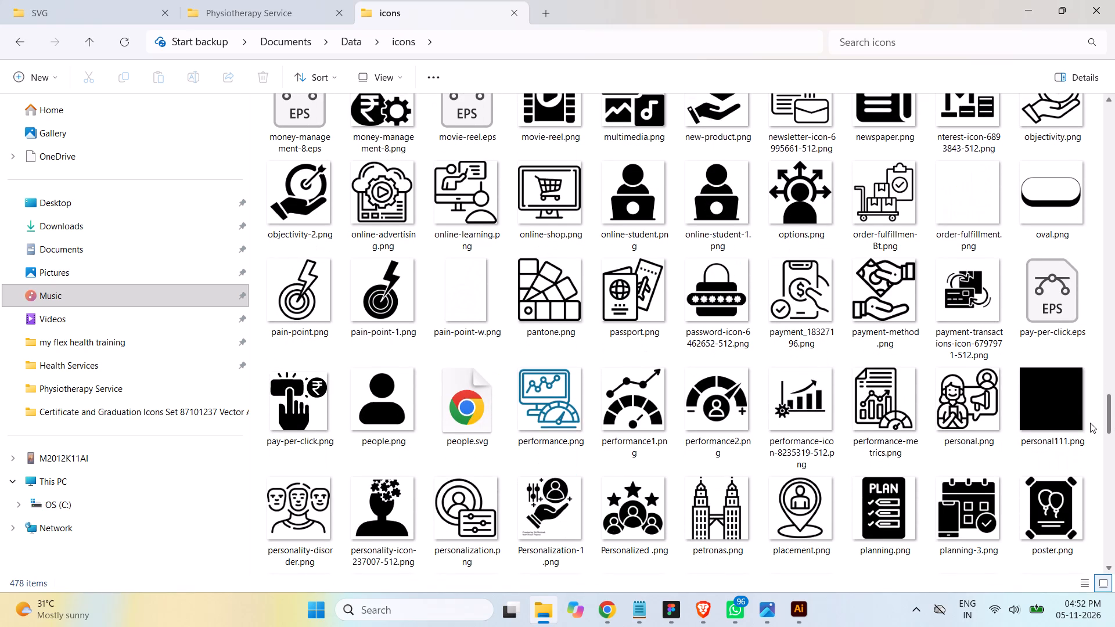
left_click_drag(1110, 411, 1114, 428)
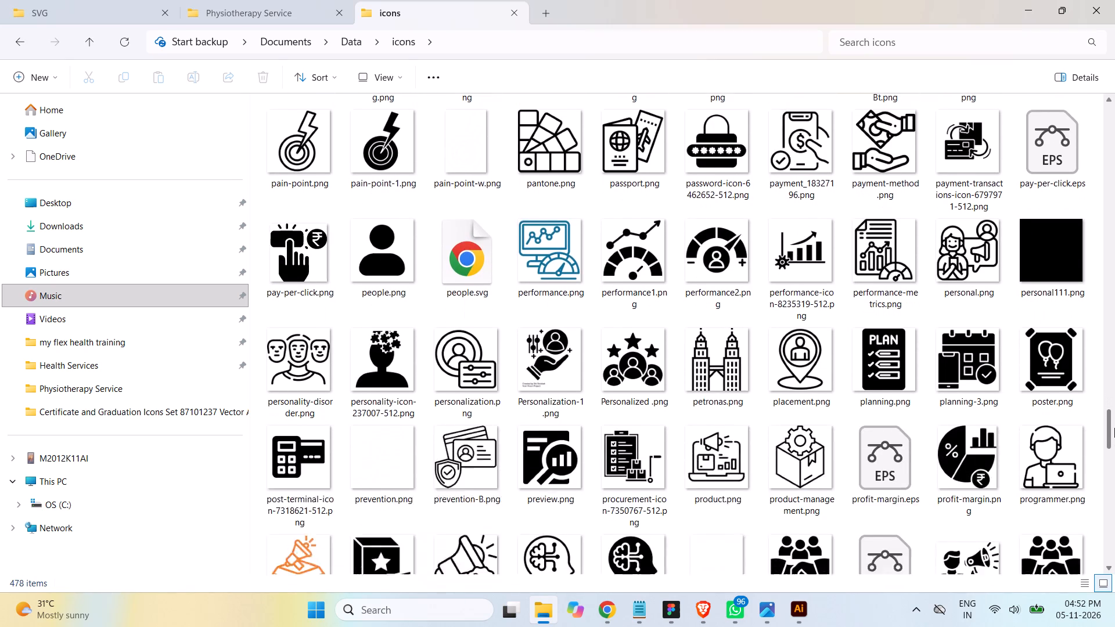
left_click_drag(1114, 428, 1114, 452)
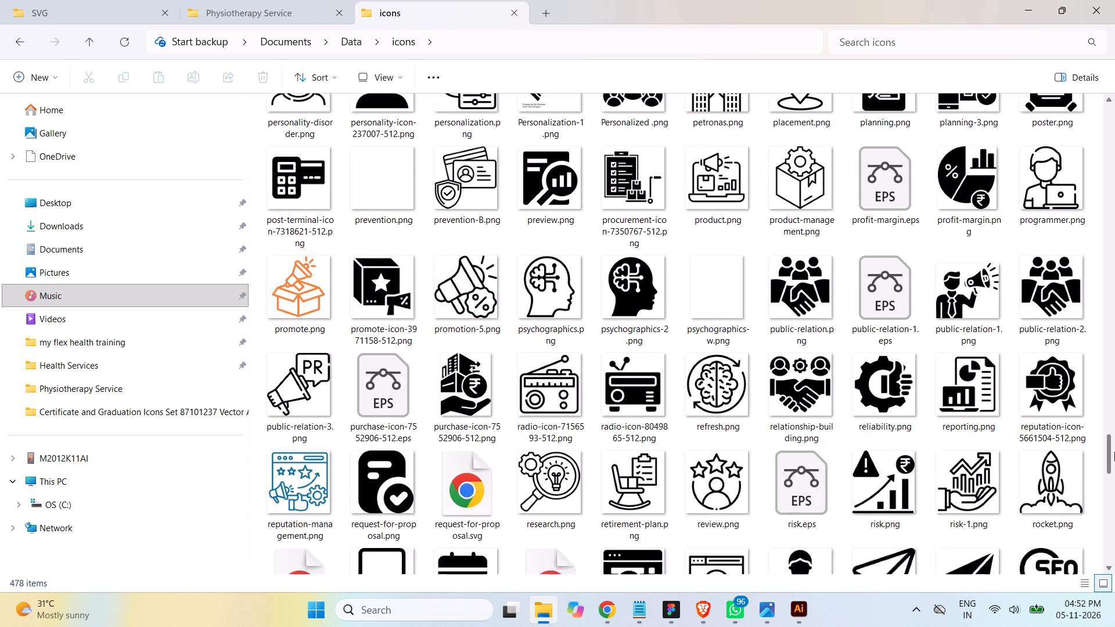
left_click_drag(1114, 452, 1114, 465)
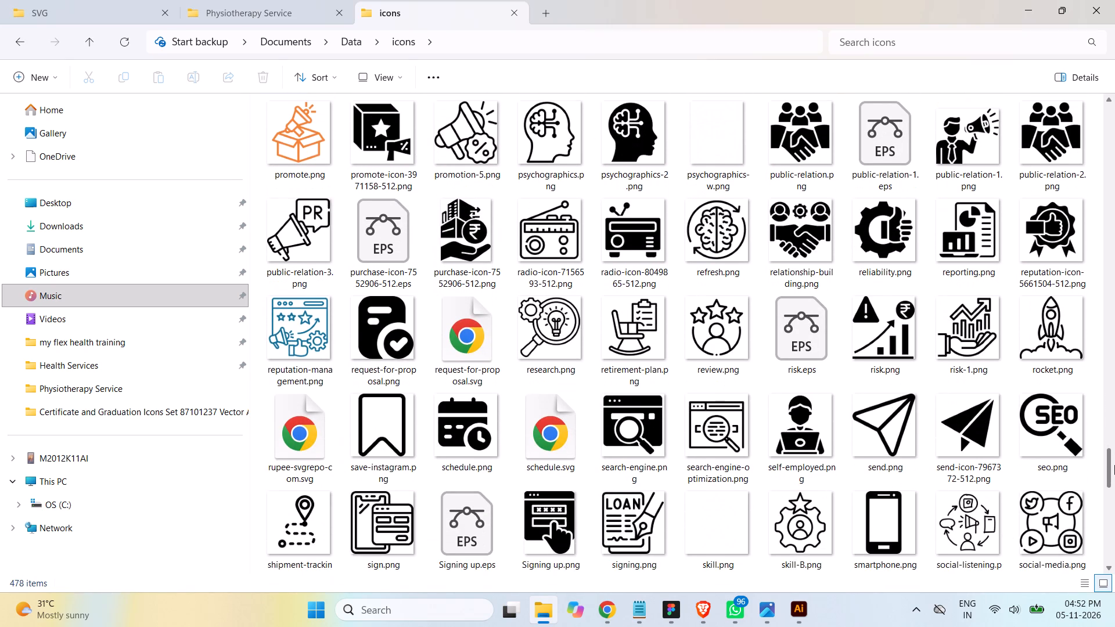
left_click_drag(1114, 465, 1114, 505)
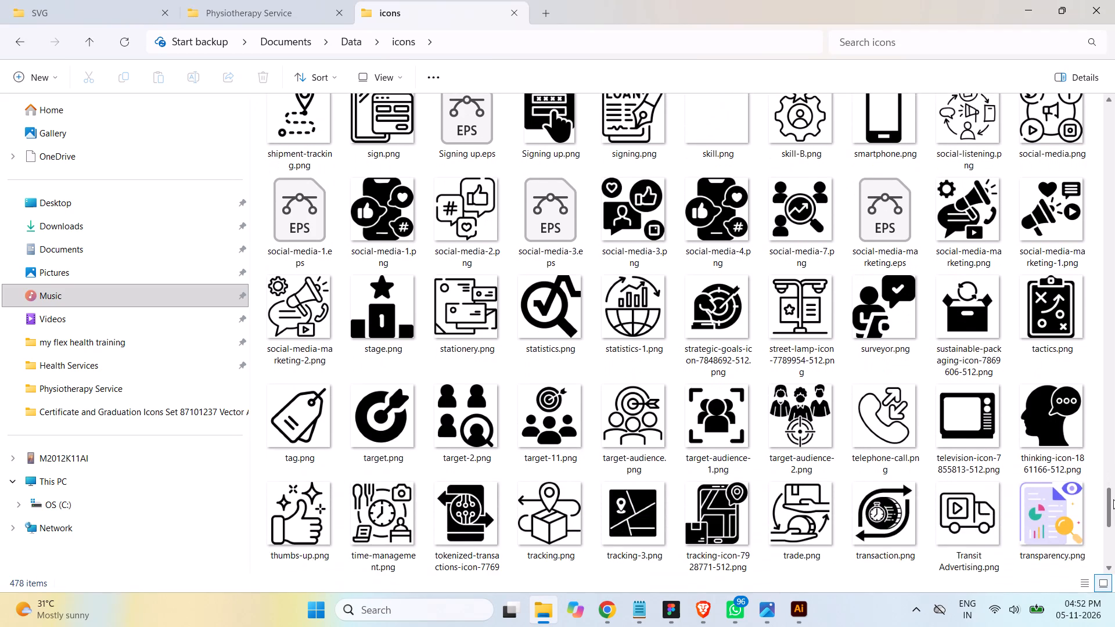
left_click_drag(1109, 504, 1113, 518)
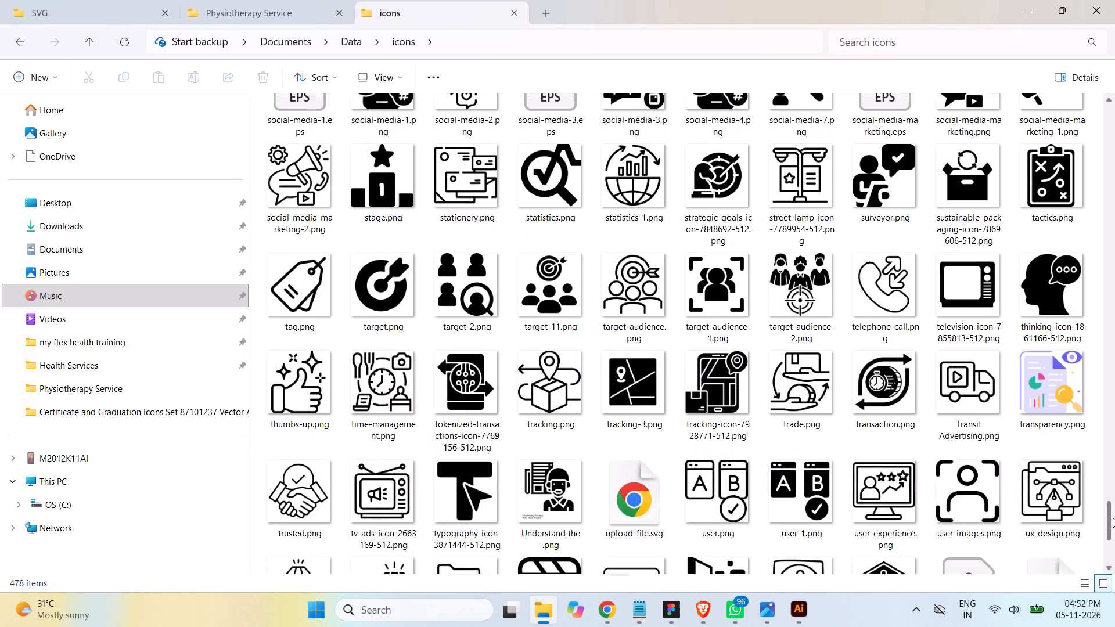
left_click_drag(1113, 518, 1114, 556)
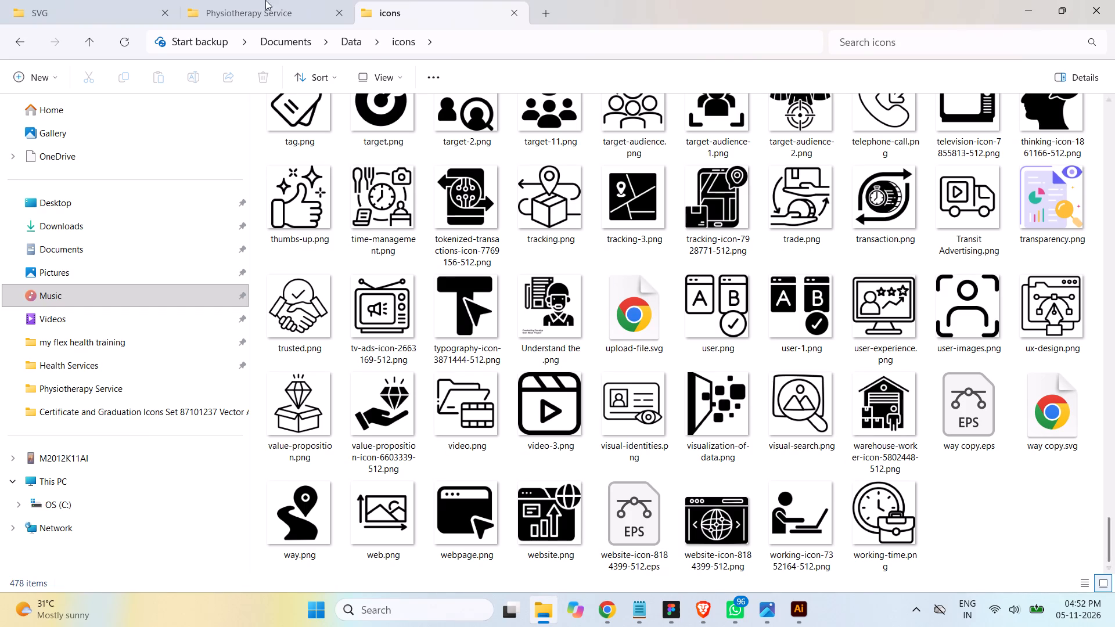
In a new File Explorer tab, browse the mepsc project folder under Documents > work and its "all slides" subfolder for a watch graphic.
left_click(545, 10)
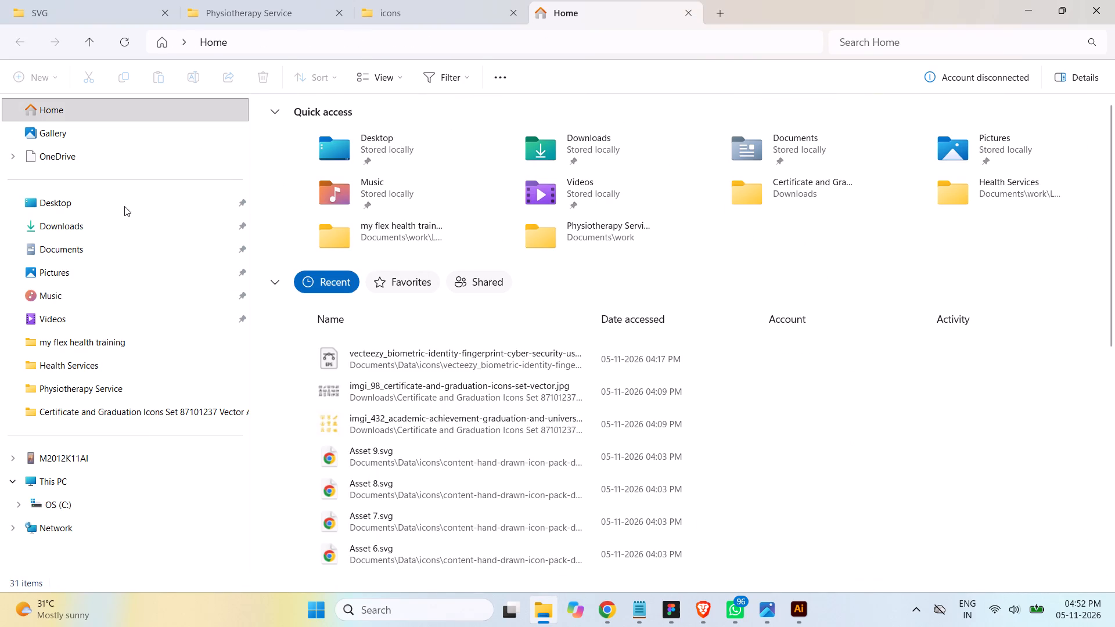
left_click(66, 248)
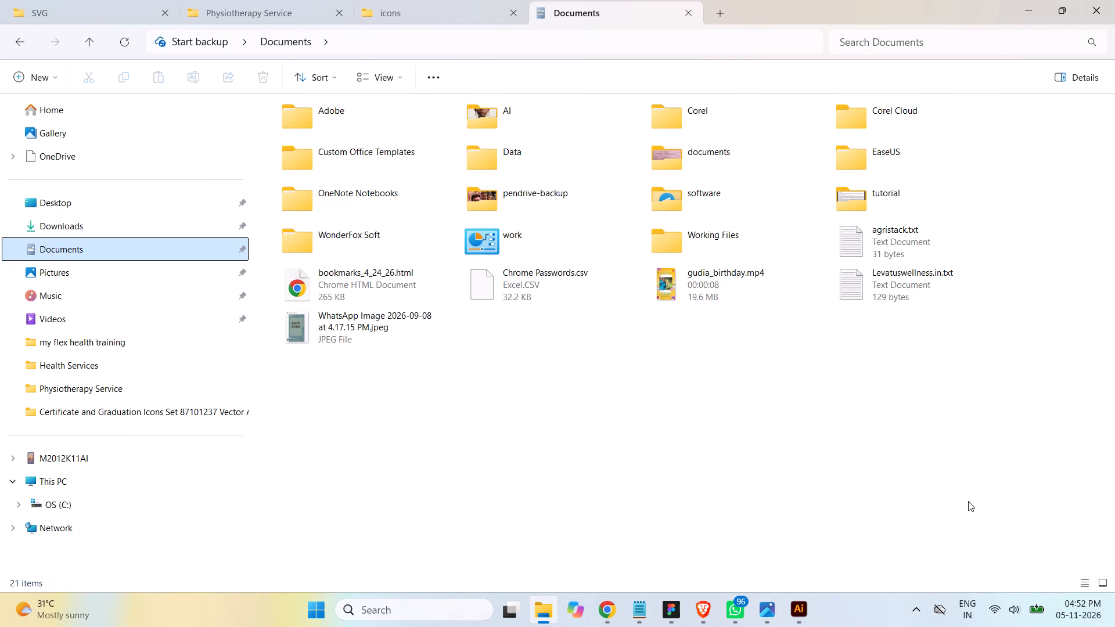
double_click(496, 244)
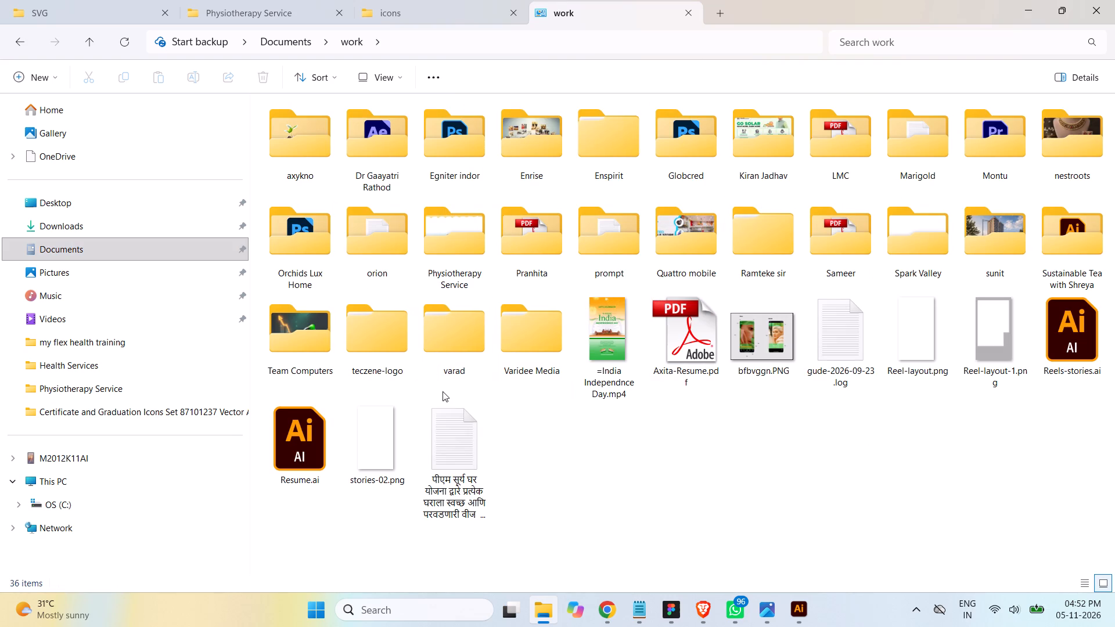
double_click(473, 340)
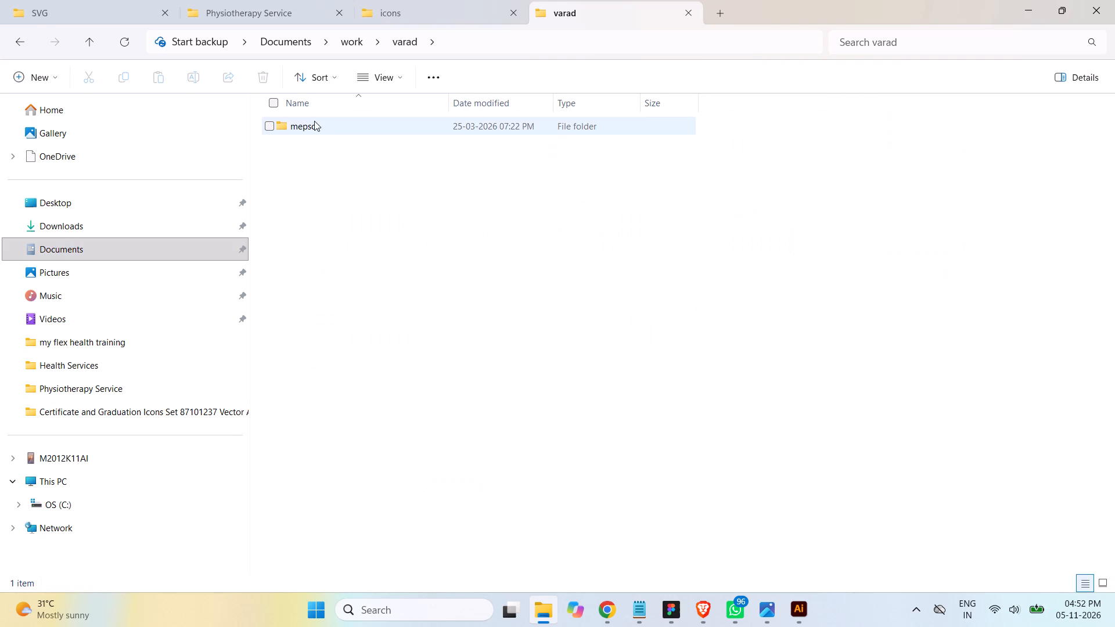
double_click(303, 128)
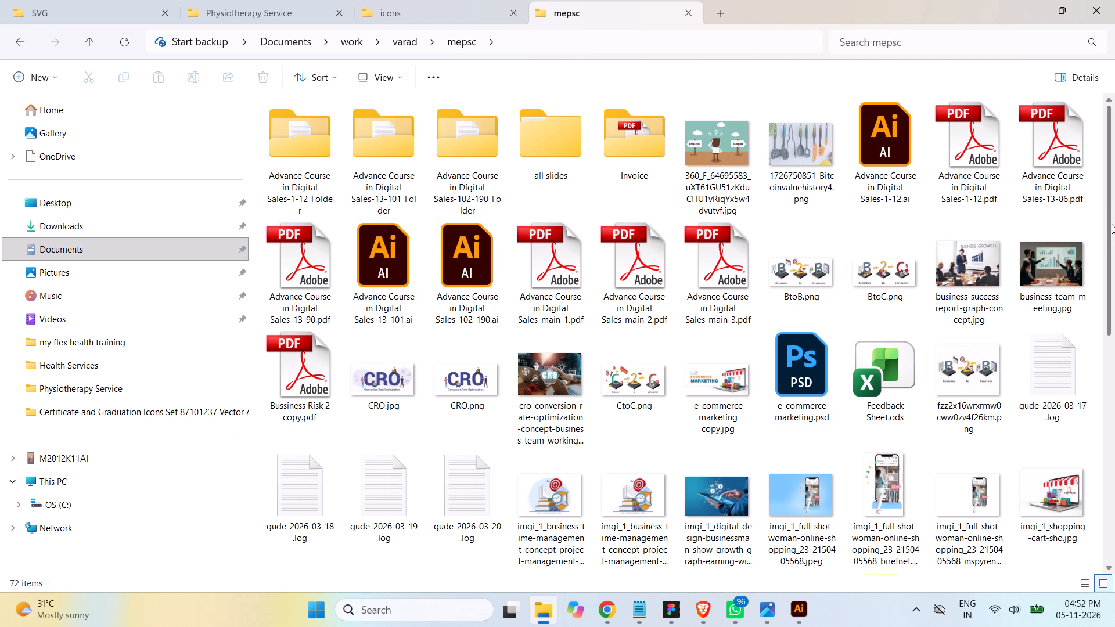
left_click_drag(1112, 224, 1114, 329)
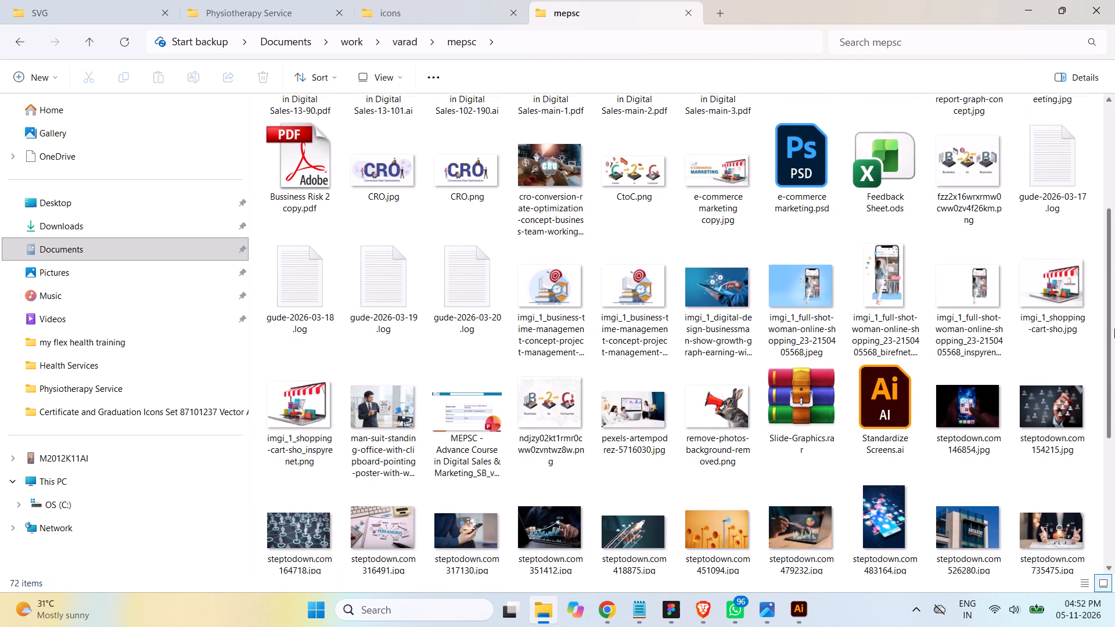
left_click_drag(1114, 329, 1074, 102)
double_click(564, 151)
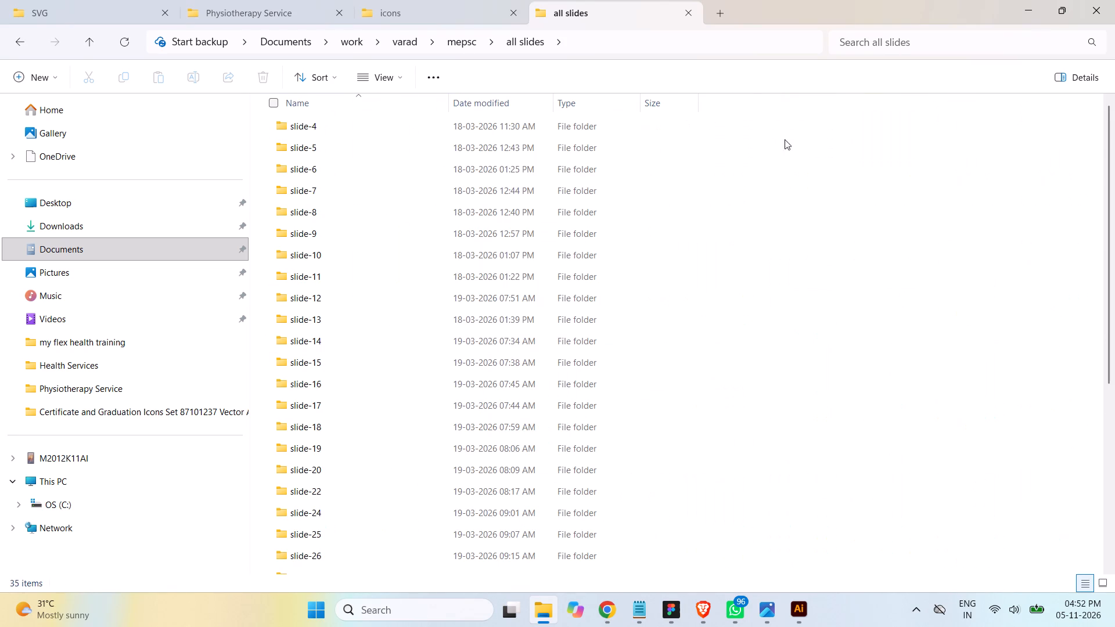
scroll(836, 296, "up", 1)
scroll(836, 296, "down", 7)
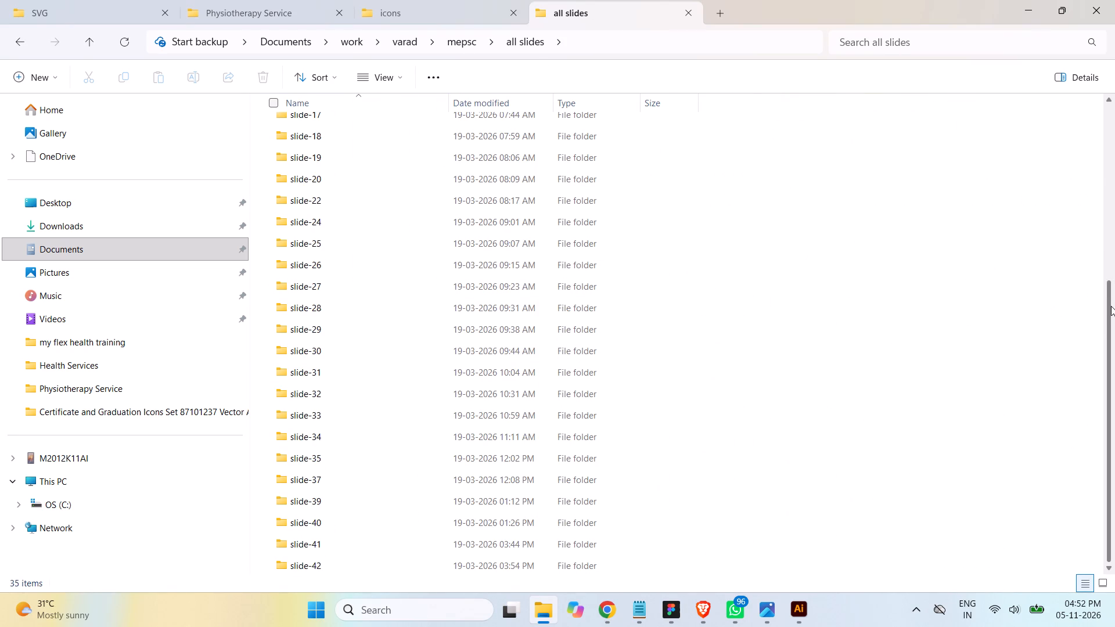
left_click_drag(1111, 306, 1103, 131)
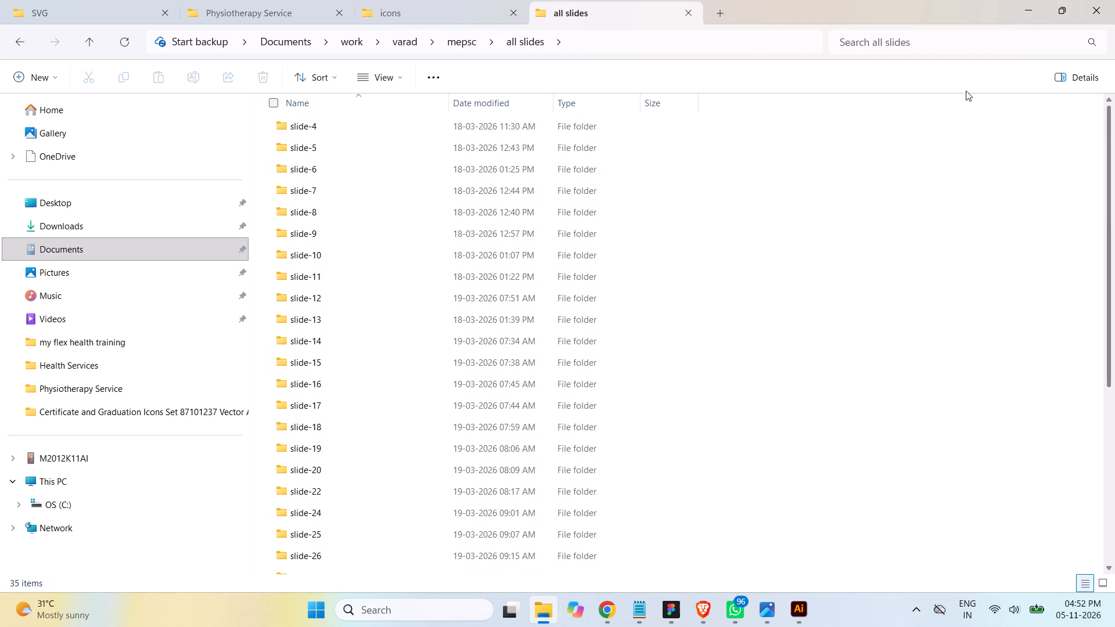
Go back up to the work folder and open the Health Services folder inside LMC.
left_click(464, 45)
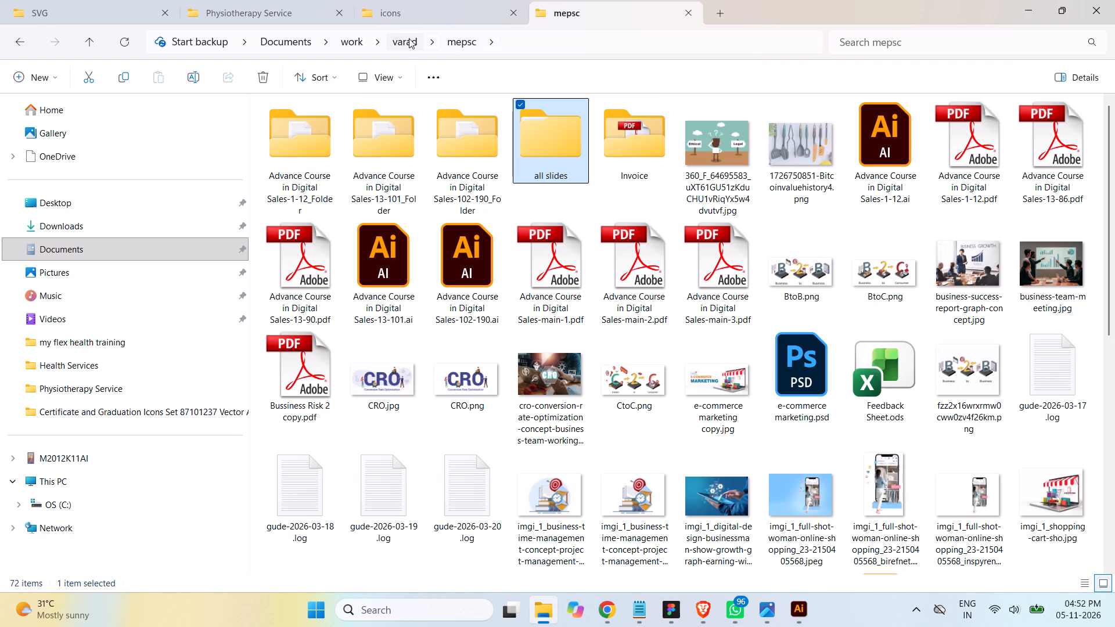
left_click(409, 38)
left_click(353, 39)
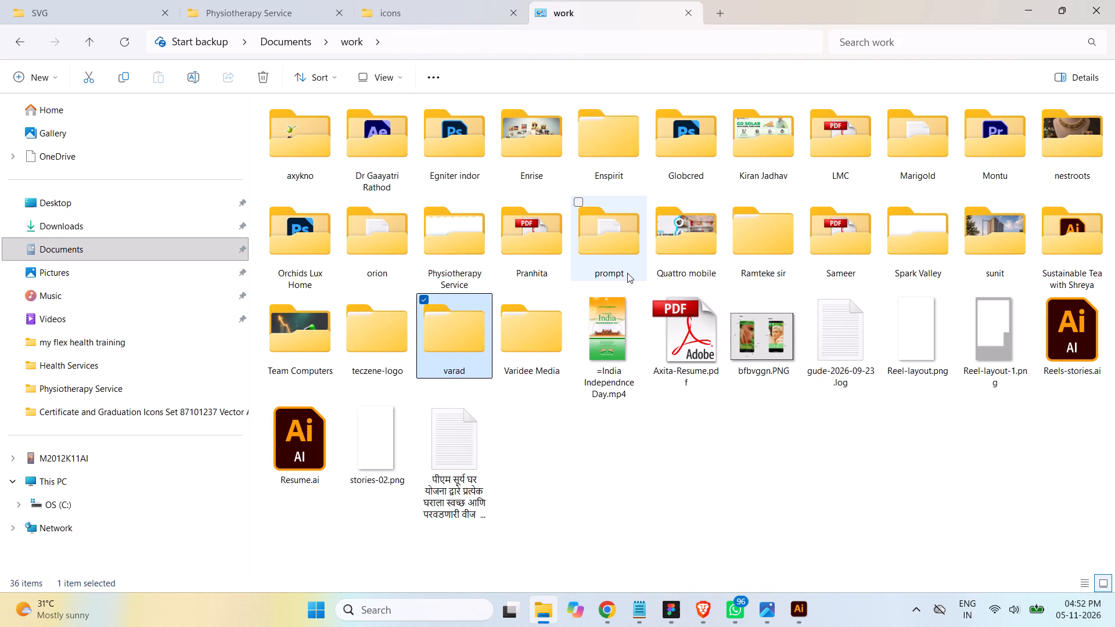
left_click(828, 145)
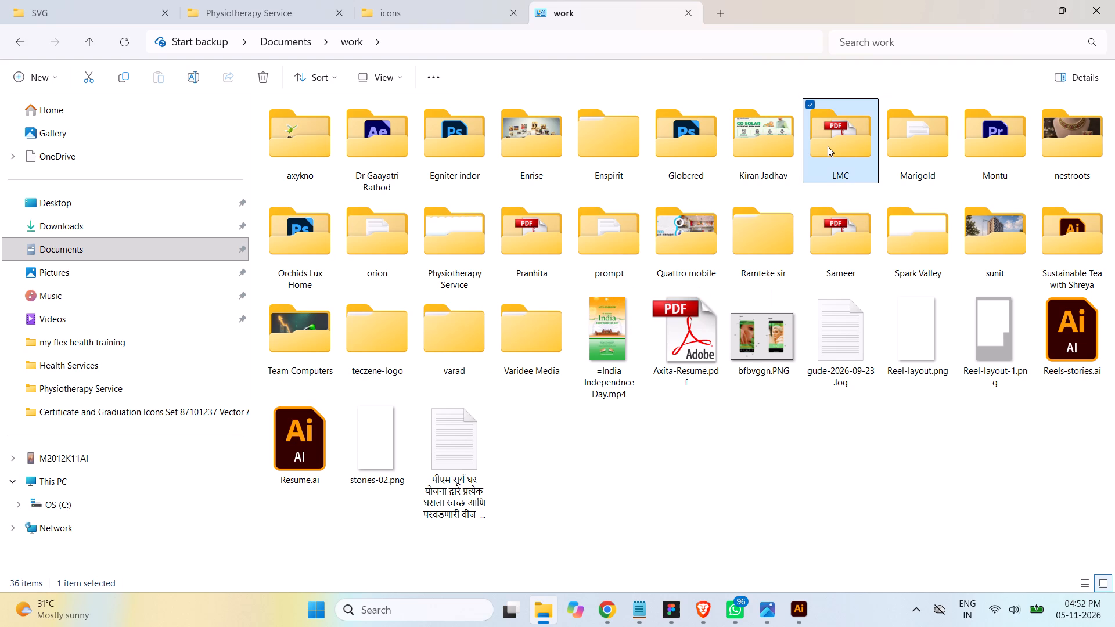
double_click(828, 146)
double_click(393, 141)
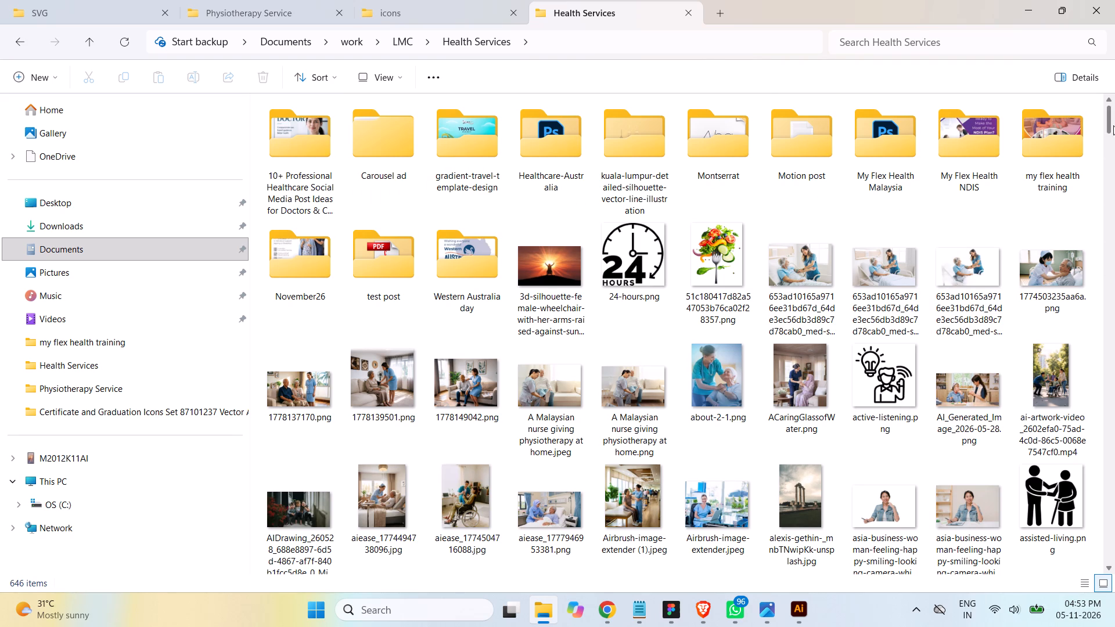
Look through the whole Health Services folder for a clock or watch icon, and close that folder's tab.
left_click_drag(1112, 122, 1114, 147)
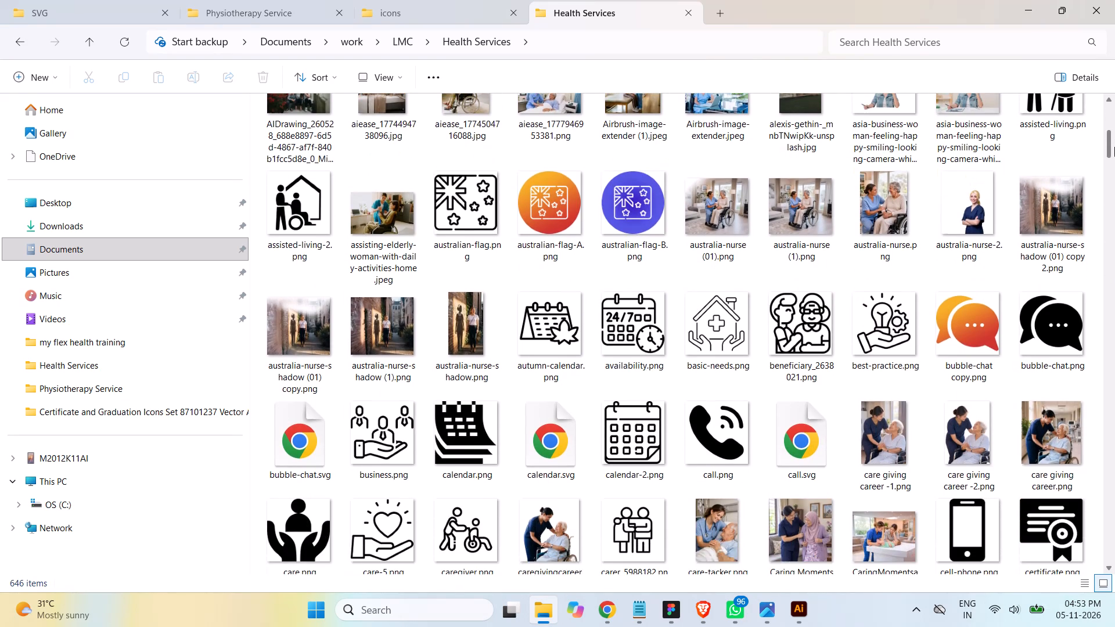
left_click_drag(1114, 147, 1114, 161)
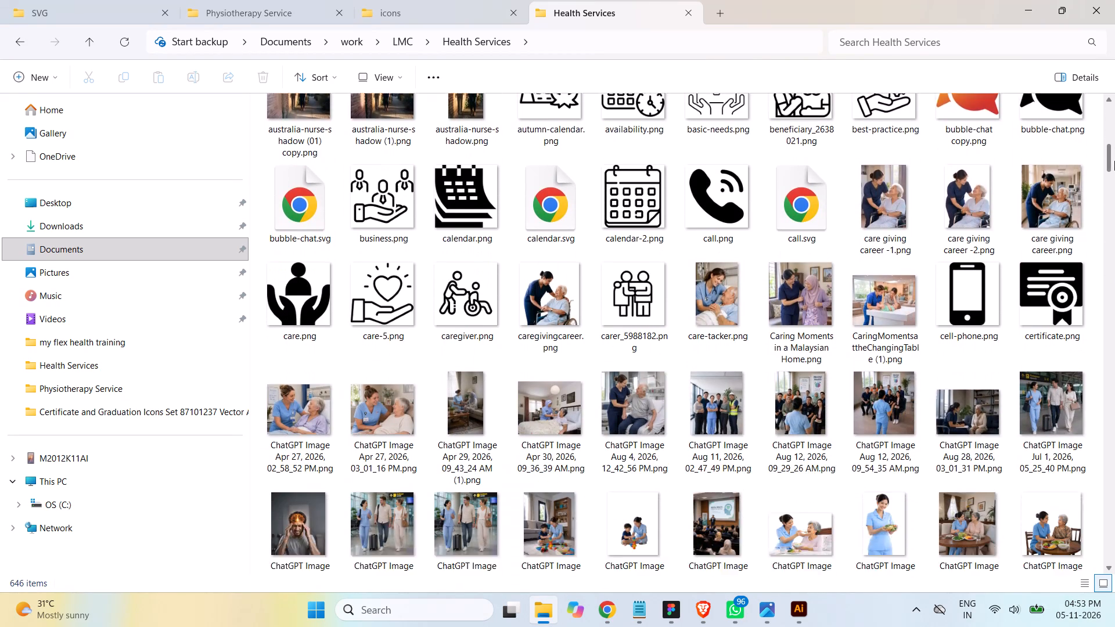
left_click_drag(1114, 161, 1114, 219)
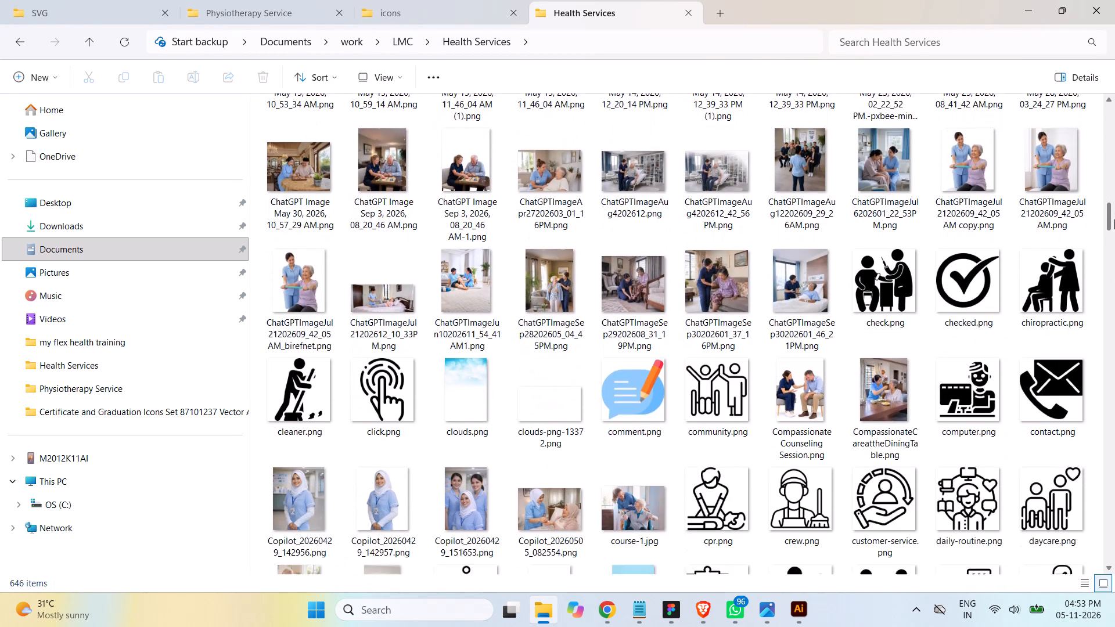
left_click_drag(1114, 219, 1114, 231)
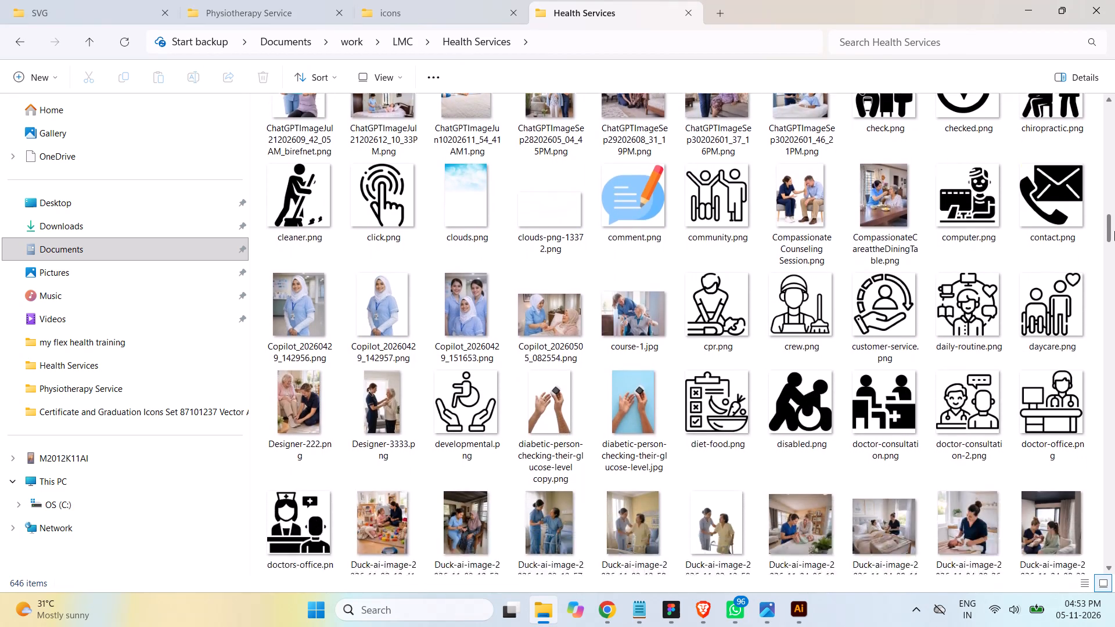
left_click_drag(1114, 231, 1114, 261)
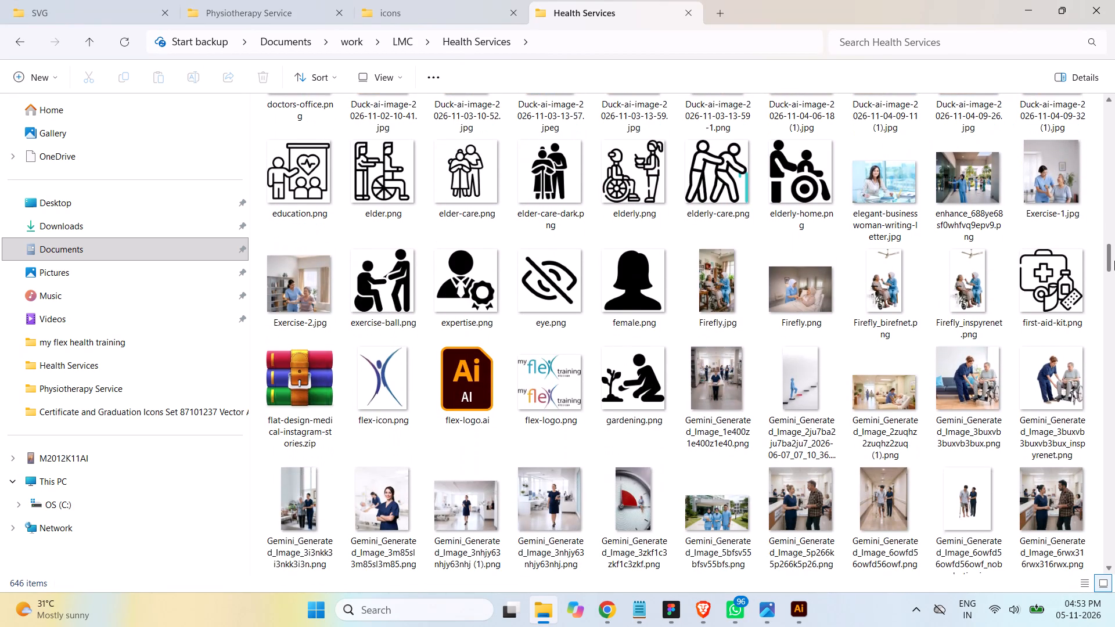
left_click_drag(1114, 261, 1114, 292)
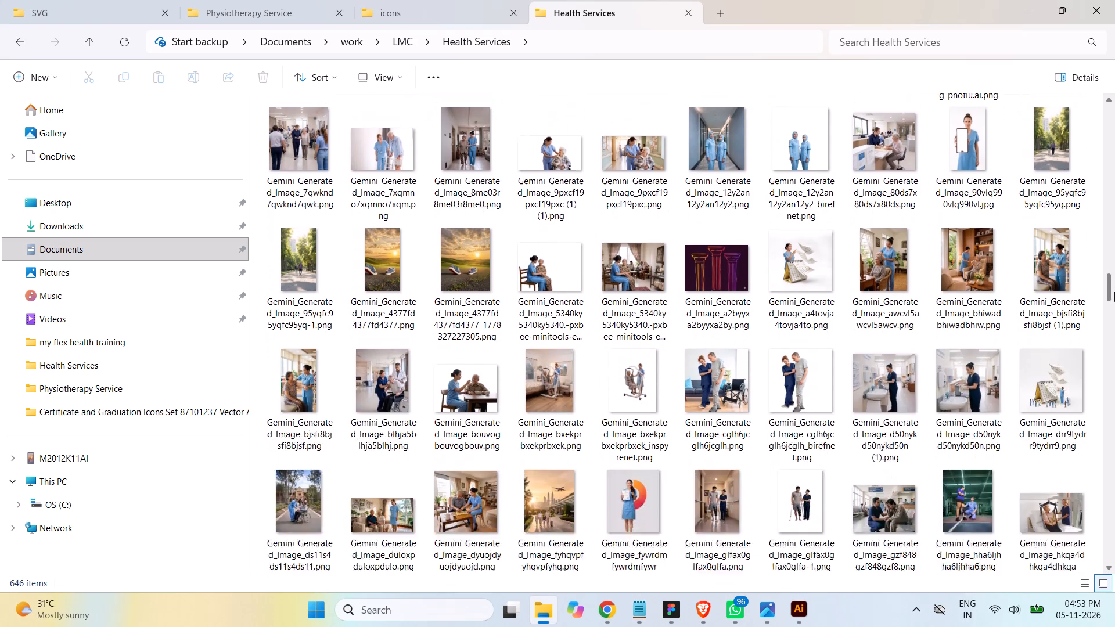
left_click_drag(1114, 292, 1114, 354)
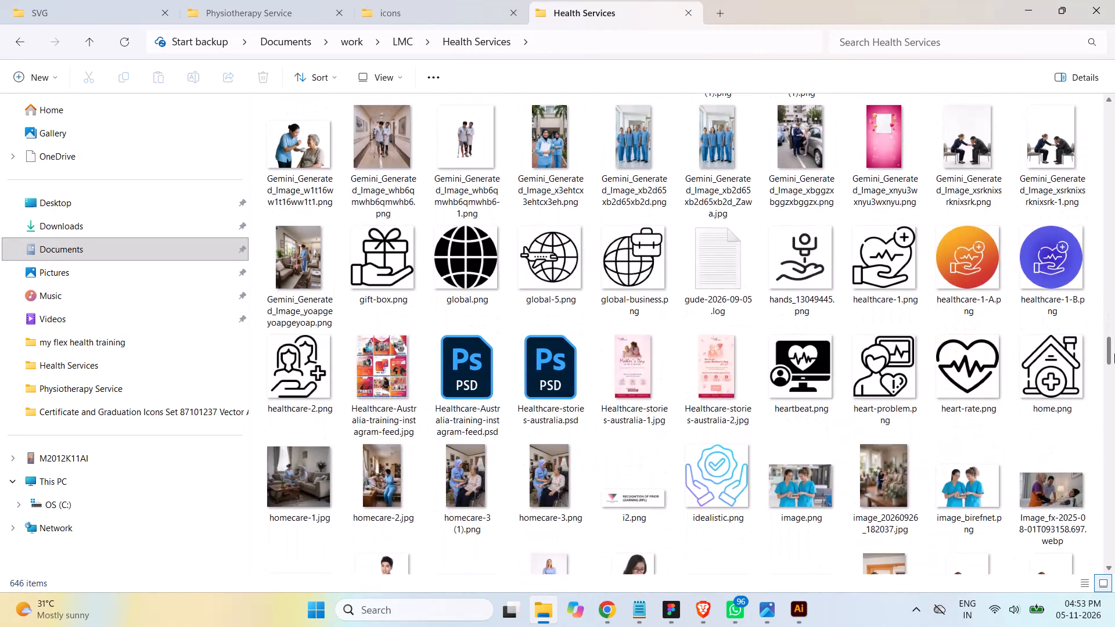
left_click_drag(1114, 354, 1114, 358)
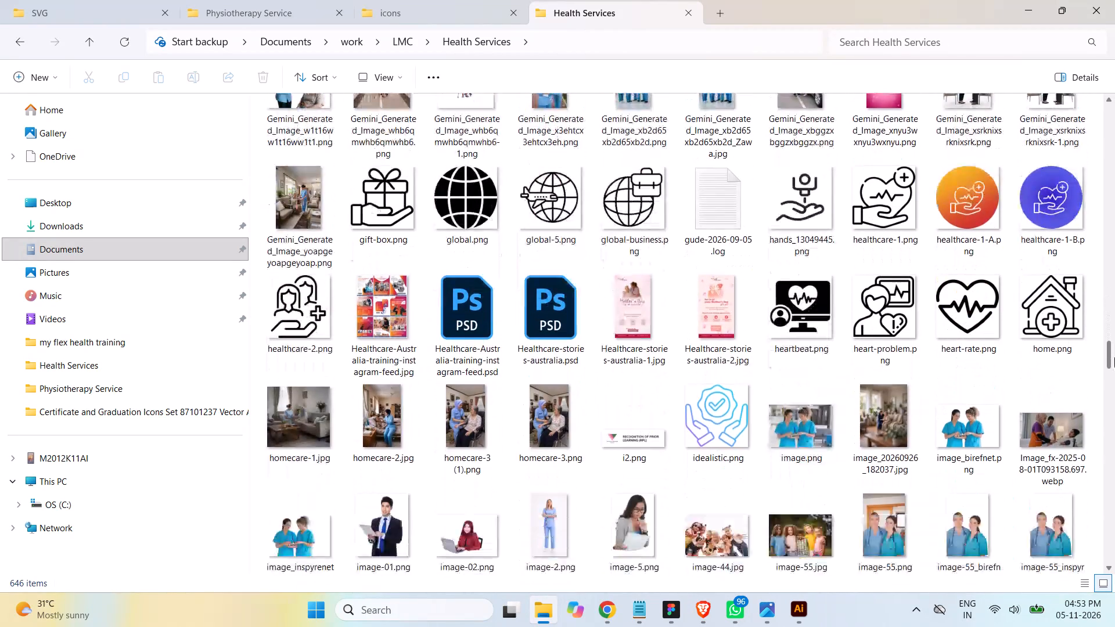
left_click_drag(1114, 358, 1114, 394)
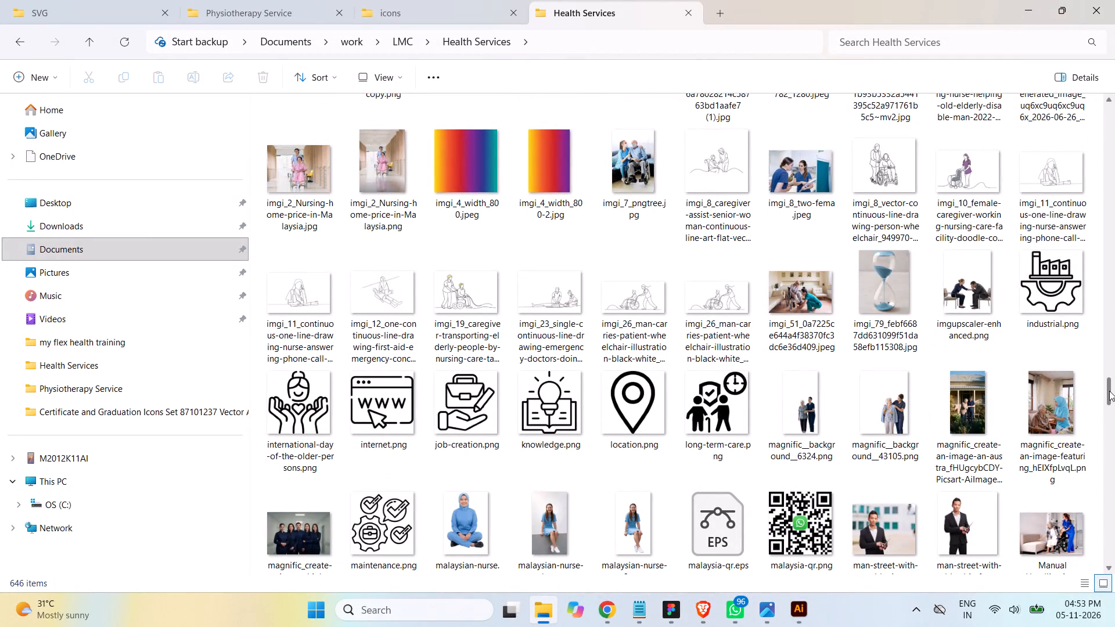
left_click_drag(1109, 391, 1114, 415)
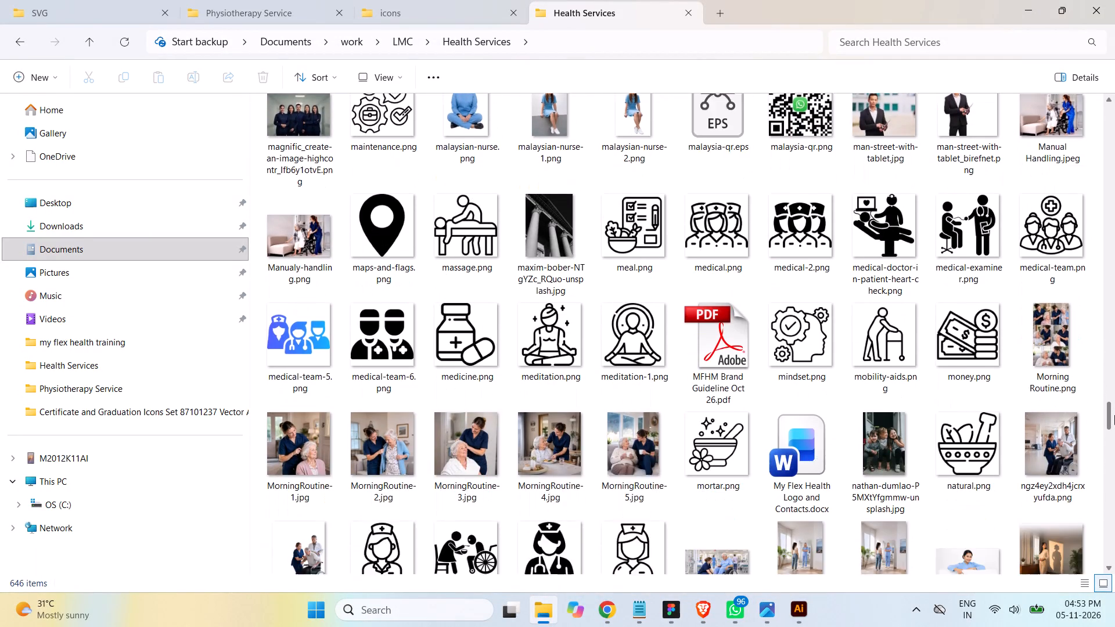
left_click_drag(1114, 415, 1114, 434)
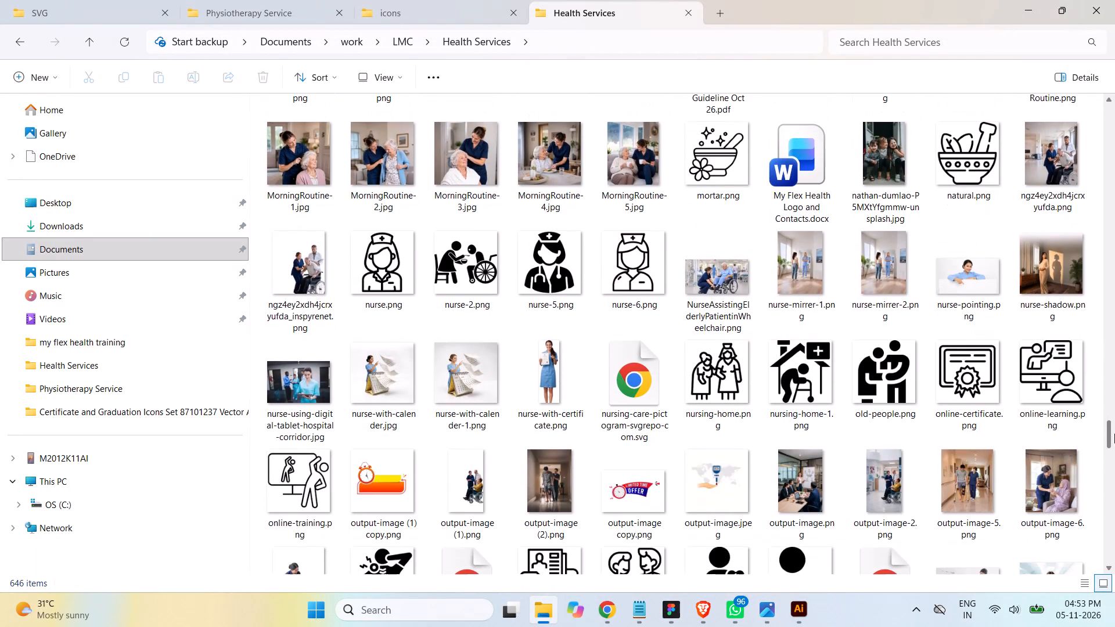
left_click_drag(1114, 434, 1114, 451)
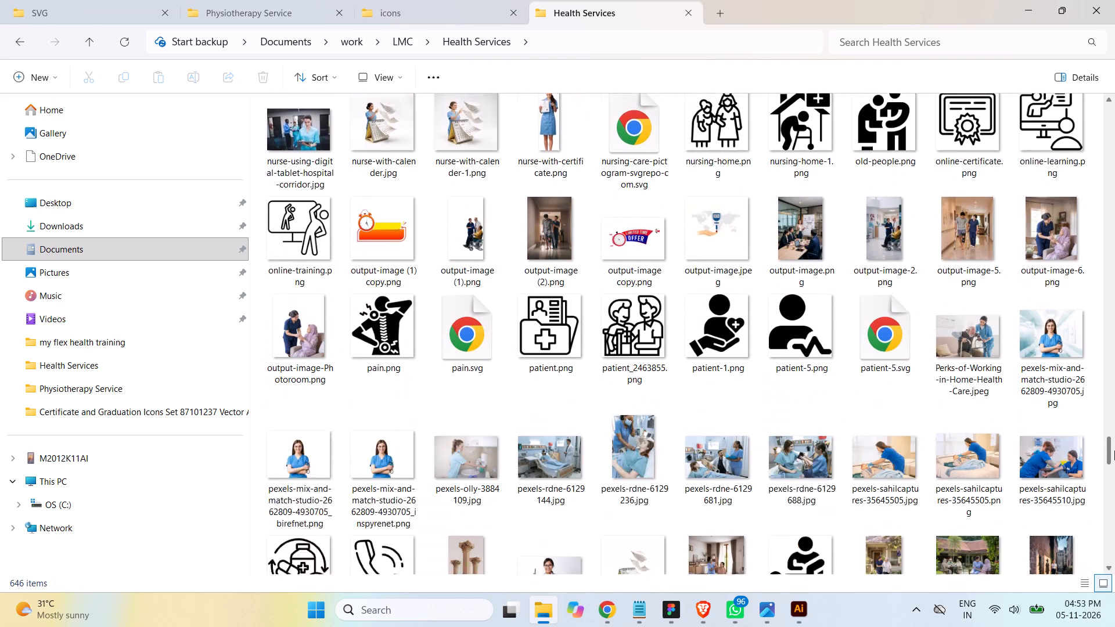
left_click_drag(1114, 451, 1114, 474)
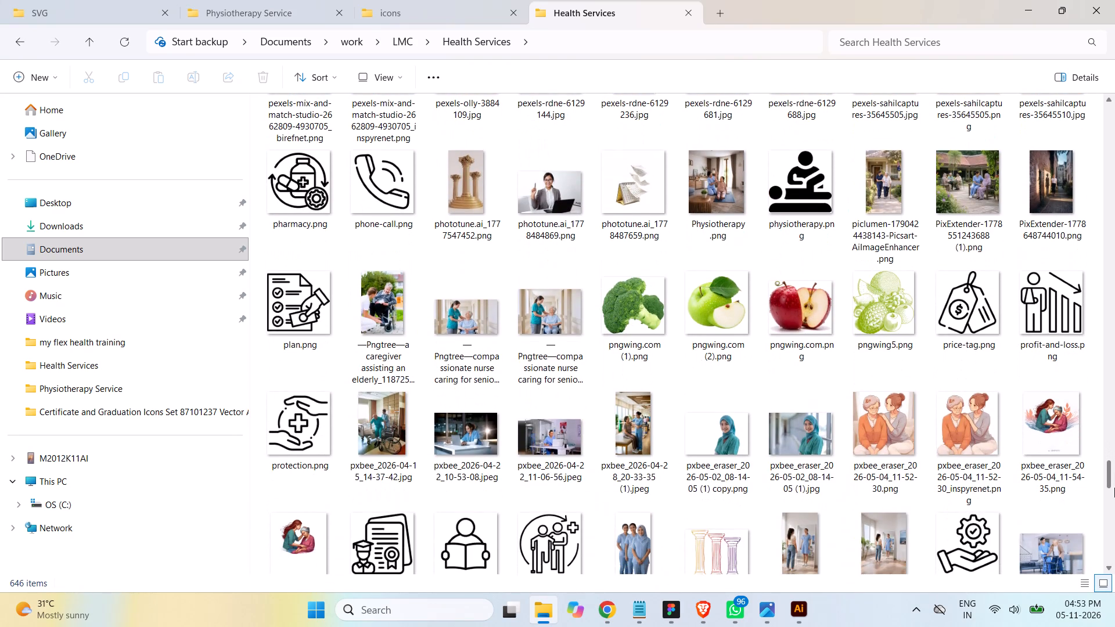
left_click_drag(1108, 478, 1109, 483)
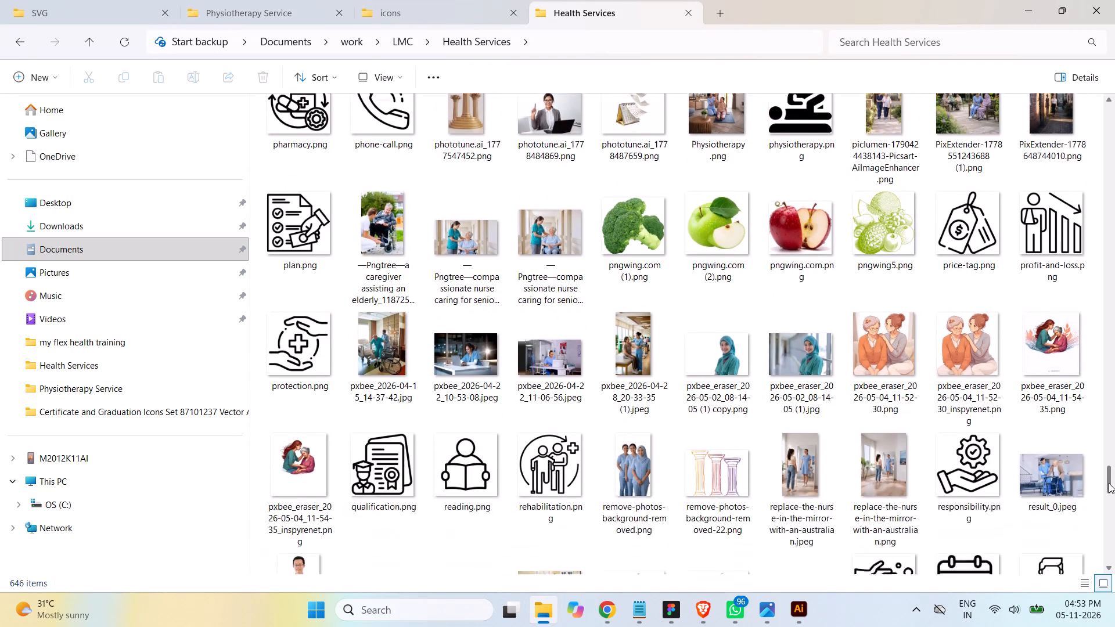
left_click_drag(1109, 483, 1114, 510)
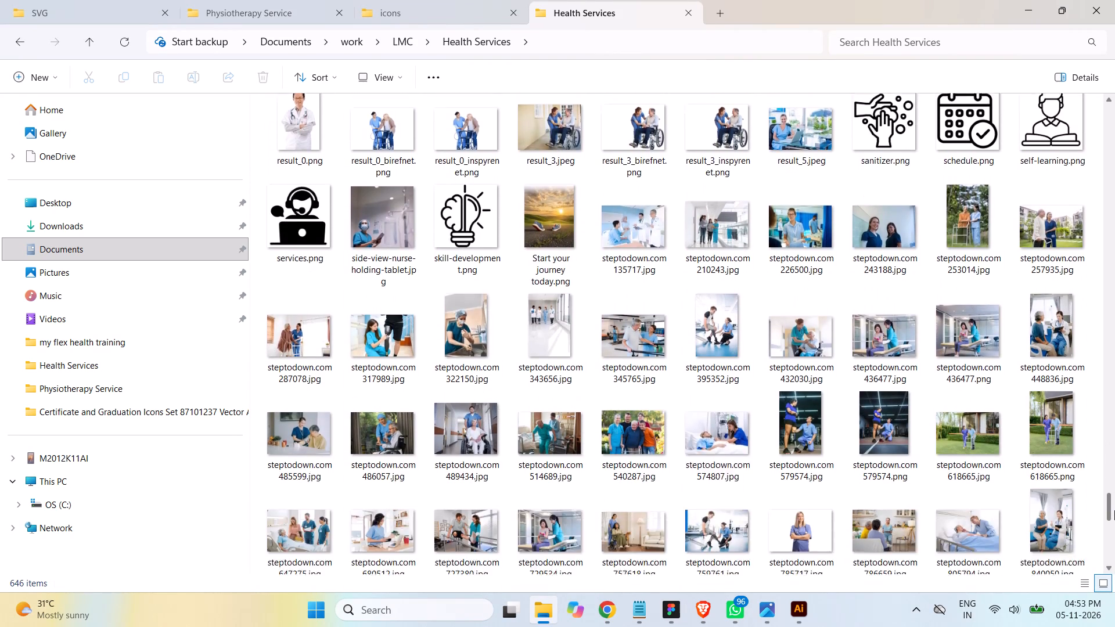
left_click_drag(1114, 510, 1114, 542)
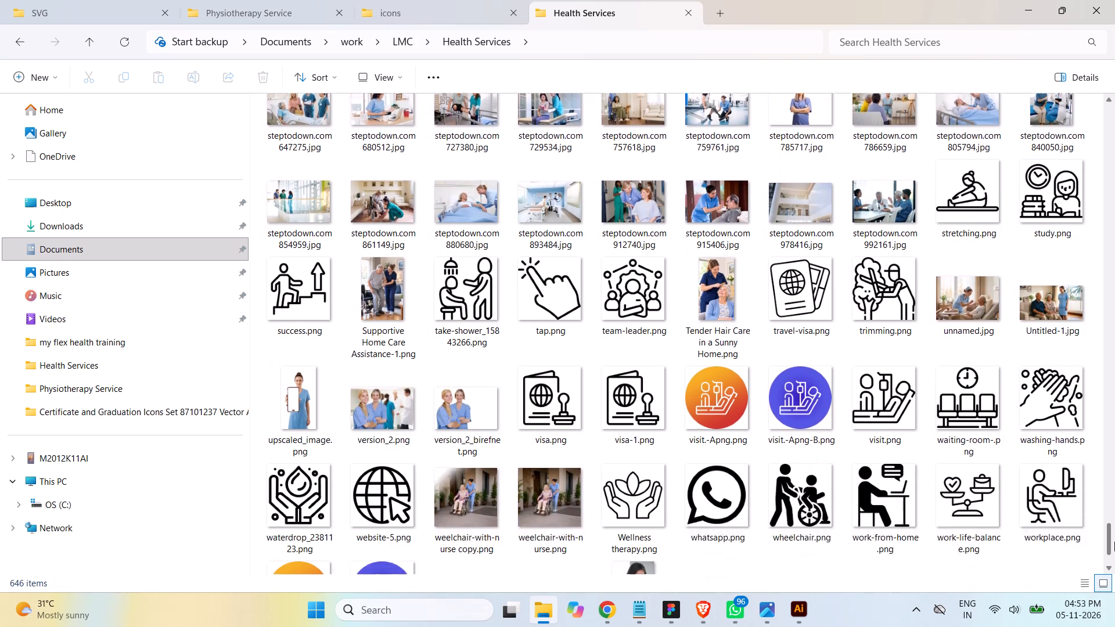
left_click_drag(1114, 542, 1114, 552)
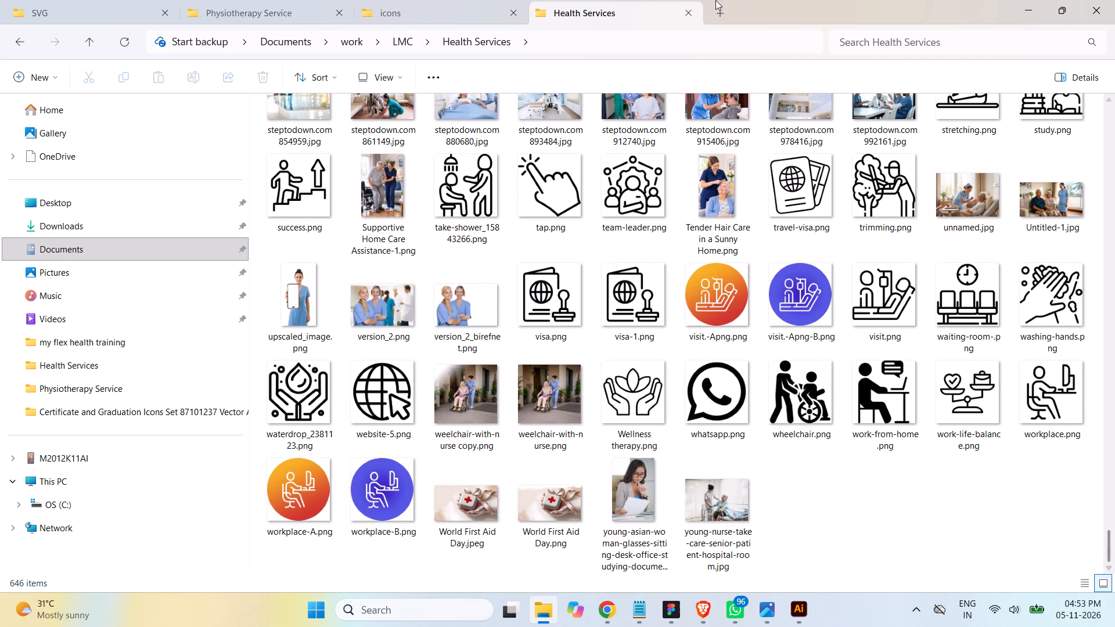
left_click(689, 9)
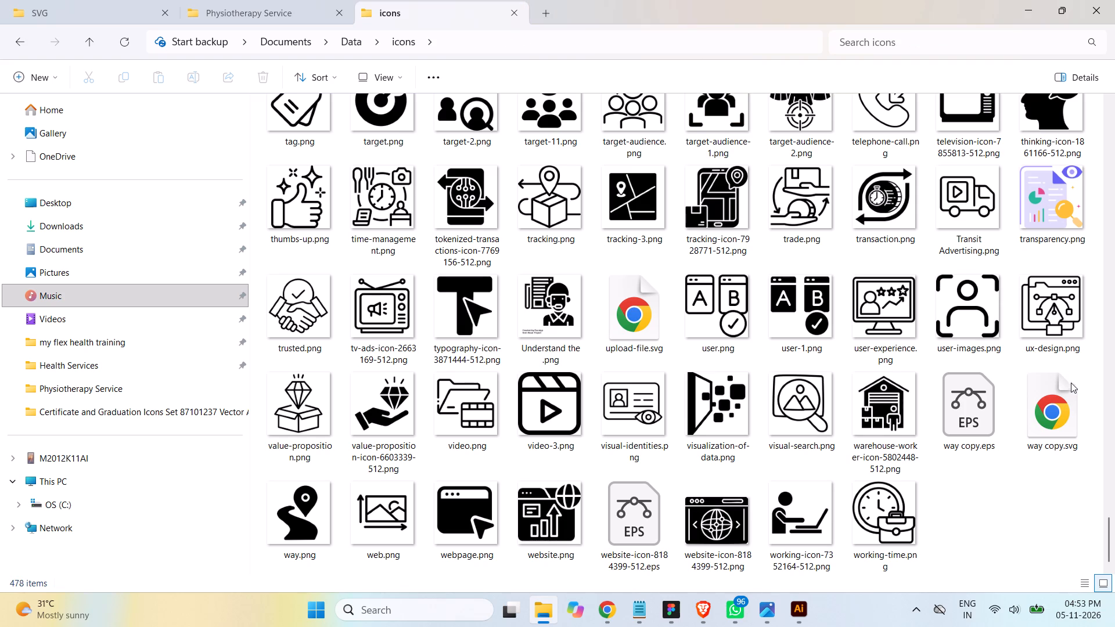
left_click(698, 614)
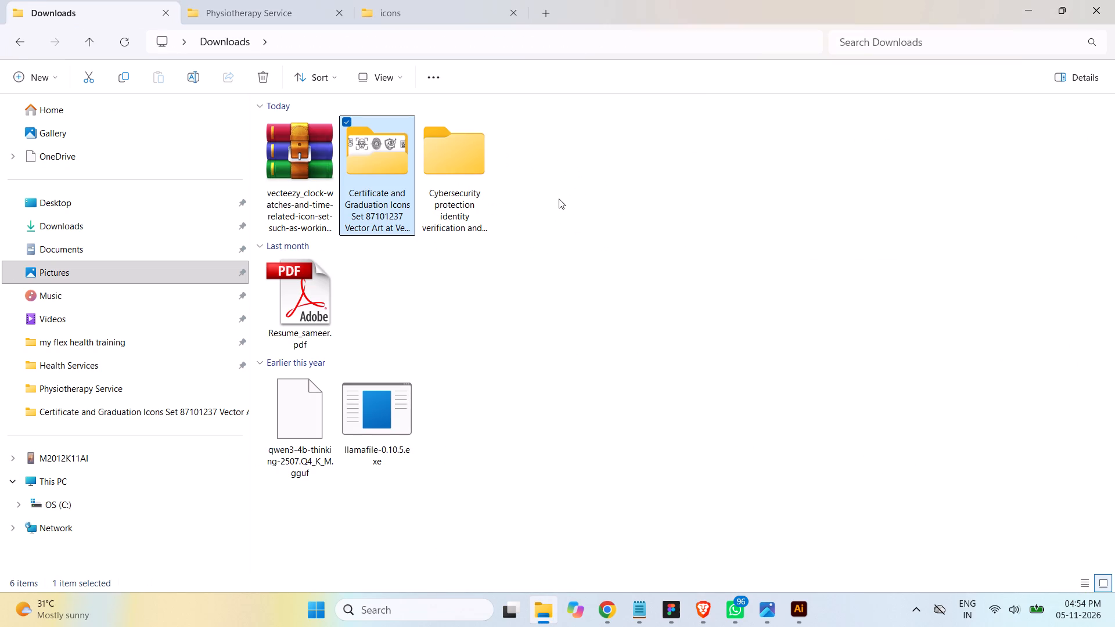
left_click(466, 182)
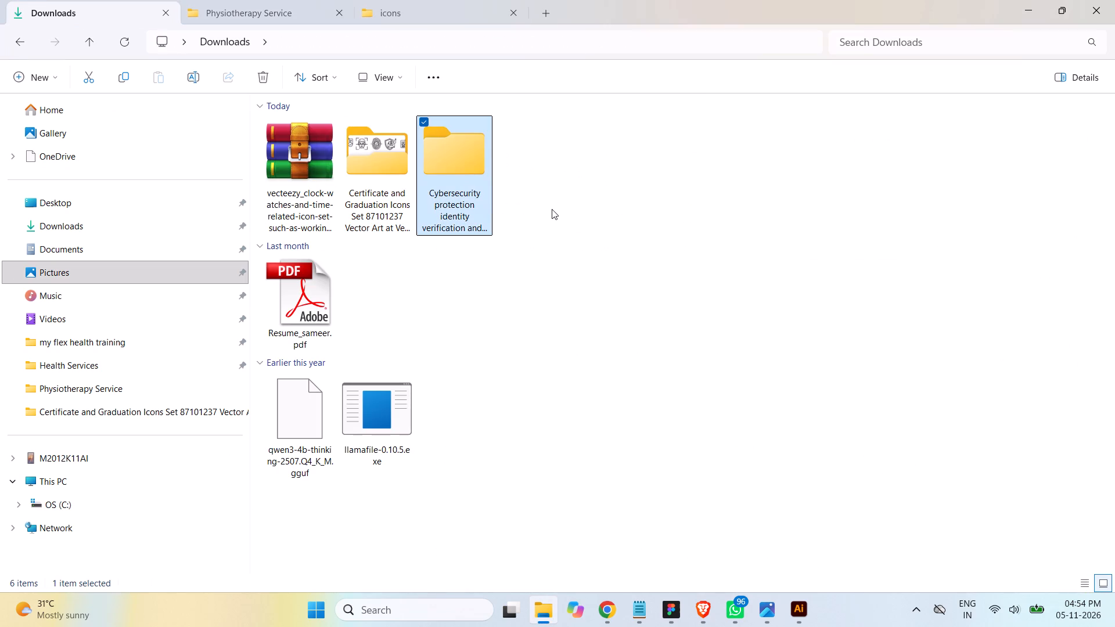
key("shift+Delete")
left_click(596, 334)
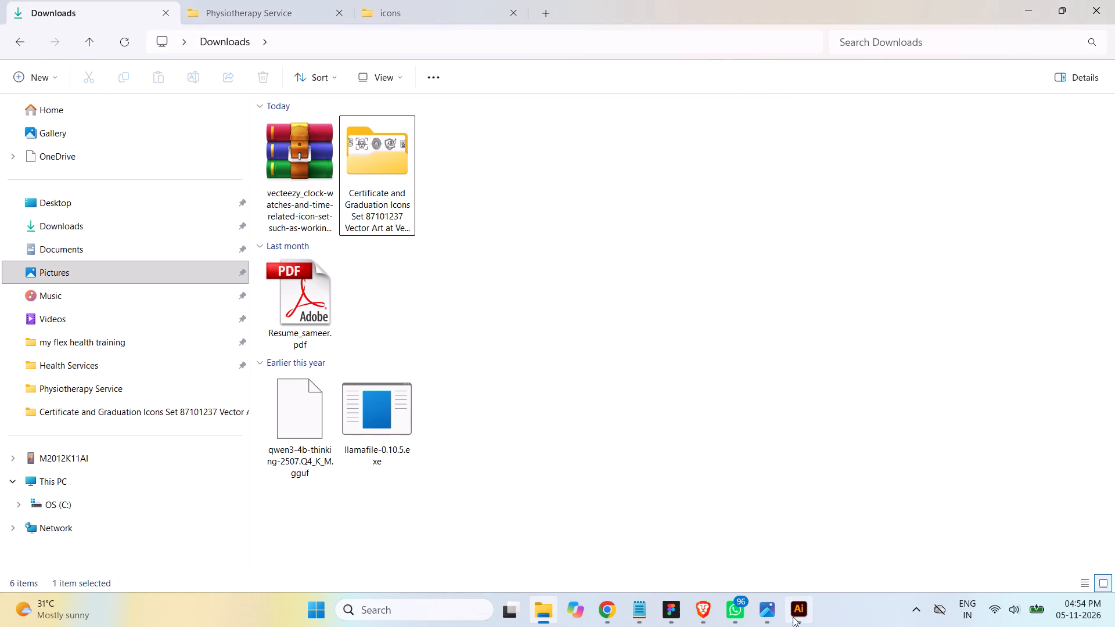
Switch to Illustrator and close the certificate and graduation icons document without saving.
left_click(798, 612)
left_click(749, 236)
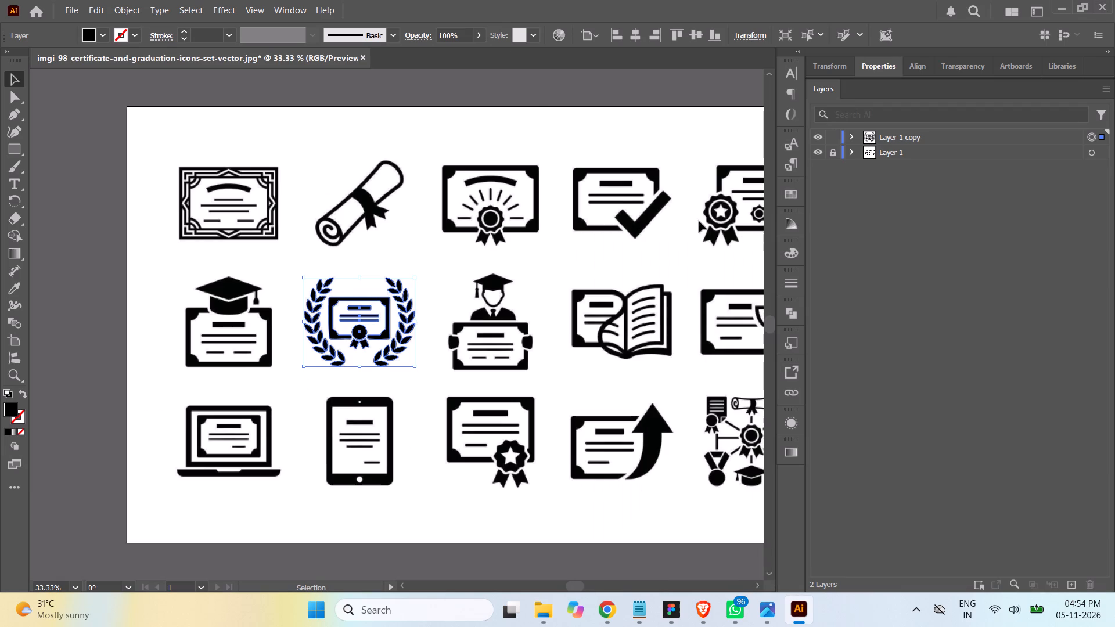
left_click(366, 57)
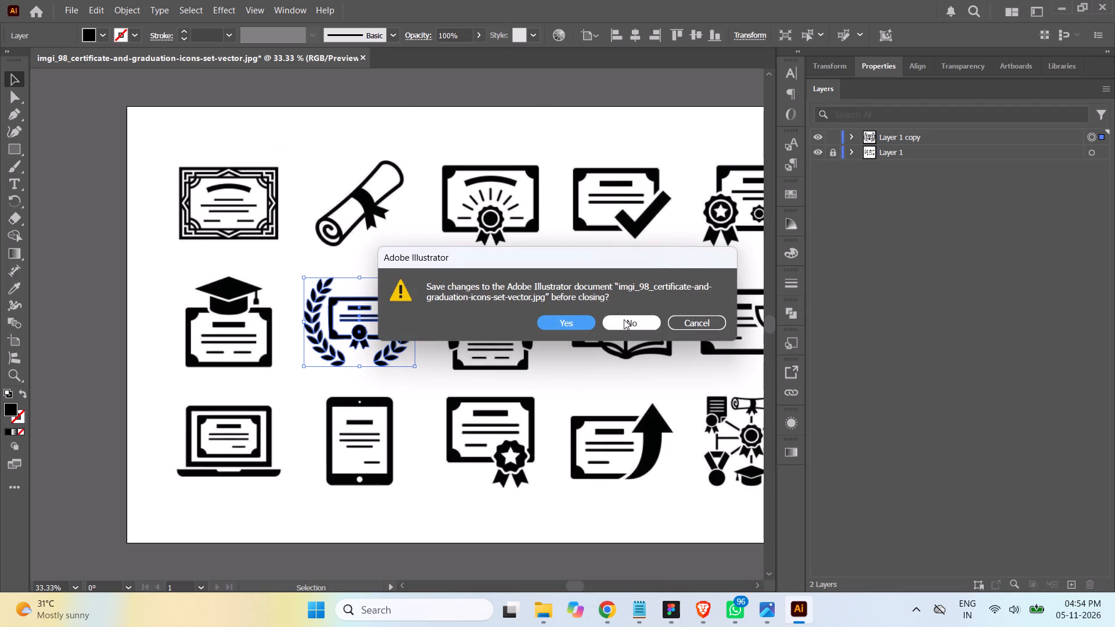
left_click(624, 319)
Move the clock icon archive and the Certificate and Graduation Icons folder from Downloads into Data's icons folder, quitting Illustrator to release the folder.
left_click(540, 614)
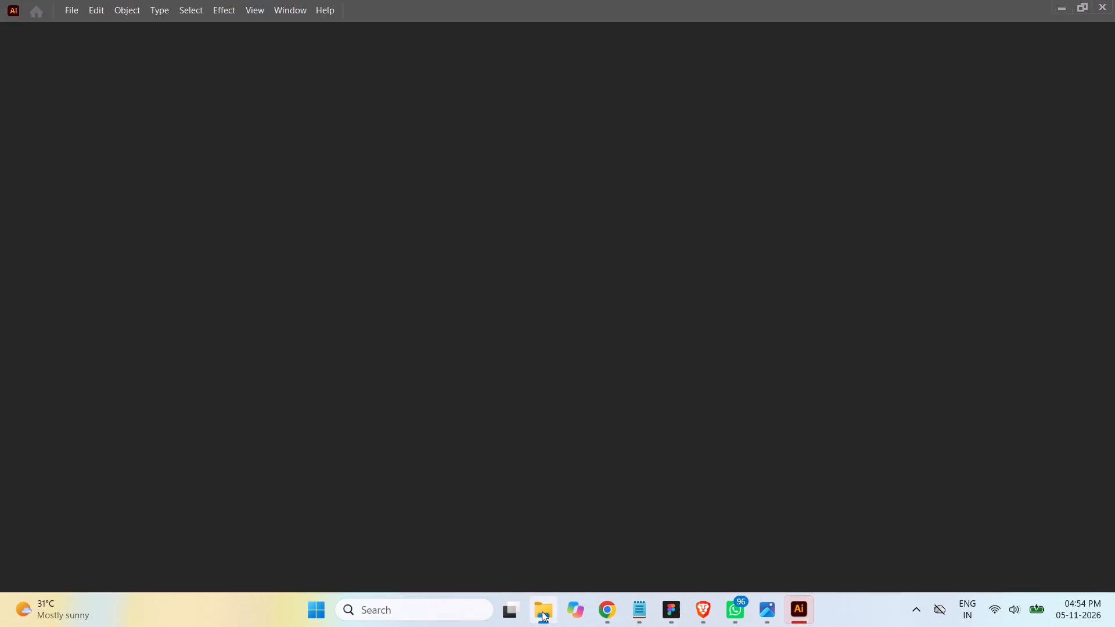
left_click(546, 608)
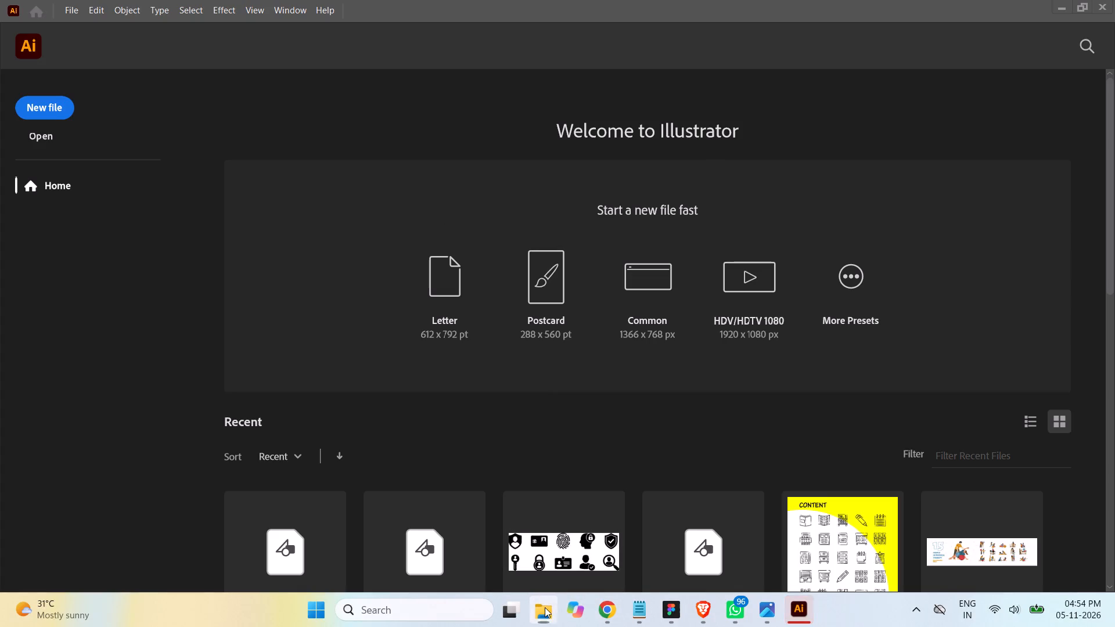
left_click(545, 611)
left_click(422, 154)
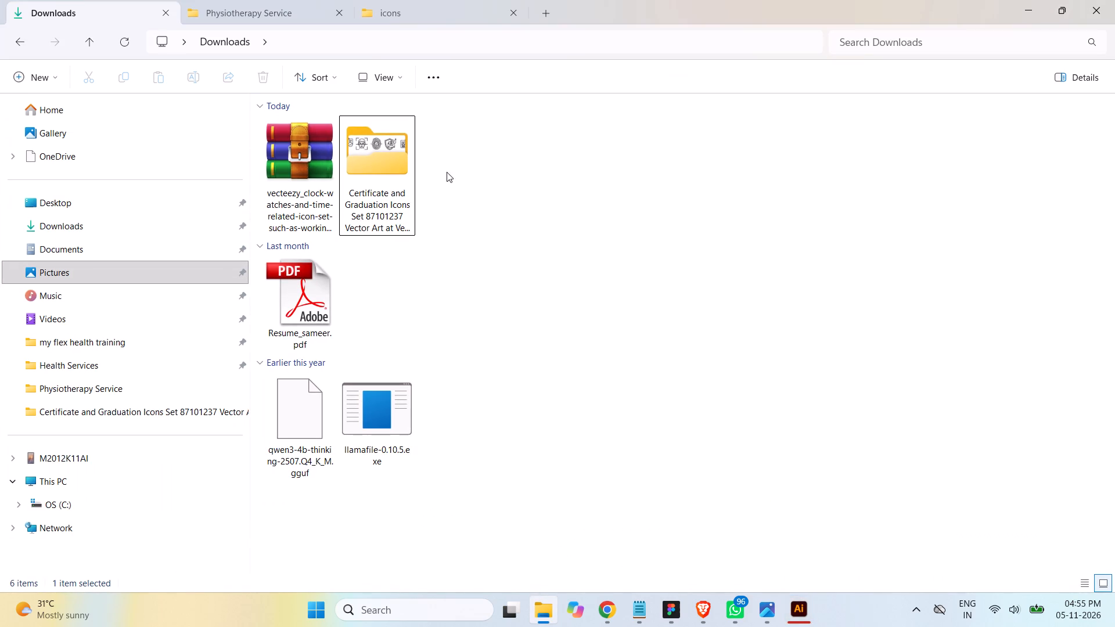
left_click_drag(447, 172, 313, 170)
key("ctrl+x")
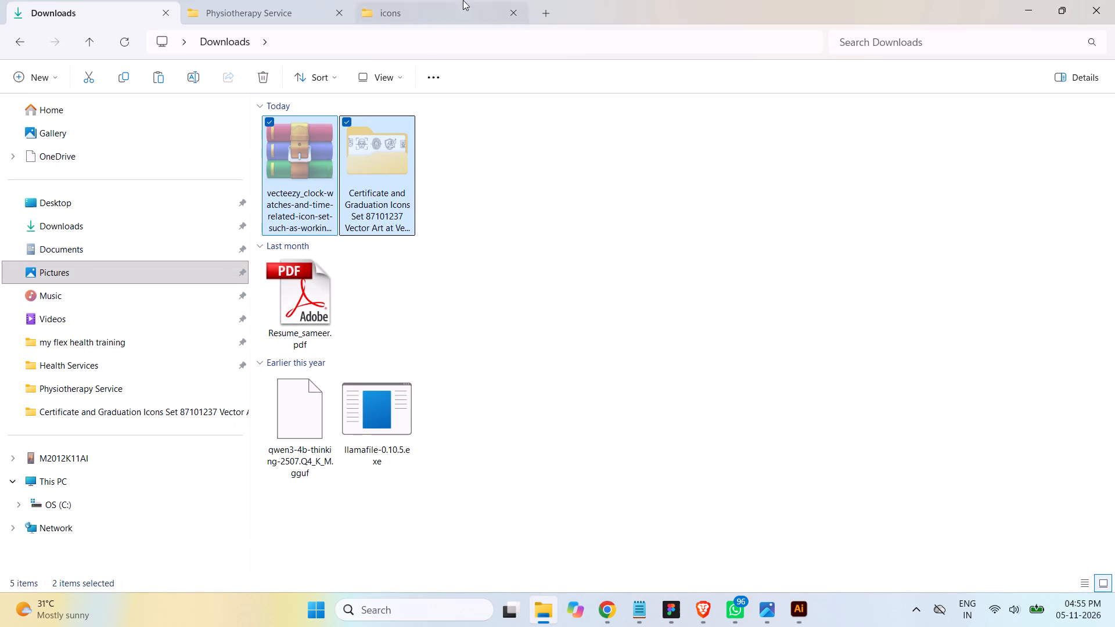
left_click(437, 13)
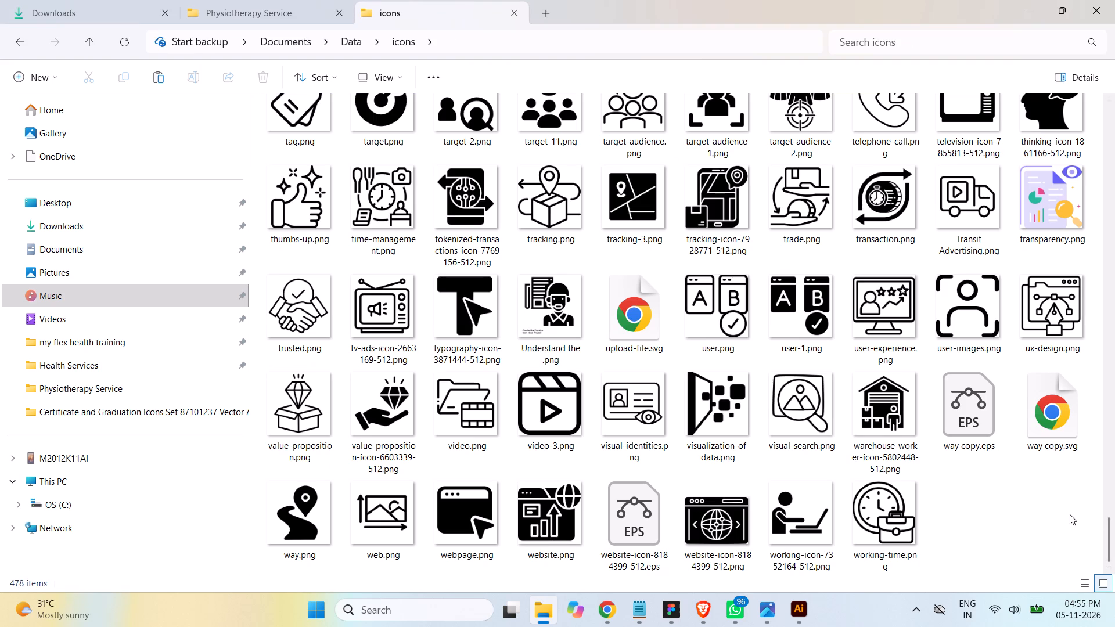
left_click(1060, 522)
key("ctrl+v")
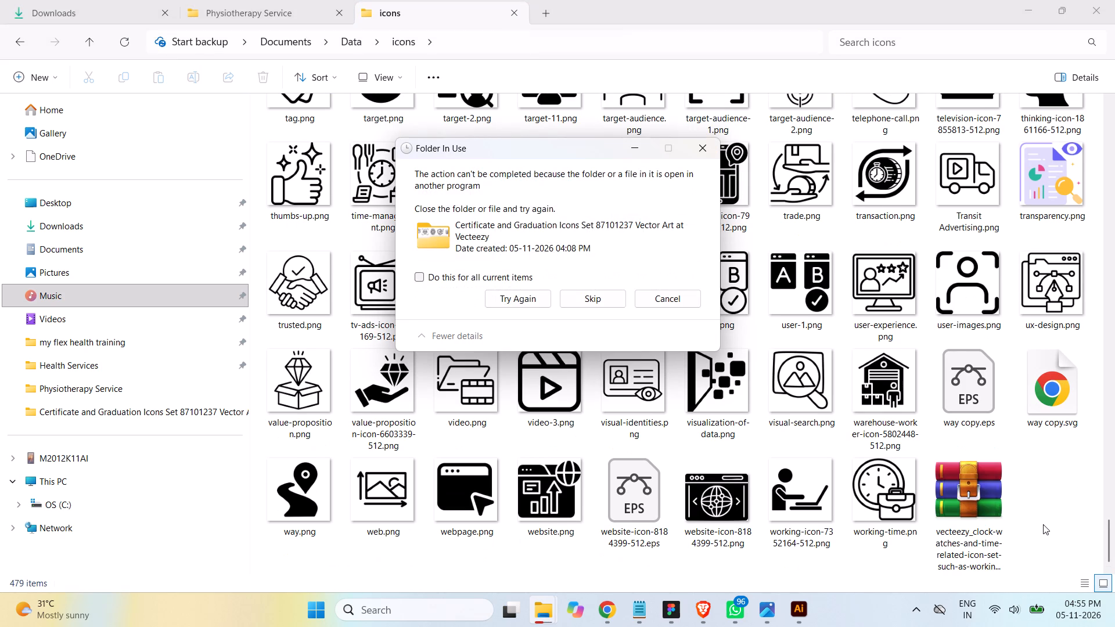
left_click(800, 614)
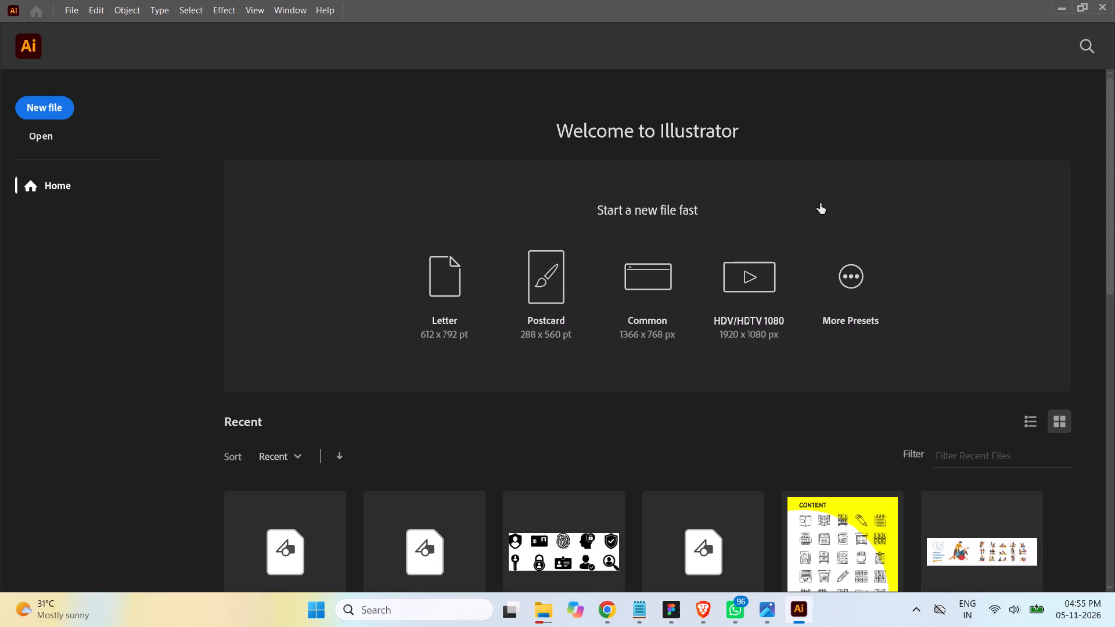
left_click(1102, 8)
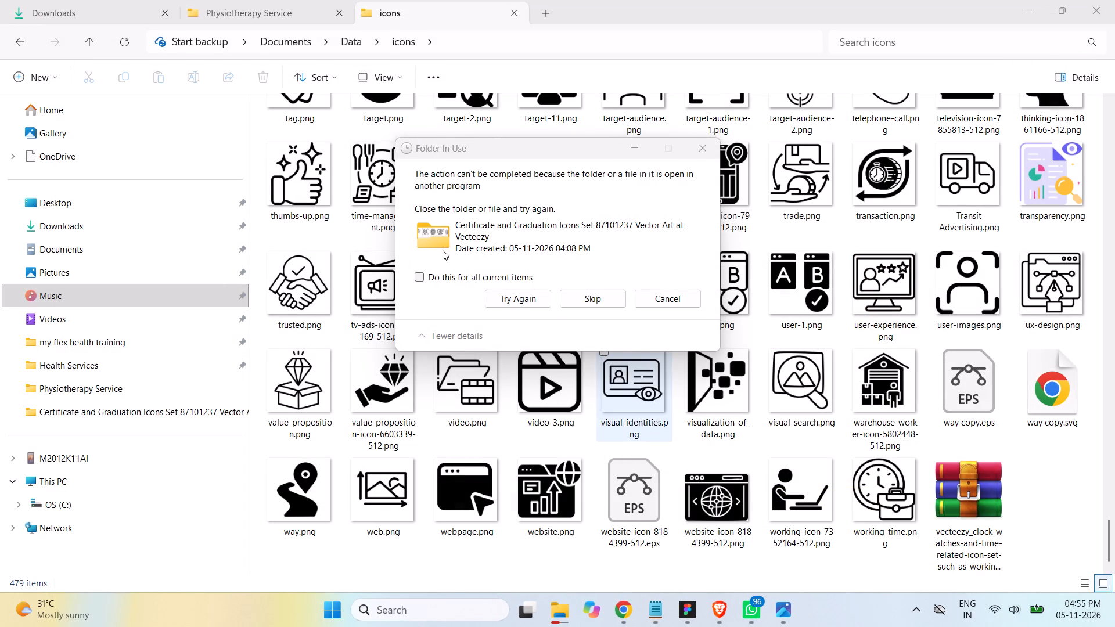
left_click(505, 297)
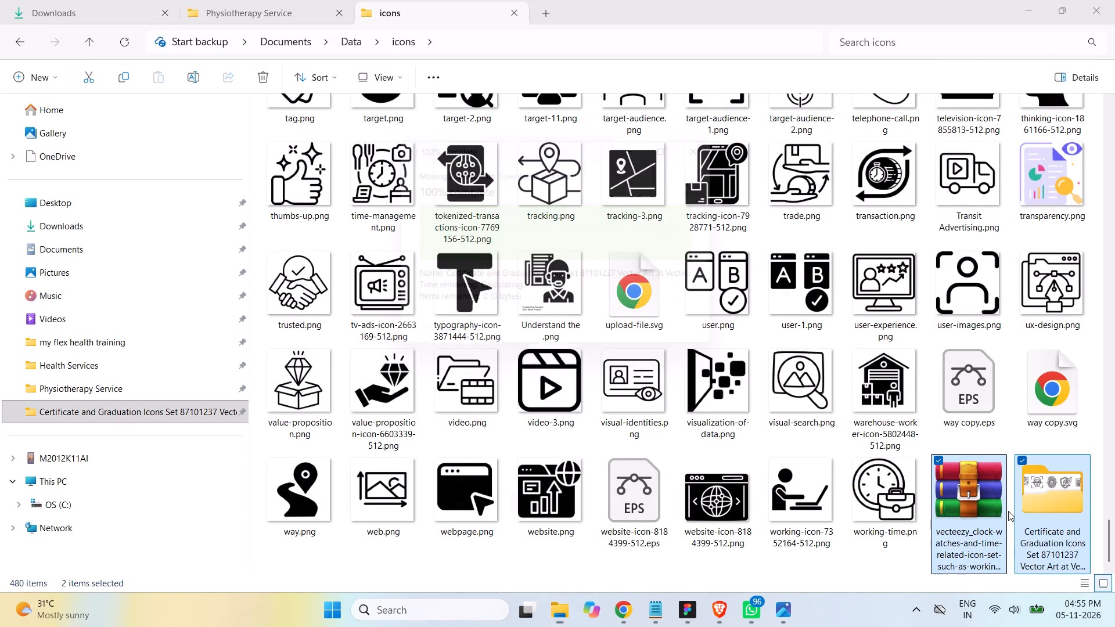
Extract the clock icon archive inside the icons folder and permanently delete the zip file.
left_click(973, 514)
right_click(968, 517)
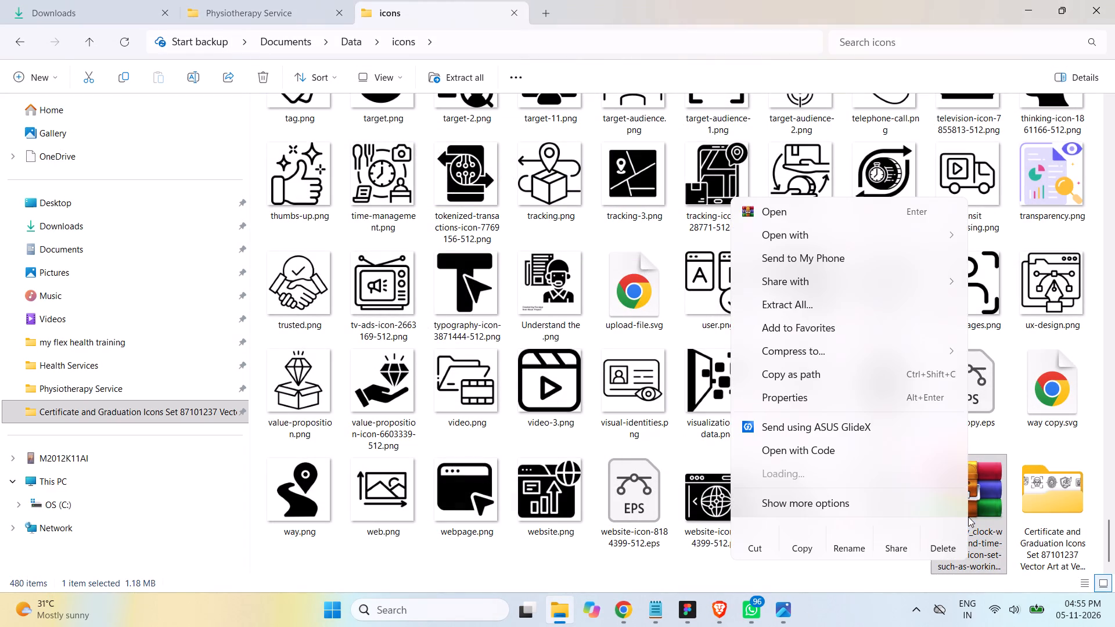
left_click(794, 307)
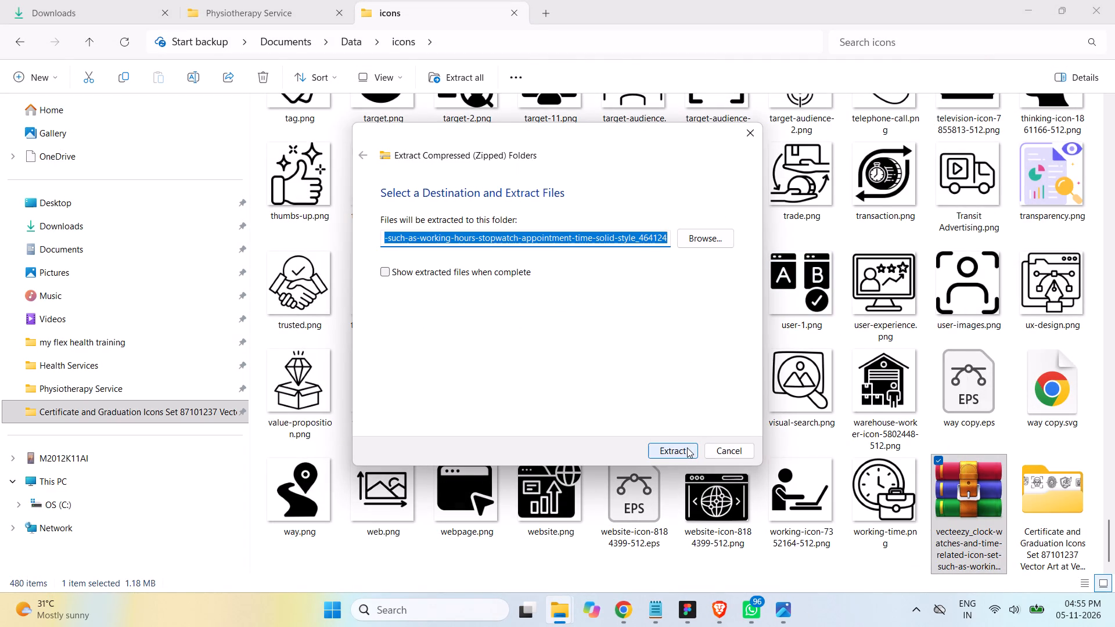
left_click(687, 448)
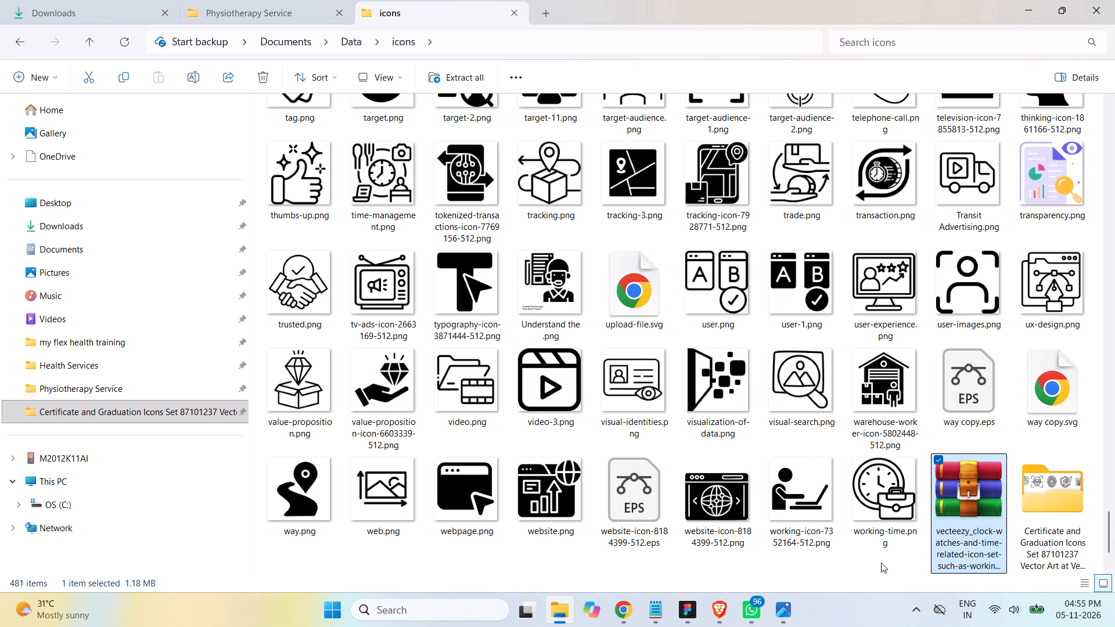
key("shift+Delete")
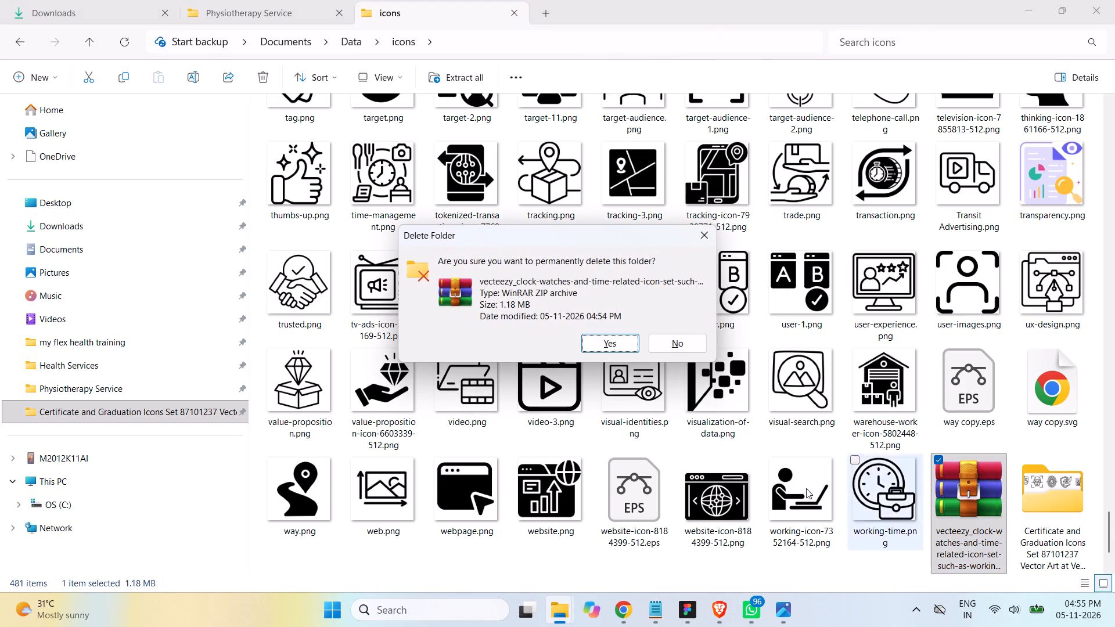
left_click(607, 340)
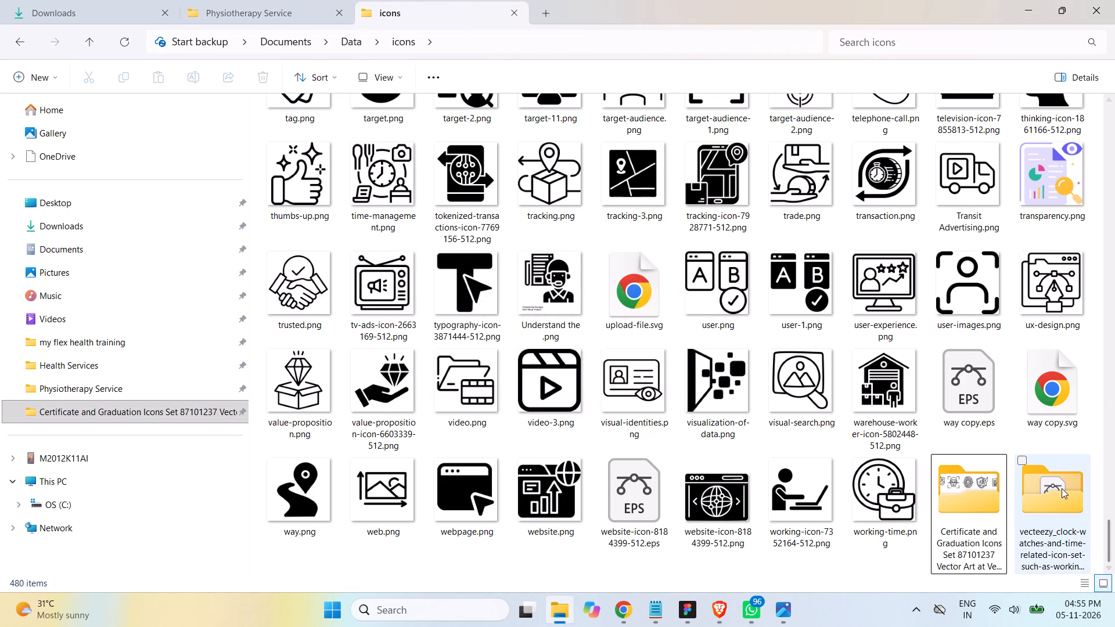
Open the vector file from the extracted clock icon folder in Illustrator, retaining 9-slice scaling for symbols.
double_click(1062, 489)
double_click(328, 126)
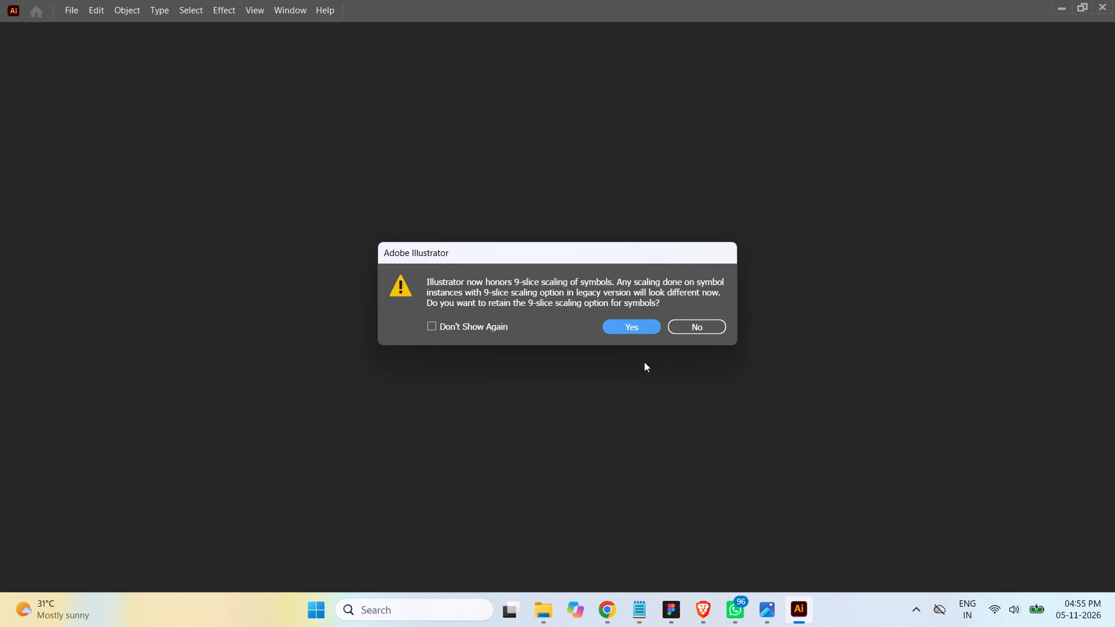
left_click(636, 330)
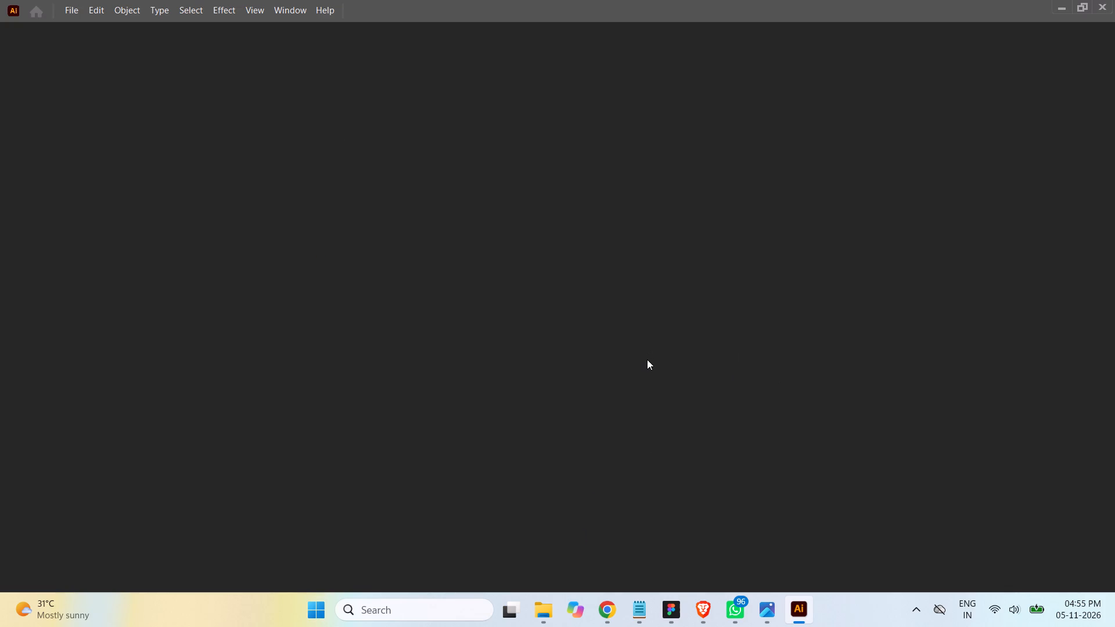
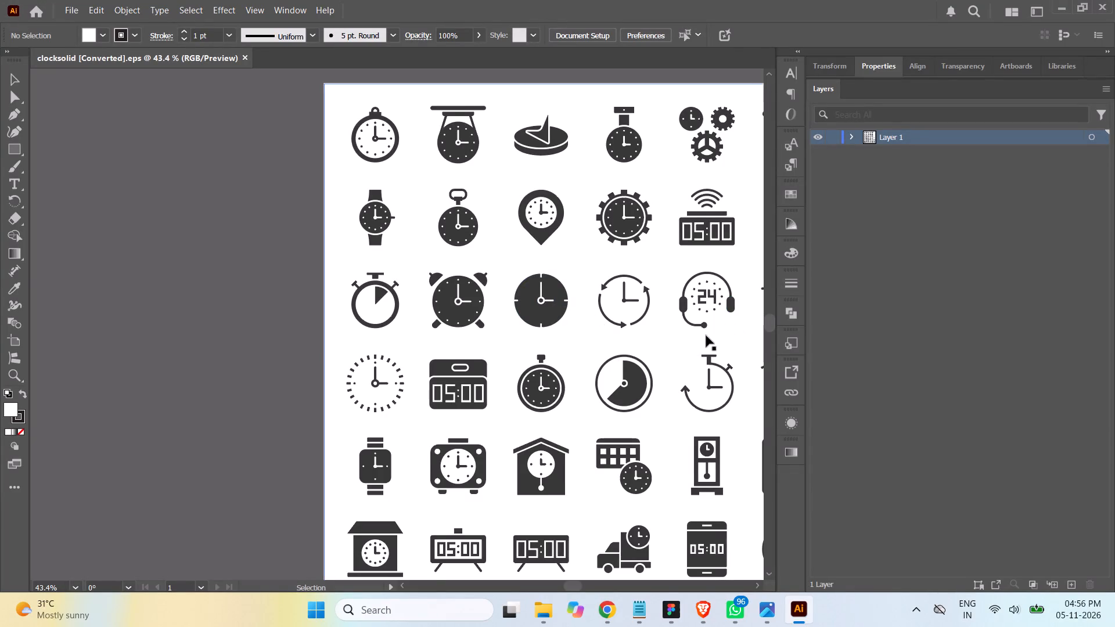
Expand Layer 1 and select the two clock hands and the body of the stopwatch icon with the circular arrow.
scroll(699, 332, "down", 2)
scroll(699, 331, "up", 2)
scroll(699, 331, "down", 2)
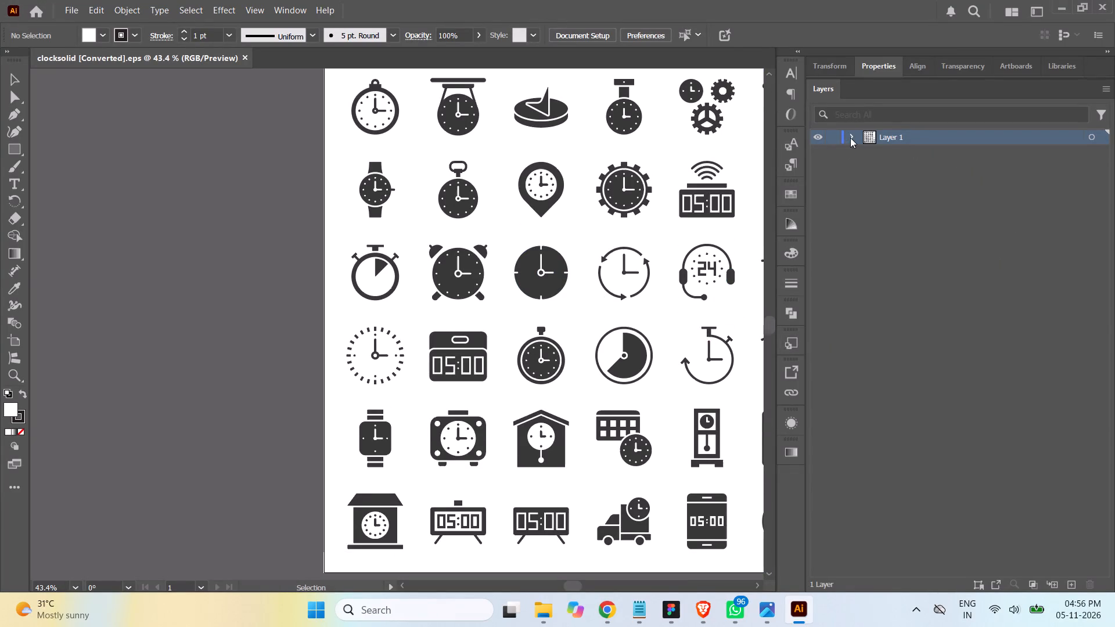
left_click(850, 137)
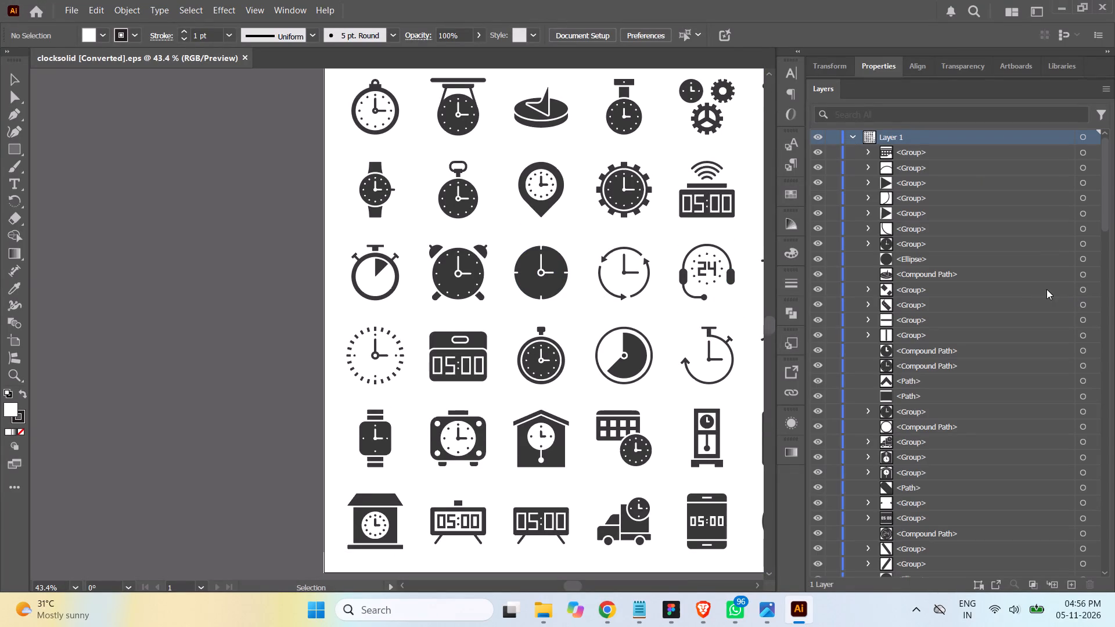
left_click(717, 358)
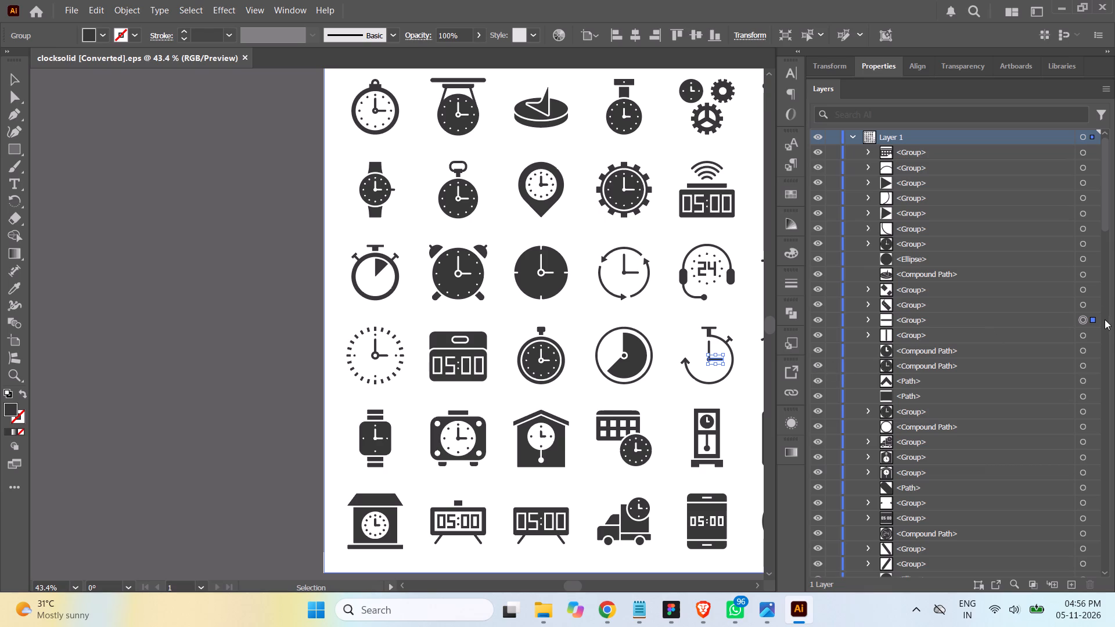
left_click(1081, 337)
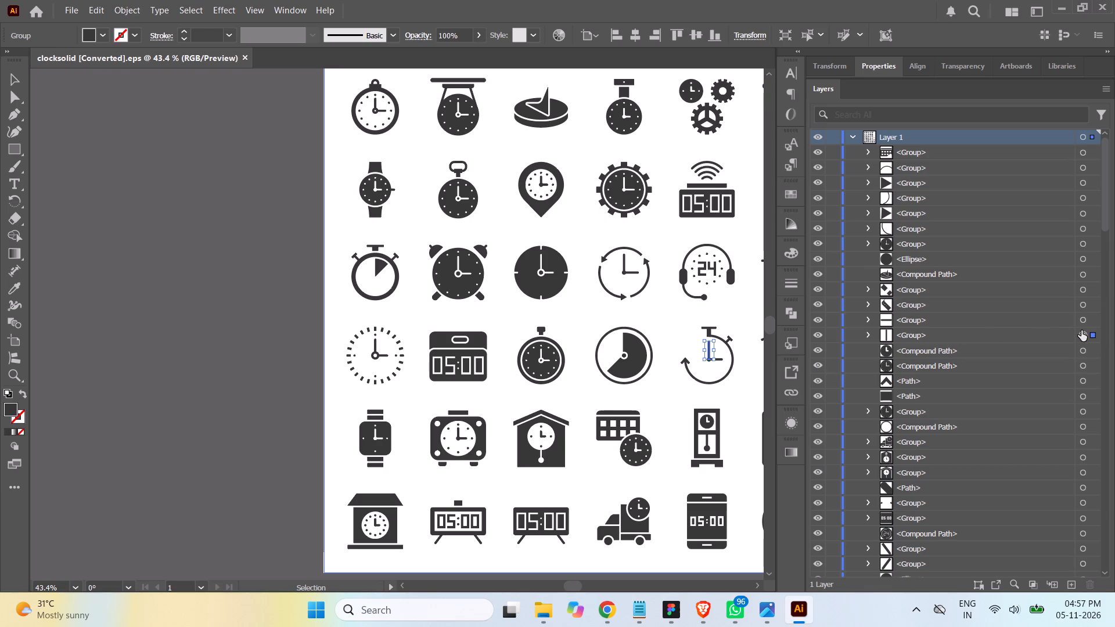
left_click(1083, 318, "shift")
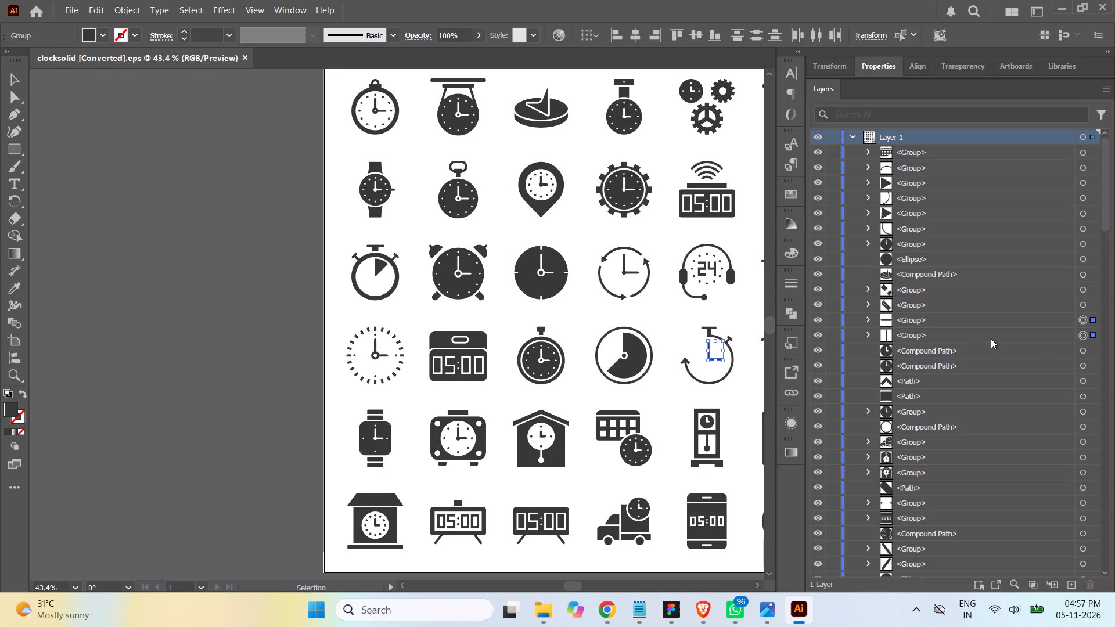
left_click(708, 331, "shift")
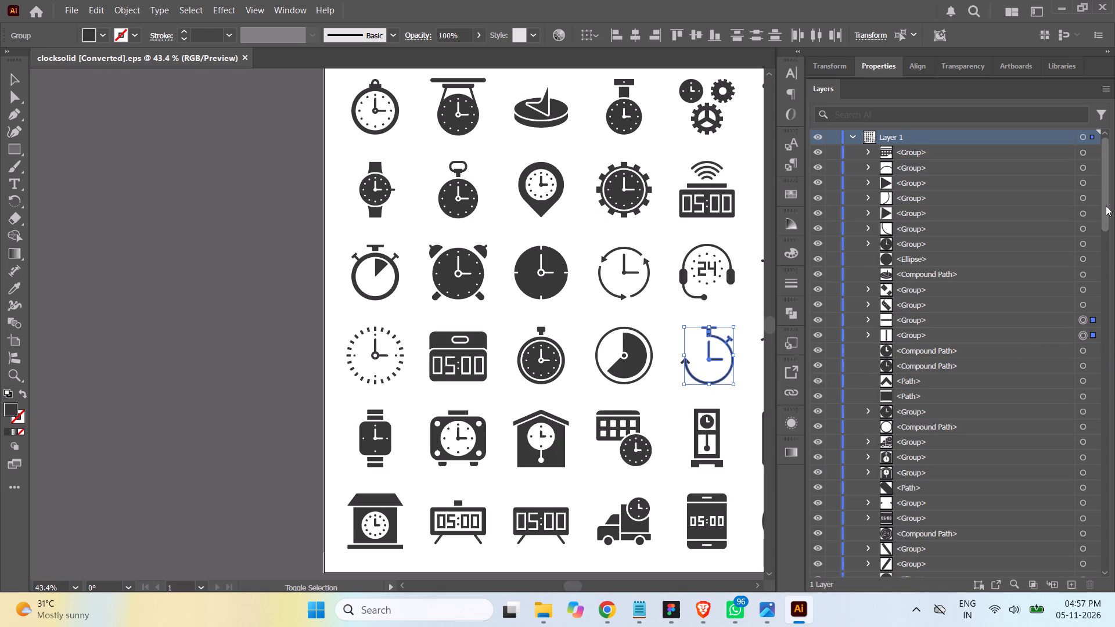
Hide the selected stopwatch's two clock-hand groups in Layer 1.
left_click_drag(1106, 206, 1110, 434)
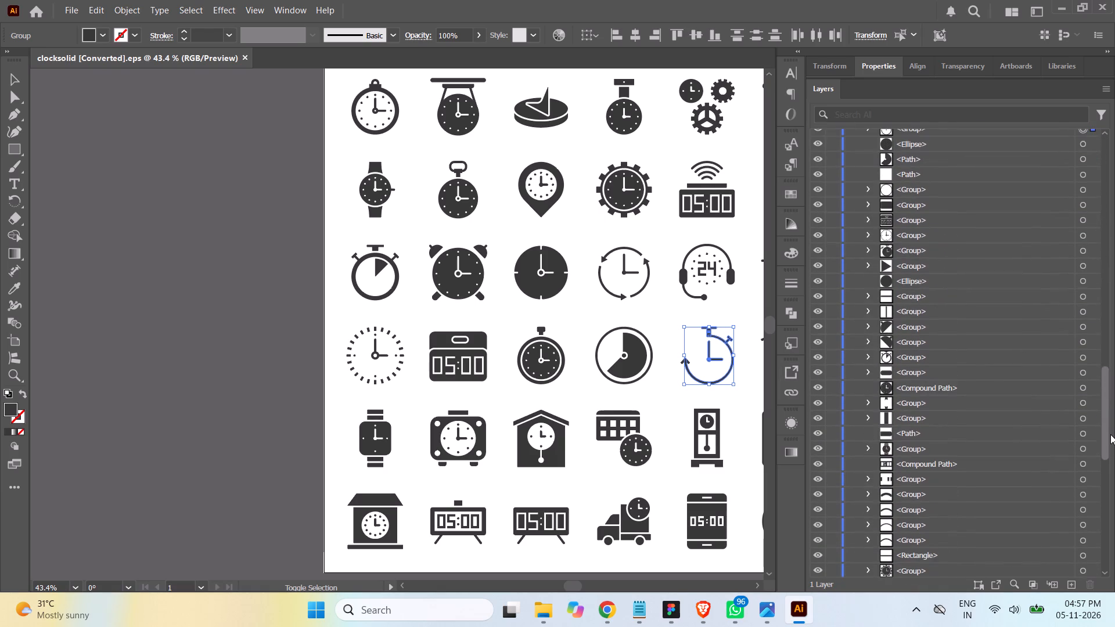
left_click_drag(1110, 434, 1113, 382)
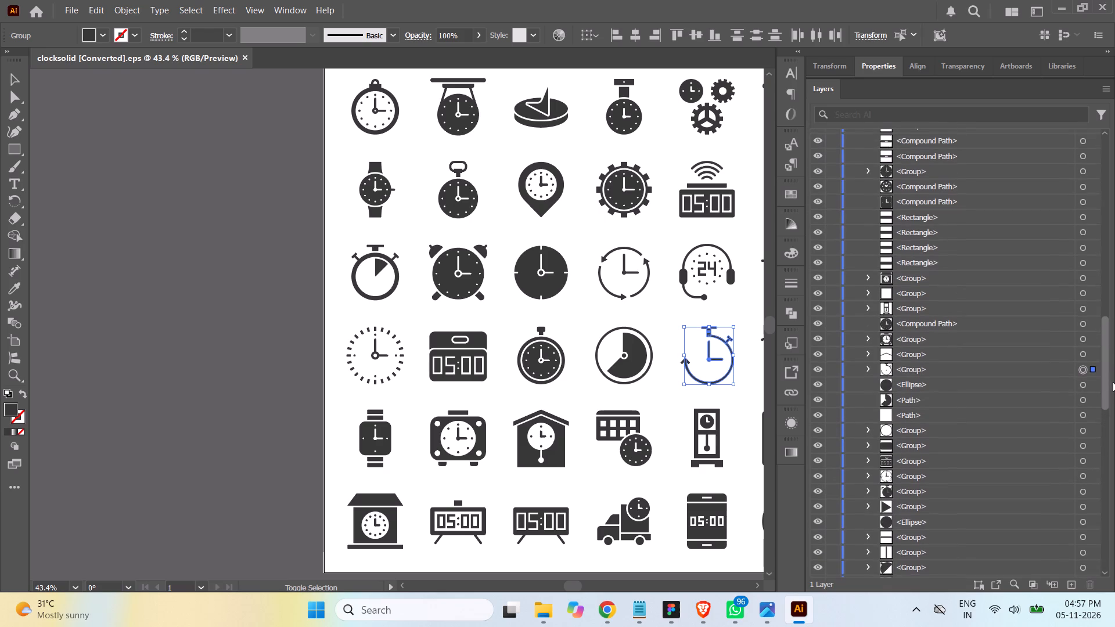
left_click_drag(1113, 382, 1113, 377)
left_click_drag(1113, 361, 1113, 351)
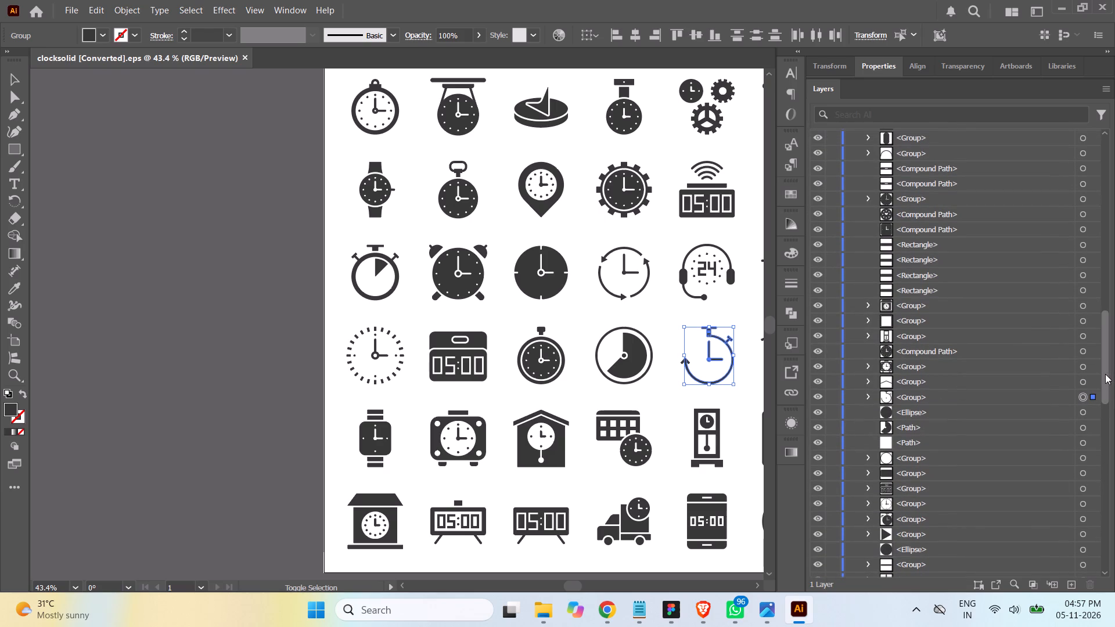
left_click_drag(1104, 372, 1110, 320)
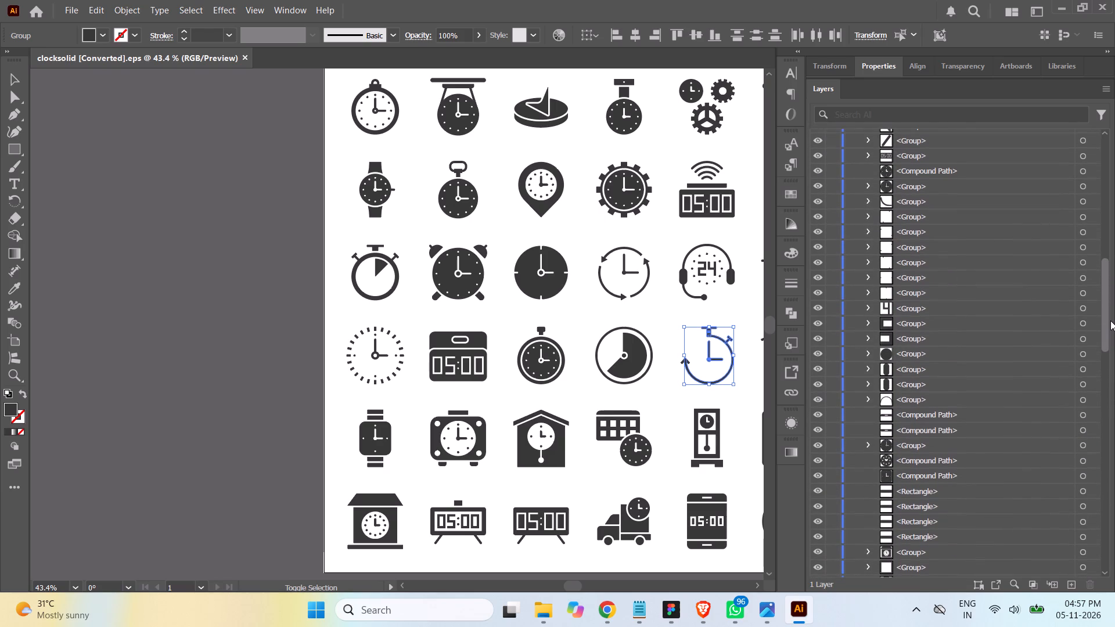
left_click_drag(1110, 320, 1112, 294)
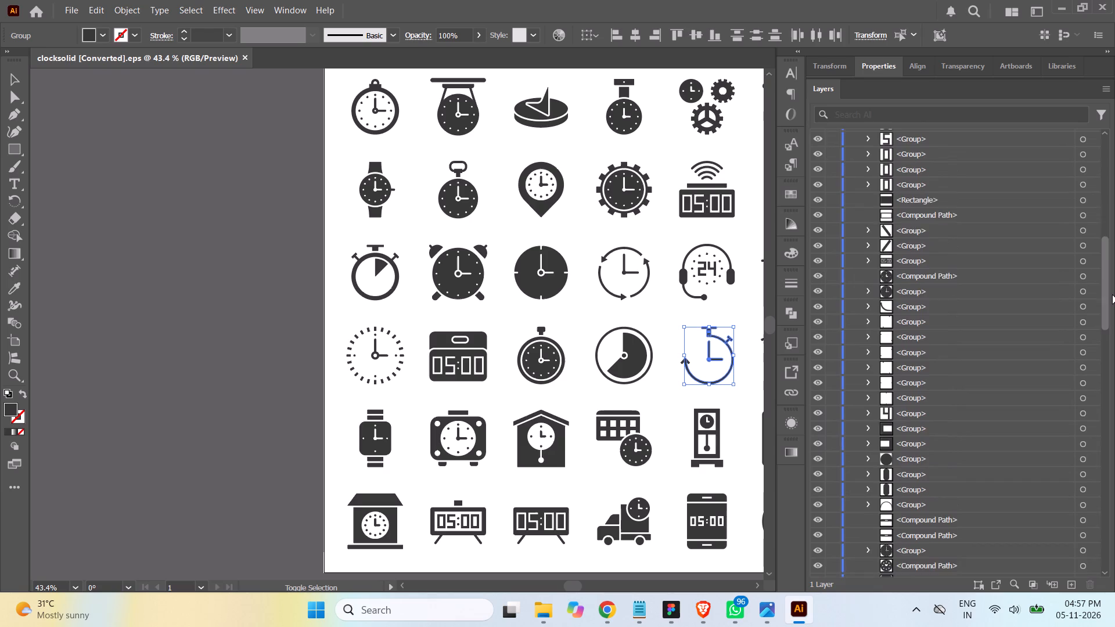
left_click_drag(1112, 294, 1114, 260)
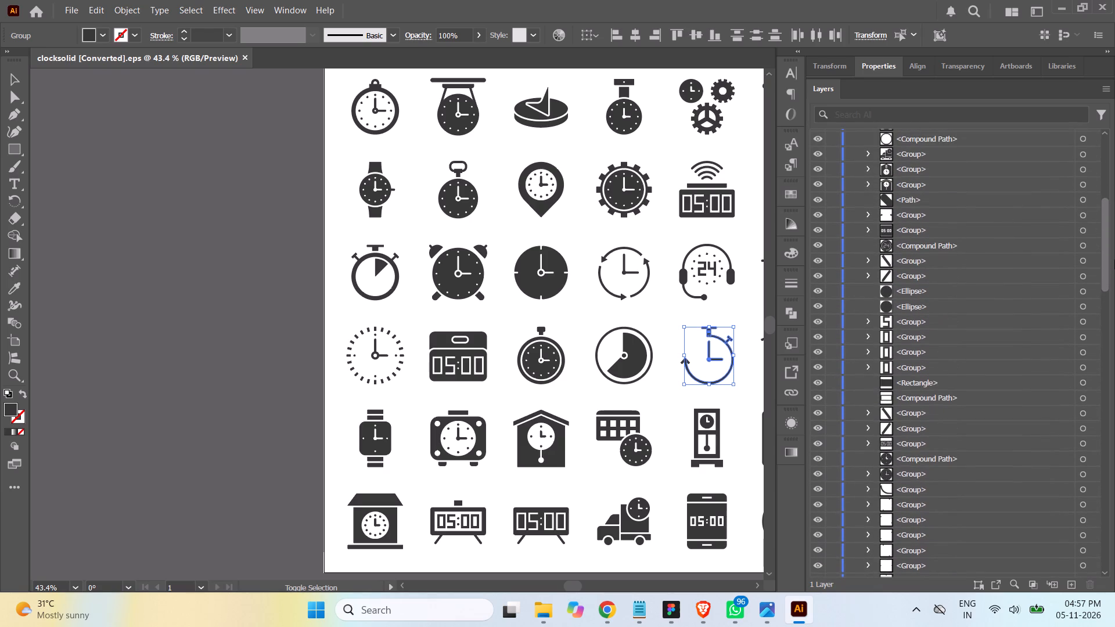
left_click_drag(1114, 260, 1114, 215)
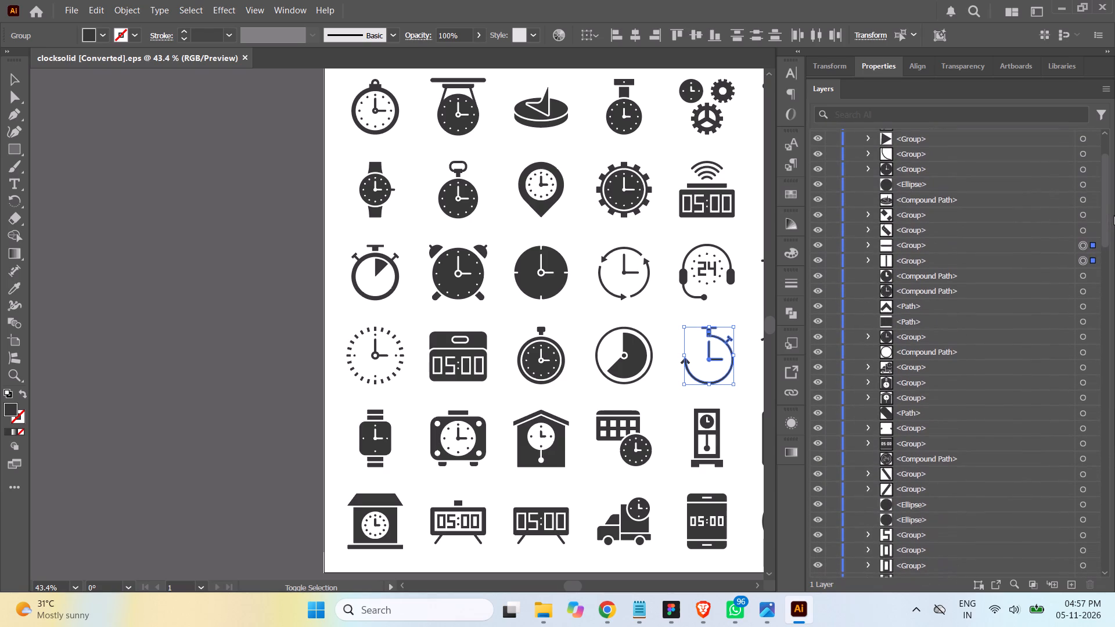
left_click(996, 242)
left_click(970, 261, "shift")
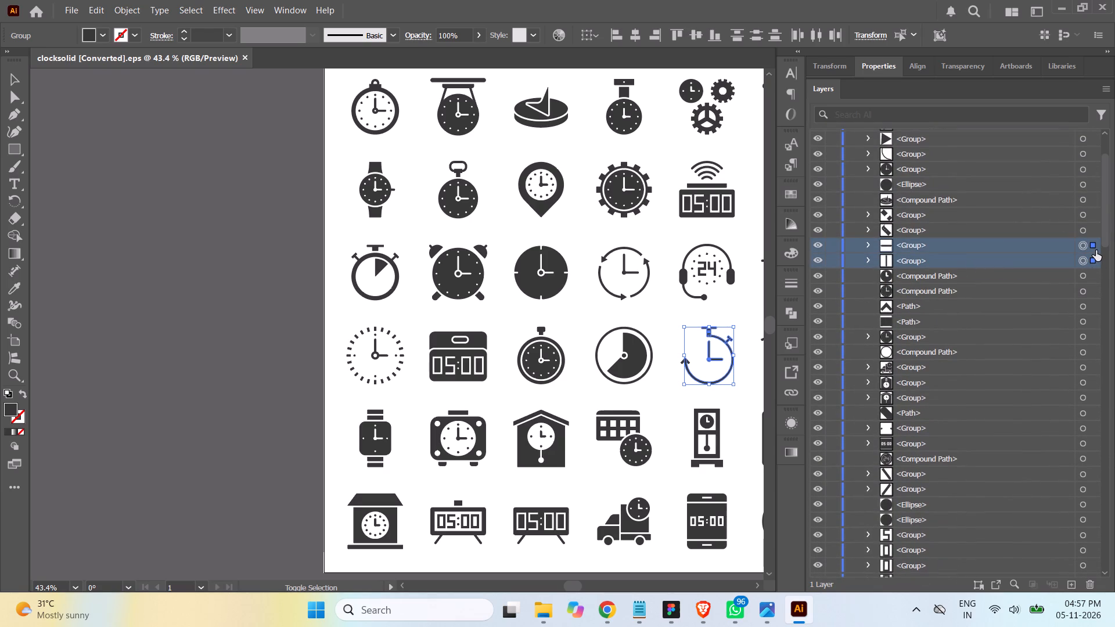
left_click(821, 243)
left_click(821, 258)
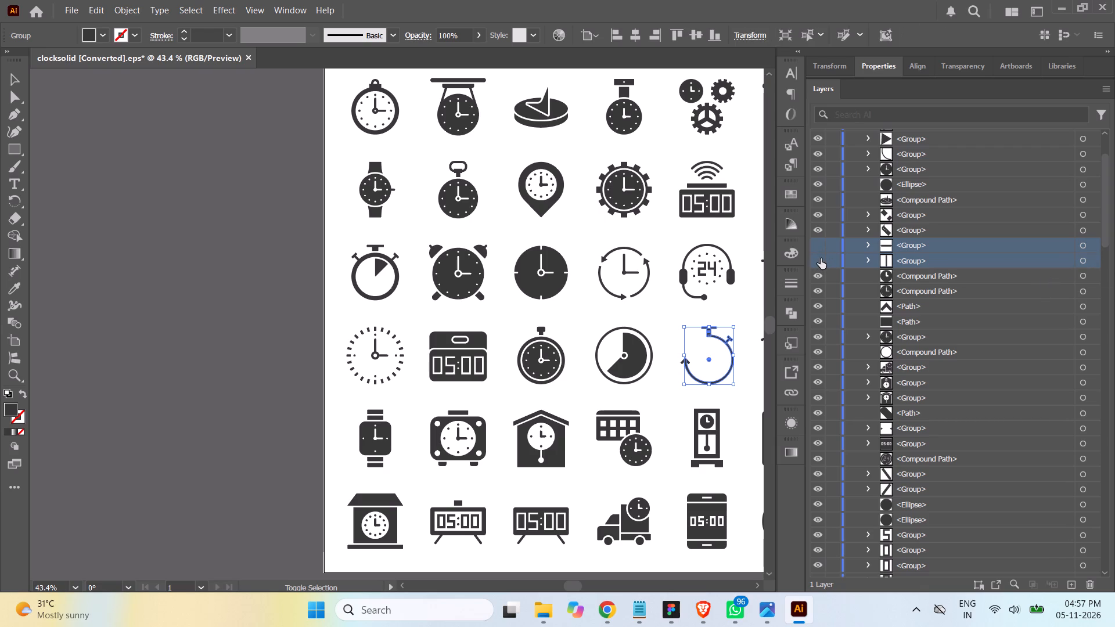
Find the stopwatch's circular body group in Layer 1 and hide it.
scroll(1034, 311, "up", 1)
scroll(1030, 313, "down", 3)
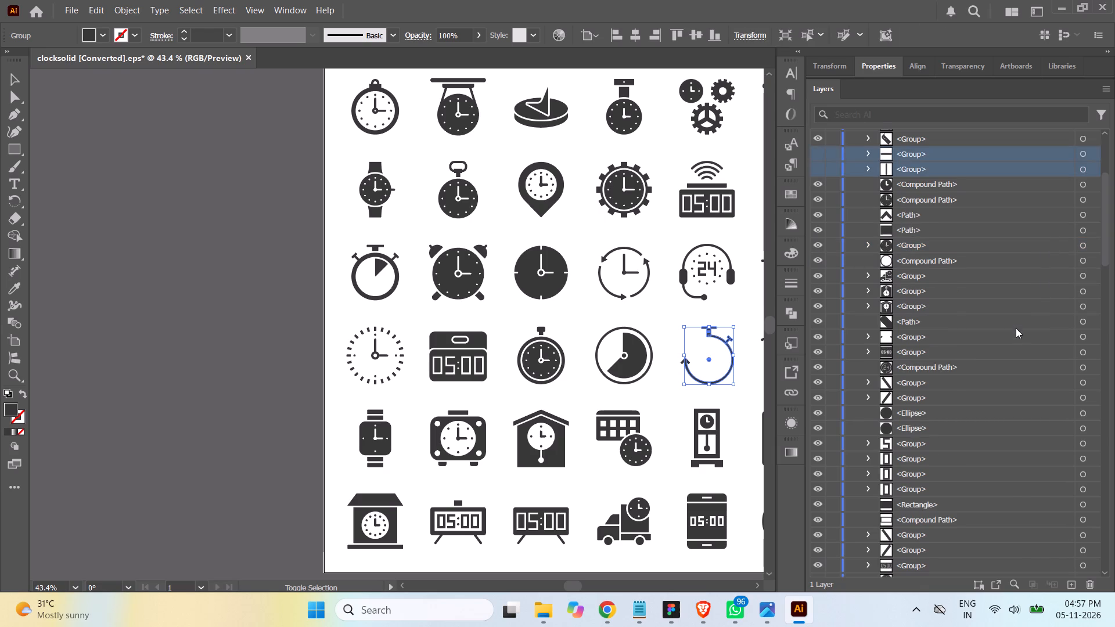
scroll(1016, 333, "up", 4)
scroll(1016, 334, "down", 4)
scroll(1013, 335, "up", 1)
scroll(1013, 334, "down", 6)
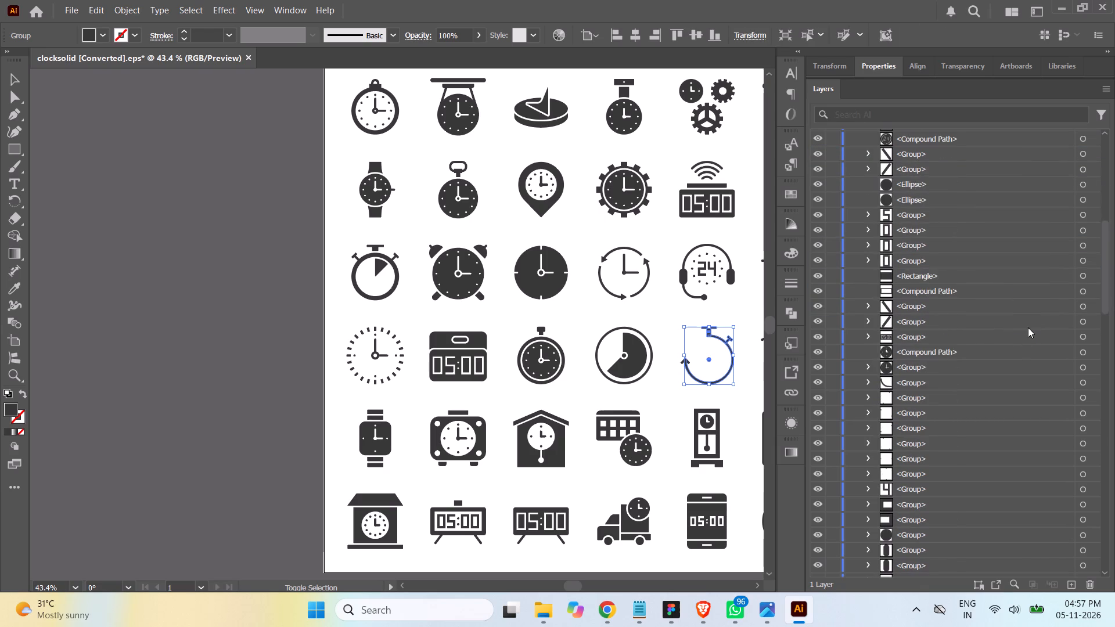
scroll(1028, 326, "down", 1)
scroll(1028, 326, "up", 3)
scroll(1028, 326, "down", 2)
scroll(1027, 327, "up", 1)
scroll(1026, 327, "down", 7)
scroll(1023, 325, "up", 2)
scroll(1023, 326, "down", 2)
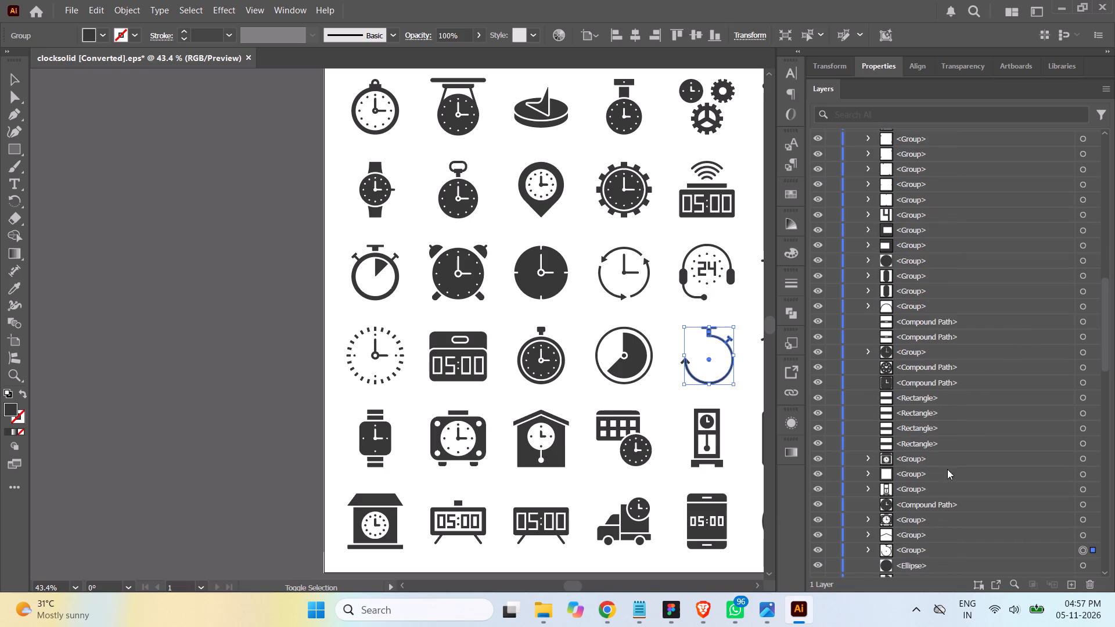
left_click(818, 549)
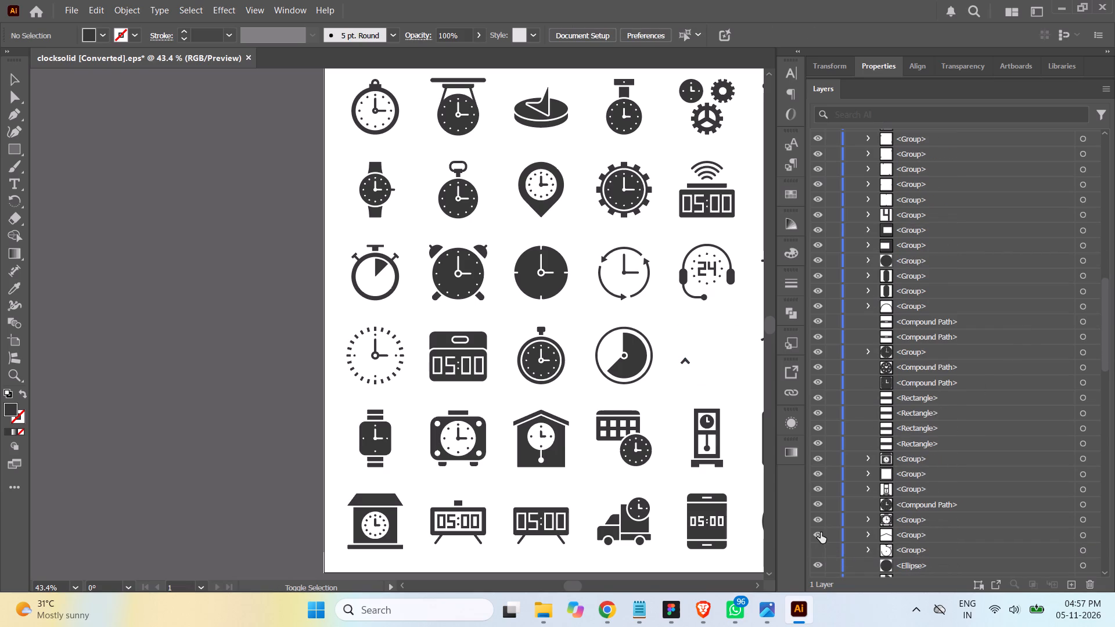
left_click(821, 532)
left_click(821, 532)
Select the stopwatch's leftover arrowhead path on the artboard, find it in Layer 1 and hide it.
double_click(757, 587)
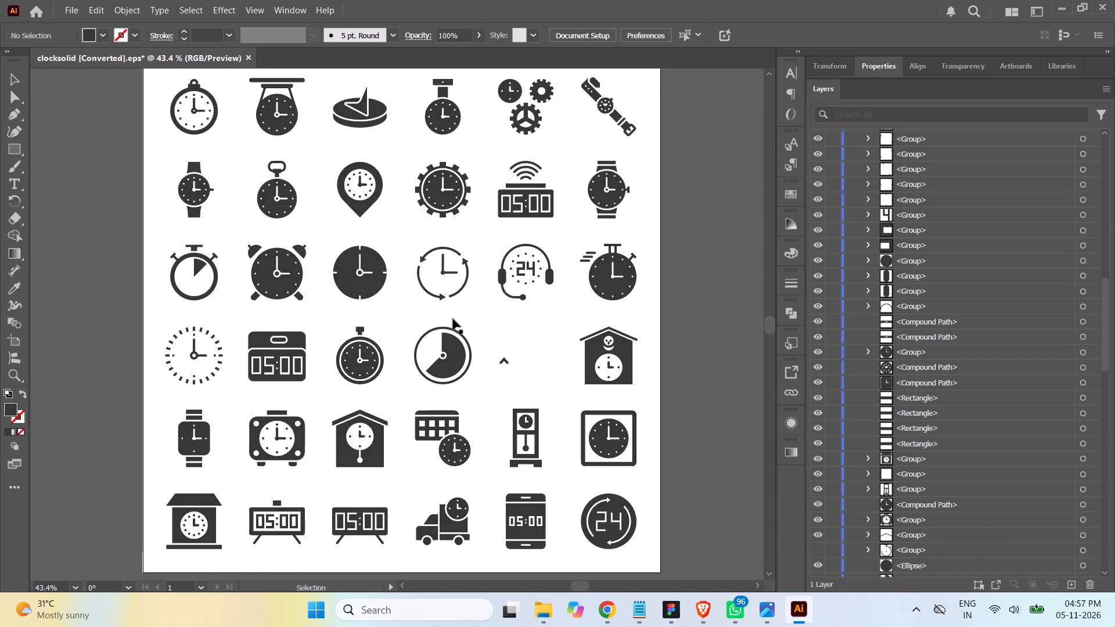
left_click(505, 361)
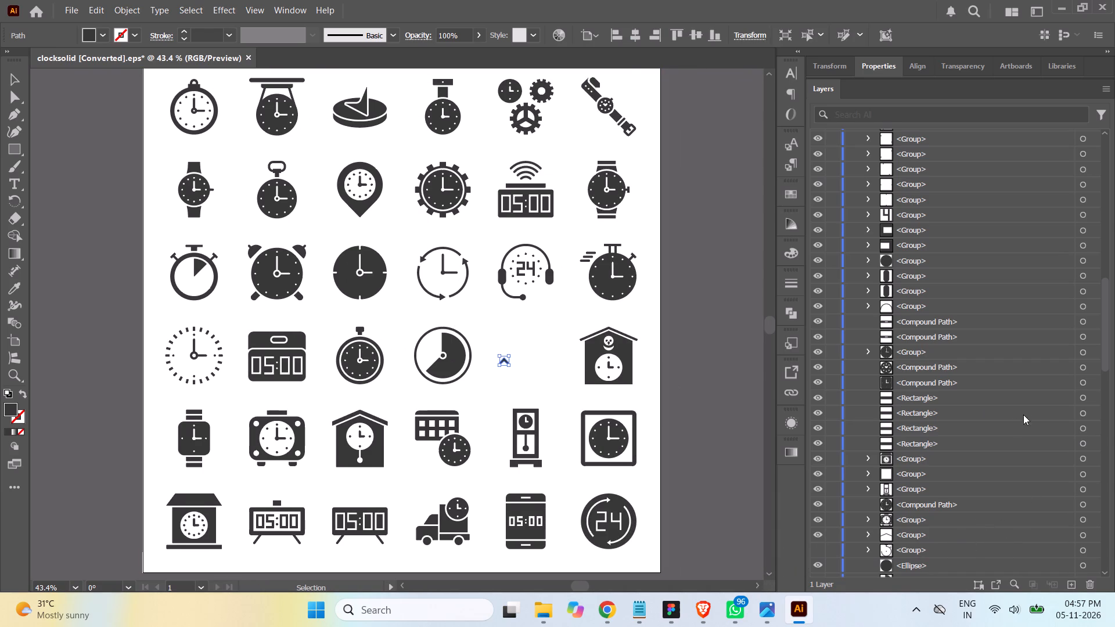
left_click_drag(1107, 341, 1114, 406)
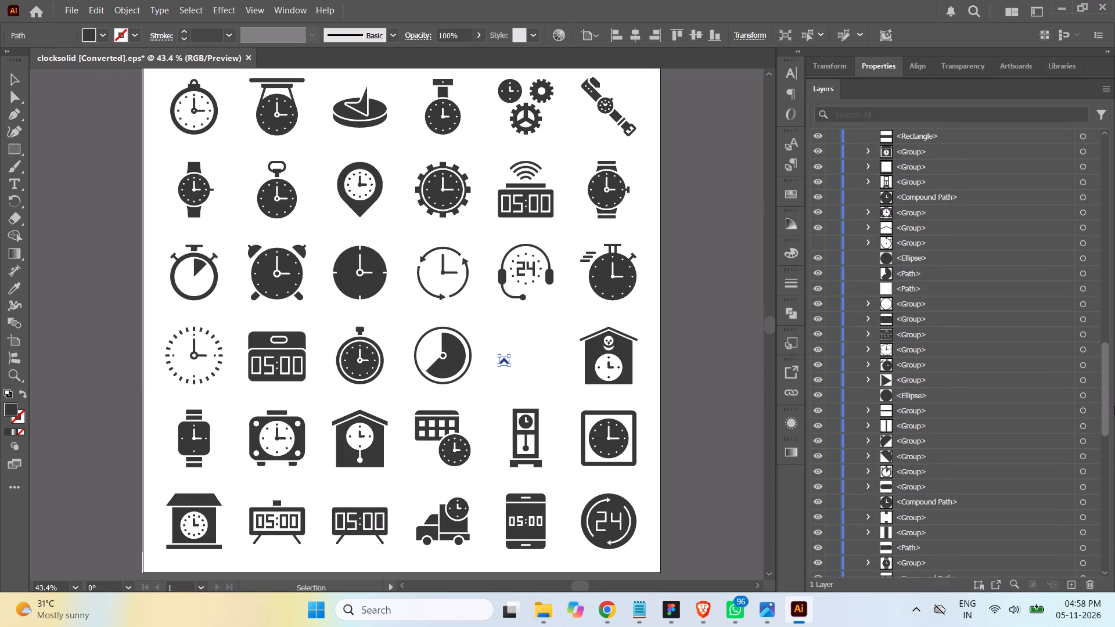
left_click_drag(1114, 406, 1109, 528)
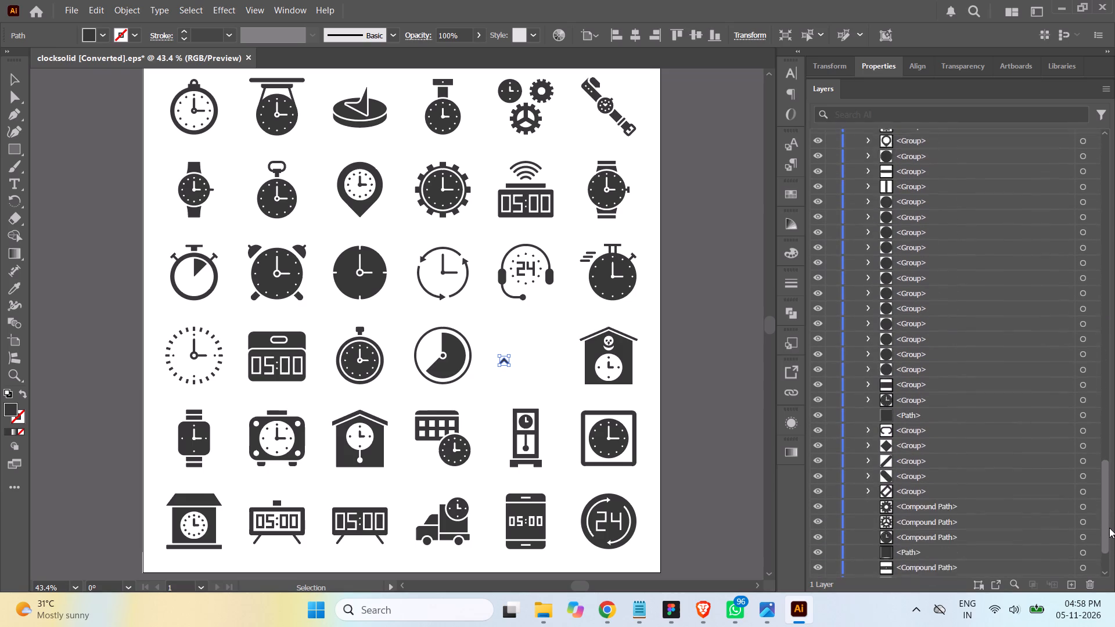
left_click_drag(1109, 528, 1114, 420)
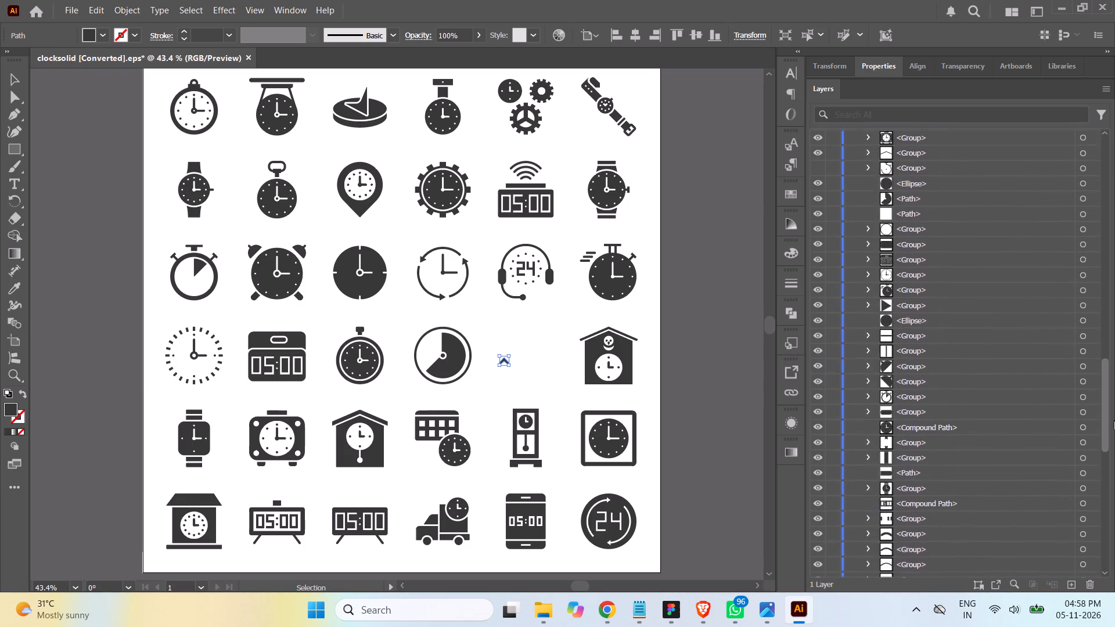
left_click_drag(1114, 420, 1114, 273)
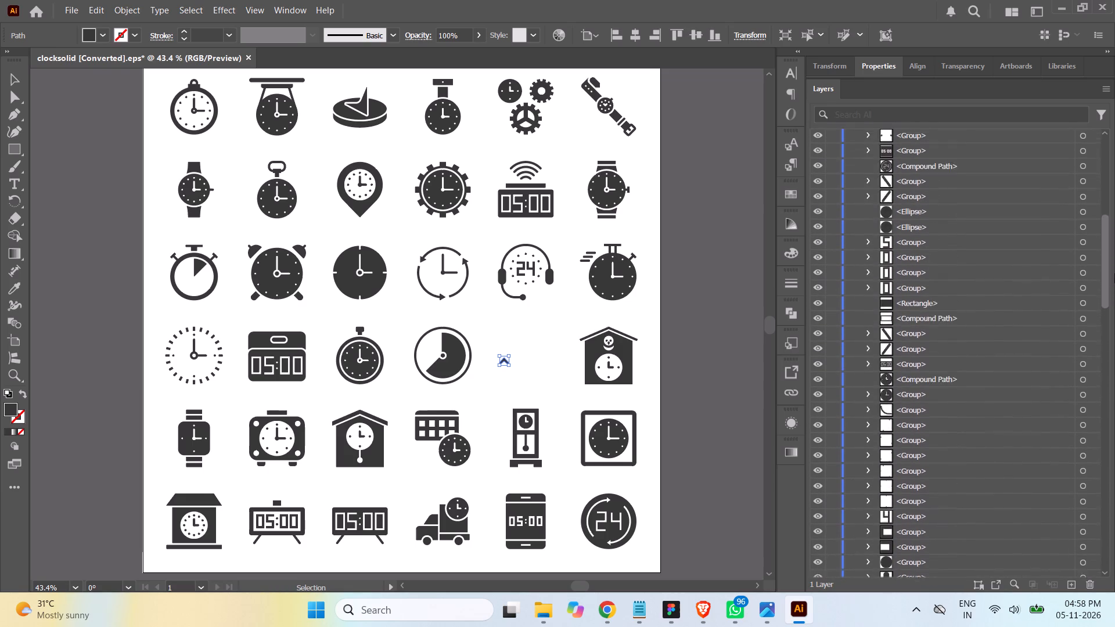
left_click_drag(1114, 273, 1114, 229)
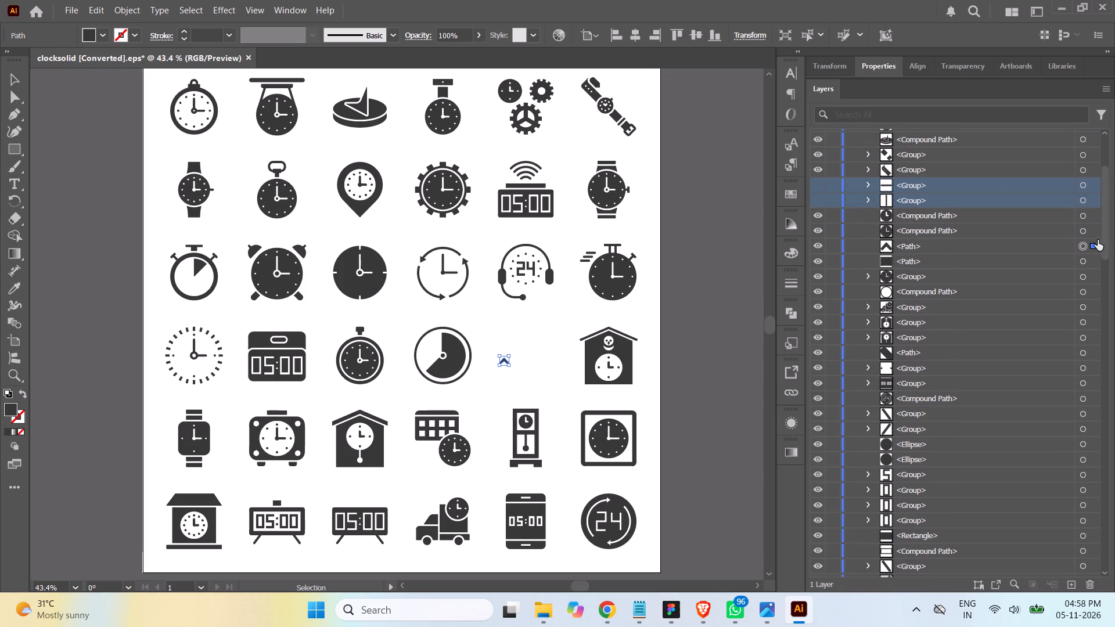
left_click(817, 246)
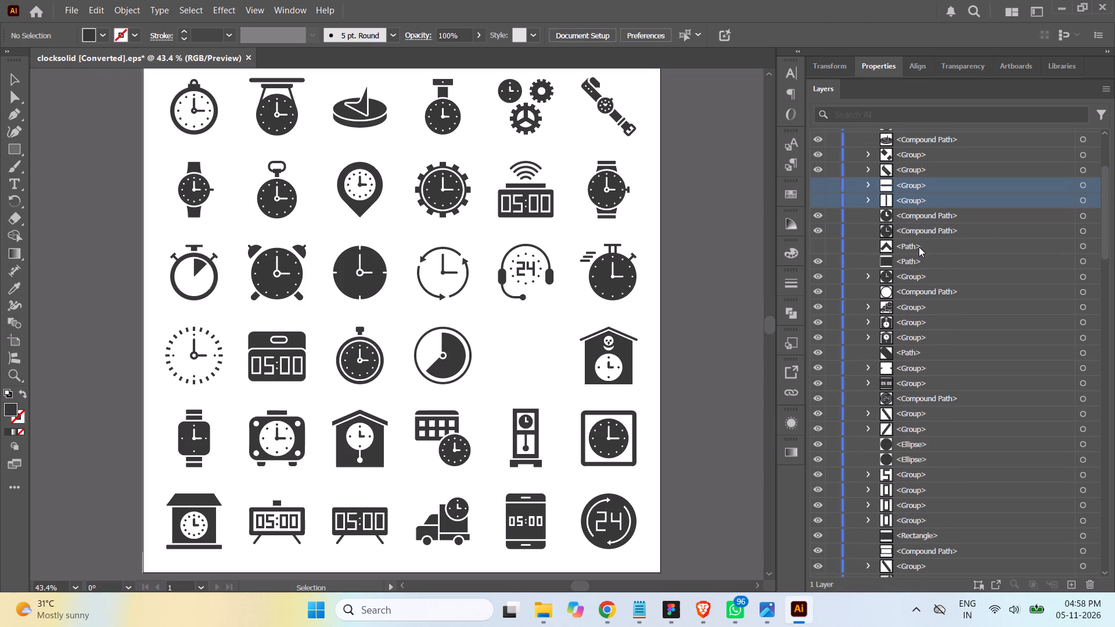
Move the hidden arrowhead path directly above the two clock-hand groups in Layer 1 and highlight all three entries.
left_click(919, 247)
left_click_drag(919, 247, 918, 174)
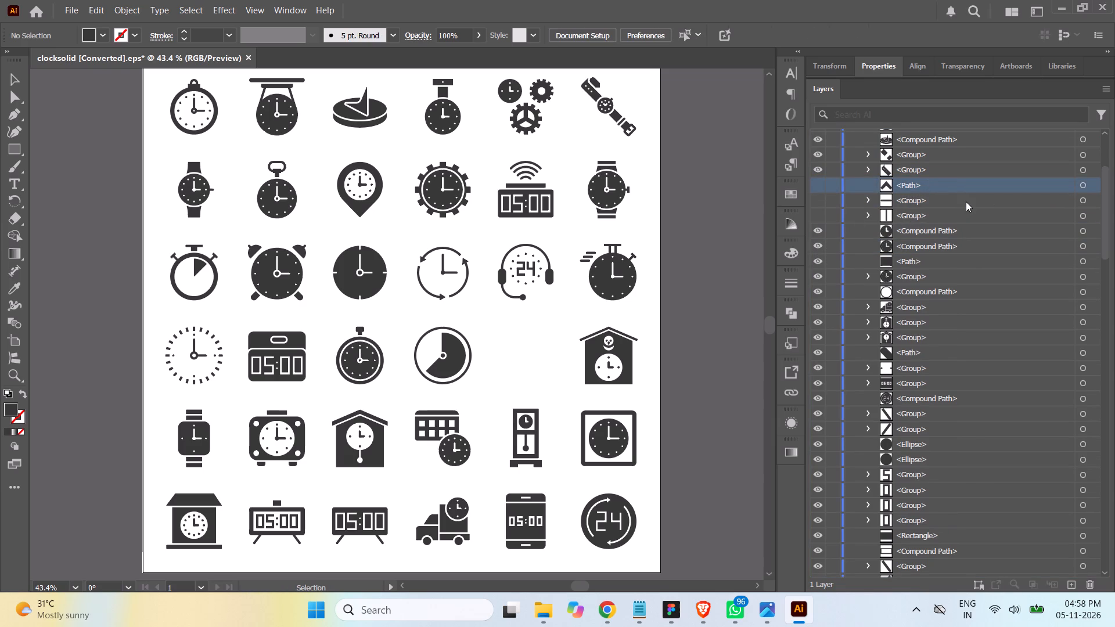
left_click(936, 214, "shift")
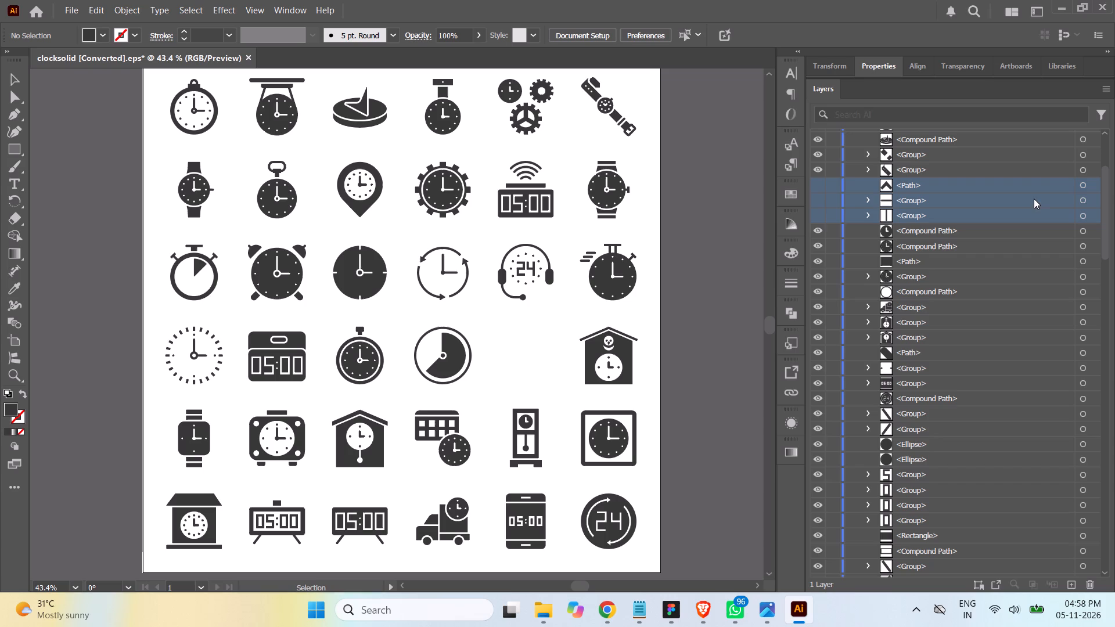
left_click(1081, 185)
Move the hidden stopwatch body group up Layer 1 to directly below the two hidden clock-hand groups.
left_click_drag(1107, 249, 1112, 295)
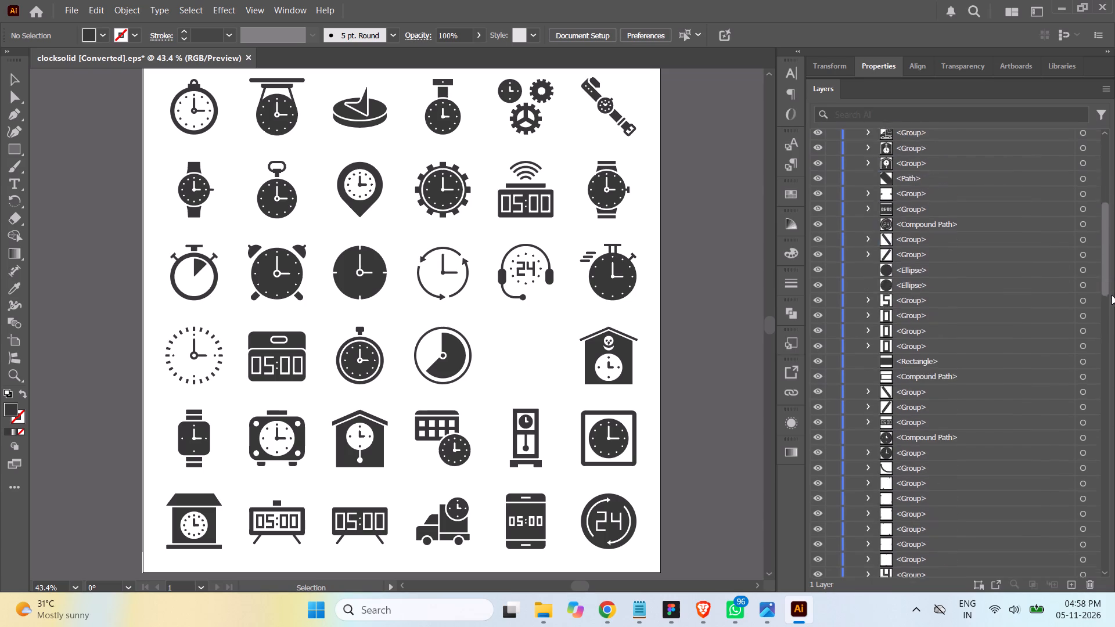
left_click_drag(1112, 295, 1114, 334)
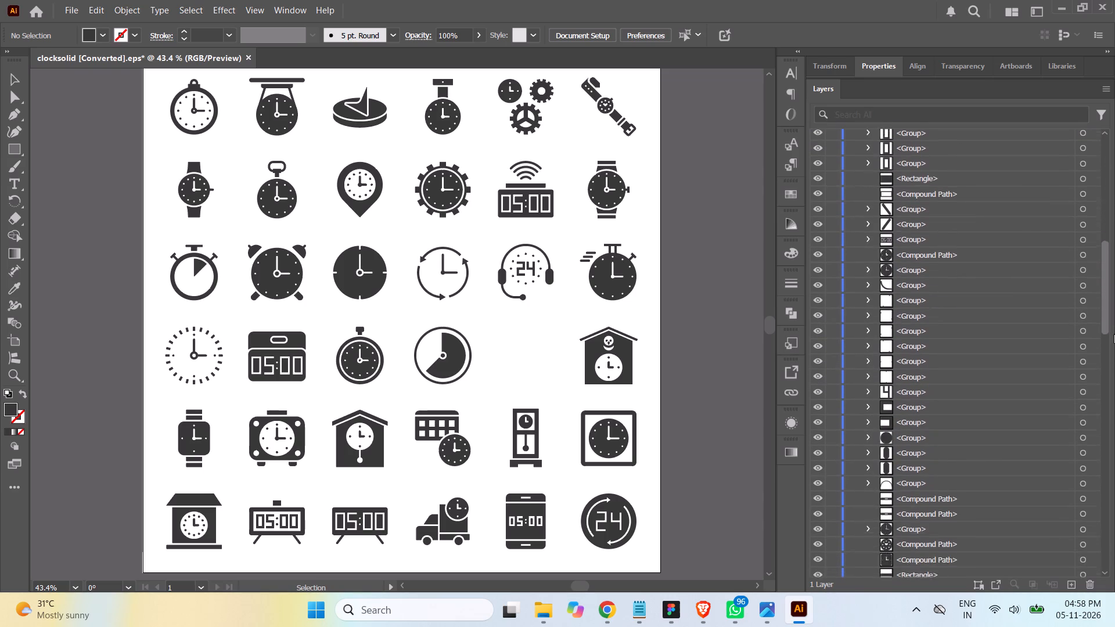
left_click_drag(1114, 334, 1114, 380)
left_click(952, 459)
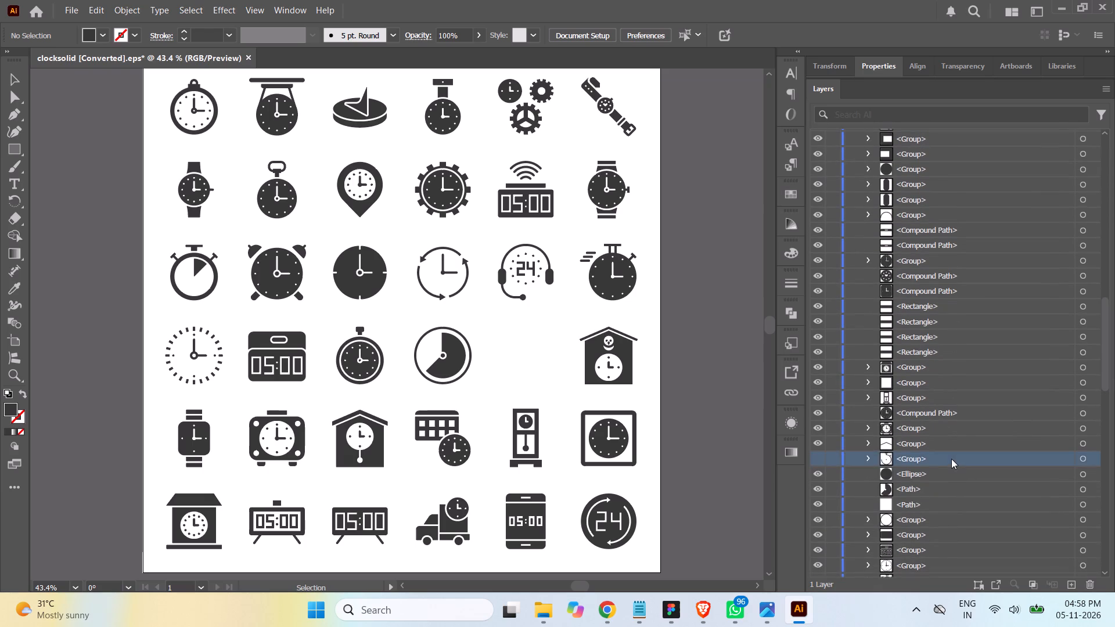
left_click_drag(951, 459, 929, 173)
left_click_drag(1104, 369, 1109, 310)
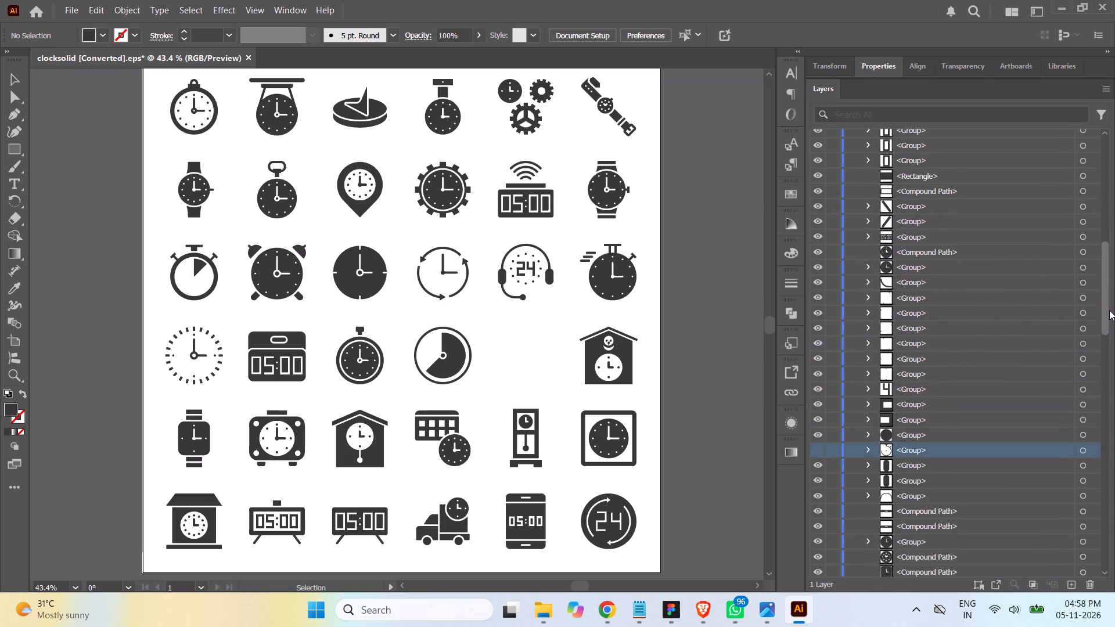
left_click_drag(1109, 310, 1109, 309)
left_click_drag(947, 471, 951, 378)
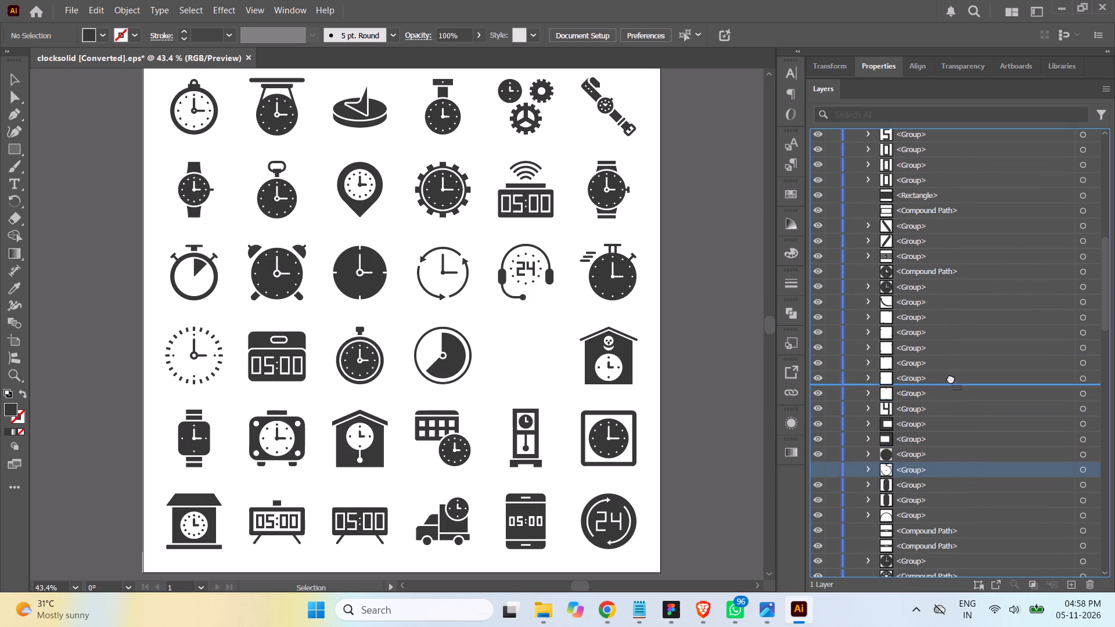
left_click_drag(951, 378, 939, 286)
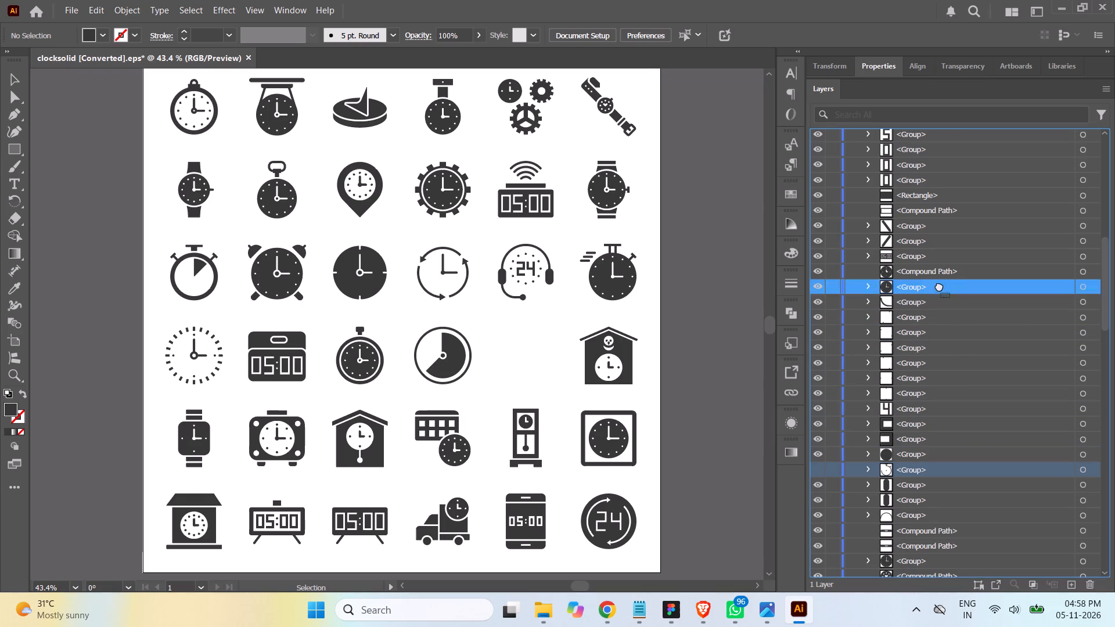
left_click_drag(939, 286, 933, 219)
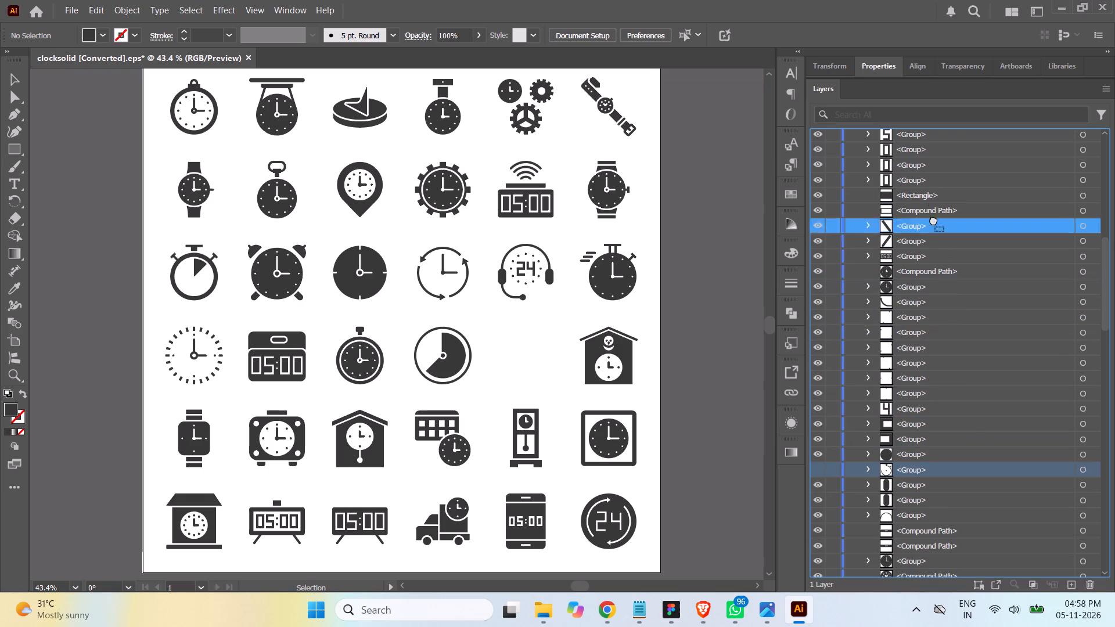
left_click_drag(933, 219, 943, 218)
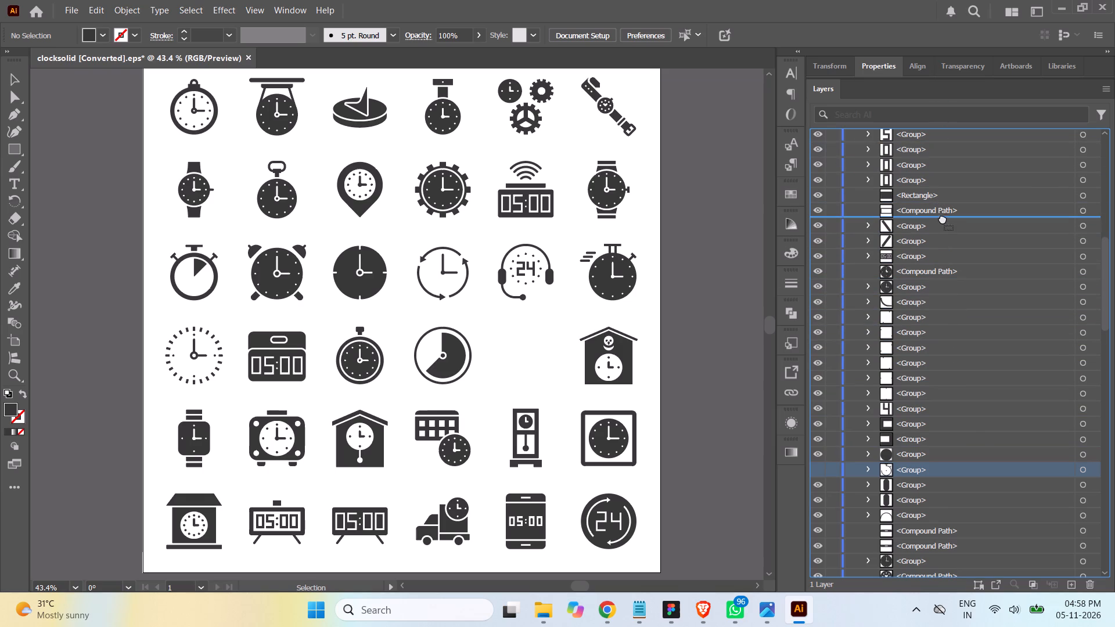
left_click_drag(943, 218, 943, 219)
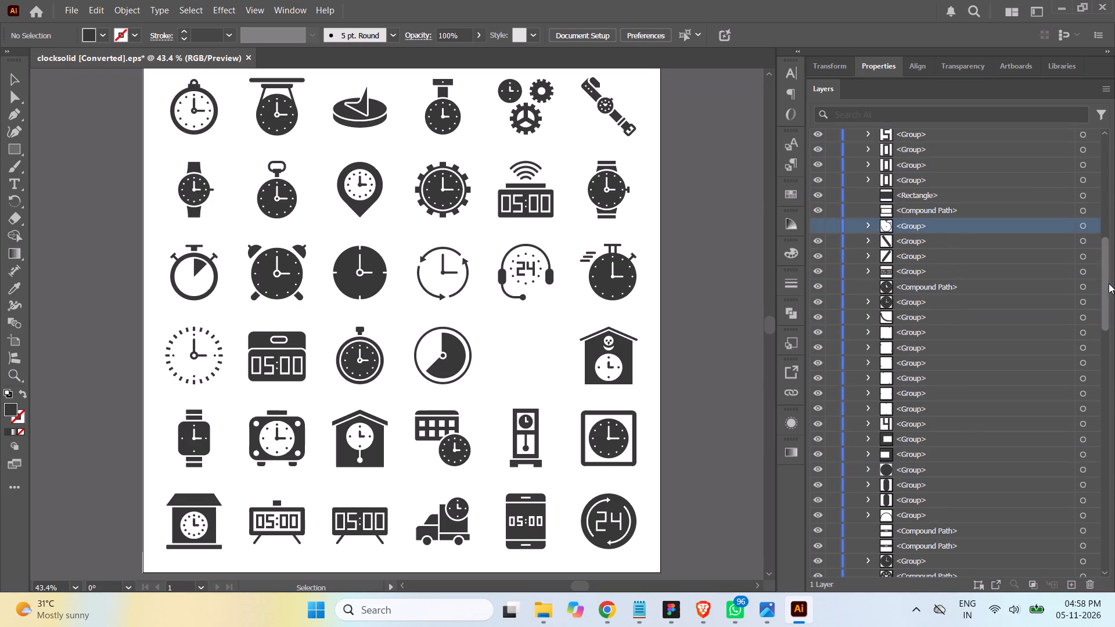
left_click_drag(1102, 278, 1099, 225)
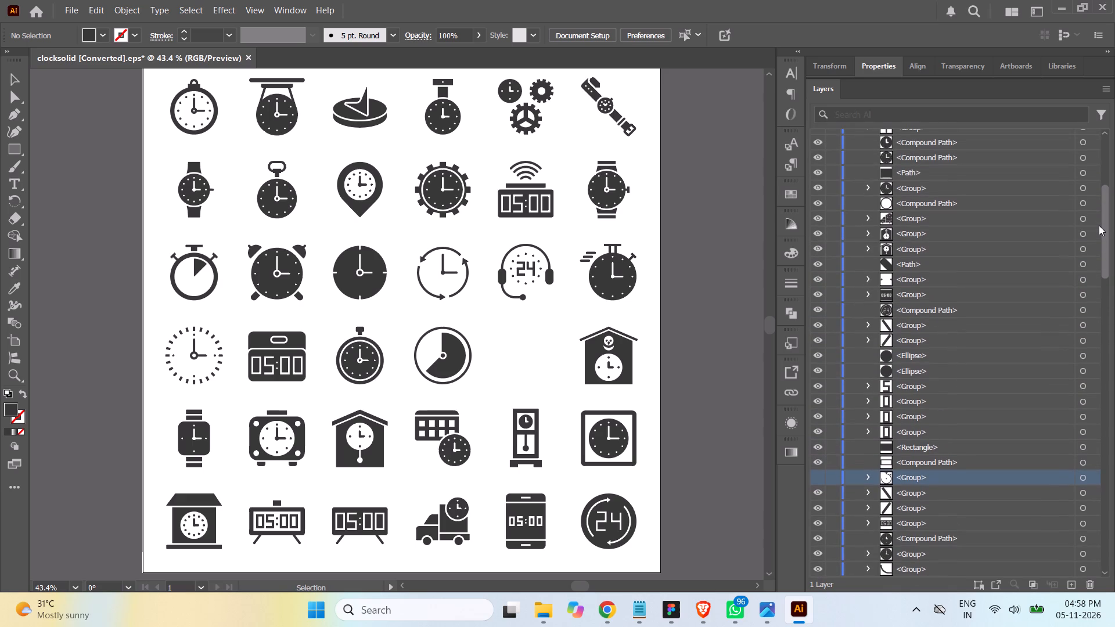
left_click_drag(1099, 225, 1098, 207)
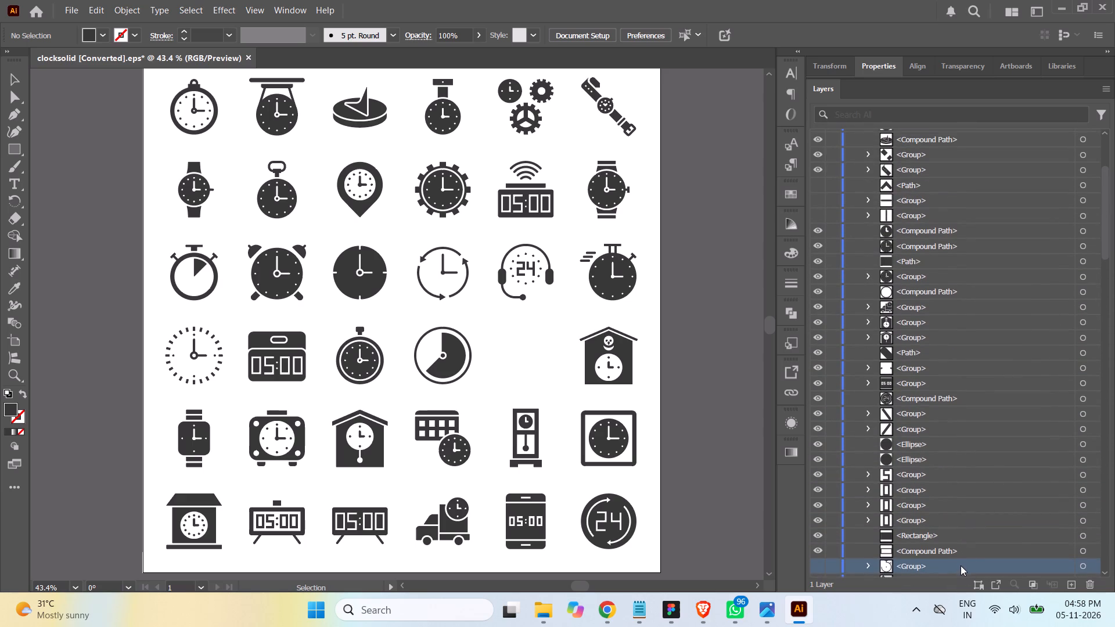
left_click_drag(961, 565, 928, 220)
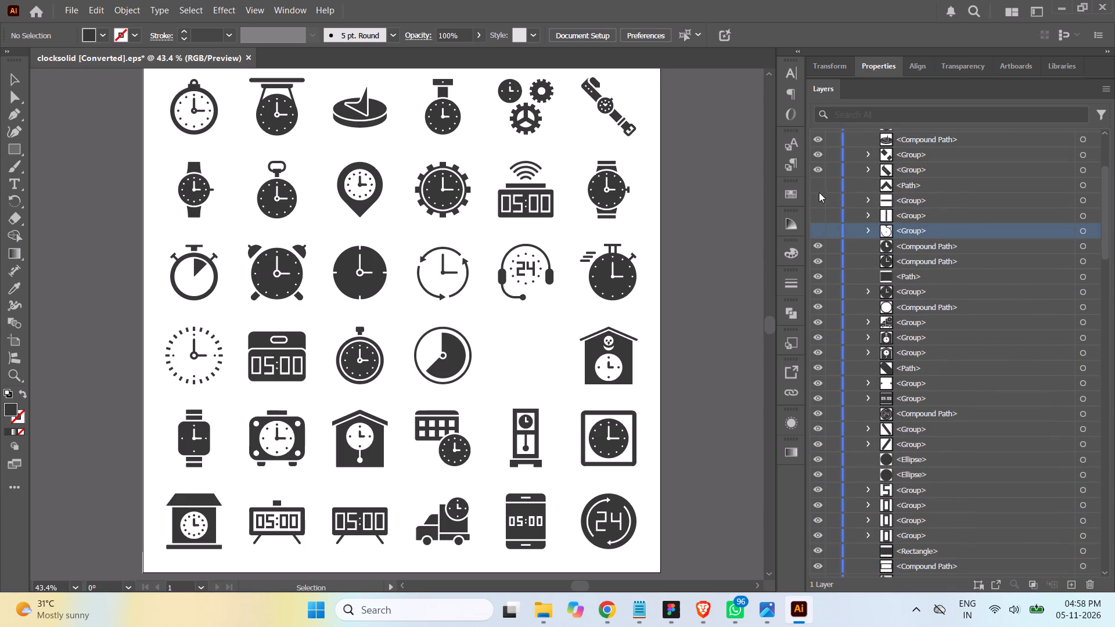
Show the stopwatch's arrowhead path, two clock-hand groups and body group, select all four parts and group them.
left_click_drag(818, 185, 818, 228)
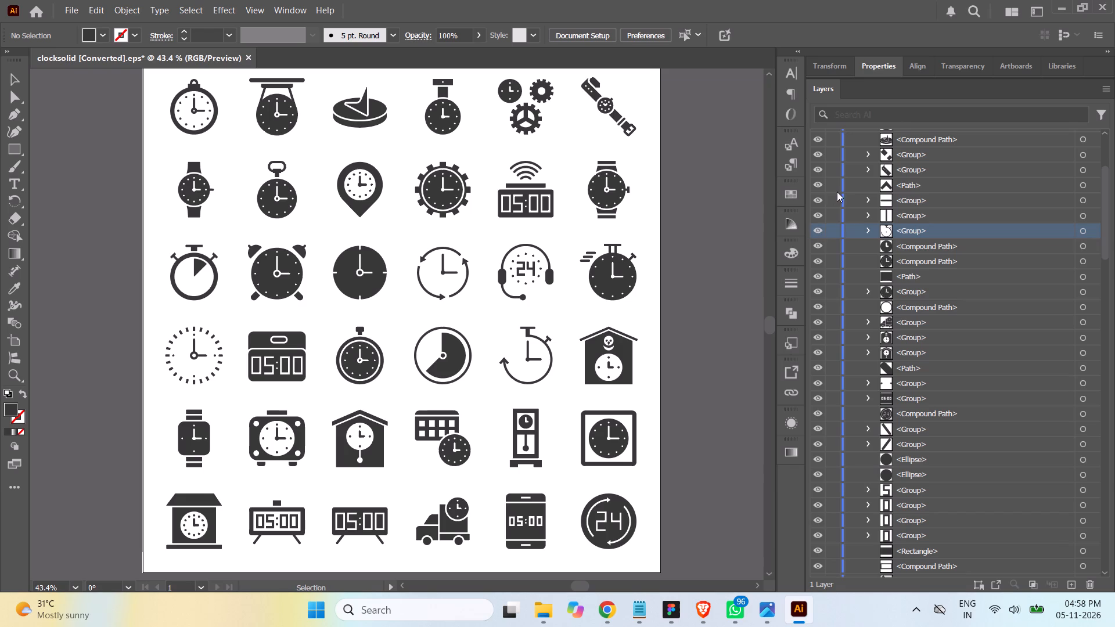
left_click(1082, 185)
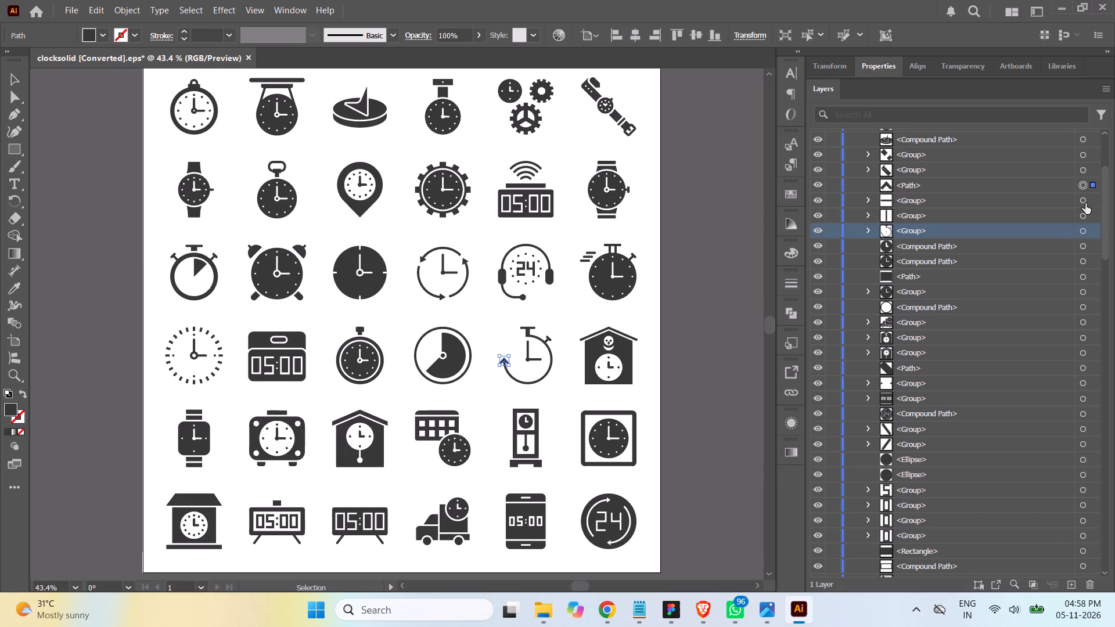
left_click(1084, 200, "shift")
left_click(1081, 217, "shift")
left_click(1080, 233, "shift")
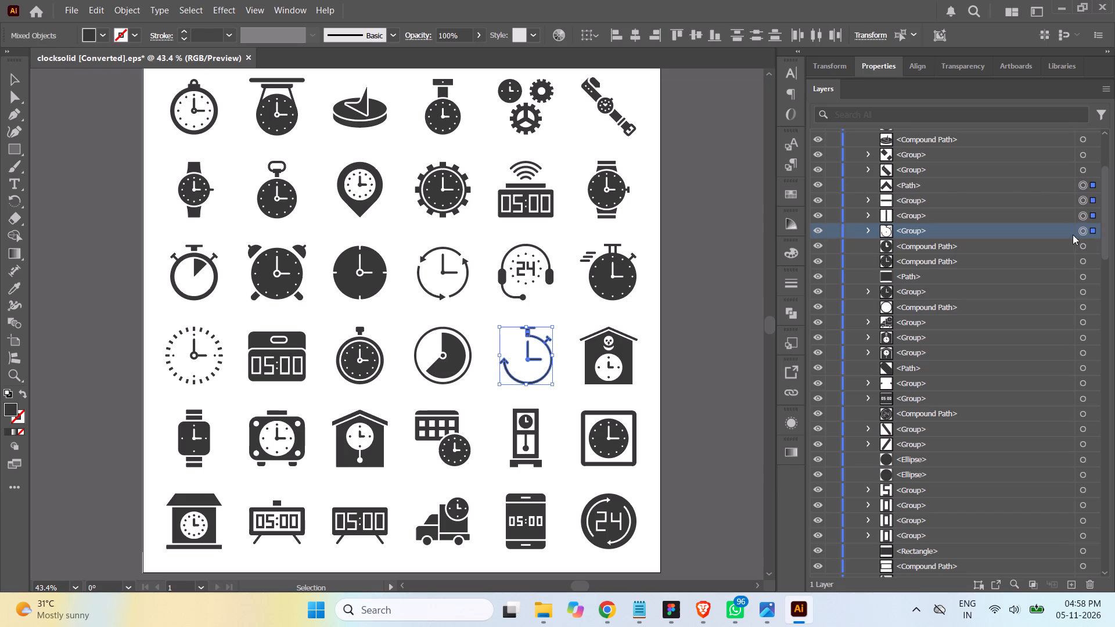
left_click(985, 184)
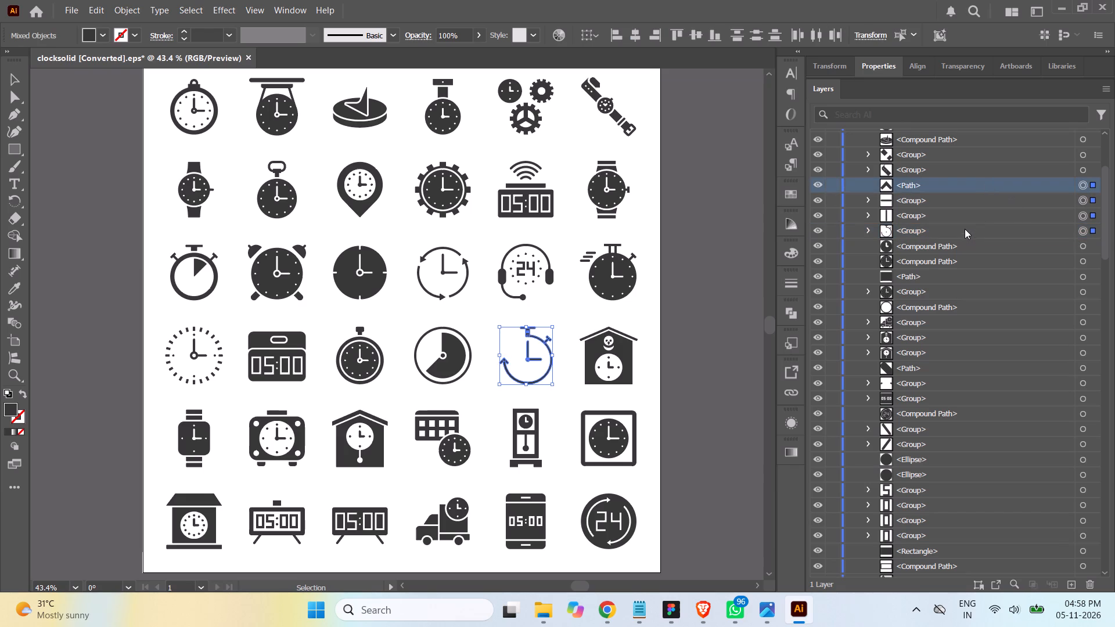
left_click(965, 228, "shift")
key("ctrl+g")
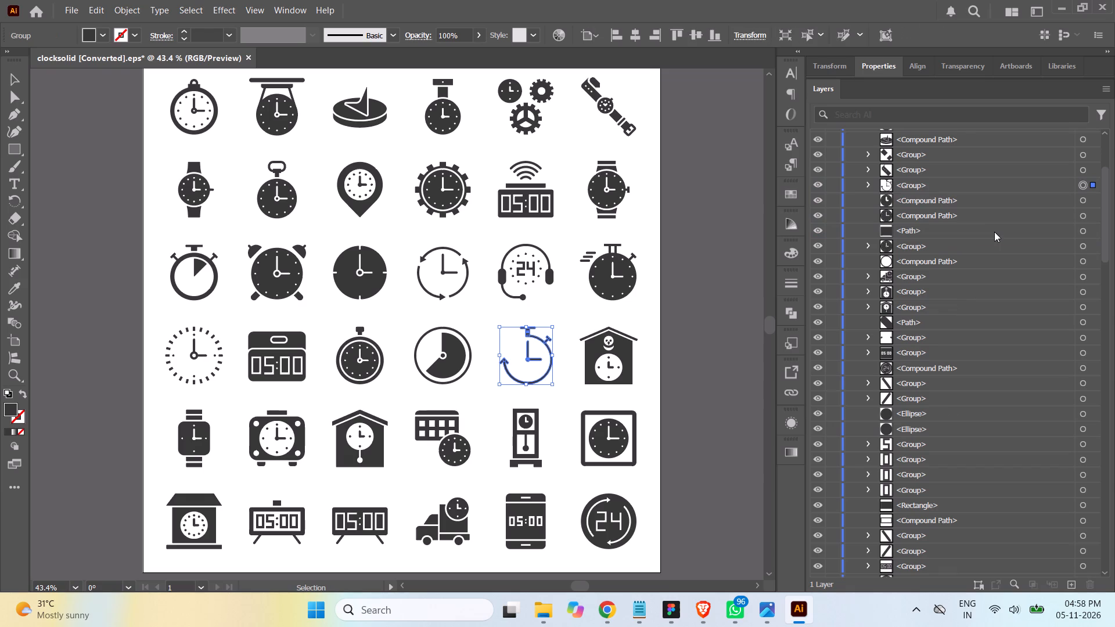
Add the grouped stopwatch as an export asset and export it as SVG into the vecteezy clock-watches icon folder.
left_click(1081, 187)
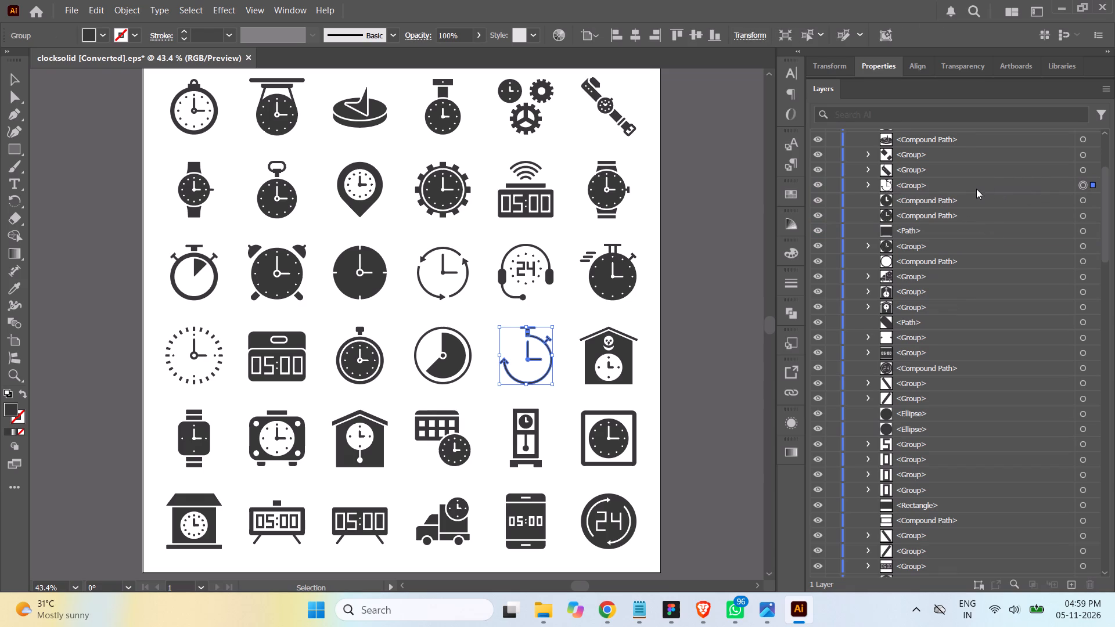
left_click(974, 188)
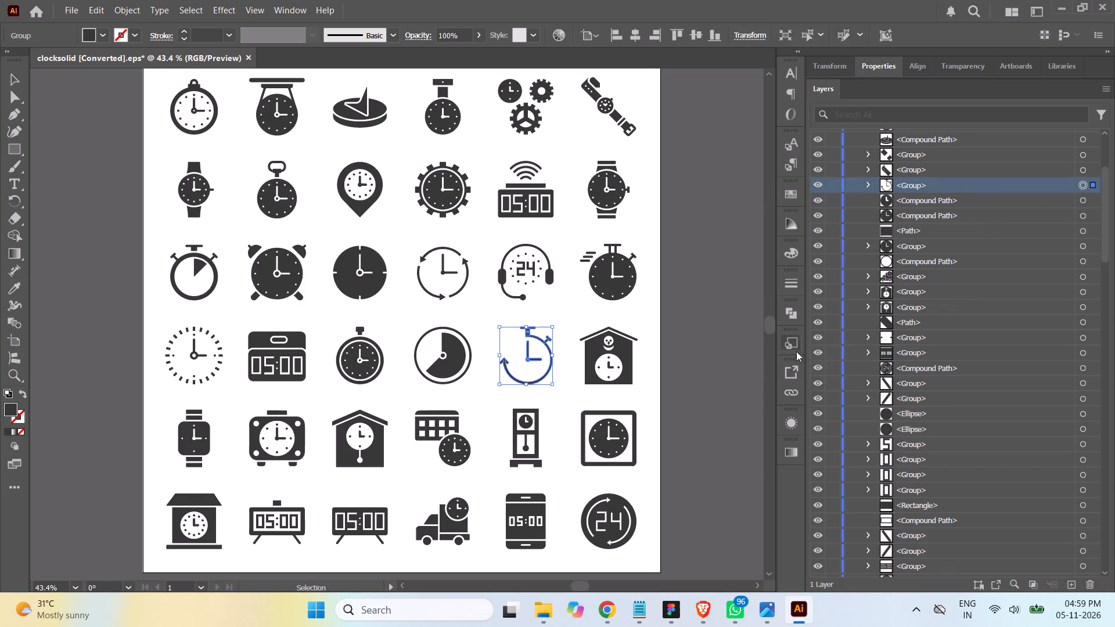
left_click(790, 372)
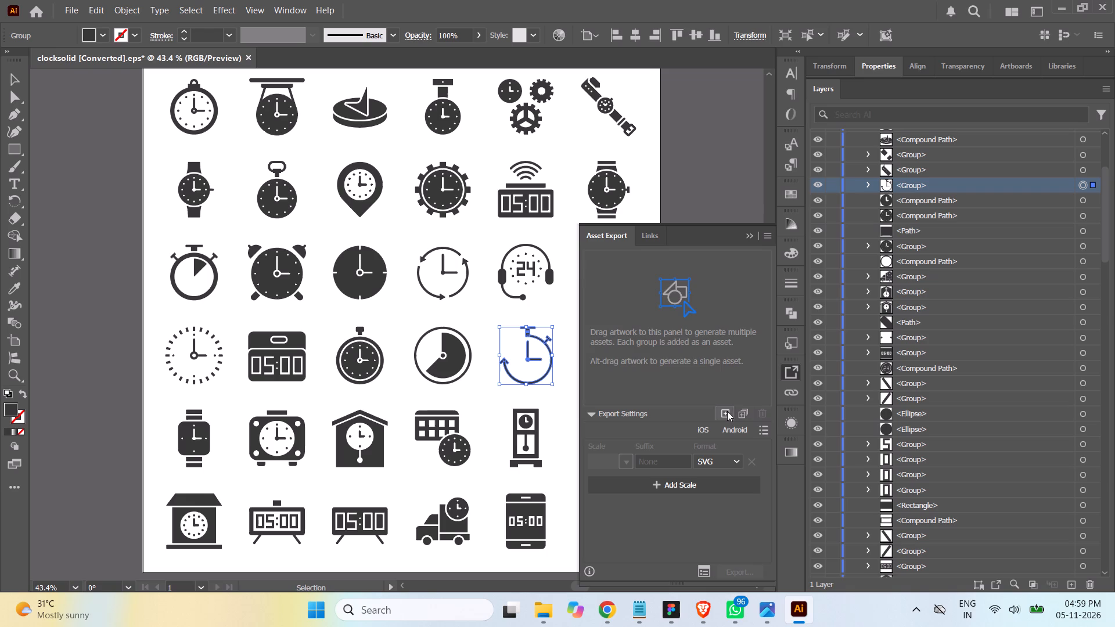
left_click(726, 411)
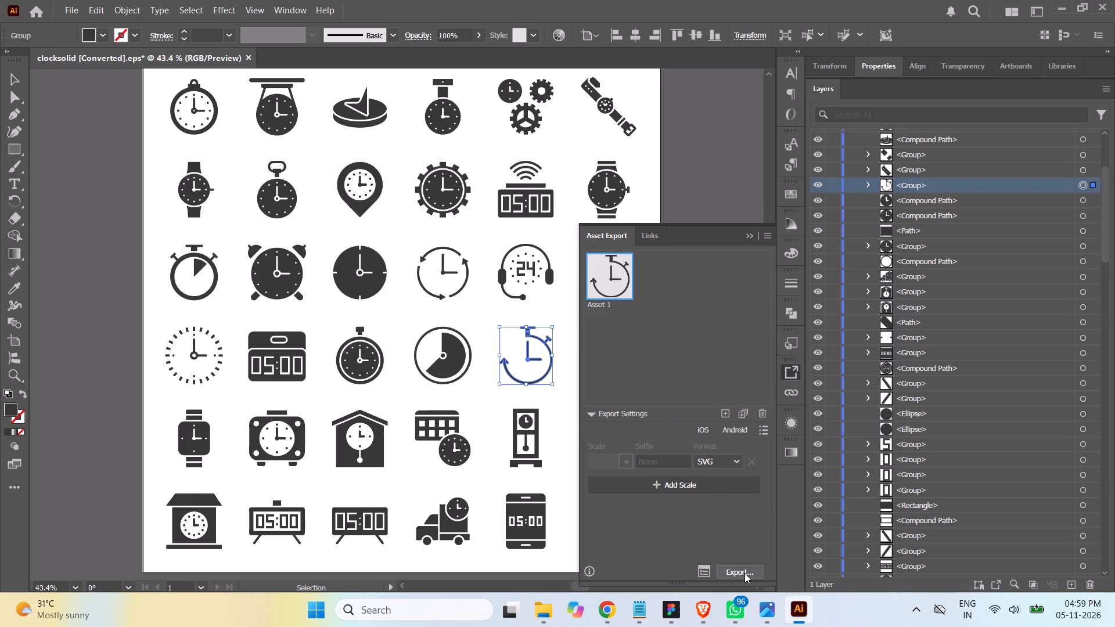
left_click(744, 571)
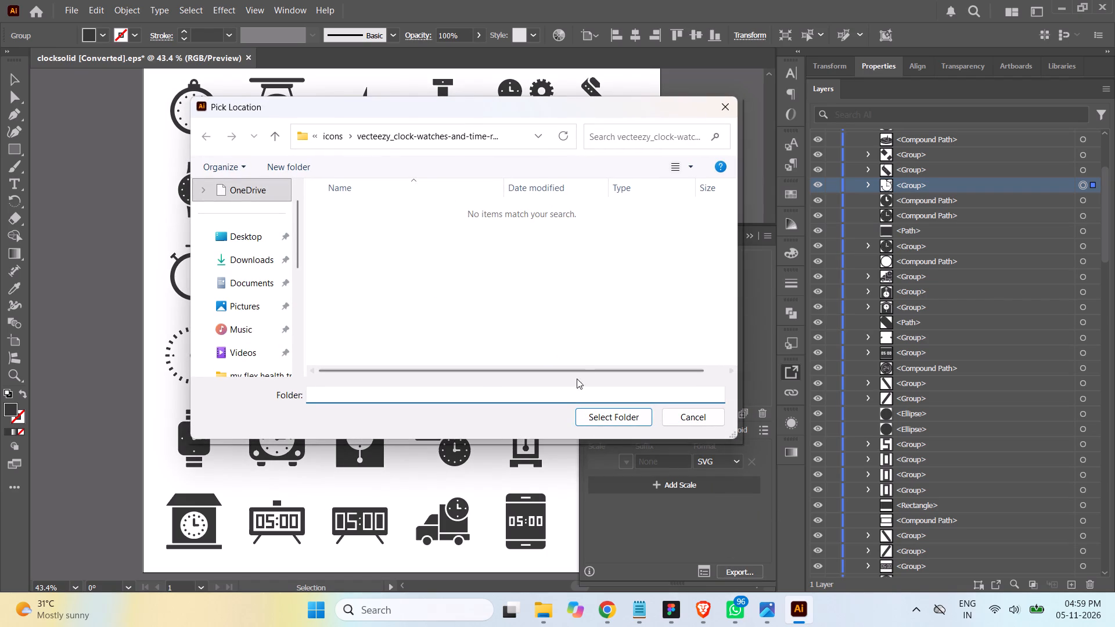
left_click(605, 417)
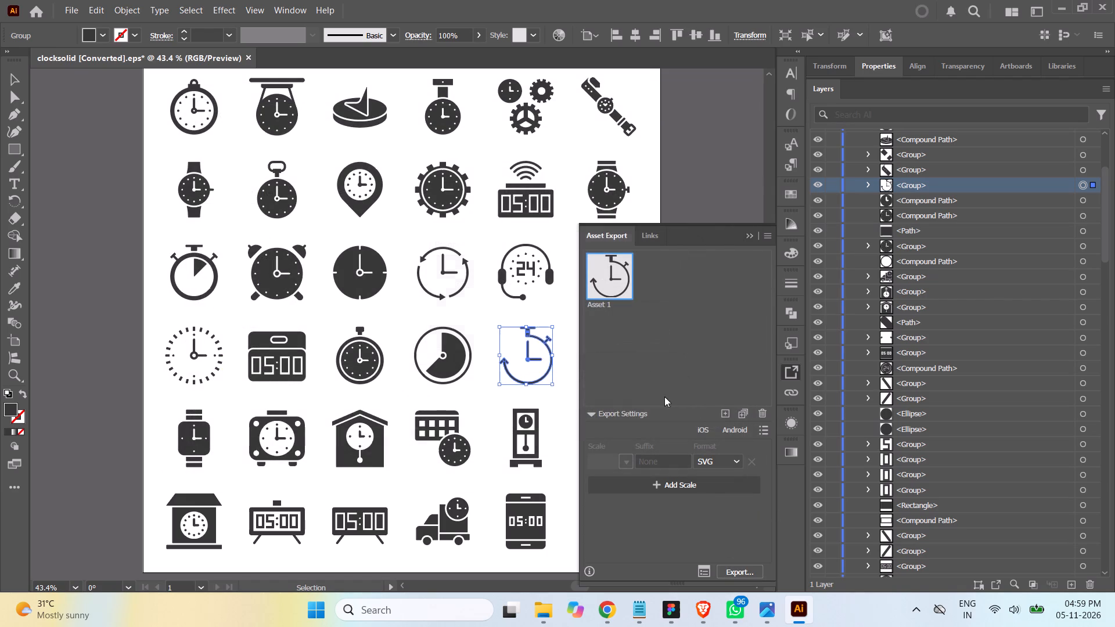
left_click(748, 237)
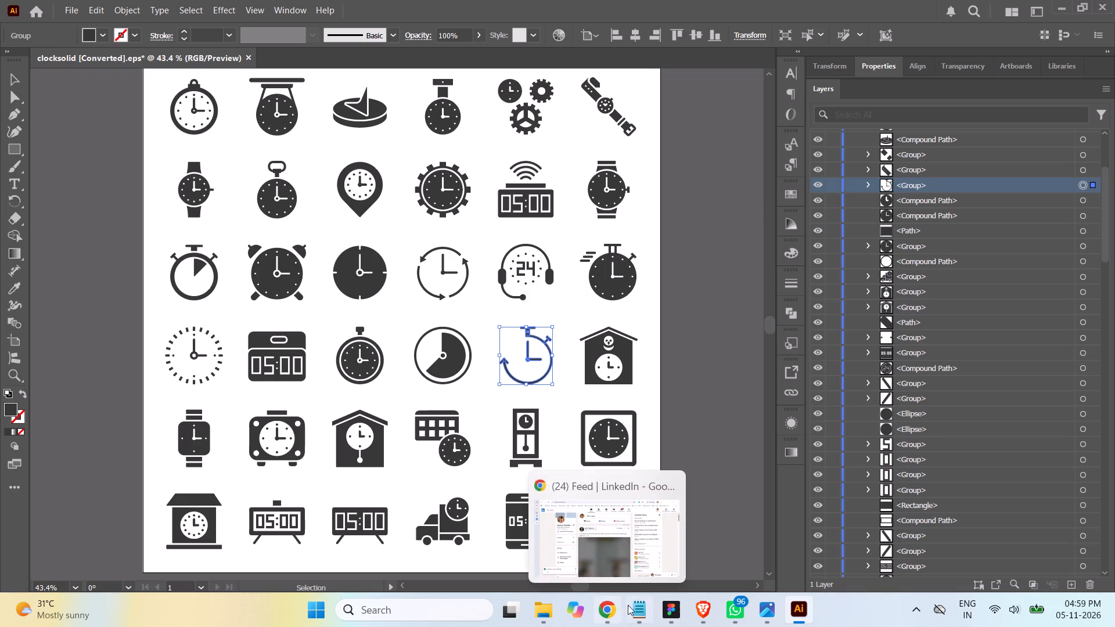
Find Asset 1.svg in the exported SVG folder in File Explorer and place it on Figma's Your Documents screen.
left_click(542, 611)
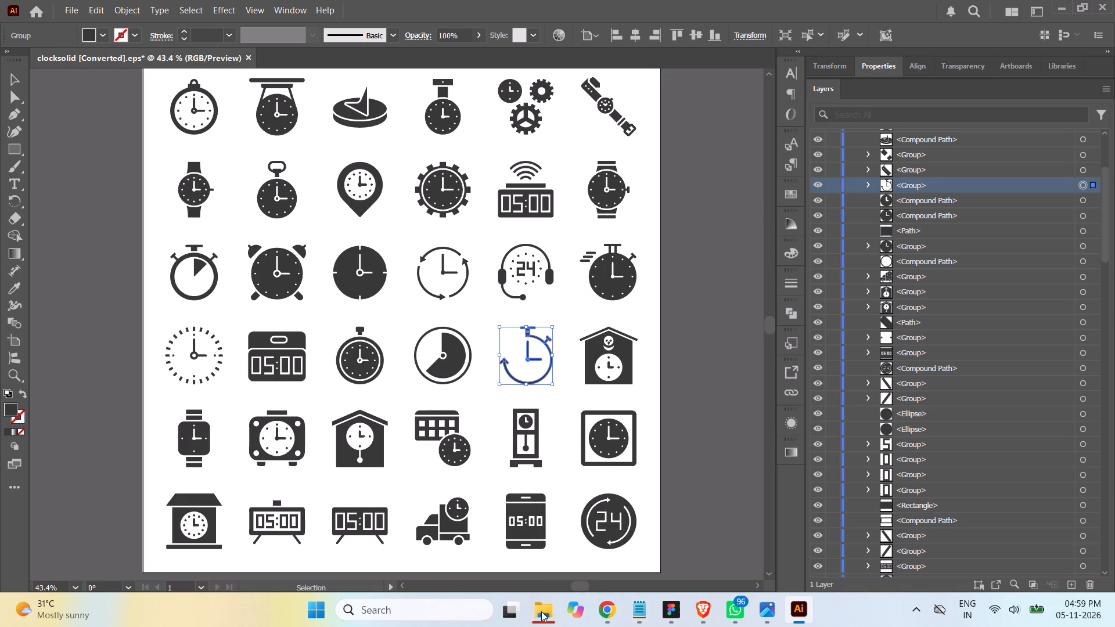
left_click(545, 616)
left_click(467, 316)
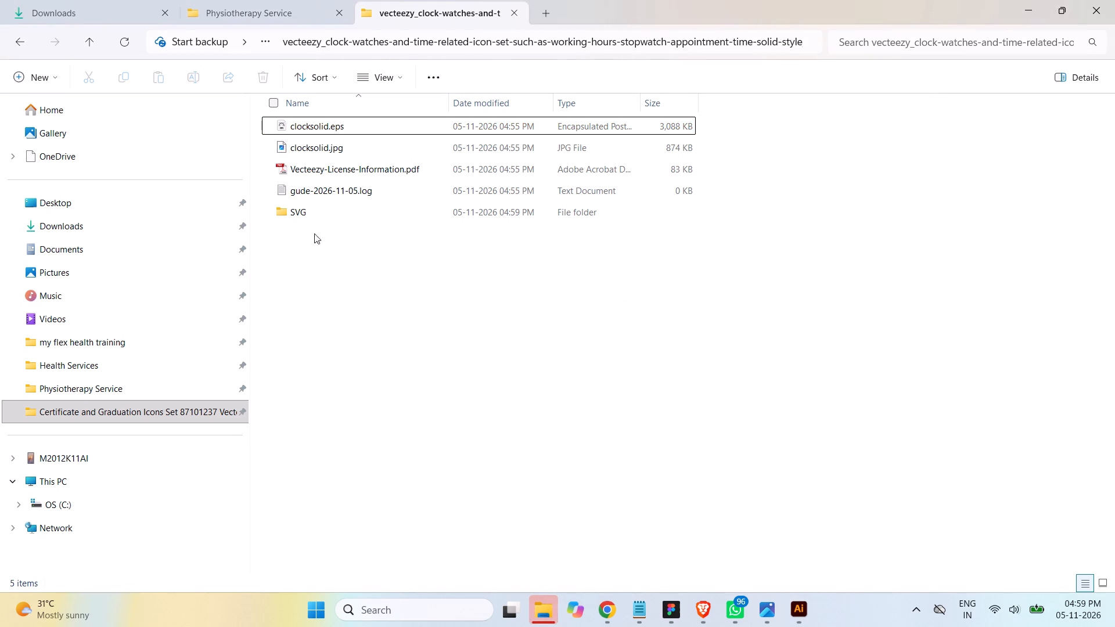
double_click(304, 217)
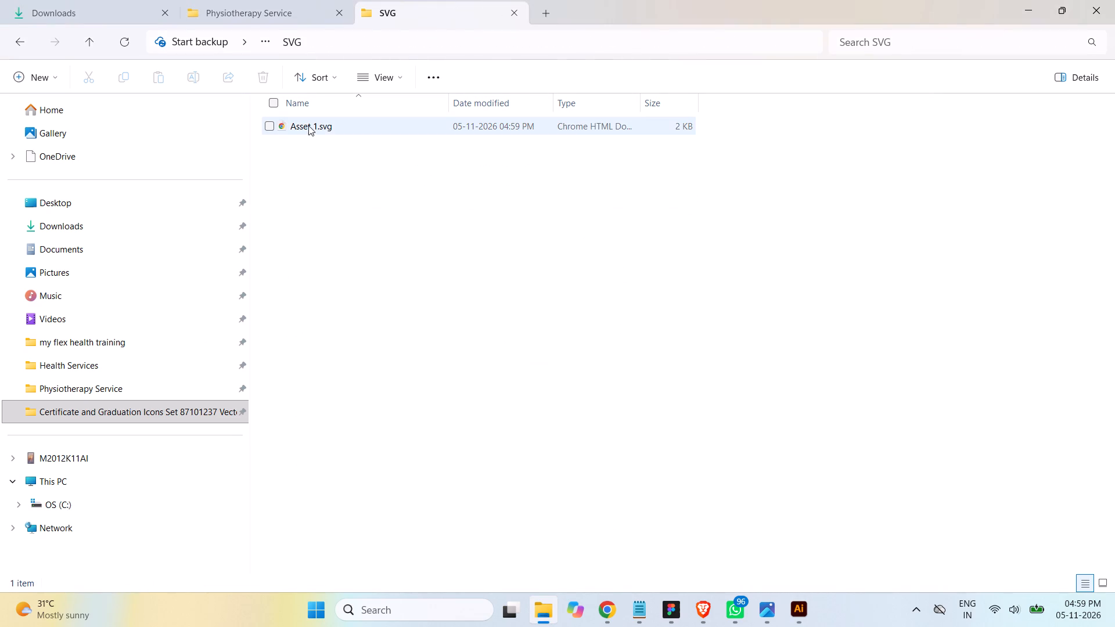
left_click_drag(308, 125, 674, 617)
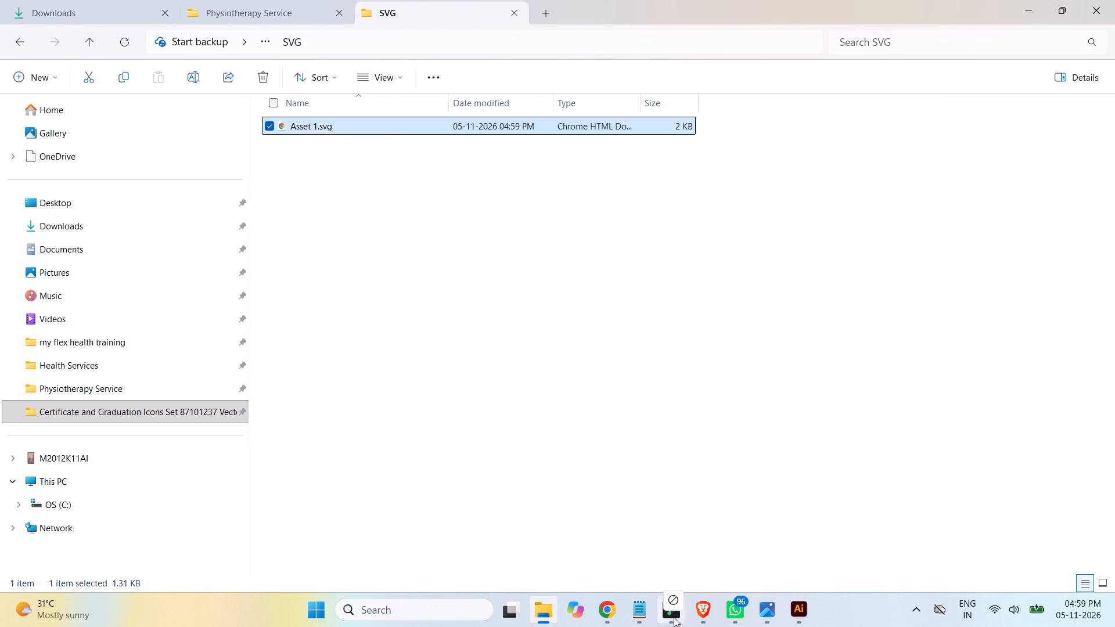
left_click_drag(674, 617, 557, 225)
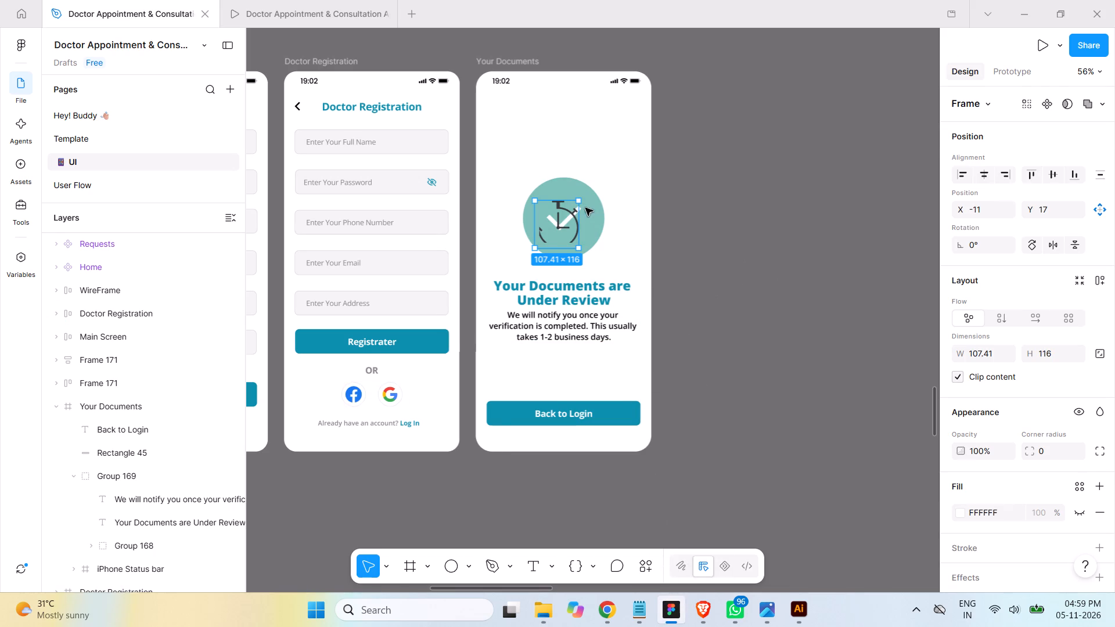
Enlarge the placed stopwatch icon to 114 × 123 and move it above the checkmark circle, at about X 183, Y 127.
left_click_drag(580, 201, 594, 198, "shift")
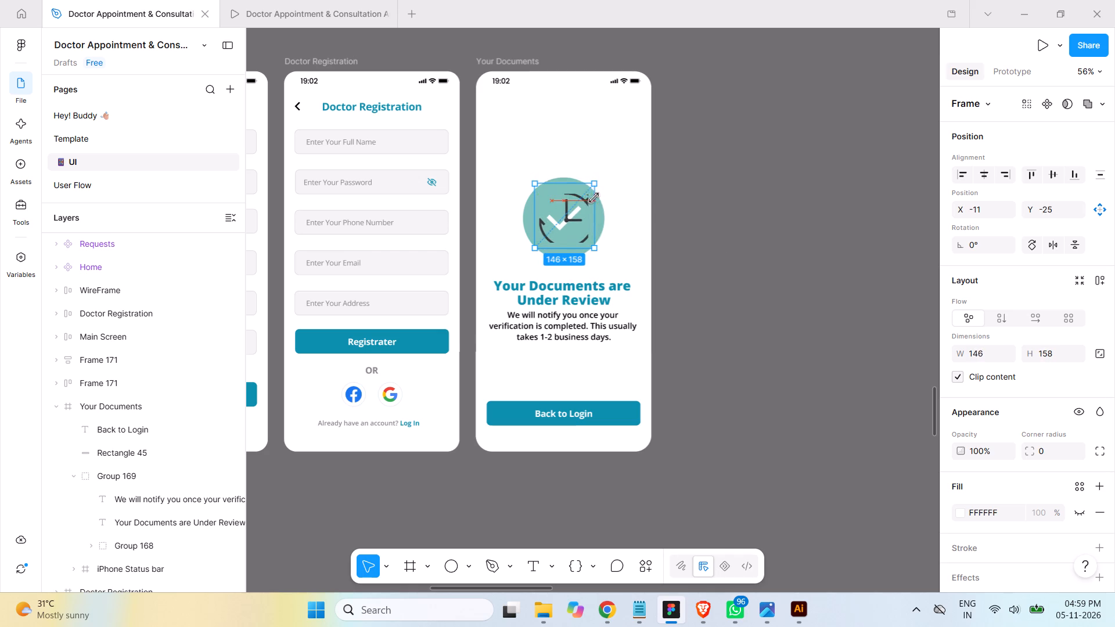
left_click_drag(594, 198, 584, 219, "shift")
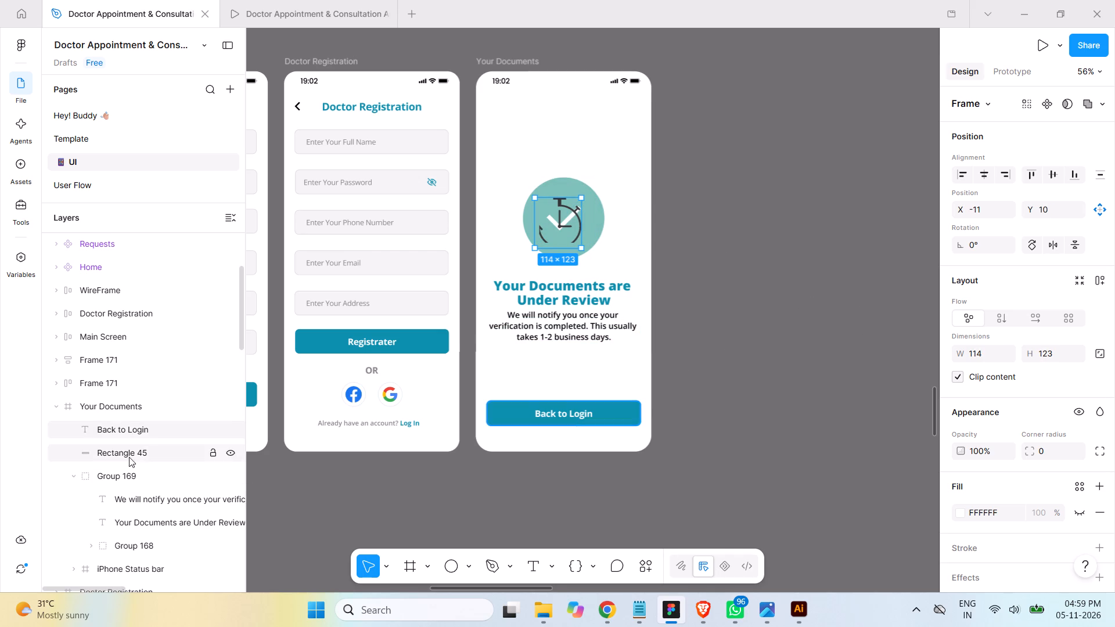
scroll(179, 394, "down", 1)
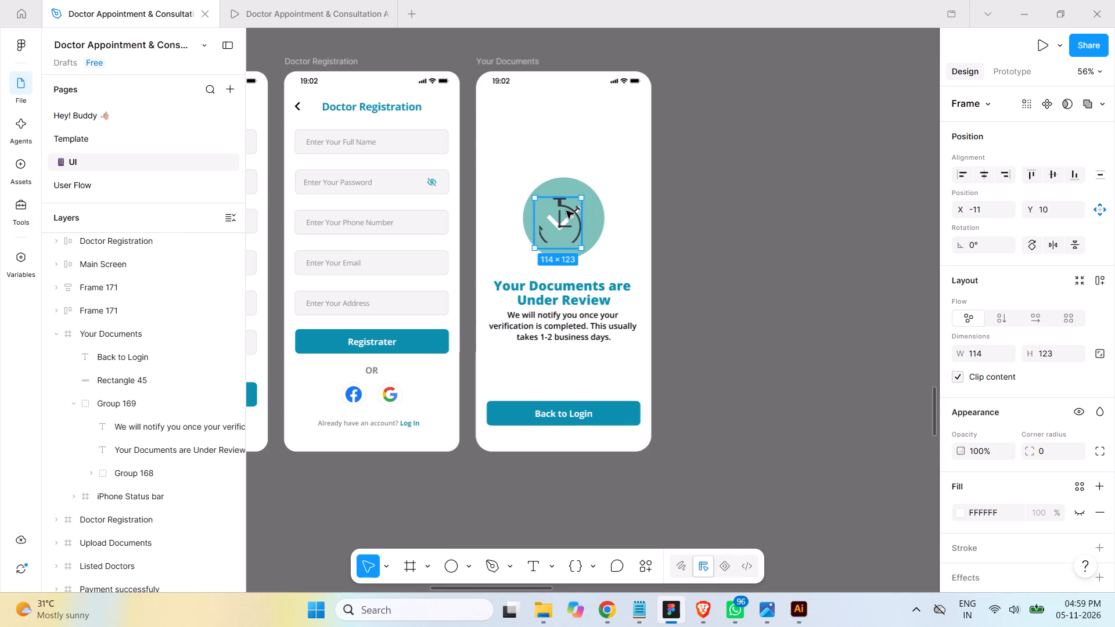
left_click_drag(560, 204, 577, 129)
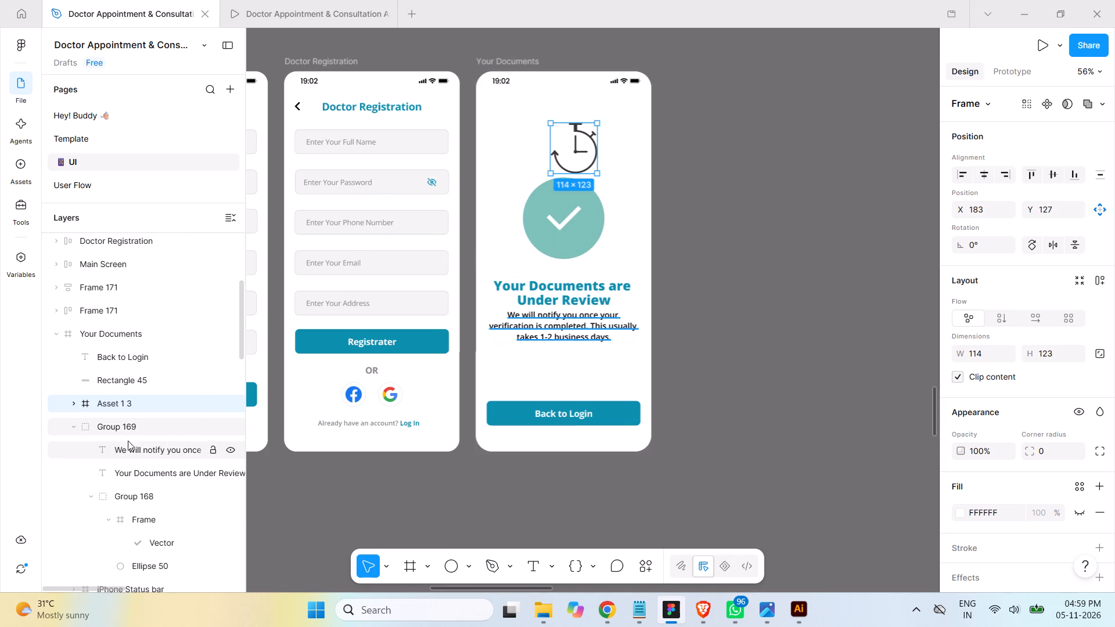
Find the checkmark's frame inside Group 168 on the Your Documents screen and delete it, keeping the circle.
left_click(76, 427)
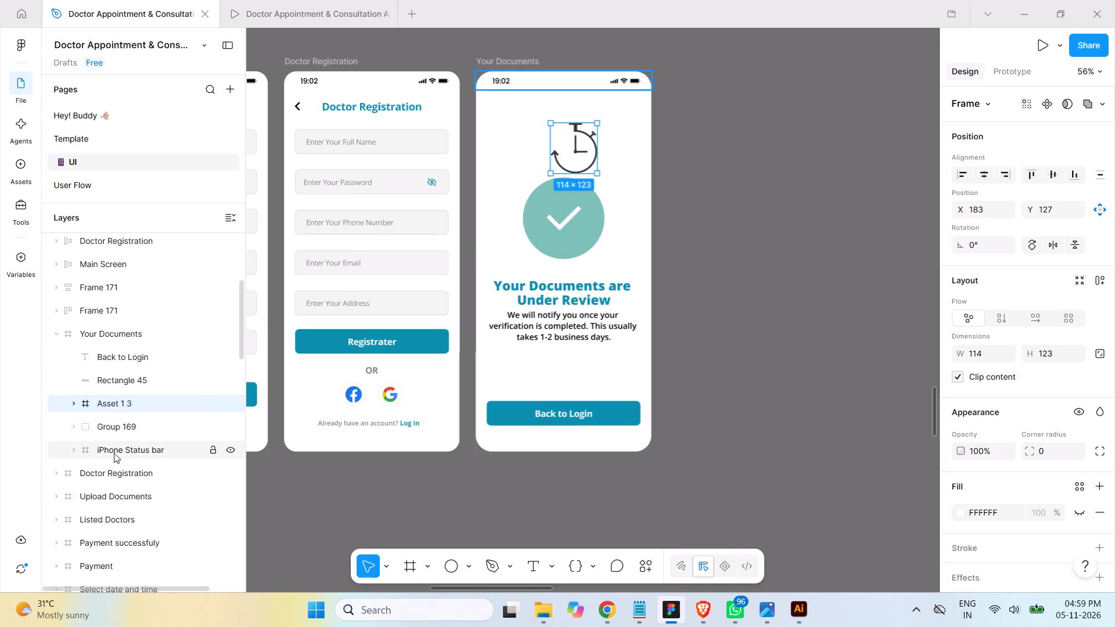
left_click(116, 452)
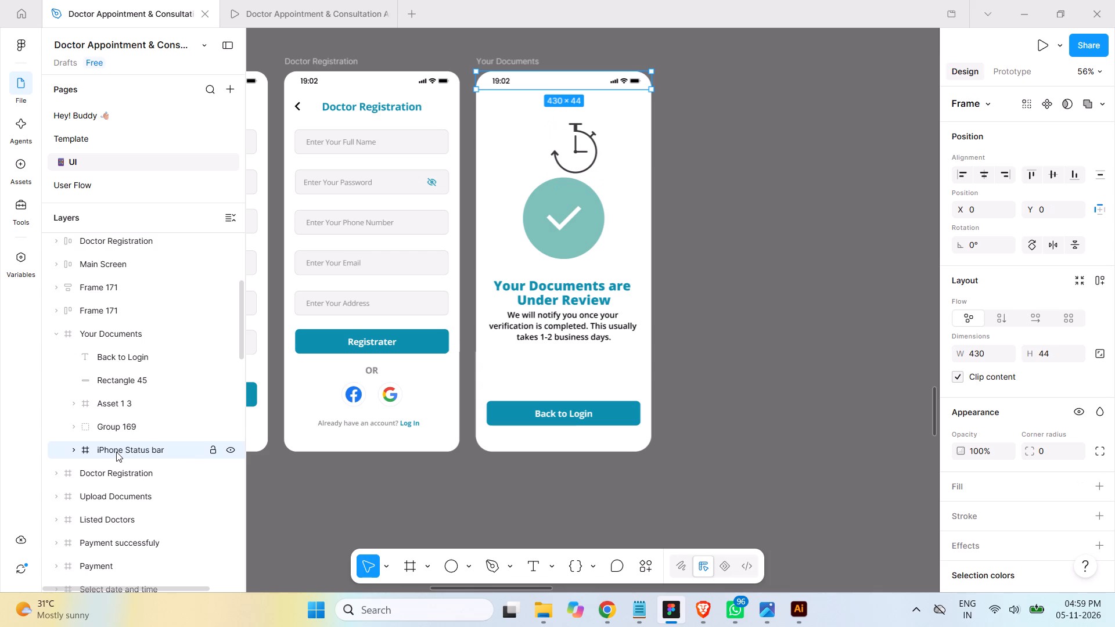
left_click(110, 399)
left_click(107, 434)
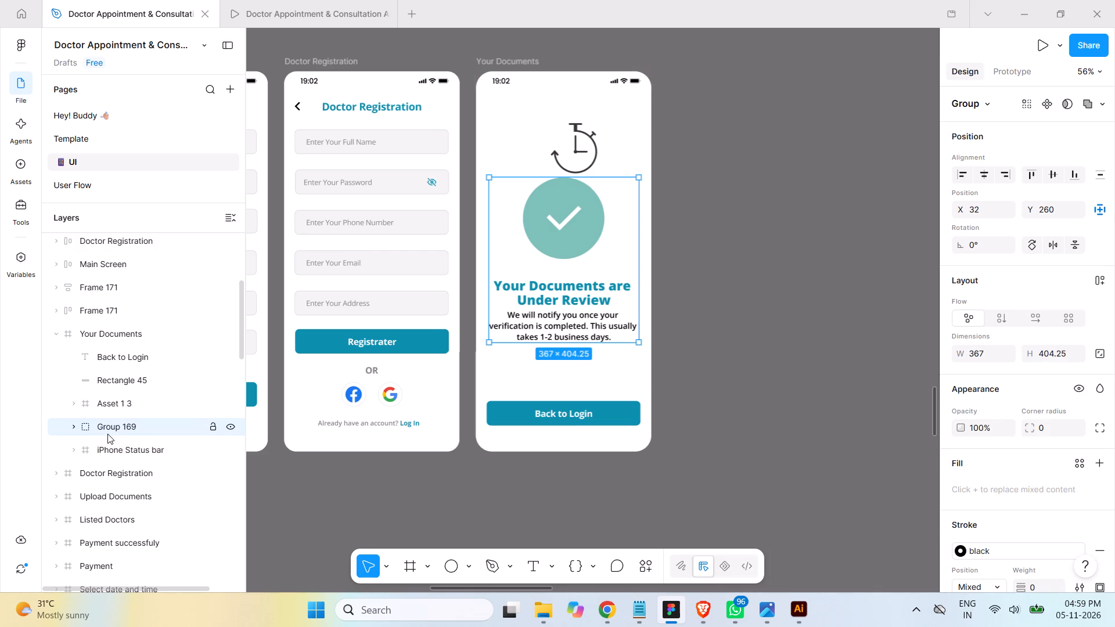
left_click(75, 427)
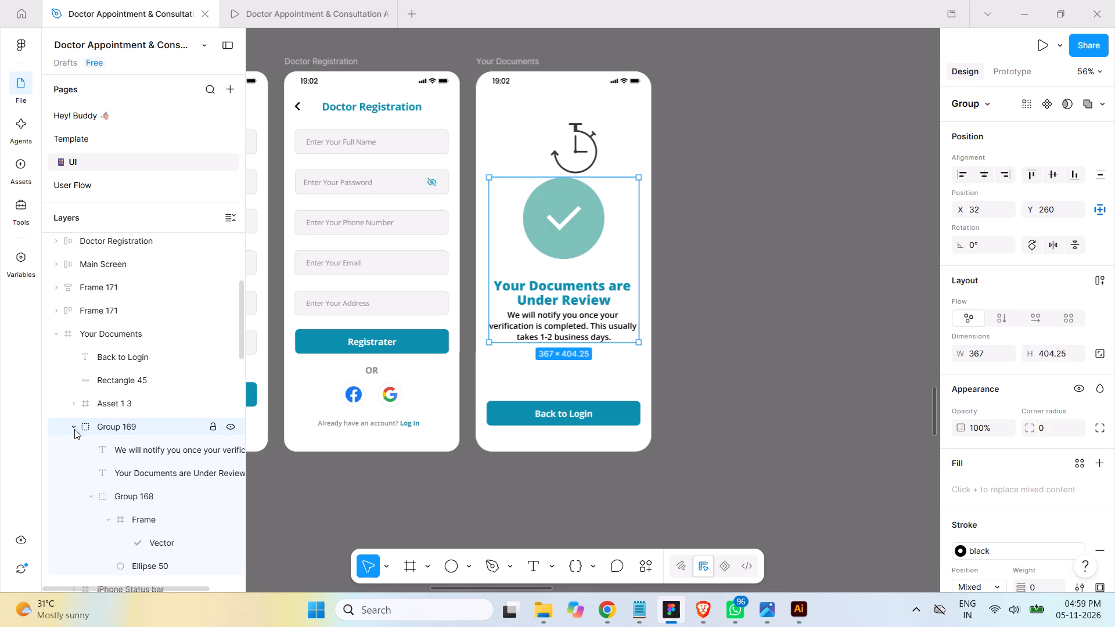
left_click(91, 497)
left_click(91, 498)
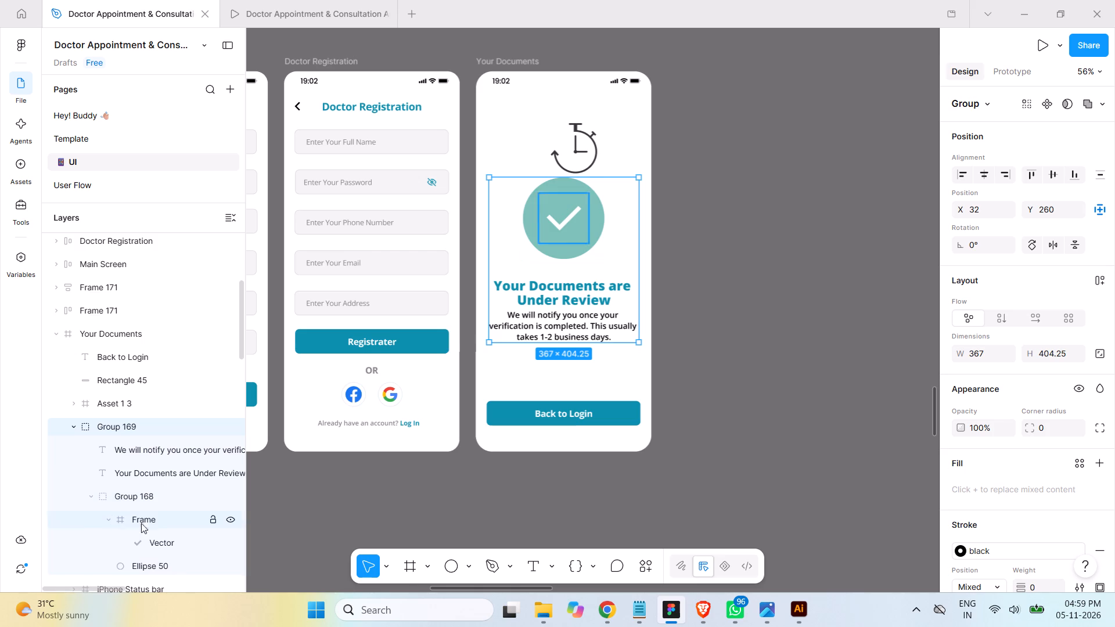
left_click(157, 539)
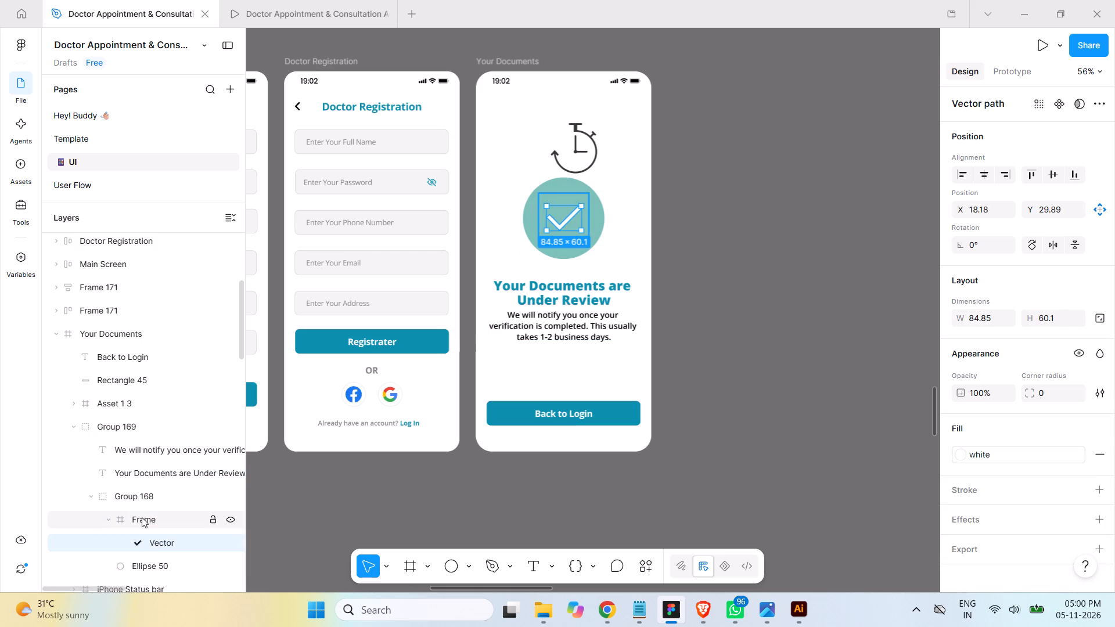
left_click(140, 520)
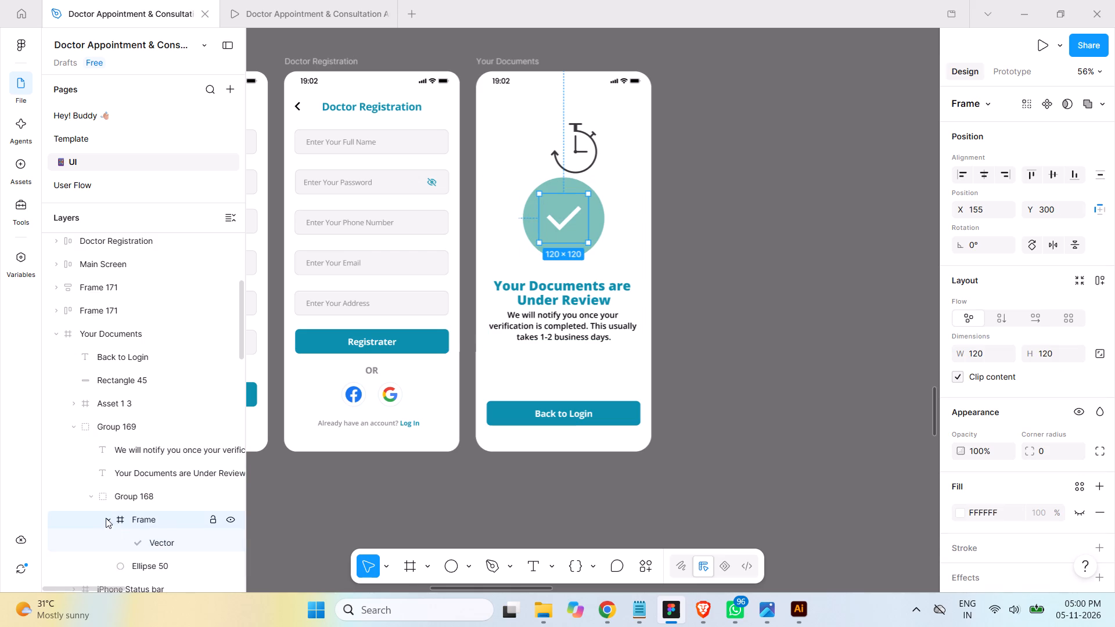
left_click(111, 520)
left_click(142, 518)
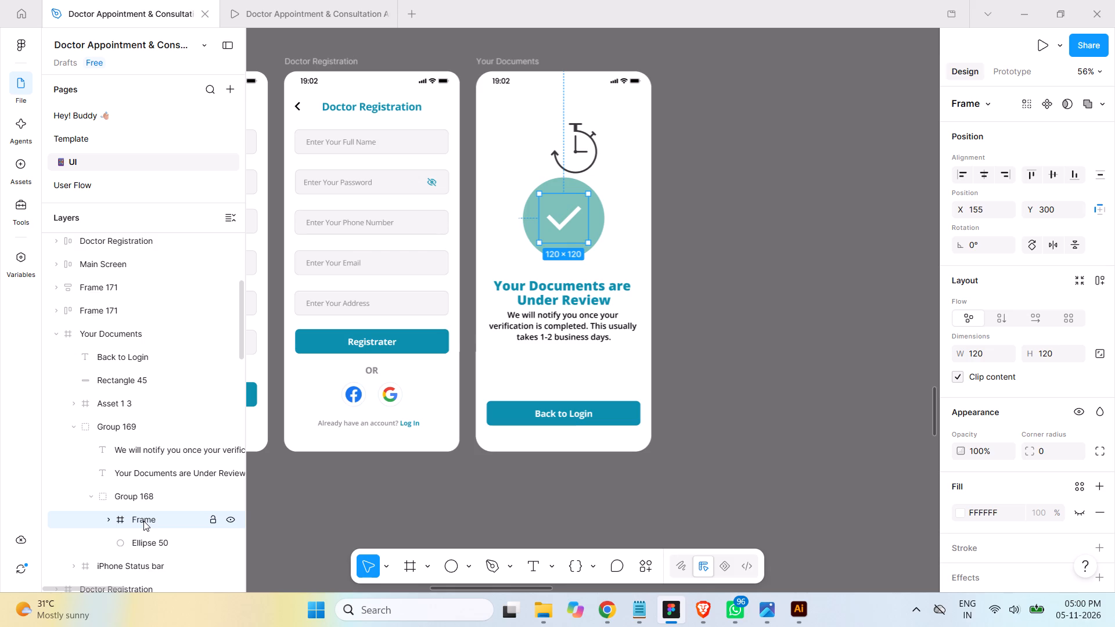
key("Delete")
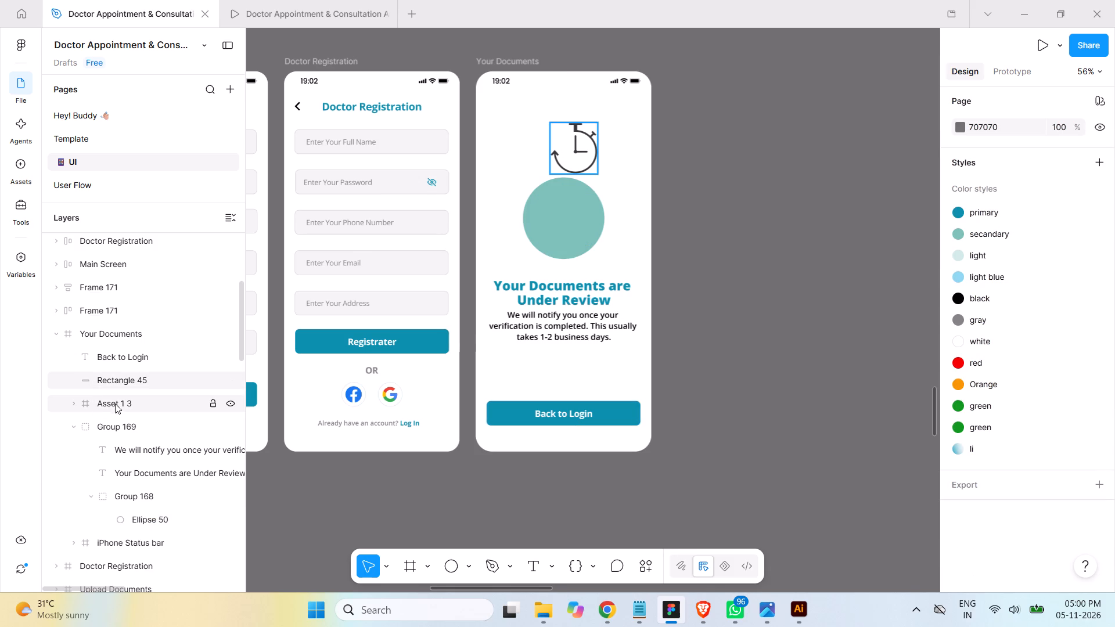
Move the Asset 1 3 frame into Group 168 above Ellipse 50, and place the stopwatch artwork over the circle at about X 158, Y 298.
left_click_drag(111, 401, 139, 480)
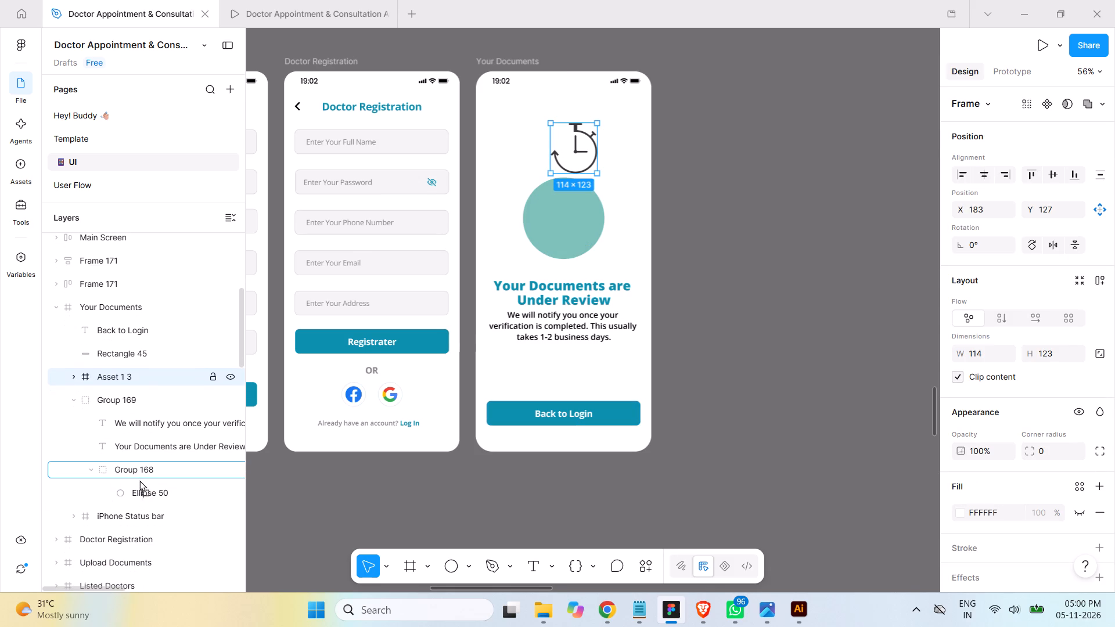
left_click_drag(139, 480, 140, 482)
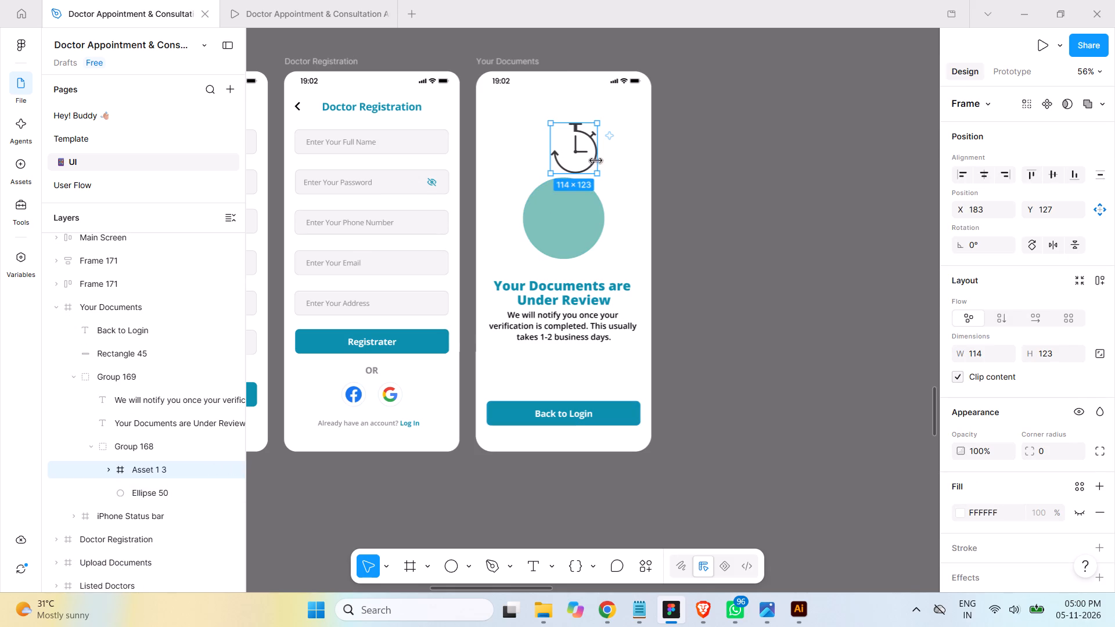
left_click(587, 153)
left_click_drag(587, 153, 577, 197)
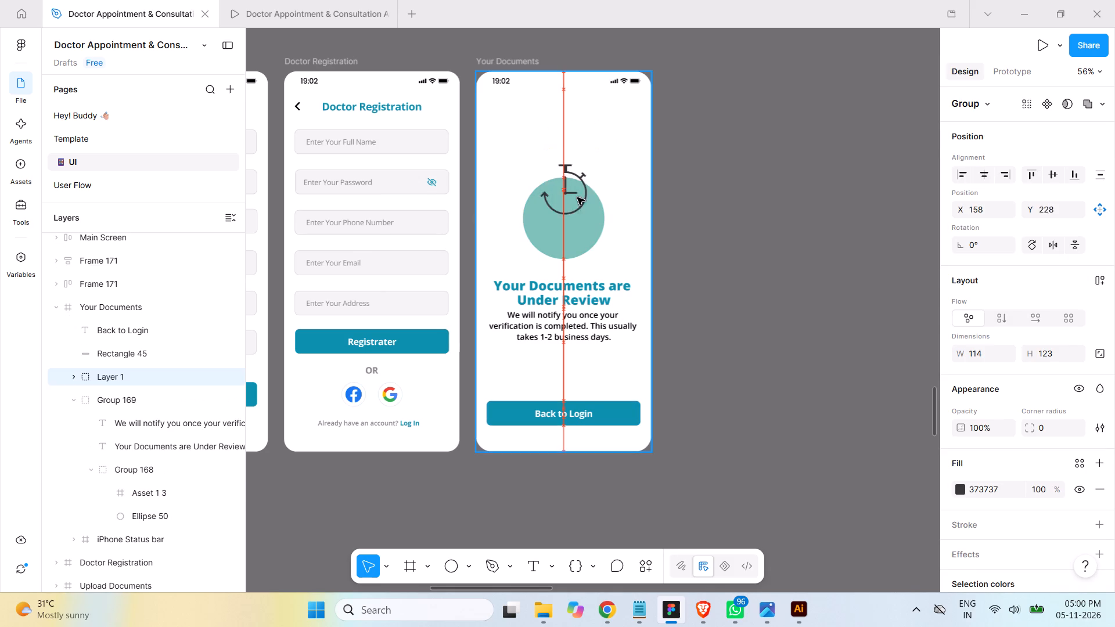
left_click_drag(577, 197, 577, 221)
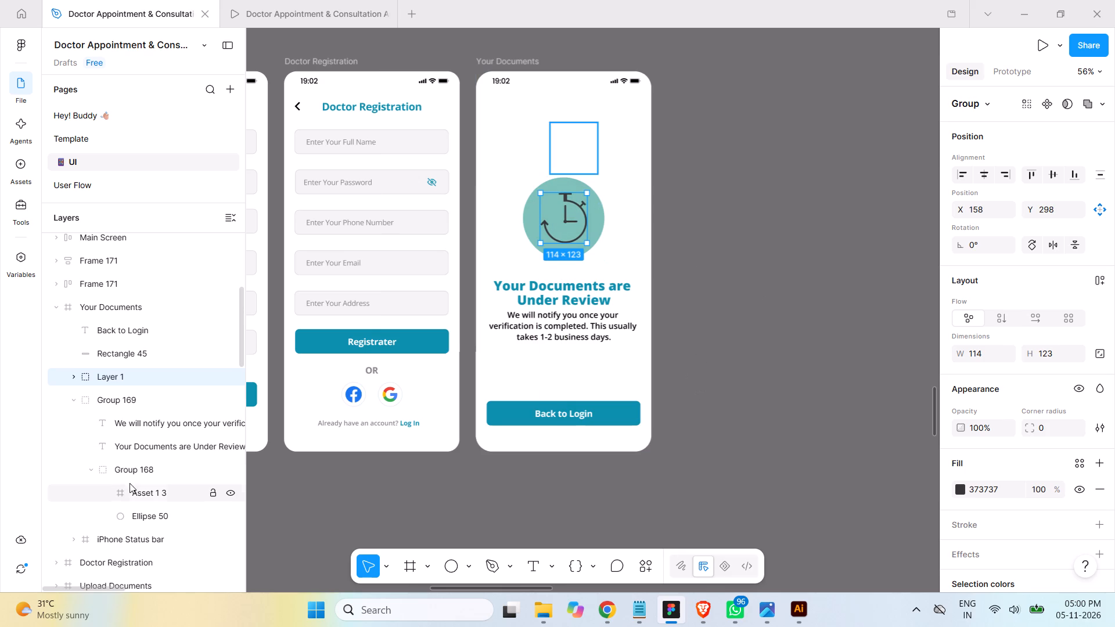
Delete the empty Asset 1 3 frame left inside Group 168.
left_click(150, 493)
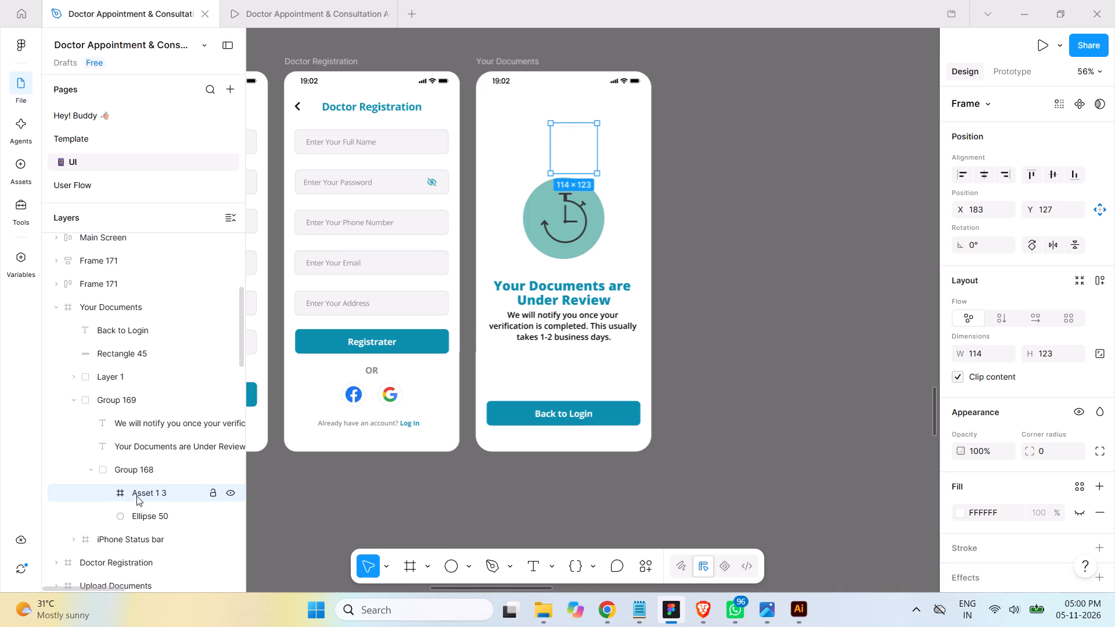
key("Delete")
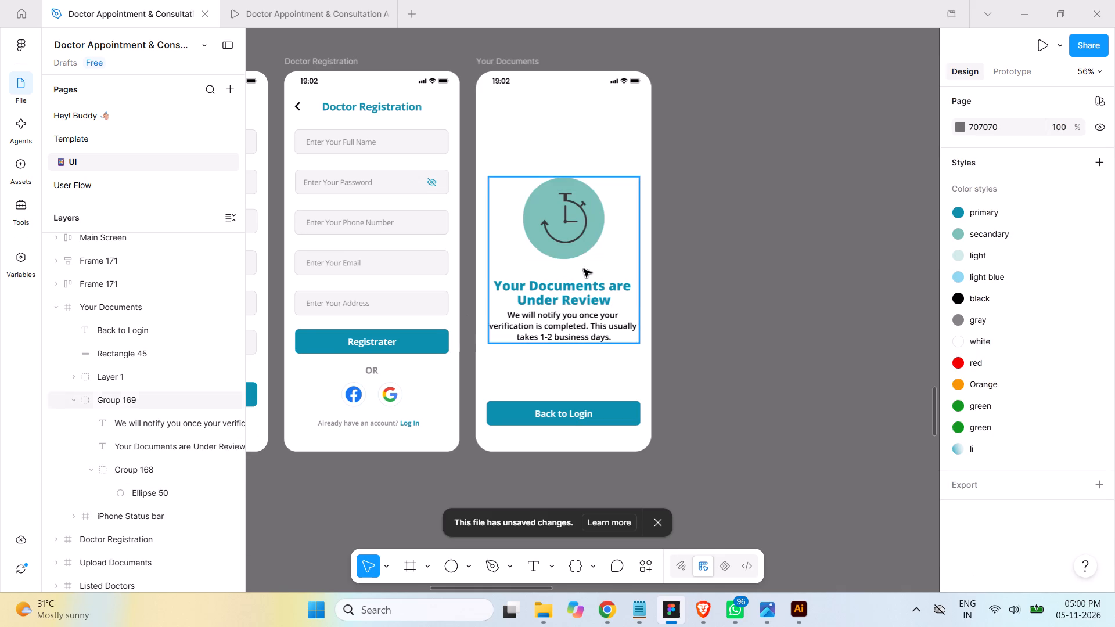
Nest the stopwatch's Layer 1 group in Group 168 above Ellipse 50, and pull its inner Group out of Layer 1 into Group 168.
left_click(111, 378)
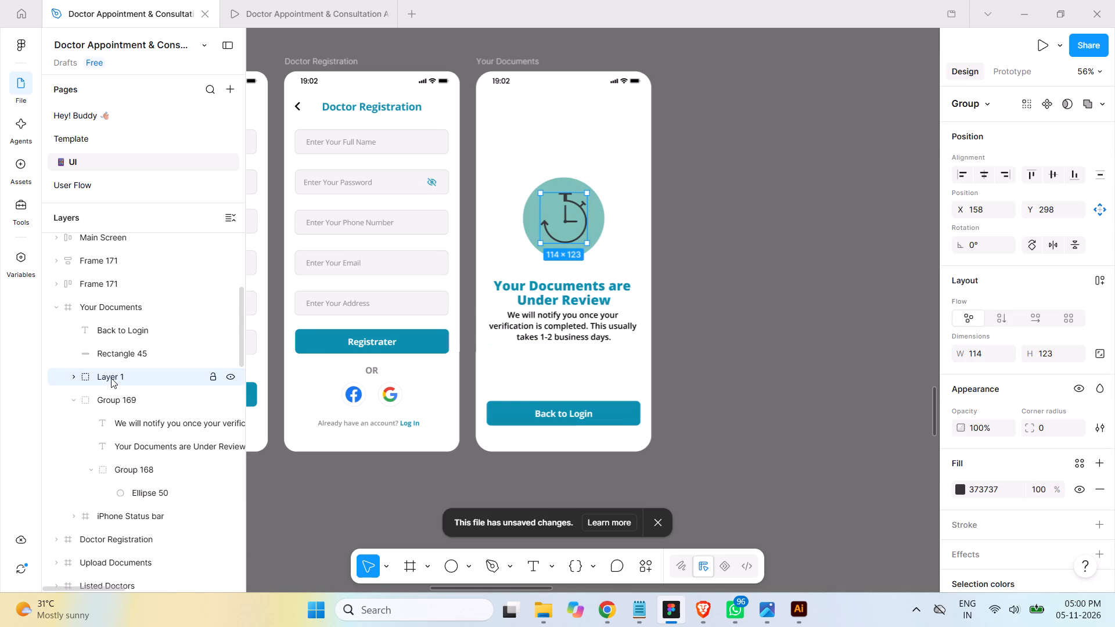
left_click_drag(110, 376, 130, 469)
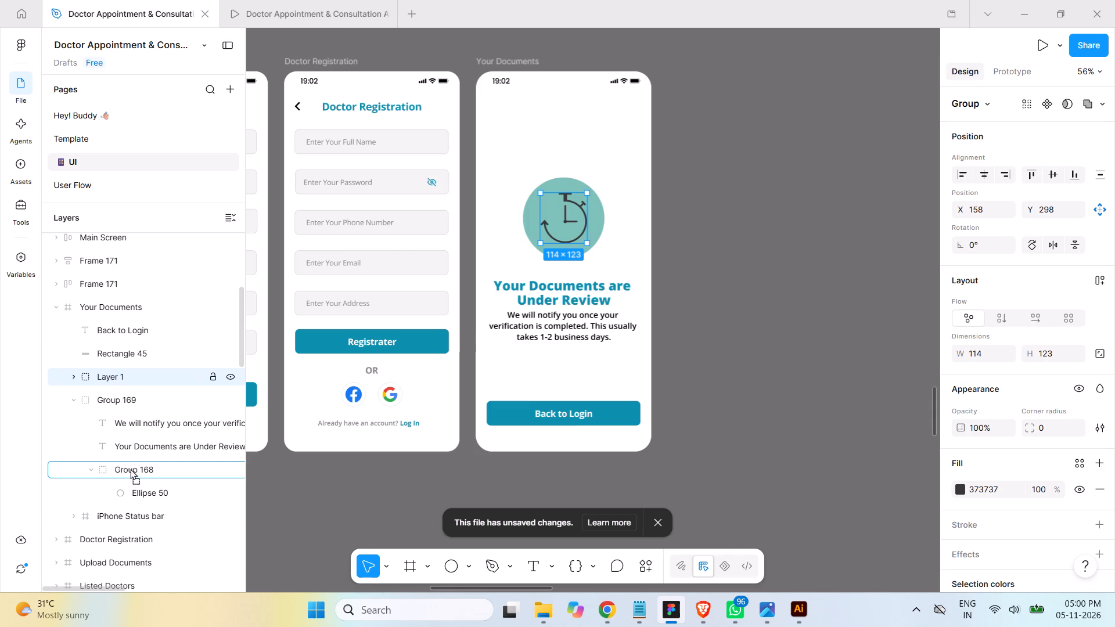
left_click_drag(130, 469, 132, 482)
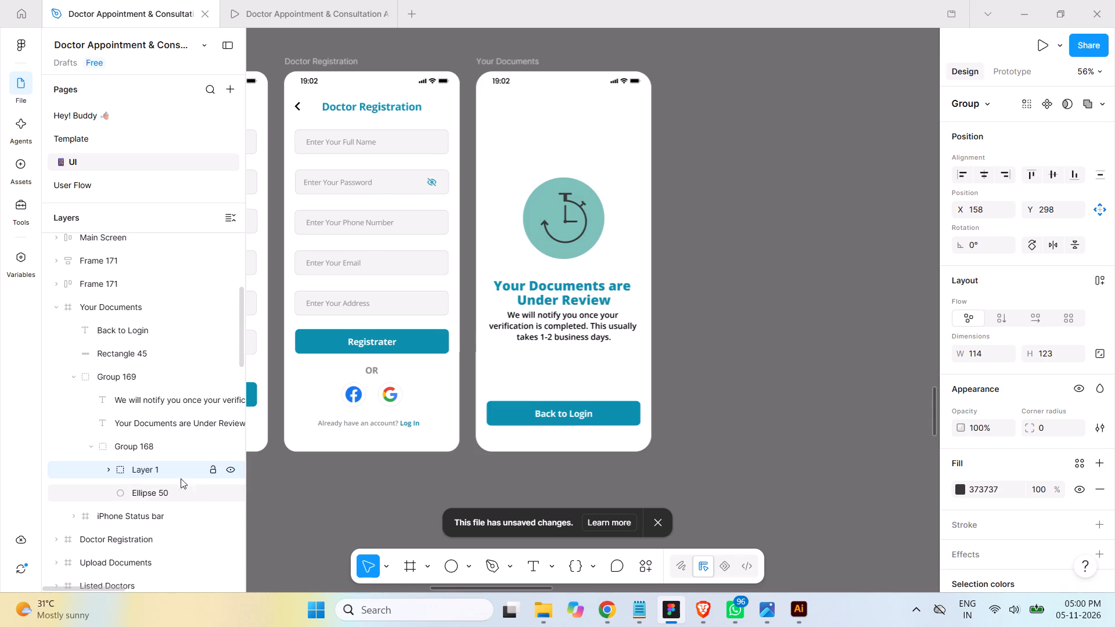
left_click(107, 469)
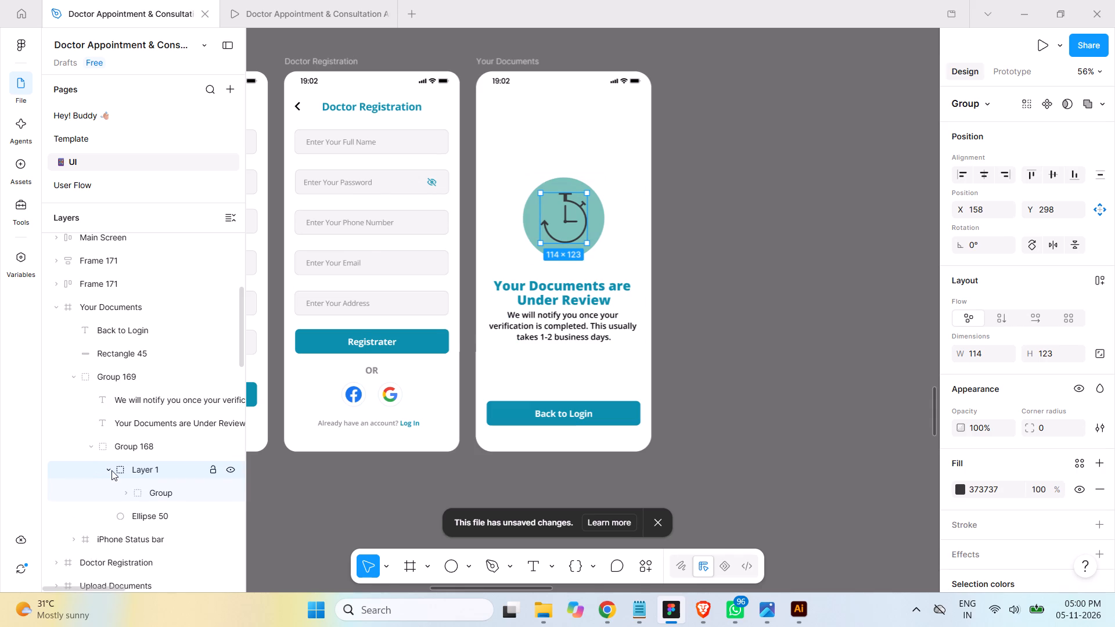
left_click(152, 494)
left_click_drag(157, 493, 159, 464)
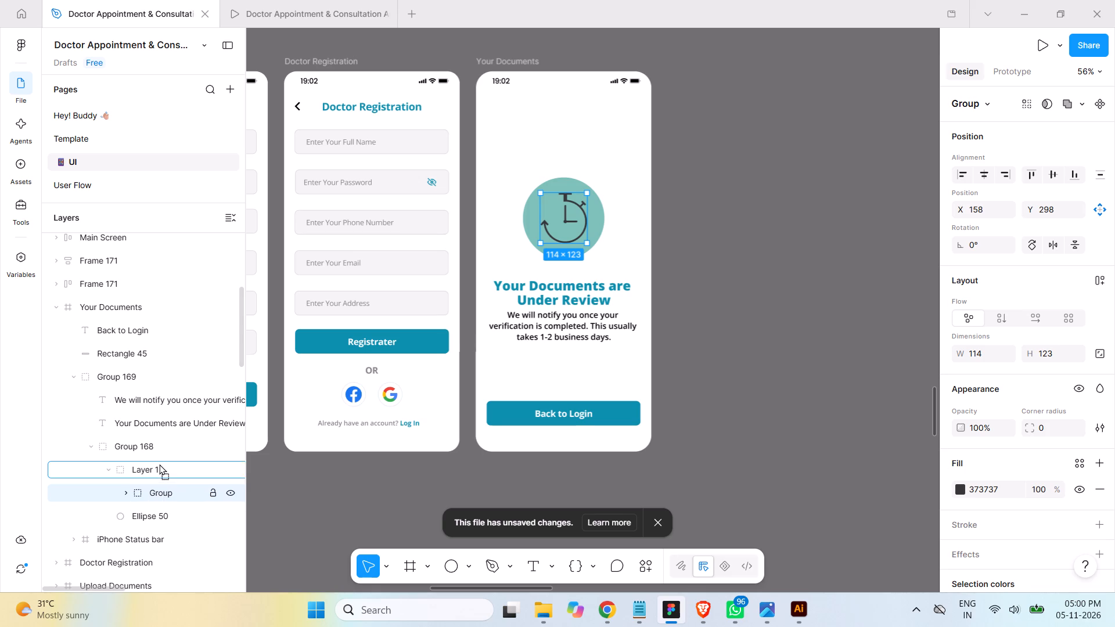
left_click_drag(159, 464, 158, 461)
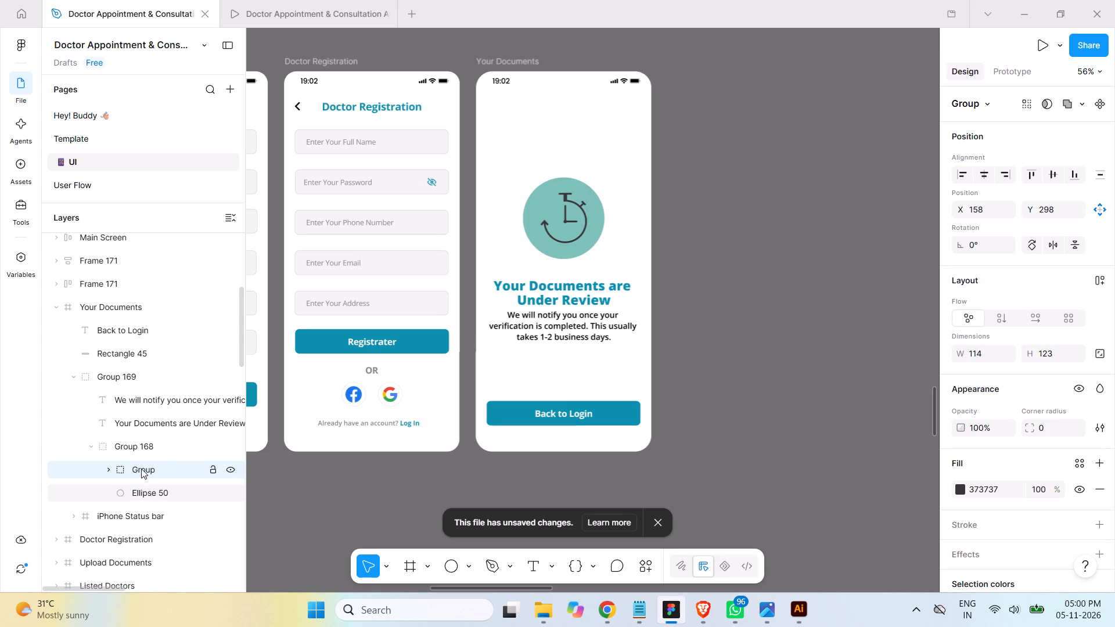
Change the stopwatch group's fill to white (FFFFFF) and save the file.
left_click(141, 469)
left_click(110, 469)
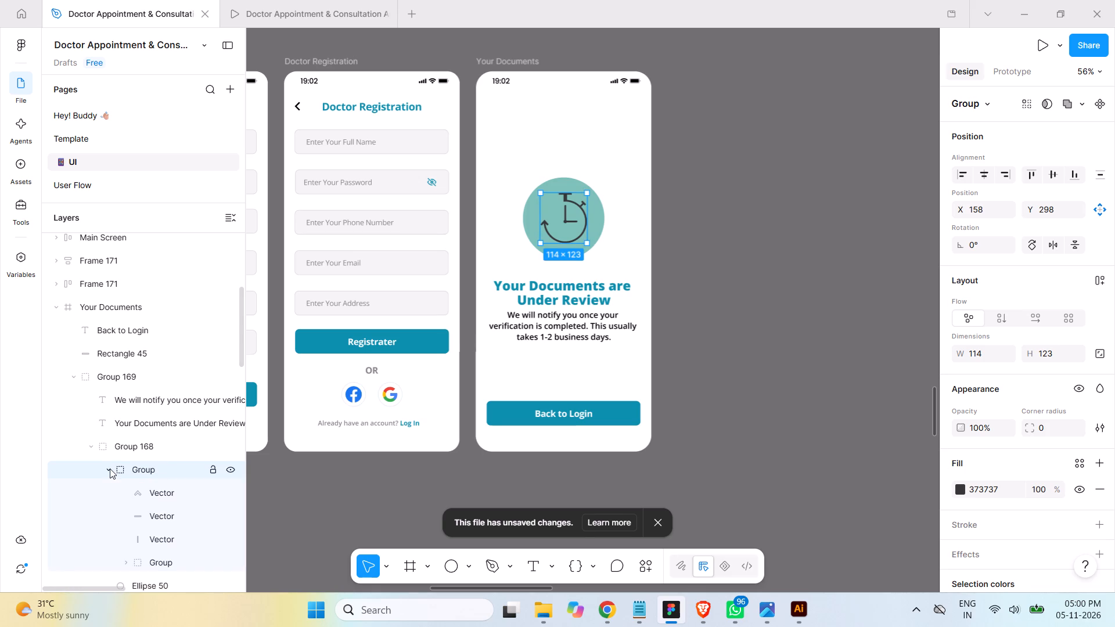
left_click(110, 469)
left_click(137, 469)
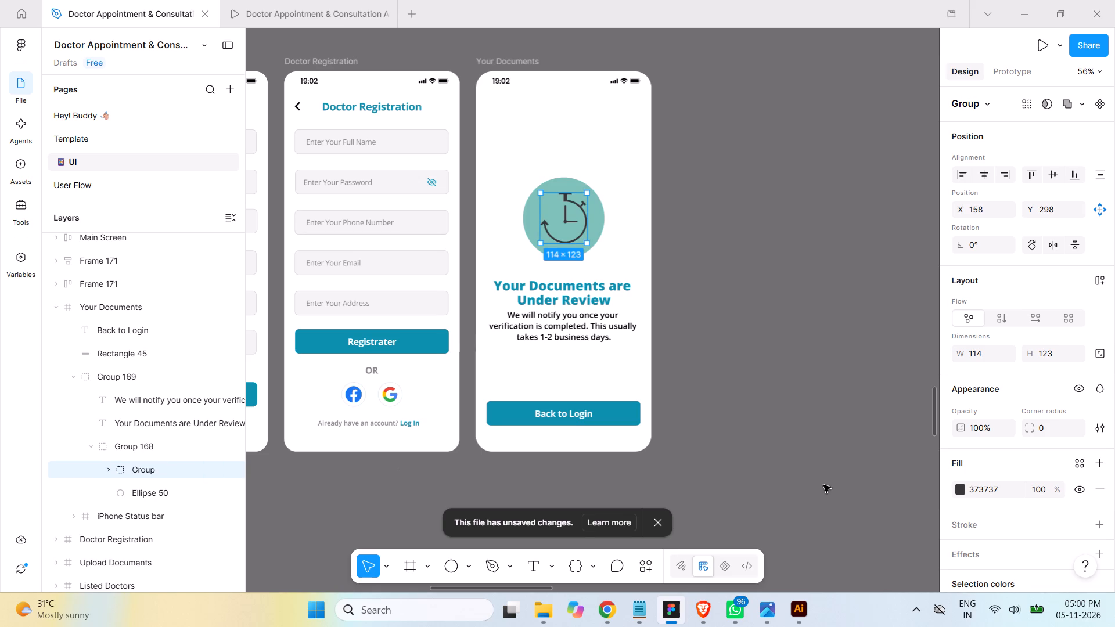
double_click(961, 488)
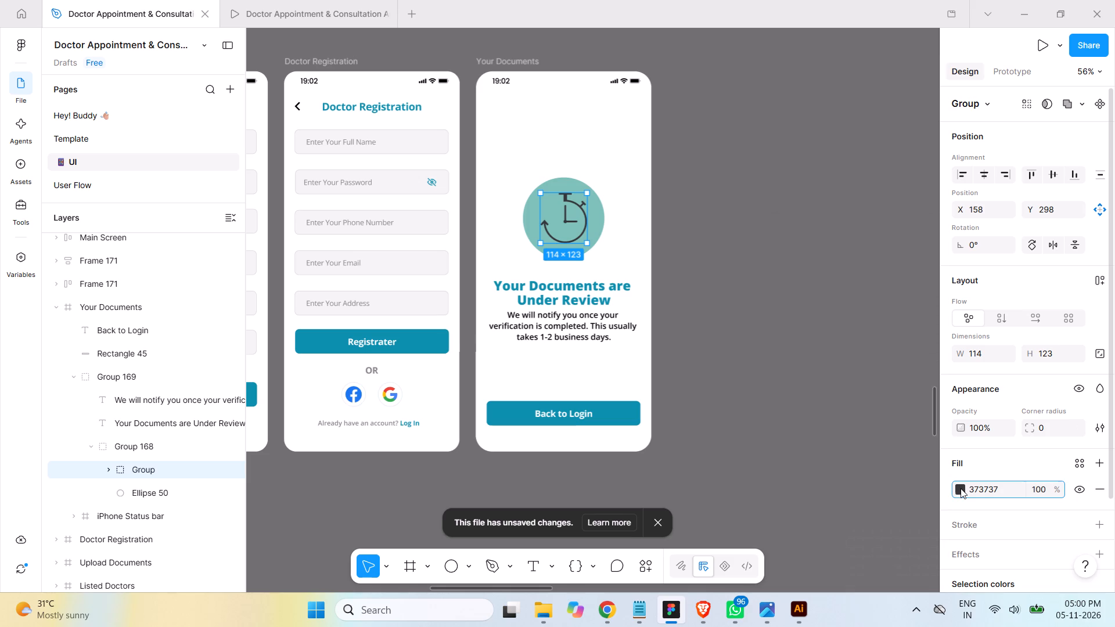
left_click(961, 488)
left_click_drag(814, 312, 756, 251)
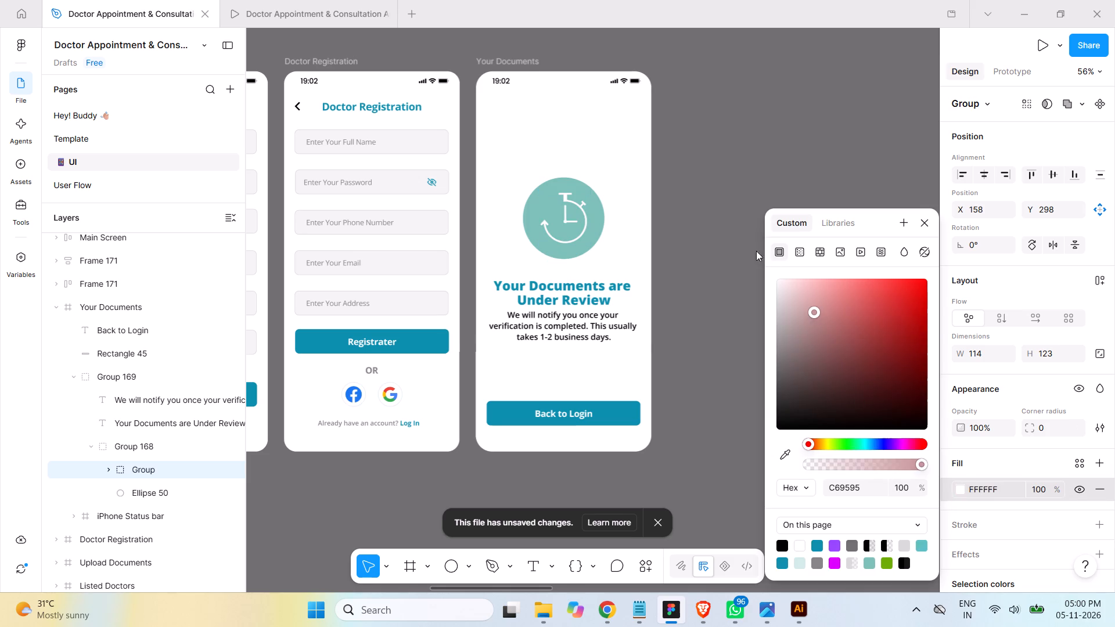
left_click_drag(756, 251, 747, 247)
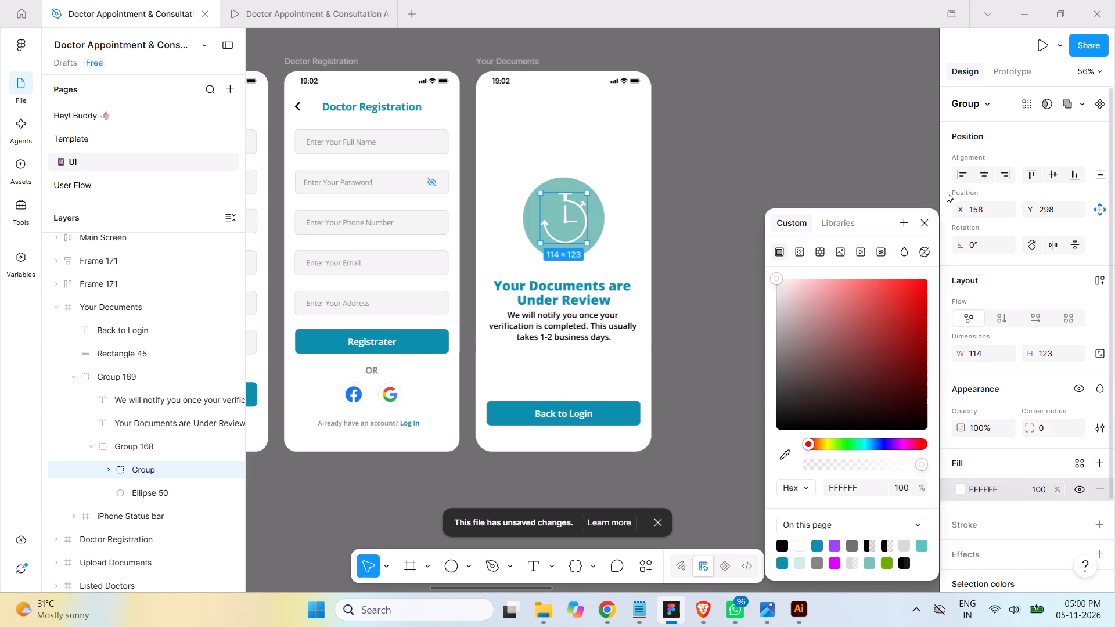
left_click(925, 221)
left_click(814, 268)
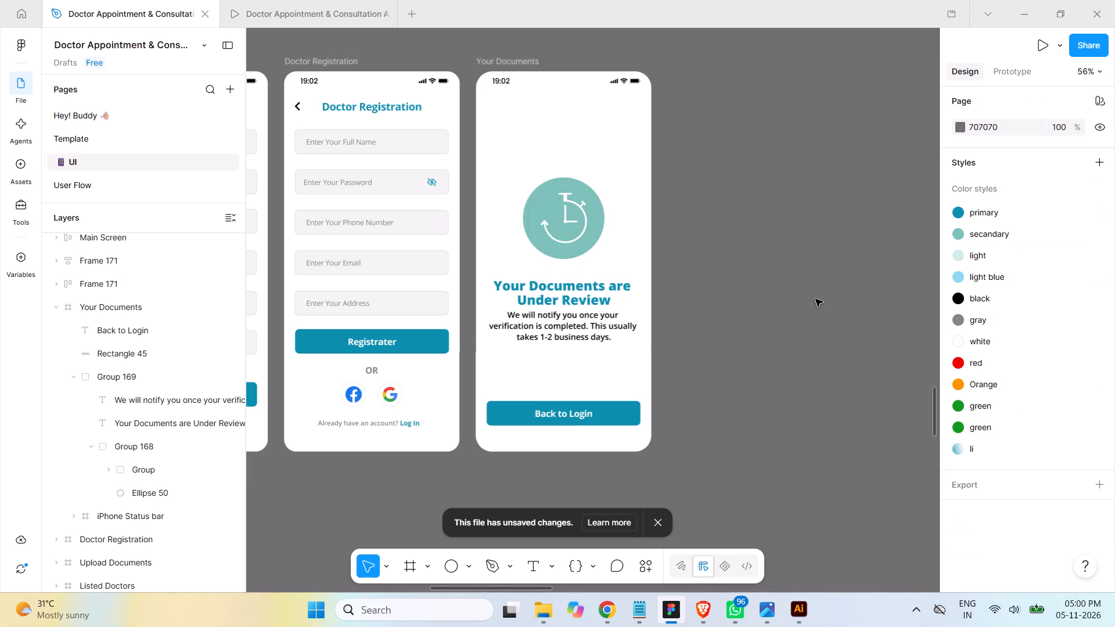
key("ctrl+s")
Apply the gray color style to the "We will notify you once your verification is completed" text and save the file.
left_click(605, 340)
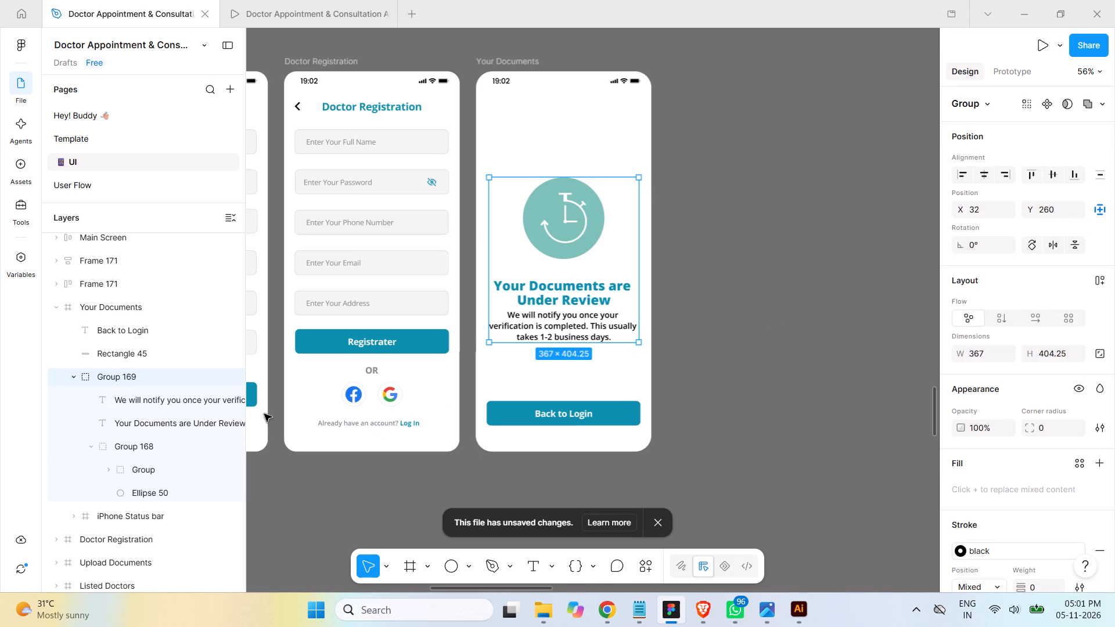
left_click(117, 422)
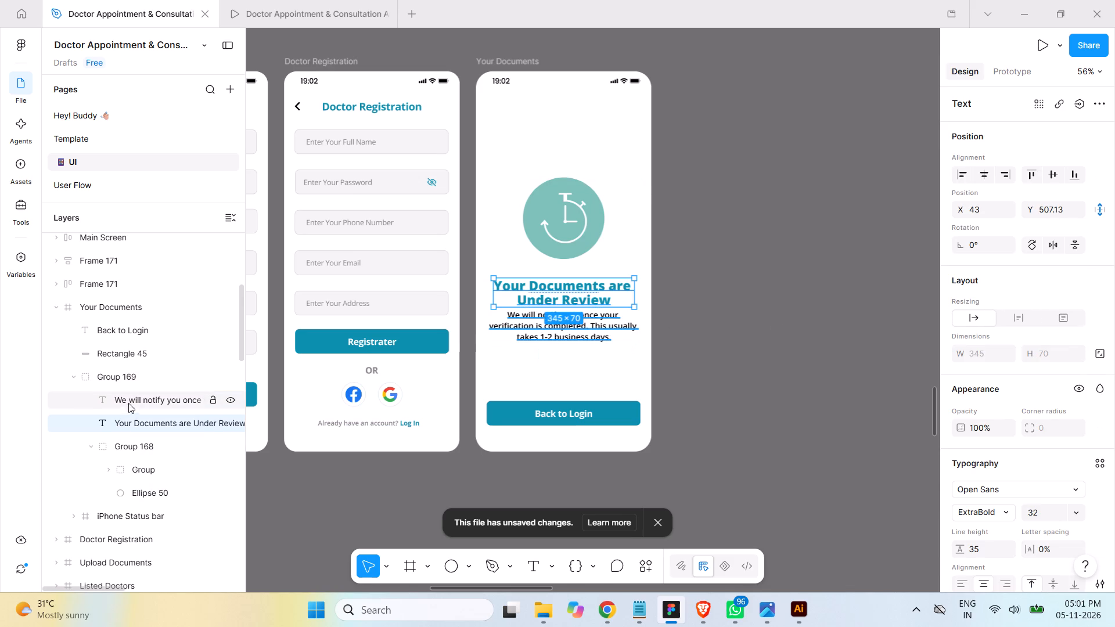
left_click(135, 395)
scroll(1078, 398, "down", 5)
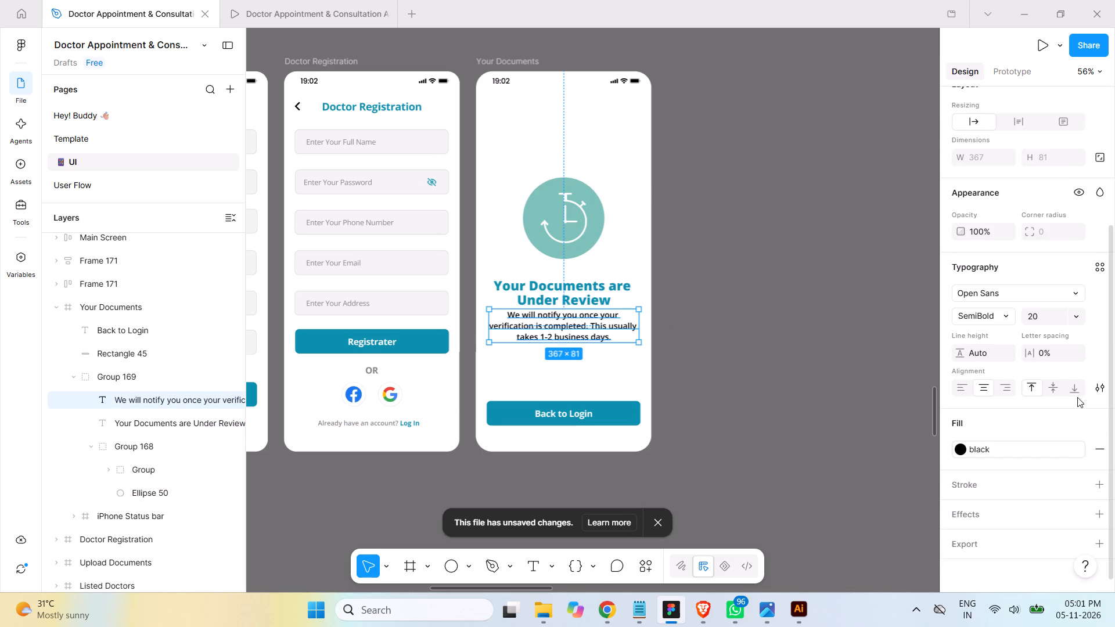
scroll(1077, 397, "down", 1)
left_click(961, 445)
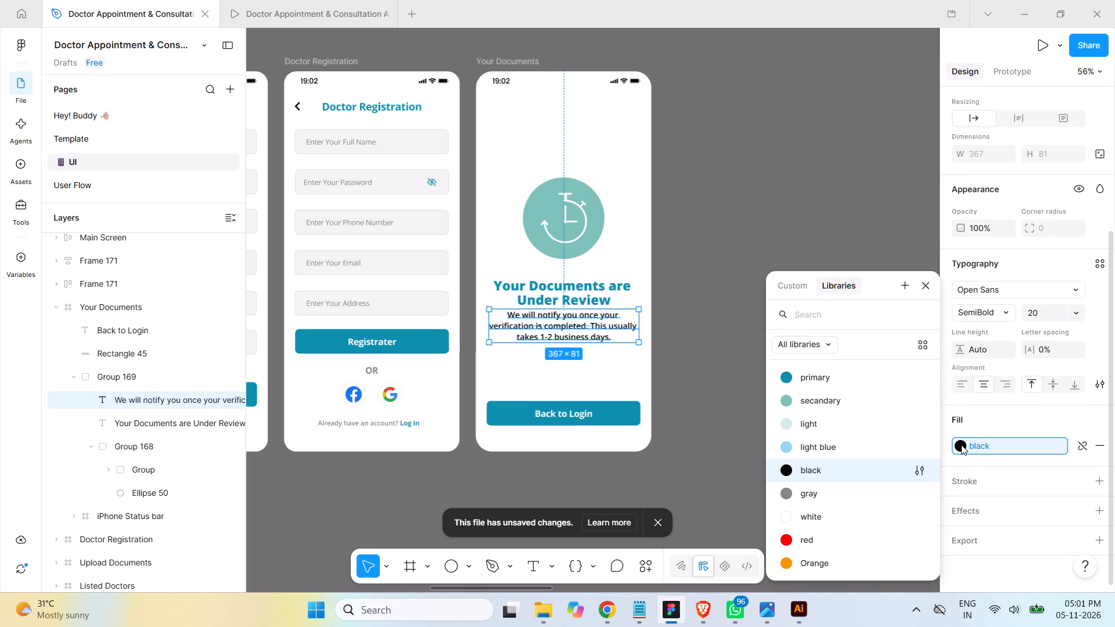
left_click(816, 494)
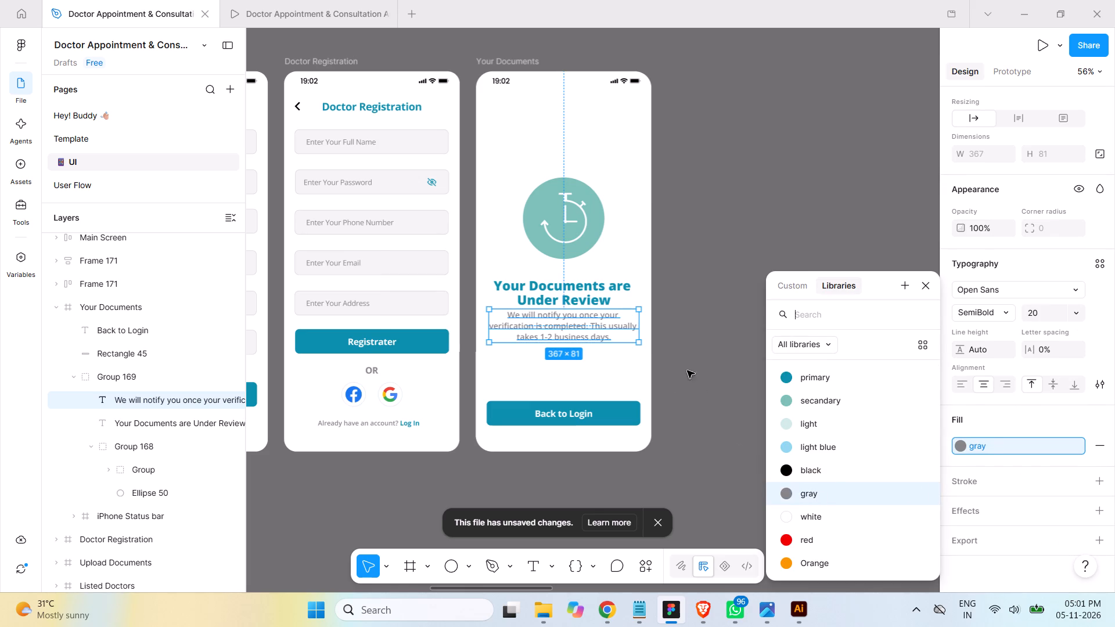
left_click(700, 369)
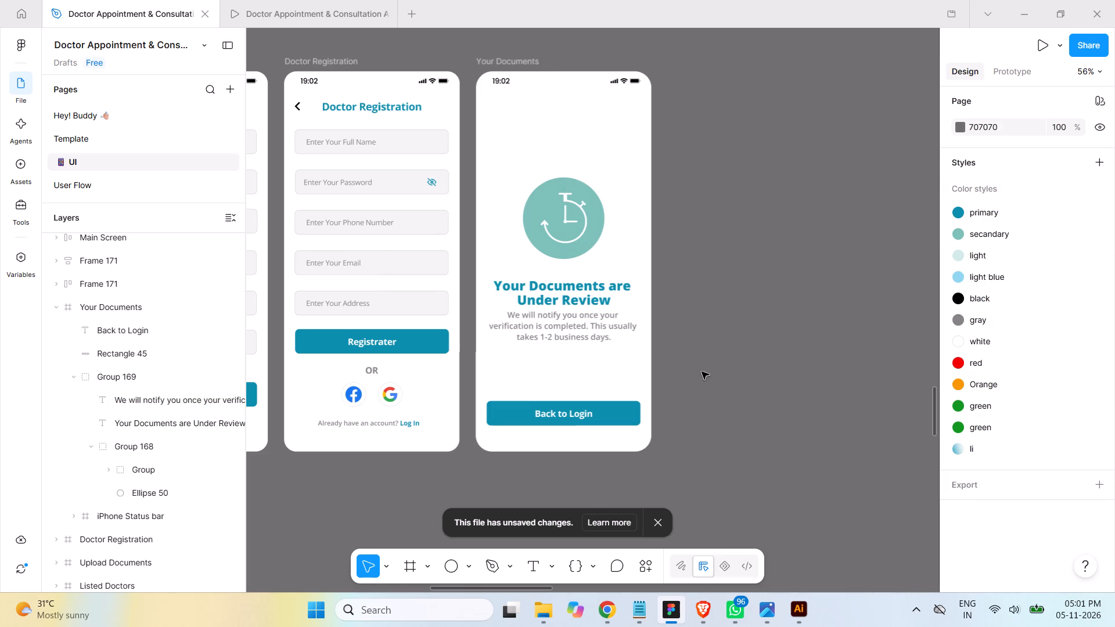
key("ctrl+s")
Switch to the PhysioCare storyboard image in Photos and examine the Doctor Dashboard design, returning to Figma when done.
left_click(769, 609)
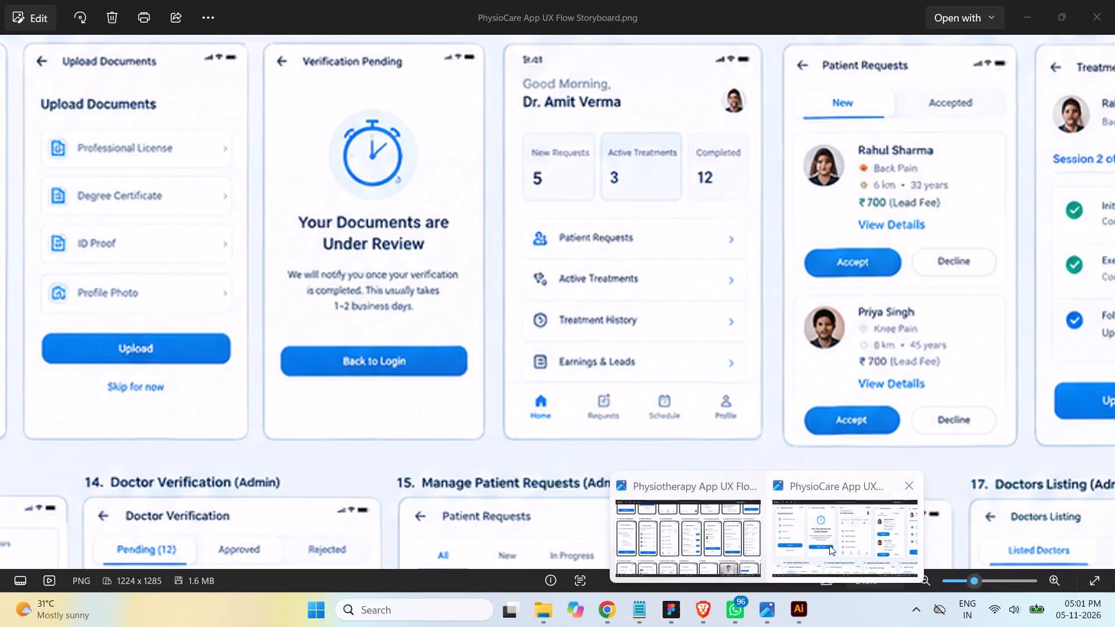
left_click(829, 545)
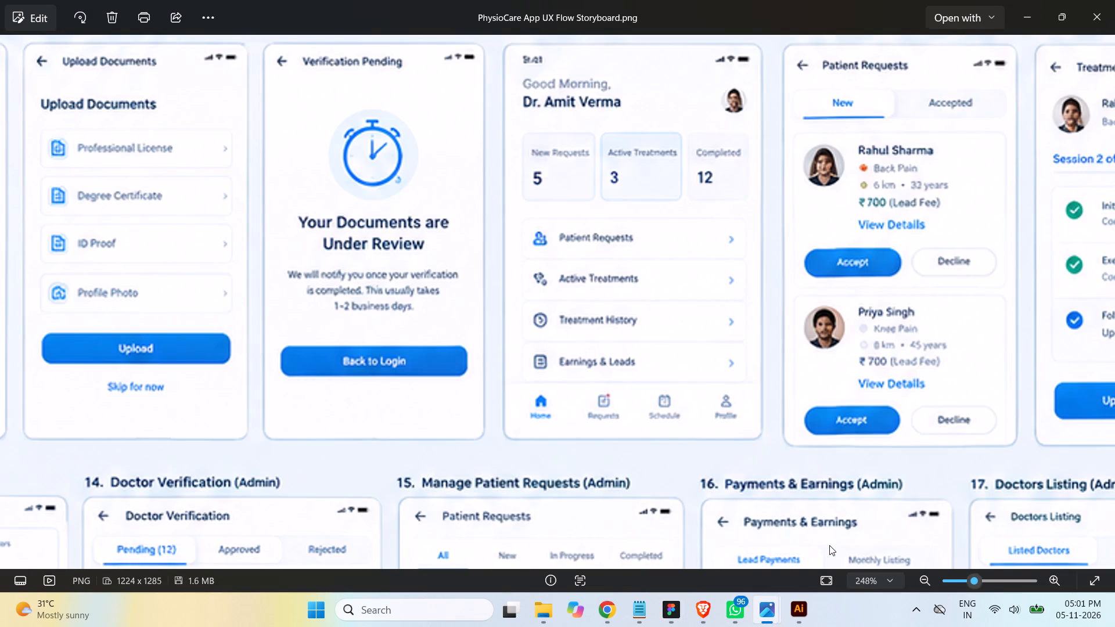
left_click_drag(723, 265, 728, 323)
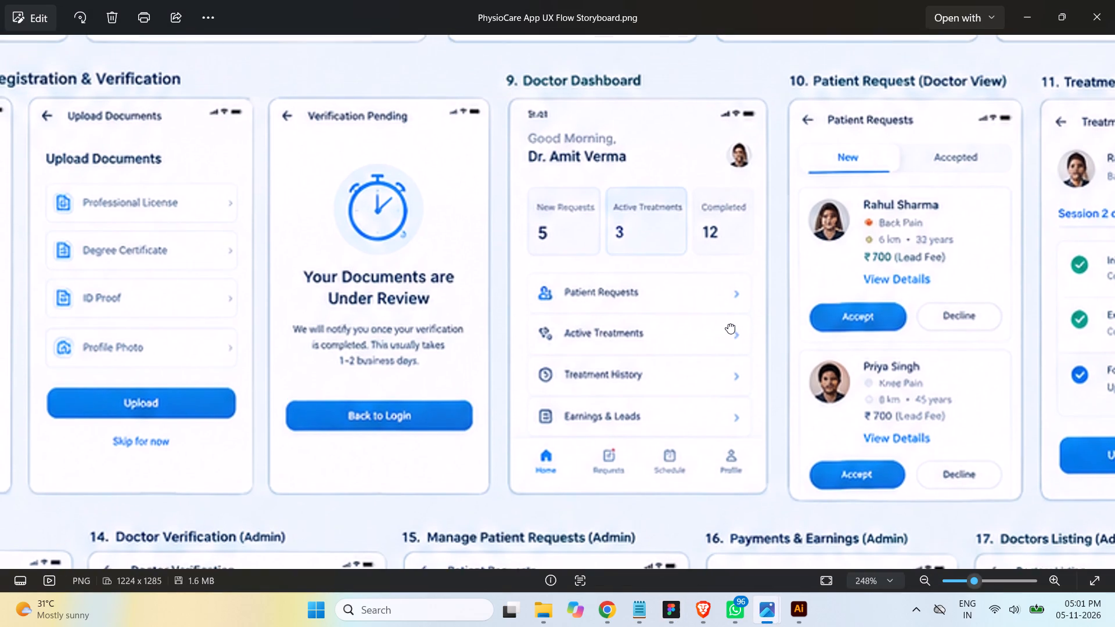
left_click_drag(728, 323, 723, 319)
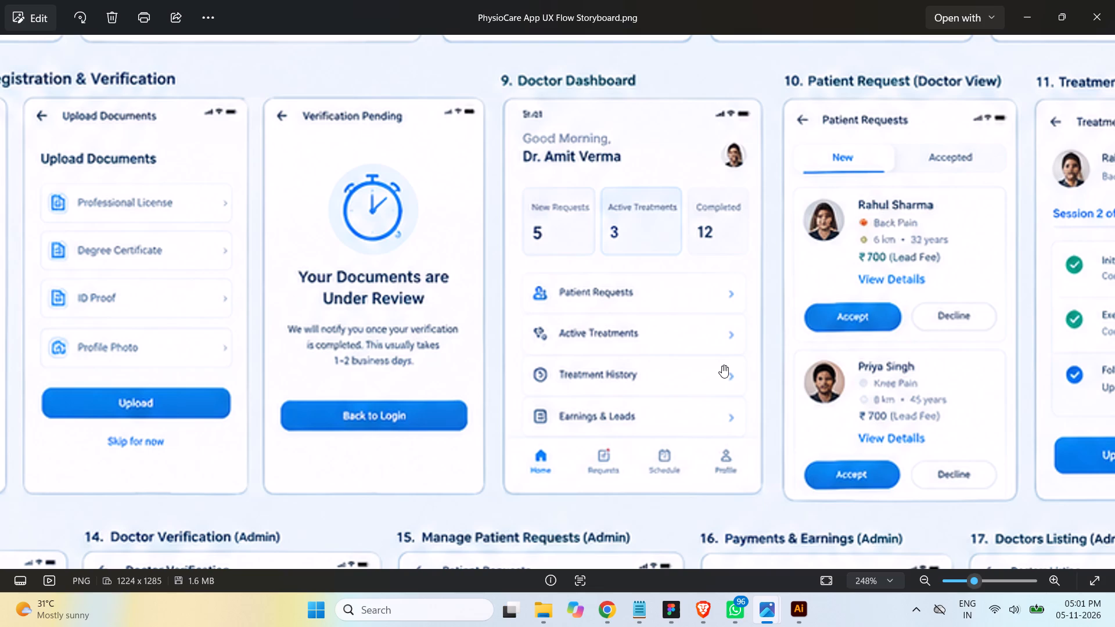
left_click(668, 607)
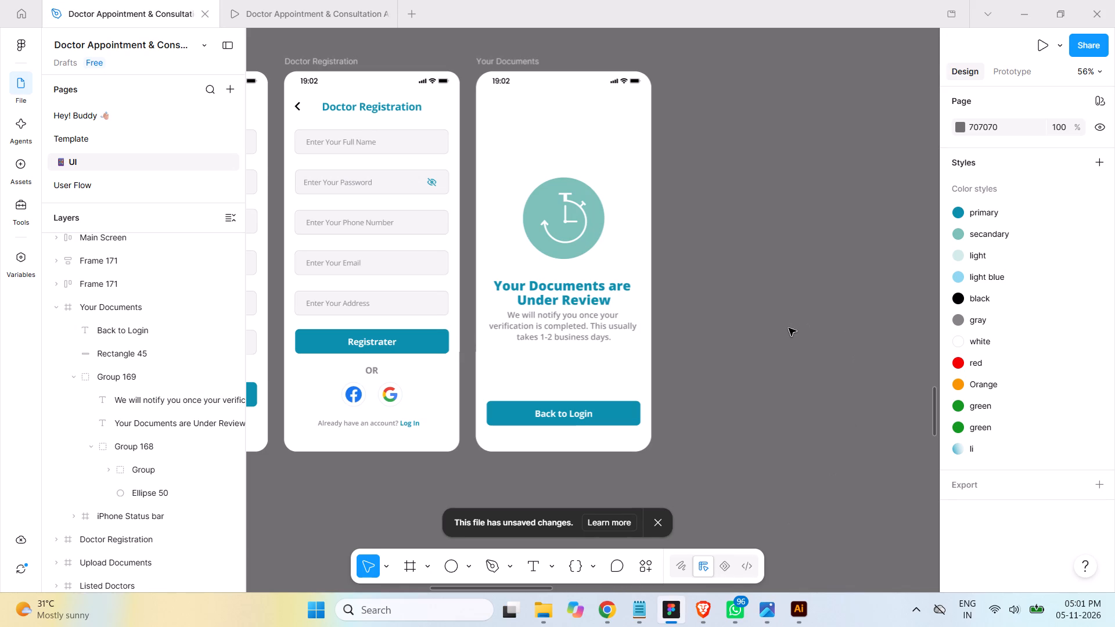
Save the design file.
key("ctrl+minus")
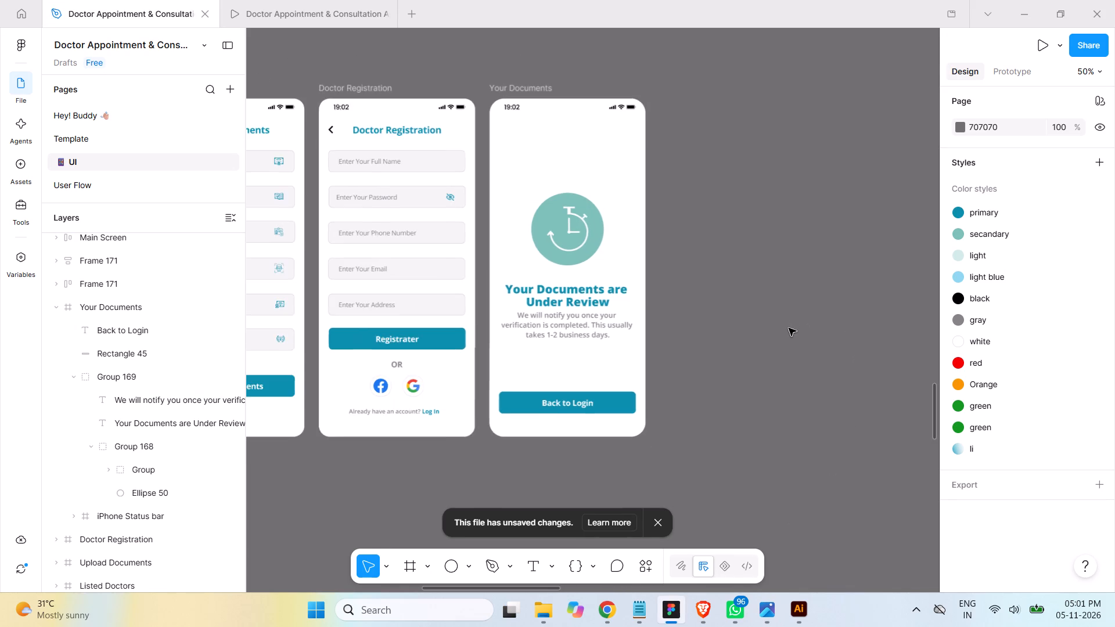
key("ctrl+minus")
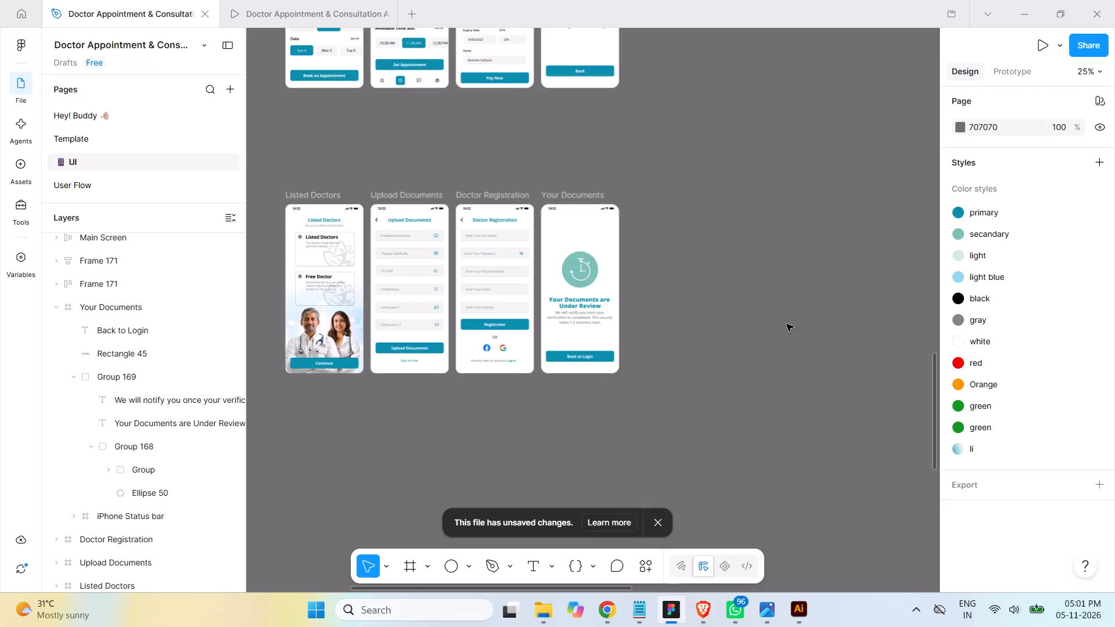
key("ctrl+s")
Look over the existing patient and doctor screens, the style guide and the component area on the UI page.
key("space")
key("space")
key("space")
key("space")
key("space")
key("space")
key("space")
key("space")
key("space")
key("space")
key("space")
key("space")
key("space")
key("space")
key("space")
key("space")
key("space")
key("space")
key("space")
key("space")
left_click_drag(734, 170, 638, 431)
left_click_drag(743, 243, 792, 398)
left_click_drag(834, 268, 833, 289)
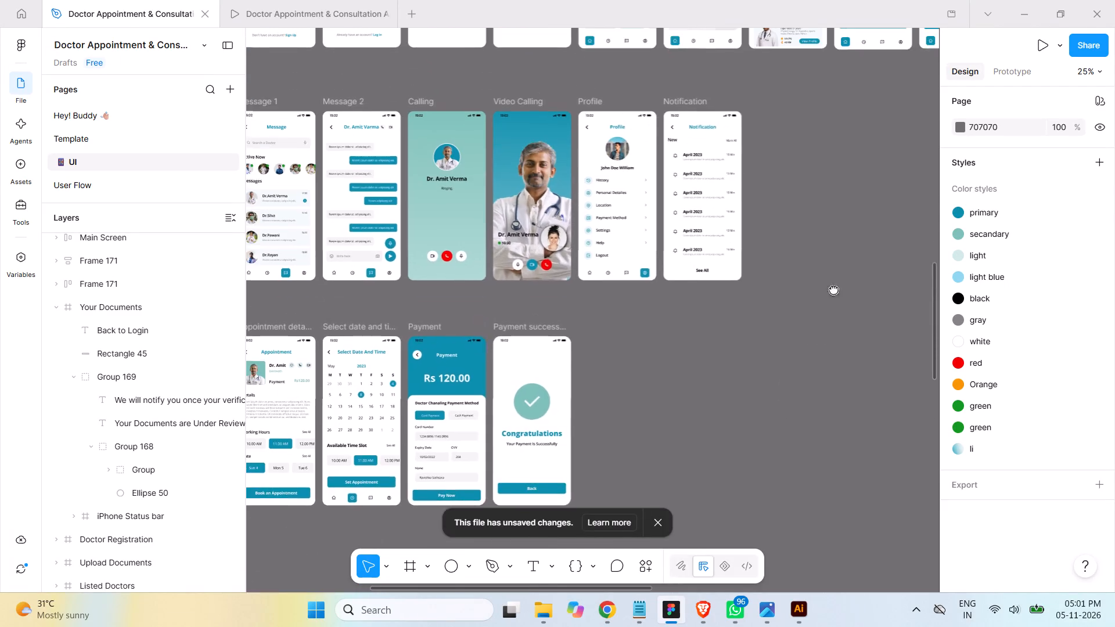
left_click_drag(833, 289, 805, 446)
left_click_drag(855, 325, 744, 459)
left_click_drag(803, 431, 794, 530)
left_click_drag(775, 181, 713, 306)
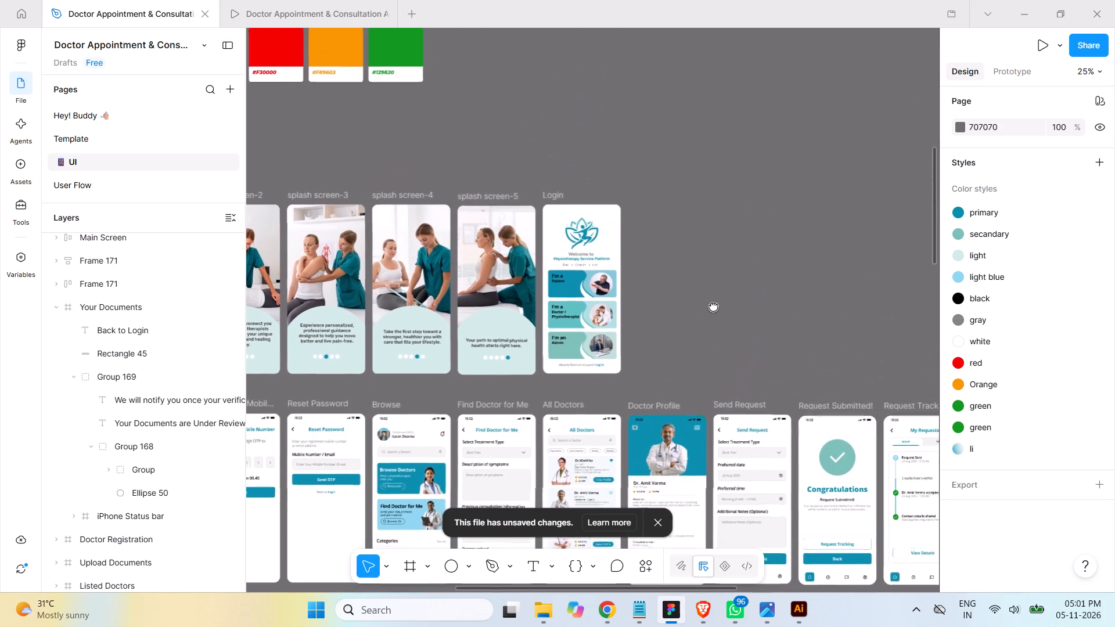
left_click_drag(713, 306, 818, 187)
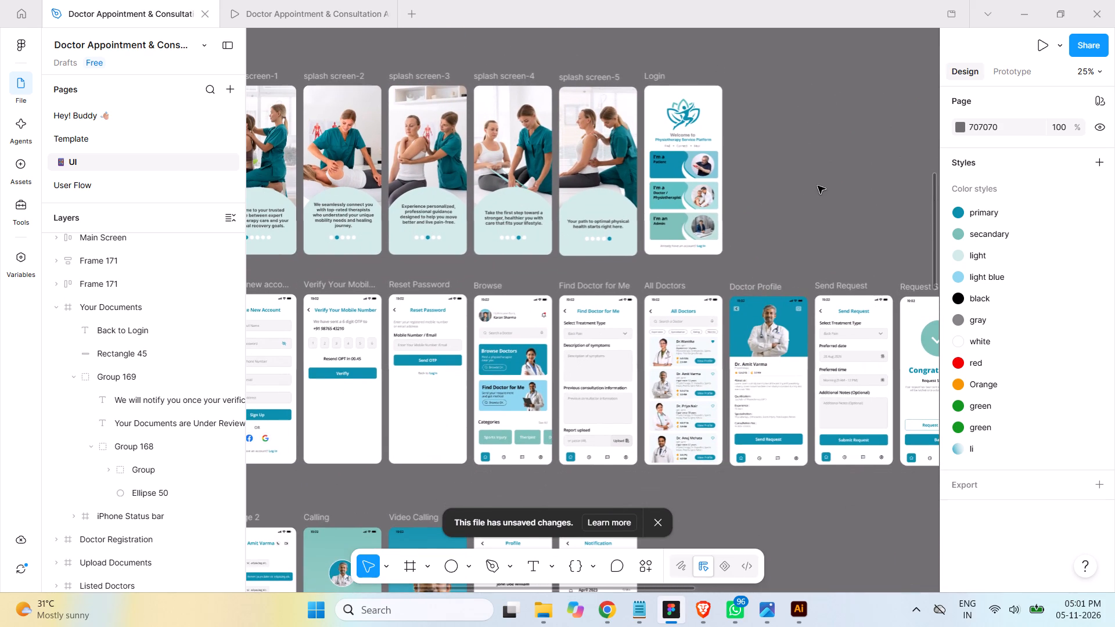
key("ctrl+minus")
key("space")
key("space")
key("space")
key("space")
key("space")
key("space")
key("space")
key("space")
key("space")
key("space")
key("space")
key("space")
key("space")
key("space")
key("space")
key("space")
key("space")
key("space")
key("space")
key("space")
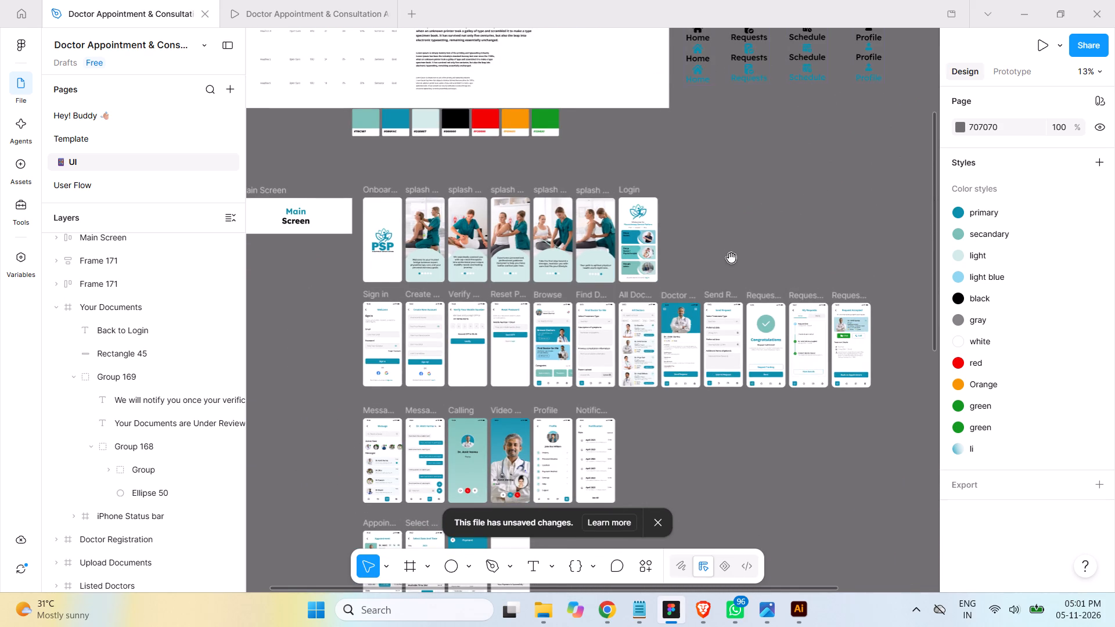
left_click_drag(731, 258, 754, 98)
left_click_drag(766, 328, 736, 190)
left_click_drag(740, 307, 740, 303)
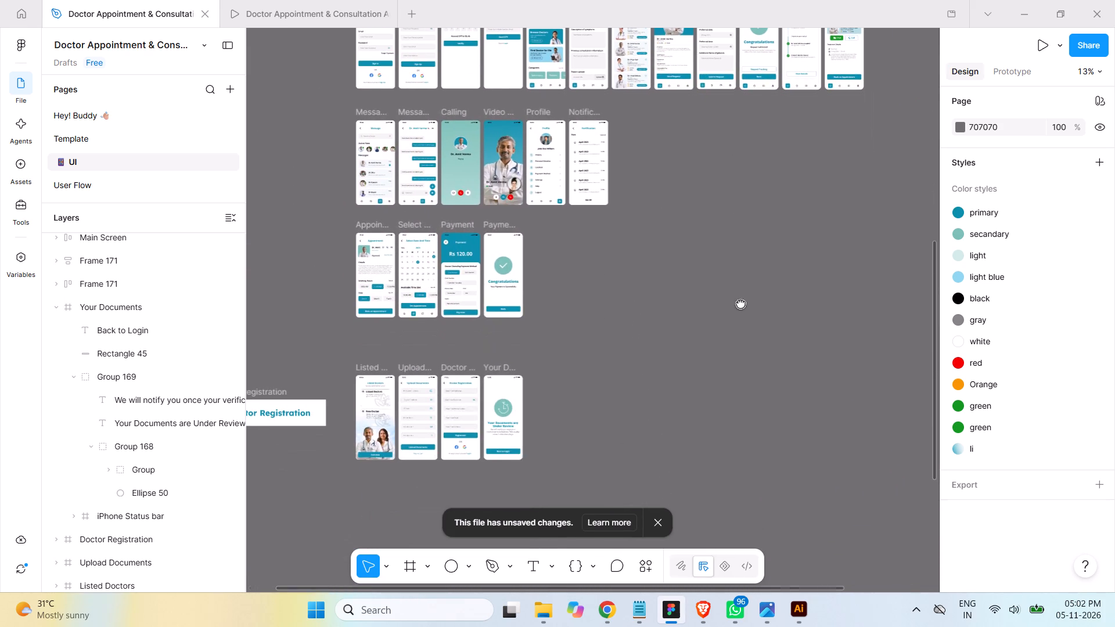
left_click_drag(740, 303, 833, 535)
left_click_drag(803, 149, 682, 417)
left_click_drag(759, 344, 751, 374)
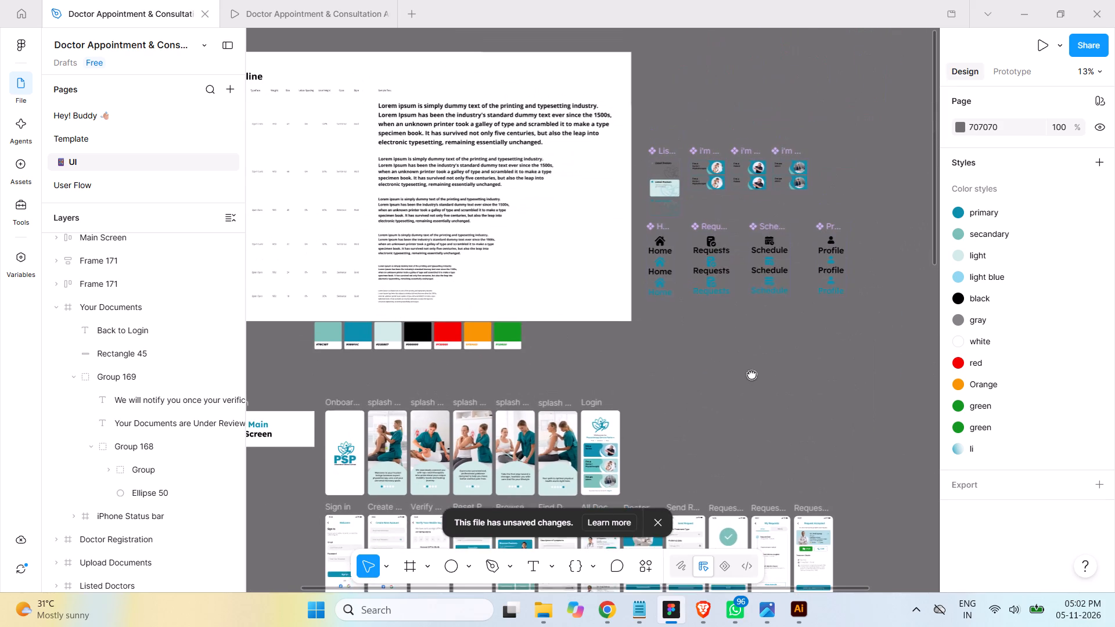
left_click_drag(751, 374, 751, 374)
Examine the Listed check and I'm a Doctor component sets beside the style guide up close.
key("z")
key("z")
key("z")
key("z")
key("z")
key("z")
key("z")
key("z")
key("z")
key("z")
key("z")
key("z")
key("z")
key("z")
key("z")
key("z")
key("z")
key("z")
key("z")
key("z")
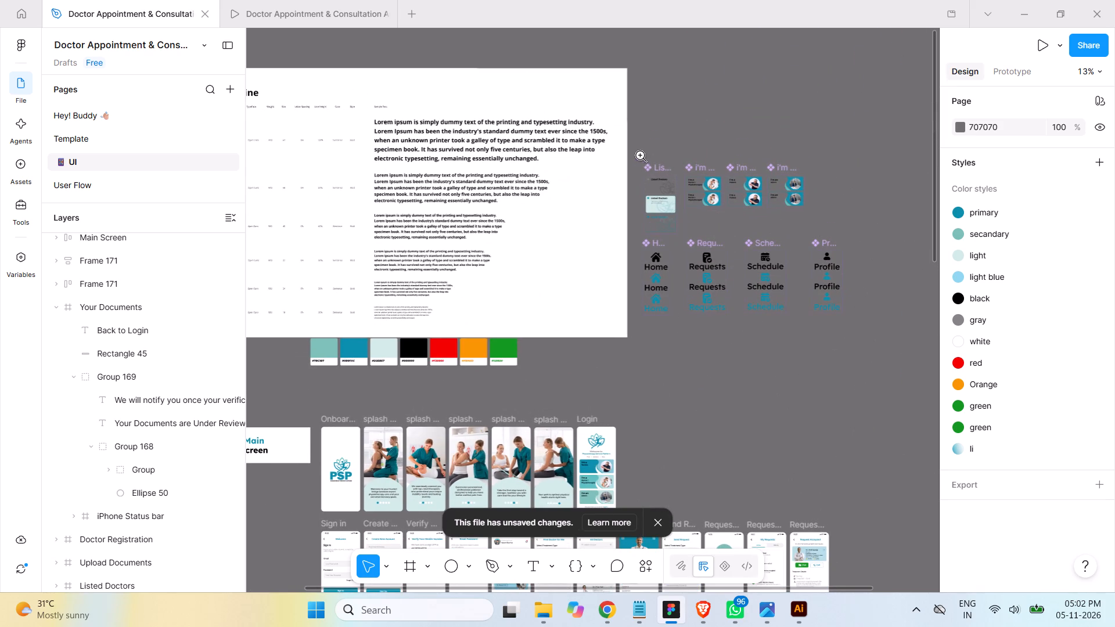
left_click_drag(641, 156, 685, 217)
key("space")
key("space")
key("space")
key("space")
key("space")
key("space")
key("space")
key("space")
key("space")
key("space")
key("space")
key("space")
key("space")
key("space")
key("space")
key("space")
key("space")
key("space")
key("space")
key("space")
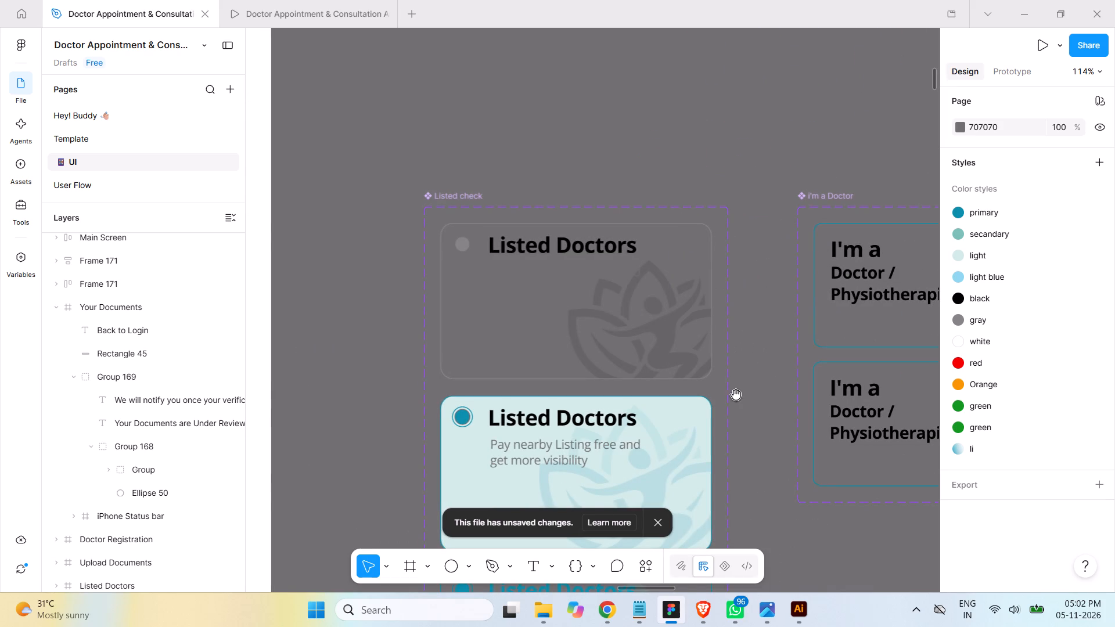
left_click_drag(755, 392, 706, 274)
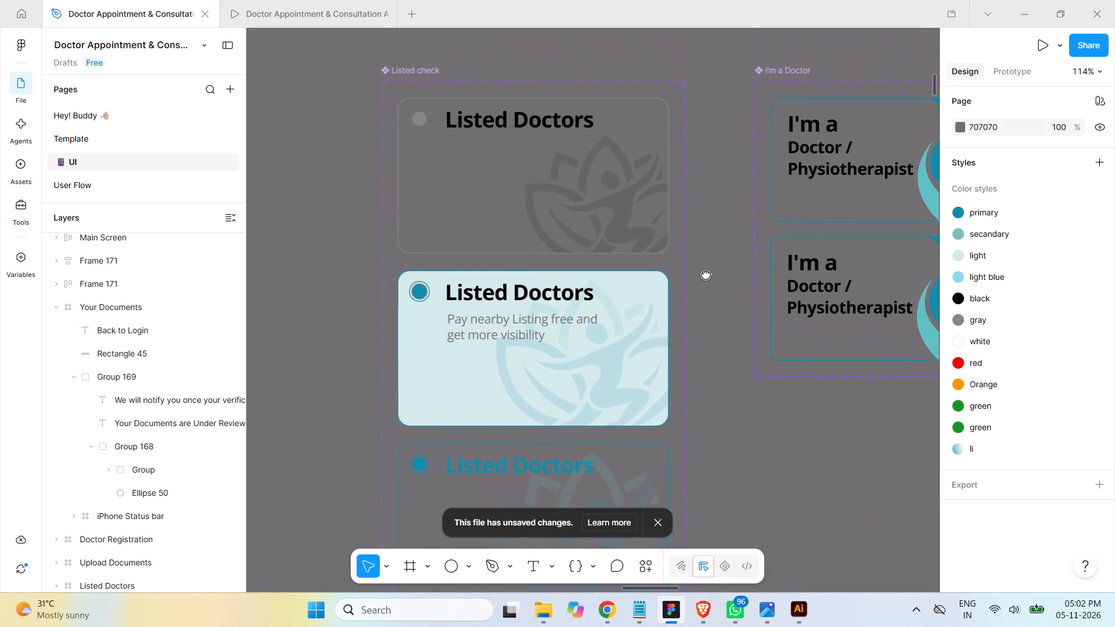
left_click_drag(706, 274, 697, 284)
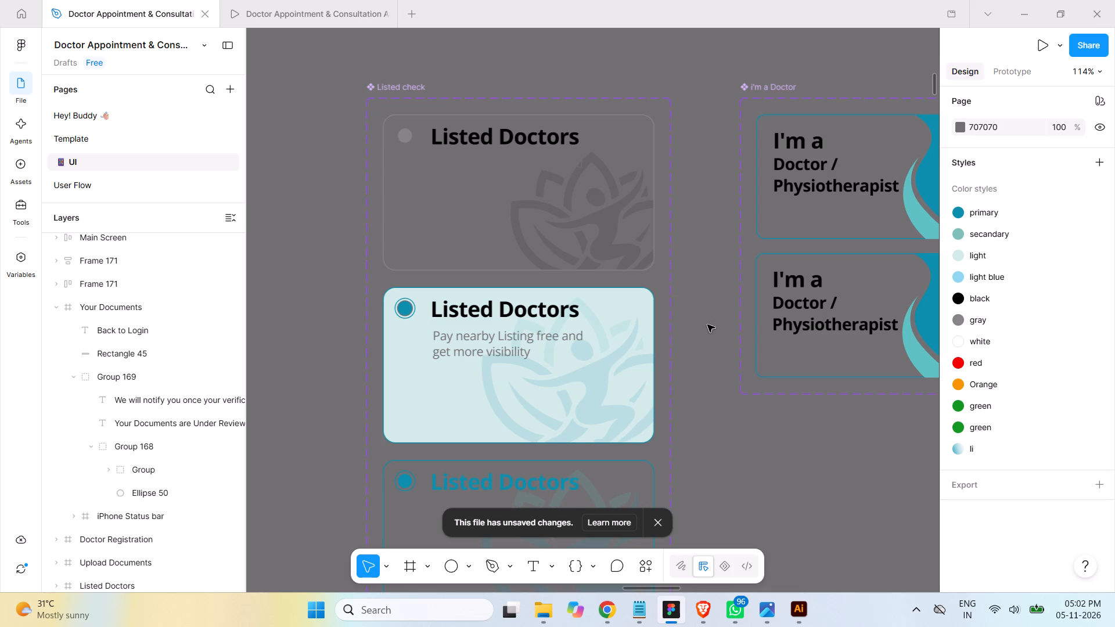
key("ctrl+minus")
key("ctrl+minus")
key("ctrl+minus")
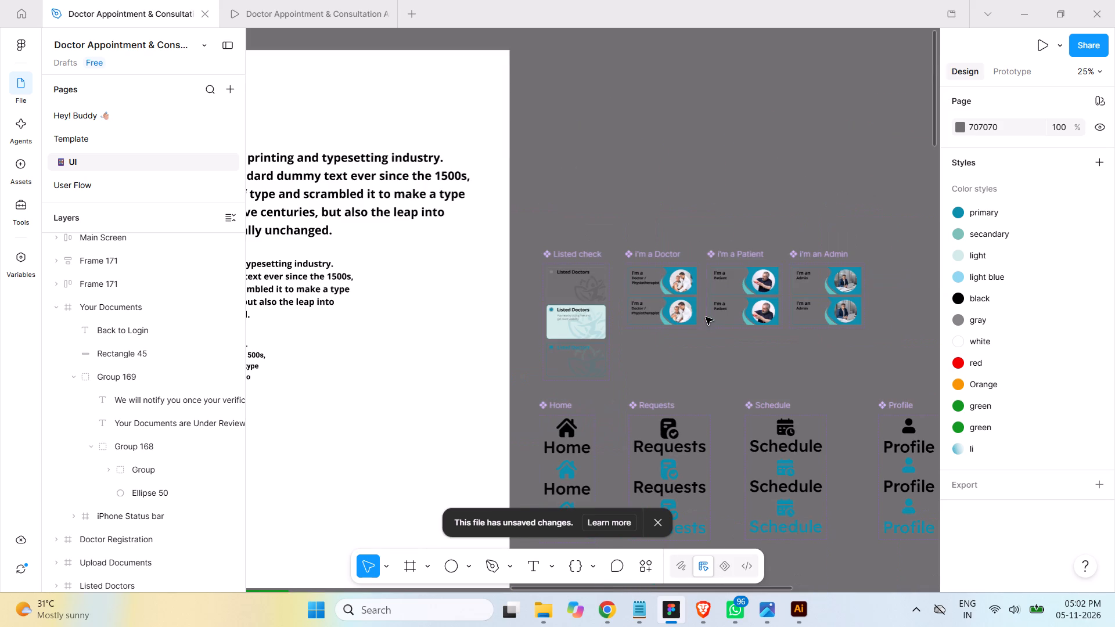
Look back over the navigation components and app screens, ending at the Your Documents screen.
key("space")
key("space")
key("space")
key("space")
key("space")
key("space")
key("space")
key("space")
key("space")
key("space")
key("space")
key("space")
key("space")
key("space")
key("space")
key("space")
key("space")
key("space")
key("space")
key("space")
left_click_drag(631, 218, 659, 83)
left_click_drag(676, 325, 691, 157)
left_click_drag(669, 316, 725, 211)
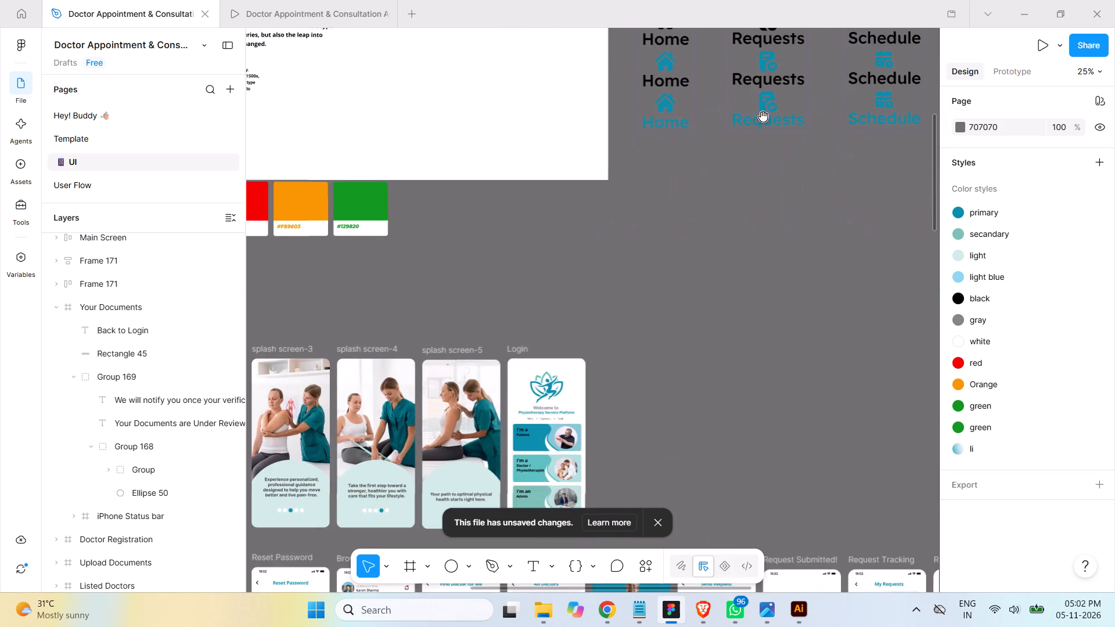
left_click_drag(657, 334, 756, 167)
left_click_drag(714, 324, 738, 161)
left_click_drag(727, 307, 738, 110)
left_click_drag(733, 301, 796, 147)
left_click_drag(778, 276, 952, 255)
left_click_drag(794, 353, 746, 139)
left_click_drag(700, 309, 728, 199)
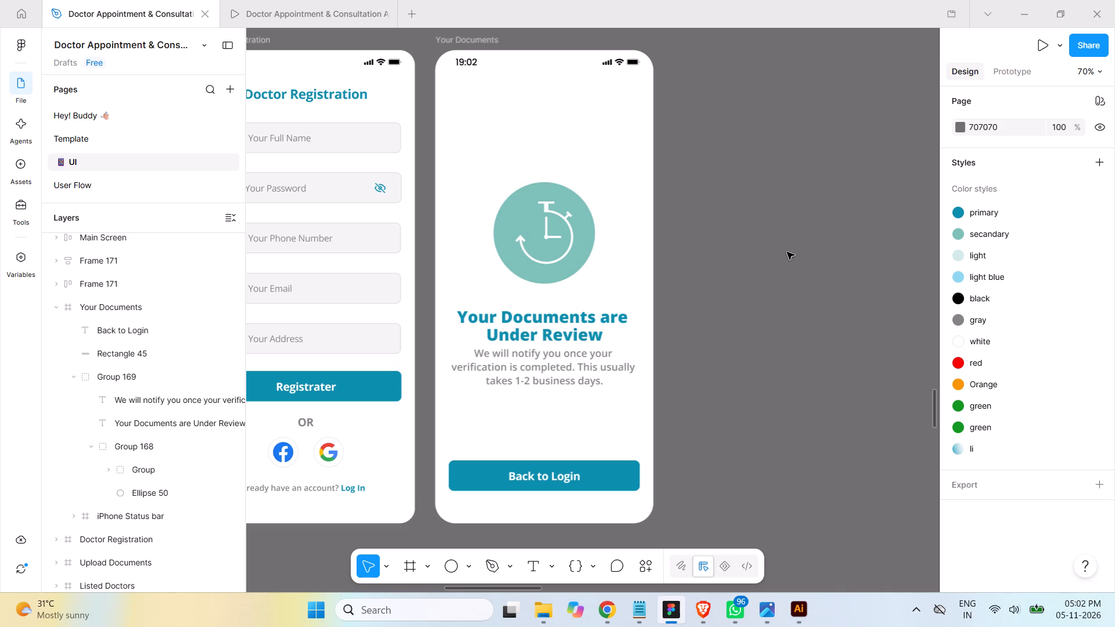
Collapse Group 168, Group 169 and the Your Documents frame in the layer list, and check the frame's place among the layers.
left_click(93, 449)
left_click(74, 376)
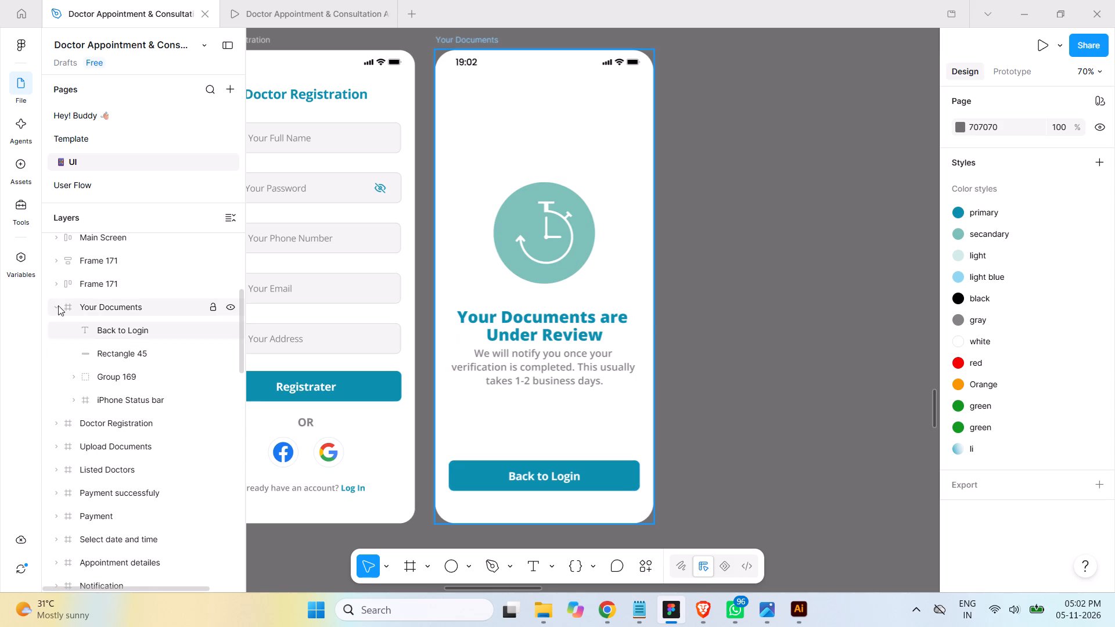
left_click(53, 305)
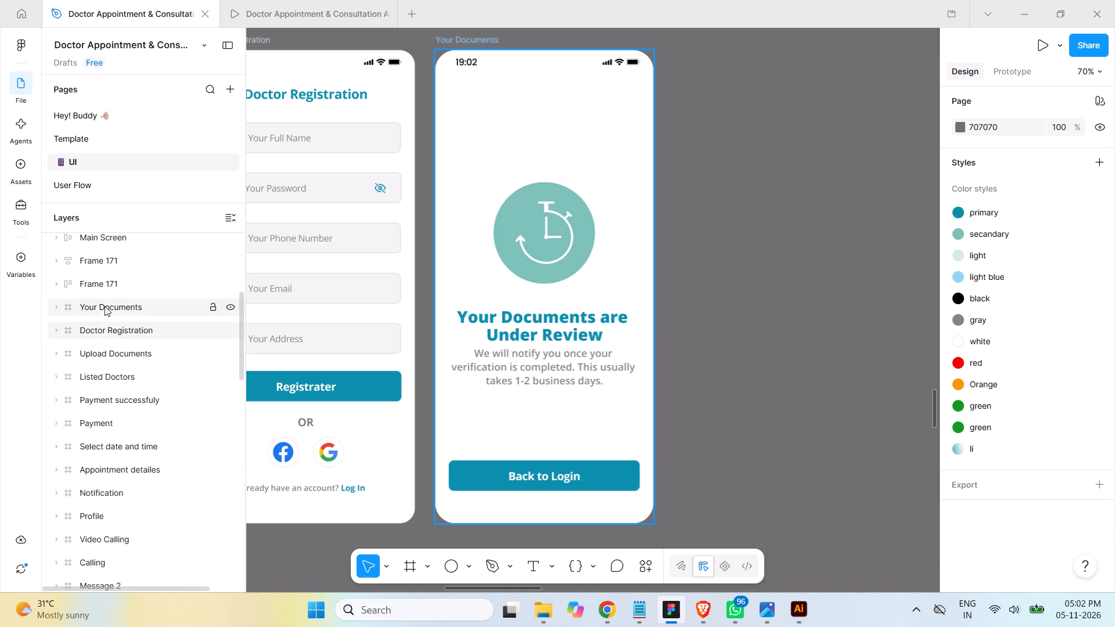
left_click(105, 306)
scroll(85, 348, "up", 5)
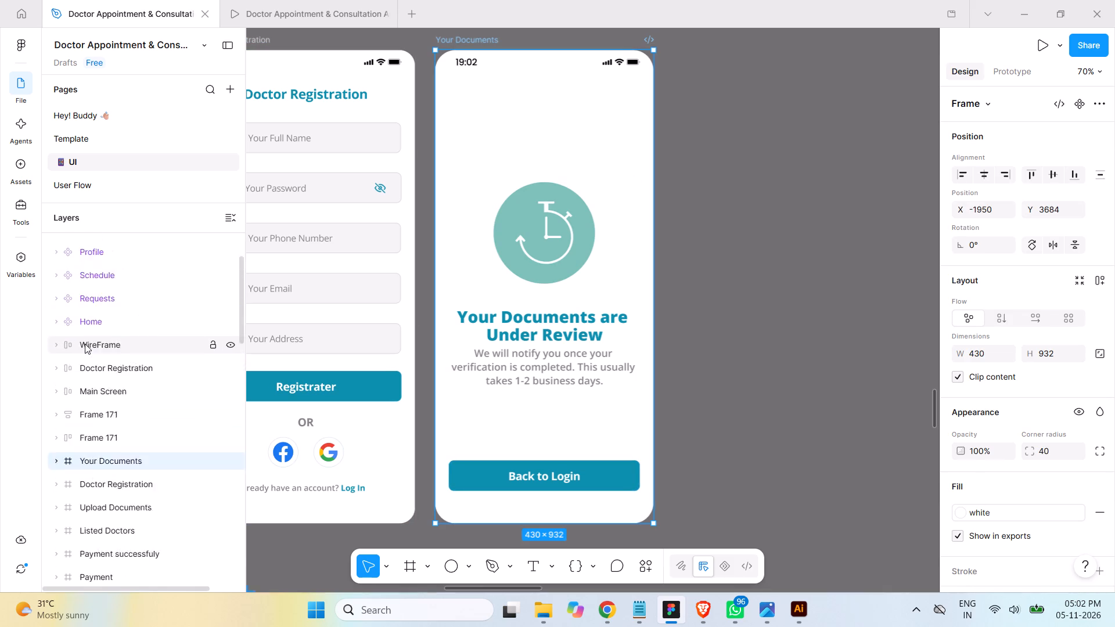
scroll(85, 344, "up", 2)
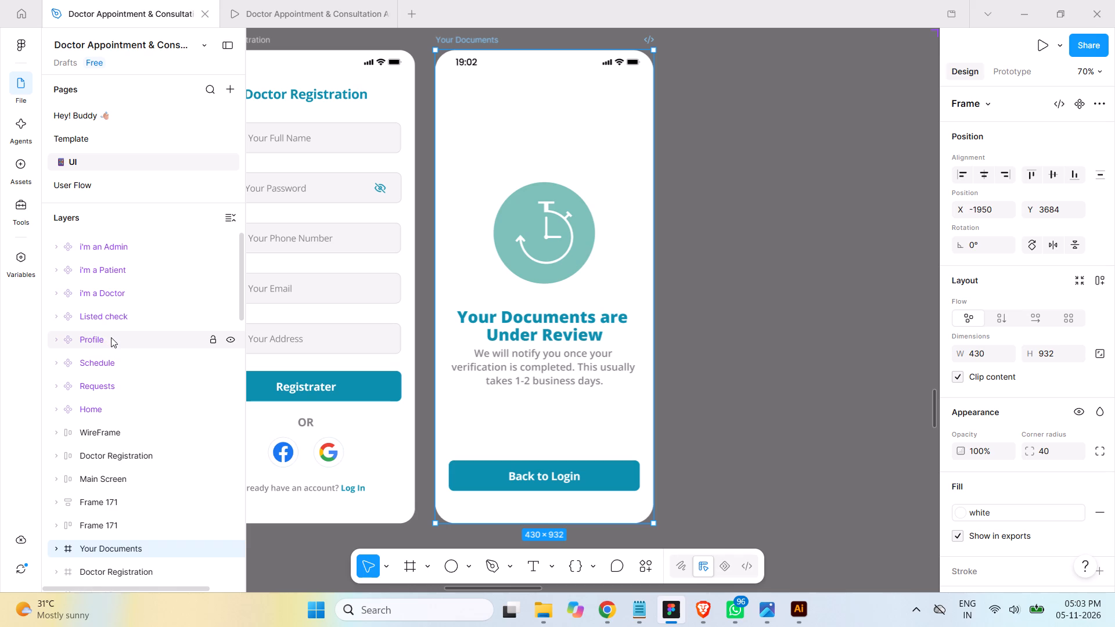
left_click(88, 548)
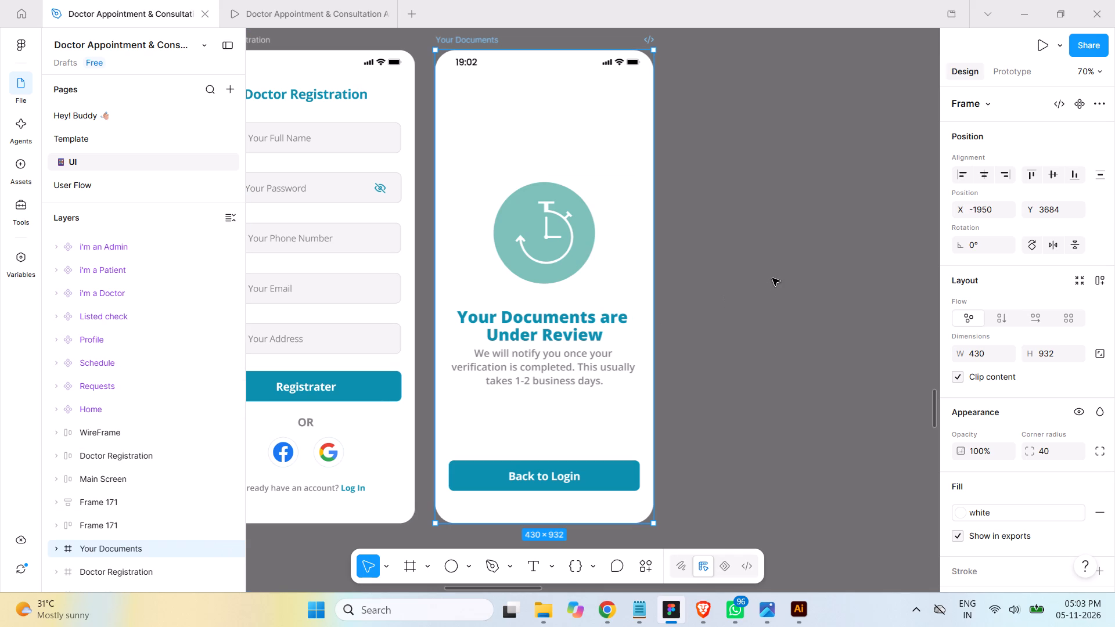
left_click(771, 283)
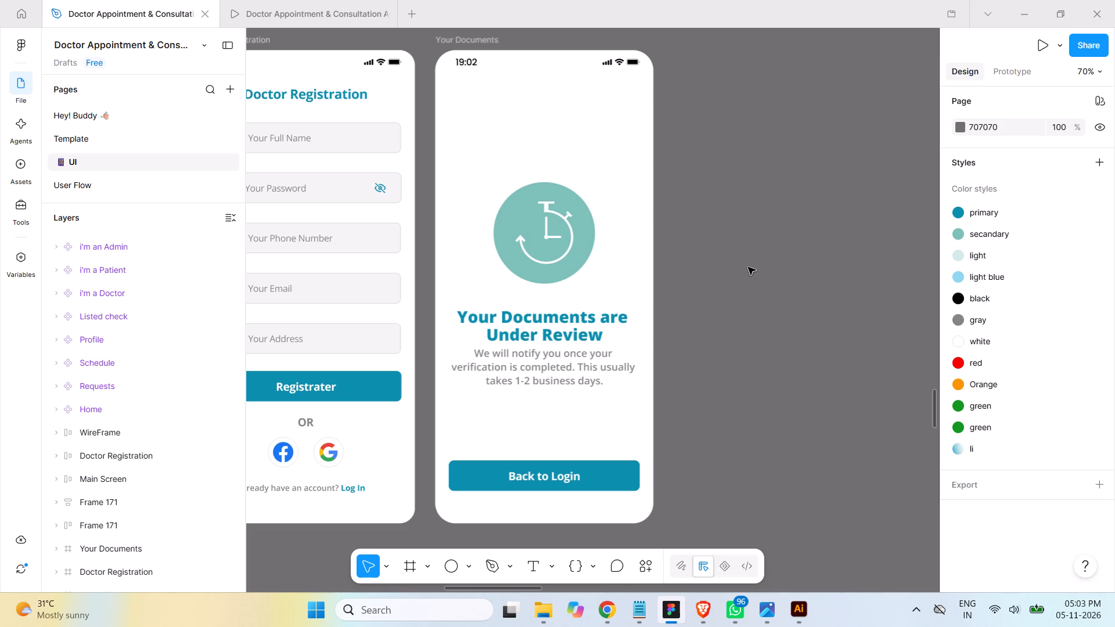
Examine the Doctor Dashboard, Patient Request, Treatment Progress and Treatment History designs in the storyboard image in Photos, returning to Figma when done.
left_click(772, 611)
left_click(827, 550)
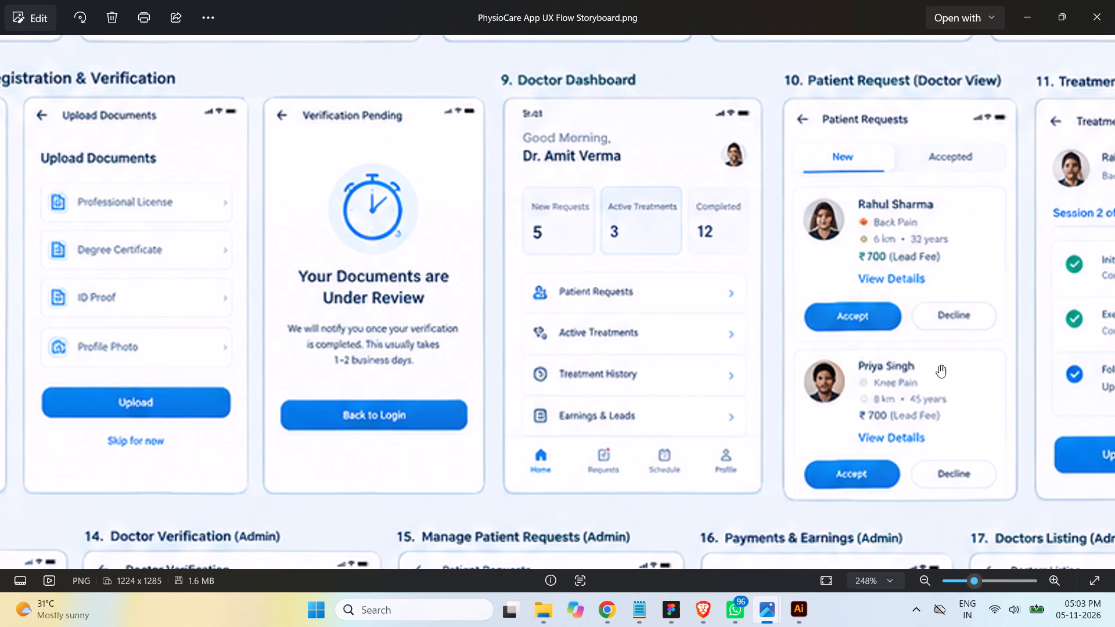
left_click_drag(955, 366, 499, 382)
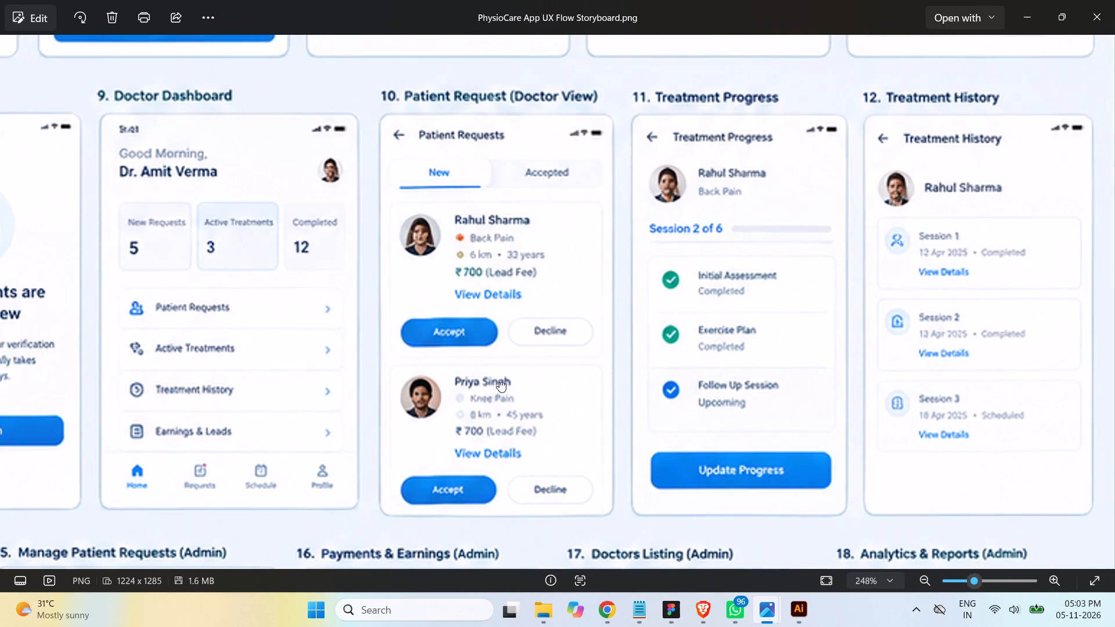
left_click_drag(499, 382, 441, 381)
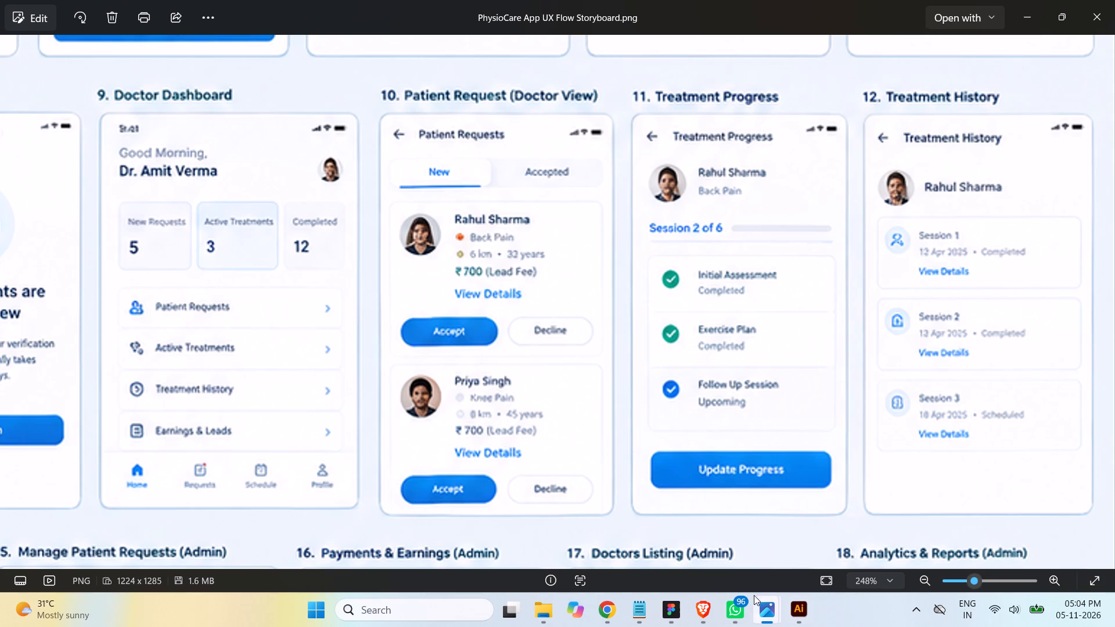
left_click(672, 611)
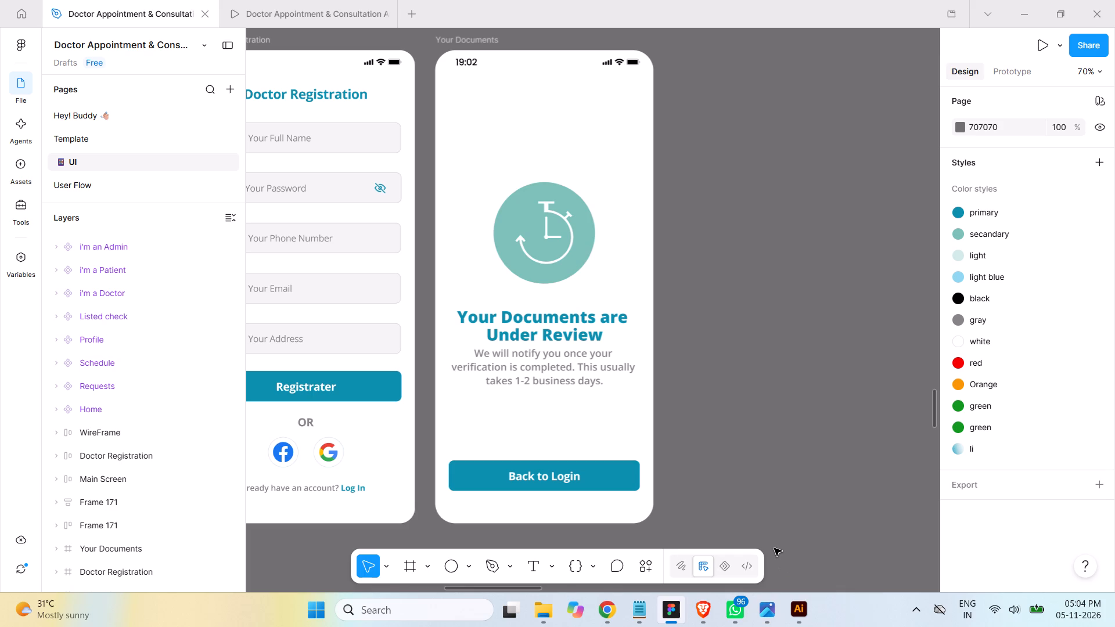
key("ctrl+minus")
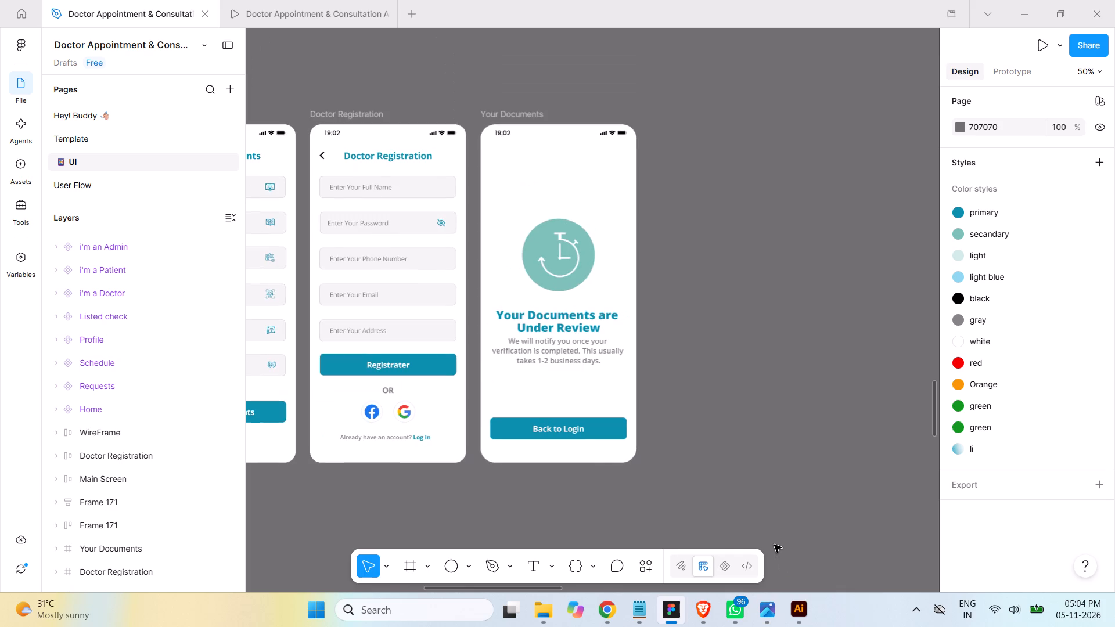
Look over the app screens from the Your Documents row up to the appointment, date selection and payment screens.
key("space")
key("space")
key("space")
key("space")
key("space")
key("space")
key("space")
key("space")
key("space")
key("space")
key("space")
key("space")
key("space")
key("space")
key("space")
key("space")
key("space")
key("space")
key("space")
key("space")
left_click_drag(671, 356, 871, 399)
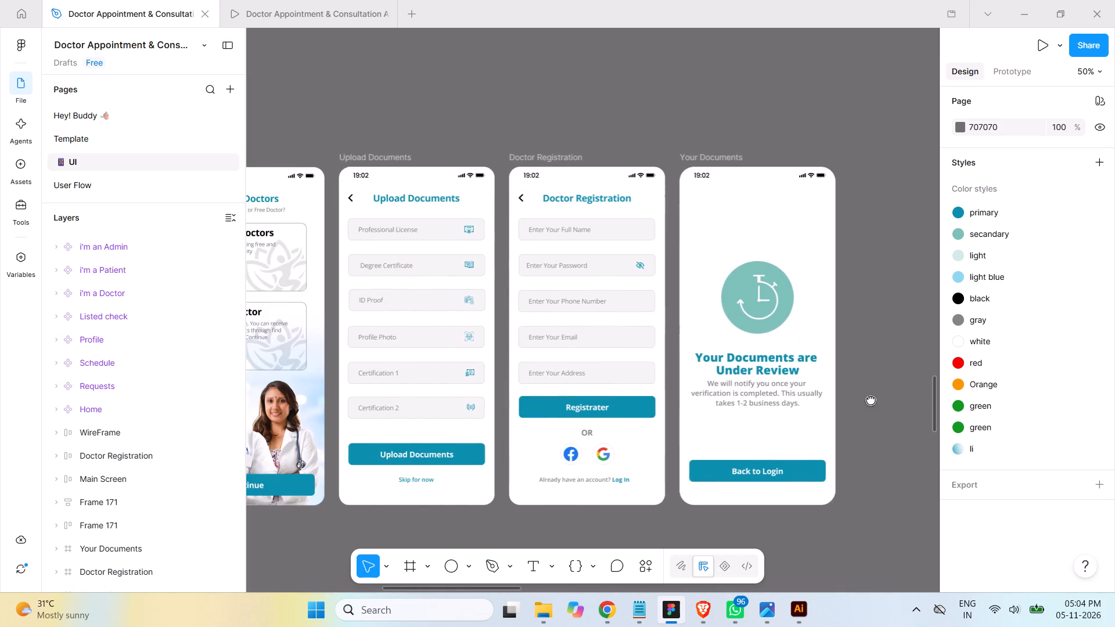
left_click_drag(871, 399, 788, 499)
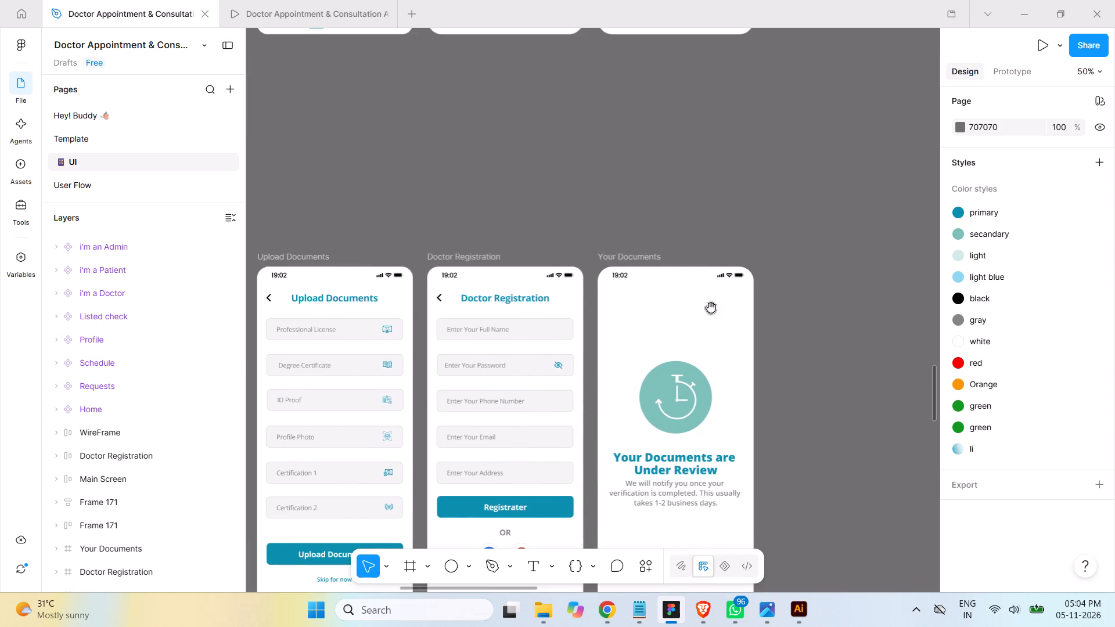
left_click_drag(684, 299, 710, 484)
left_click_drag(708, 334, 732, 487)
left_click_drag(749, 399, 834, 561)
left_click_drag(676, 396, 883, 366)
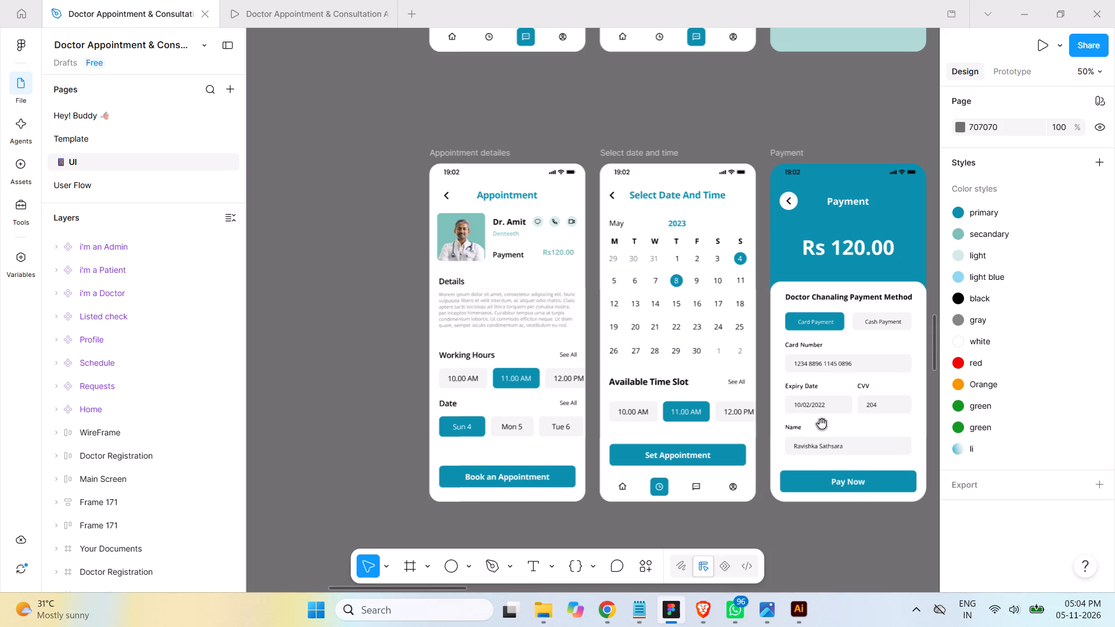
left_click_drag(822, 424, 652, 311)
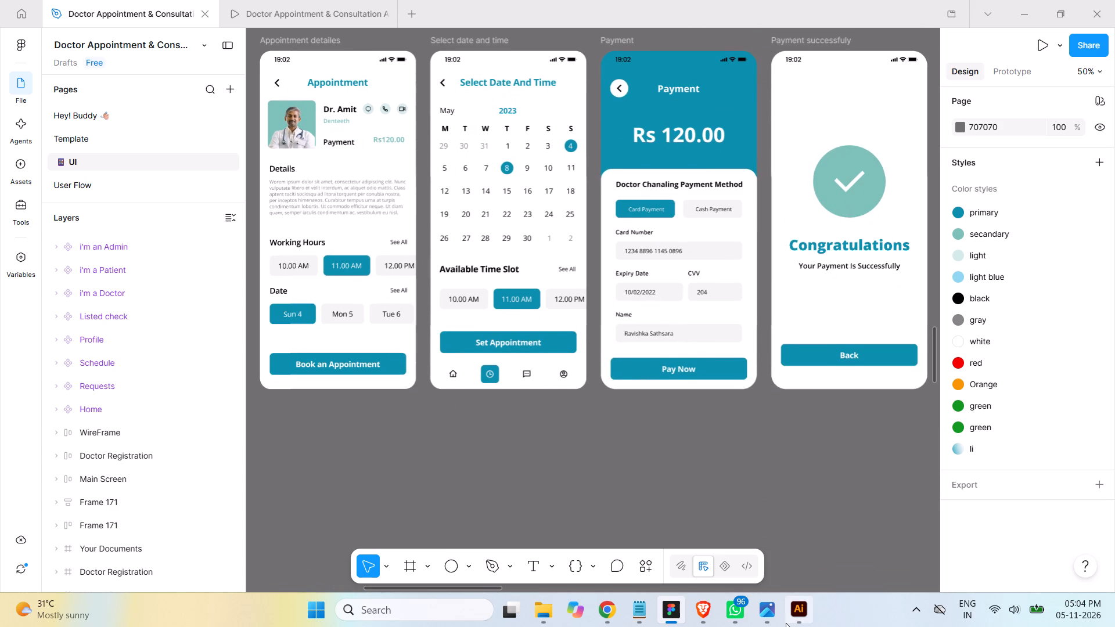
Check the Doctor Dashboard design in the storyboard image in Photos, and return to Figma.
left_click(773, 617)
left_click(833, 554)
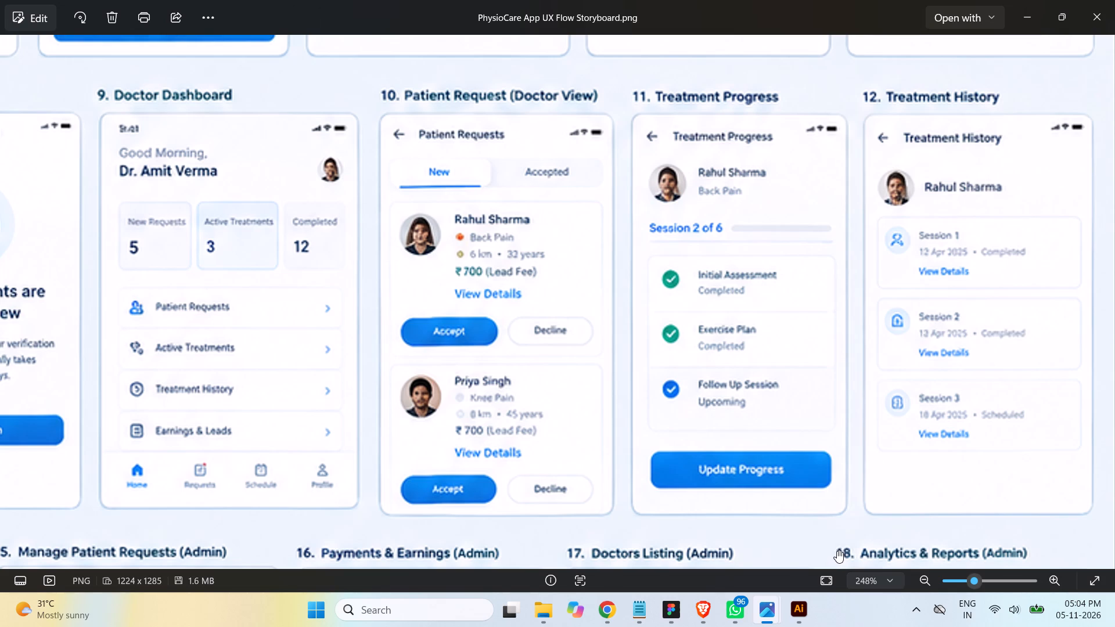
left_click(676, 609)
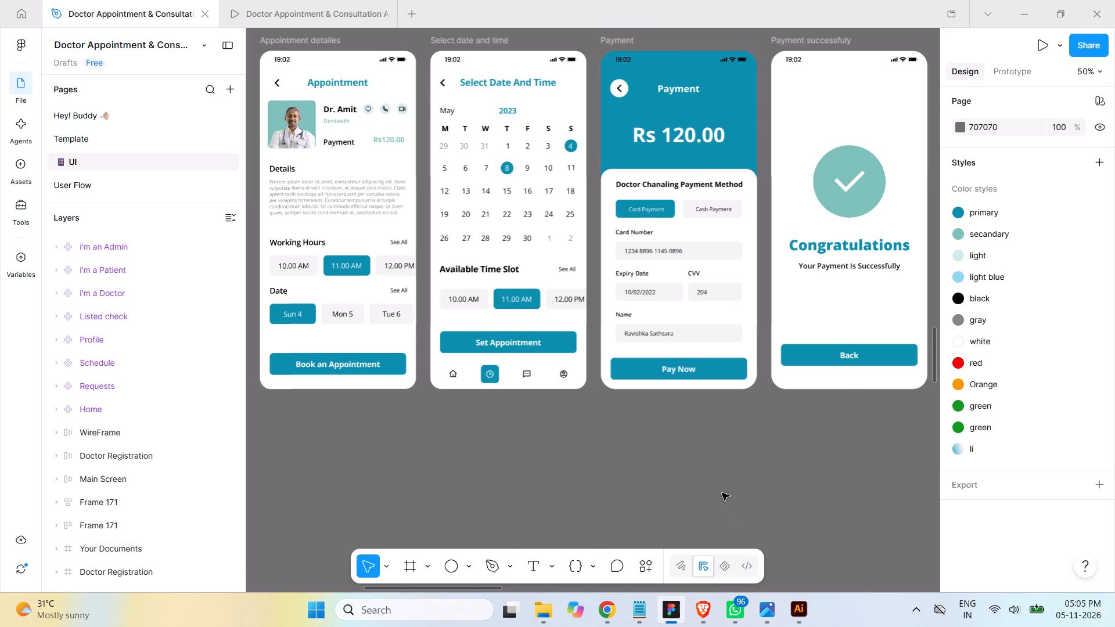
Survey all rows of app screens from the doctor registration flow up to the main screens for a reusable layout.
key("ctrl+minus")
key("ctrl+minus")
key("space")
key("space")
key("space")
key("space")
key("space")
key("space")
key("space")
key("space")
key("space")
key("space")
key("space")
key("space")
key("space")
key("space")
key("space")
key("space")
key("space")
key("space")
key("space")
key("space")
left_click_drag(810, 235, 739, 339)
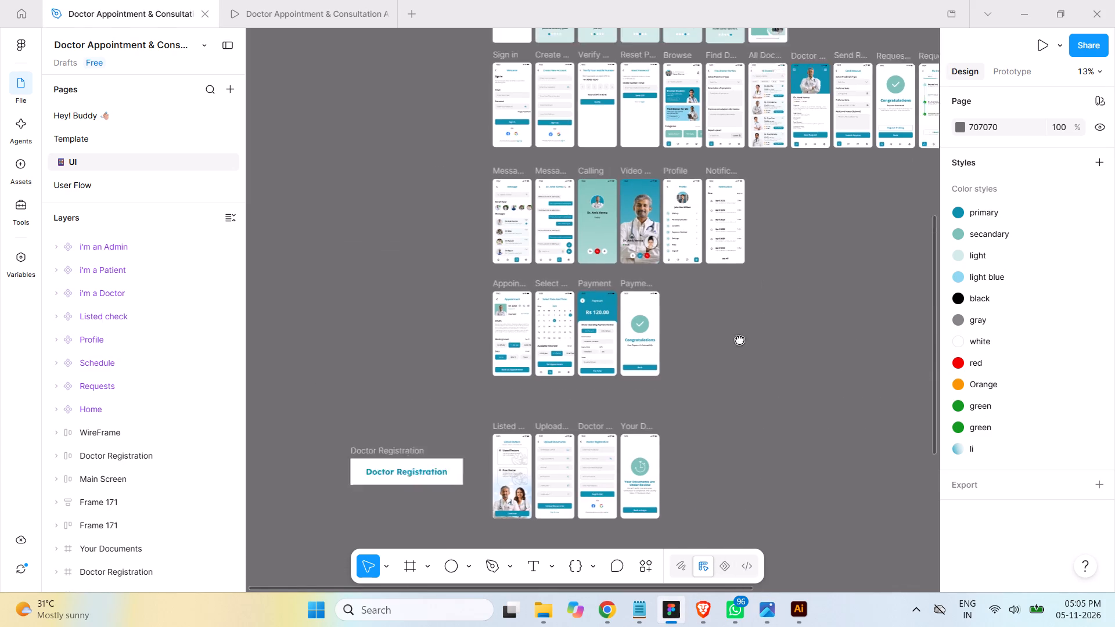
left_click_drag(739, 339, 634, 480)
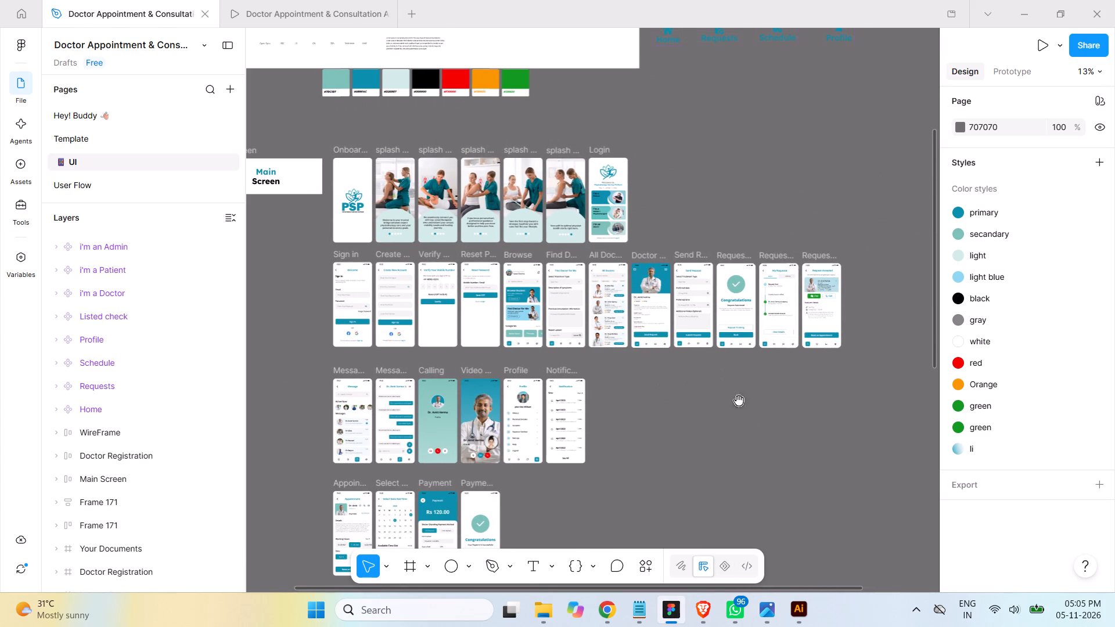
left_click_drag(690, 423, 740, 373)
left_click(740, 373)
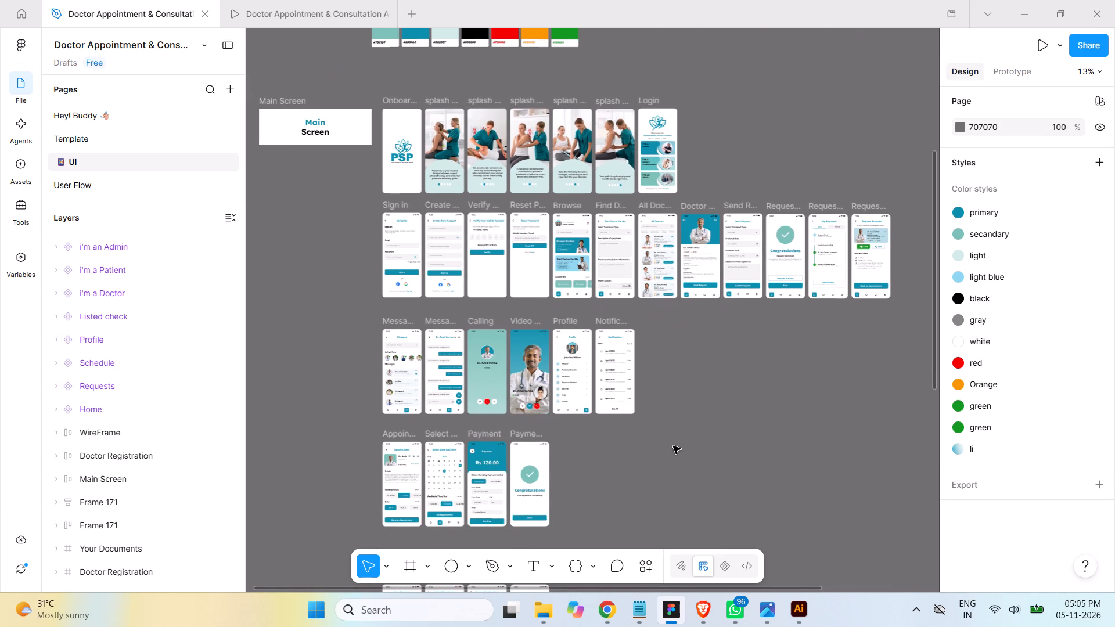
Duplicate the Profile screen into the row below, directly after the Payment successfuly screen with a 40 px gap.
key("ctrl+equal")
key("ctrl+equal")
scroll(602, 397, "down", 2)
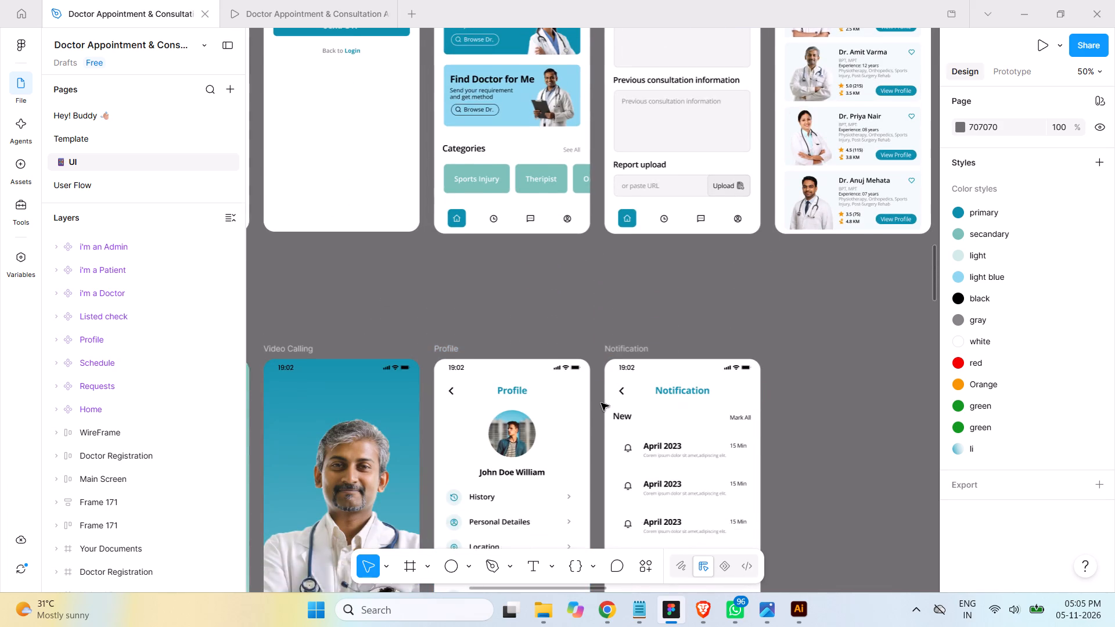
scroll(601, 403, "down", 3)
scroll(600, 408, "up", 1)
scroll(600, 408, "down", 4)
scroll(584, 407, "up", 1)
scroll(582, 407, "down", 7)
scroll(580, 413, "up", 1)
scroll(580, 413, "down", 1)
scroll(580, 413, "up", 2)
scroll(569, 412, "down", 2)
scroll(569, 412, "up", 1)
scroll(569, 412, "down", 4)
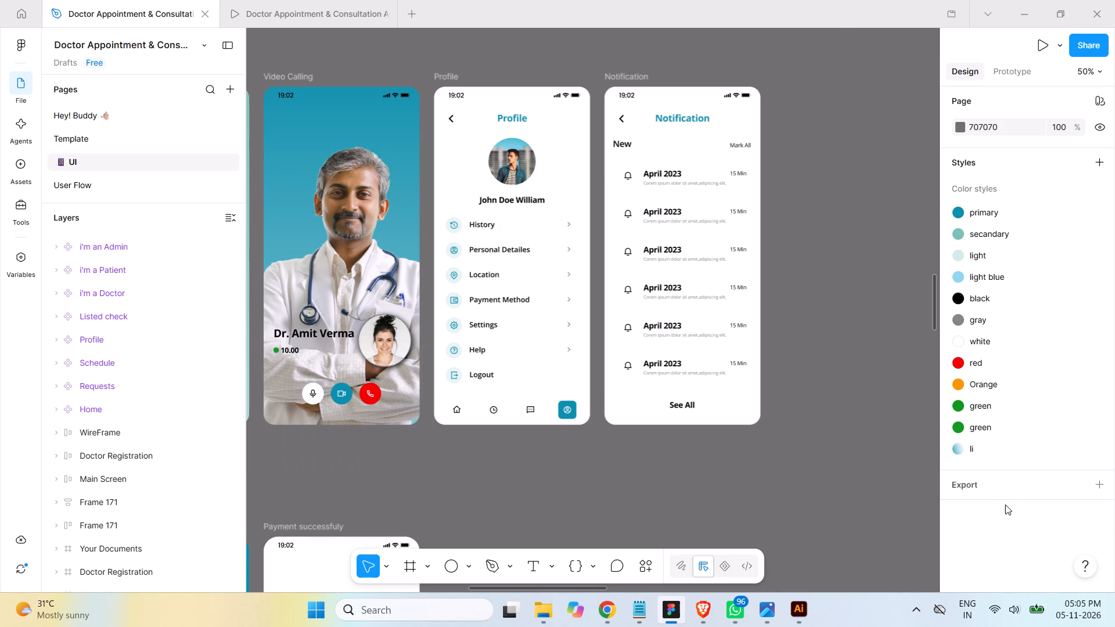
left_click(449, 78)
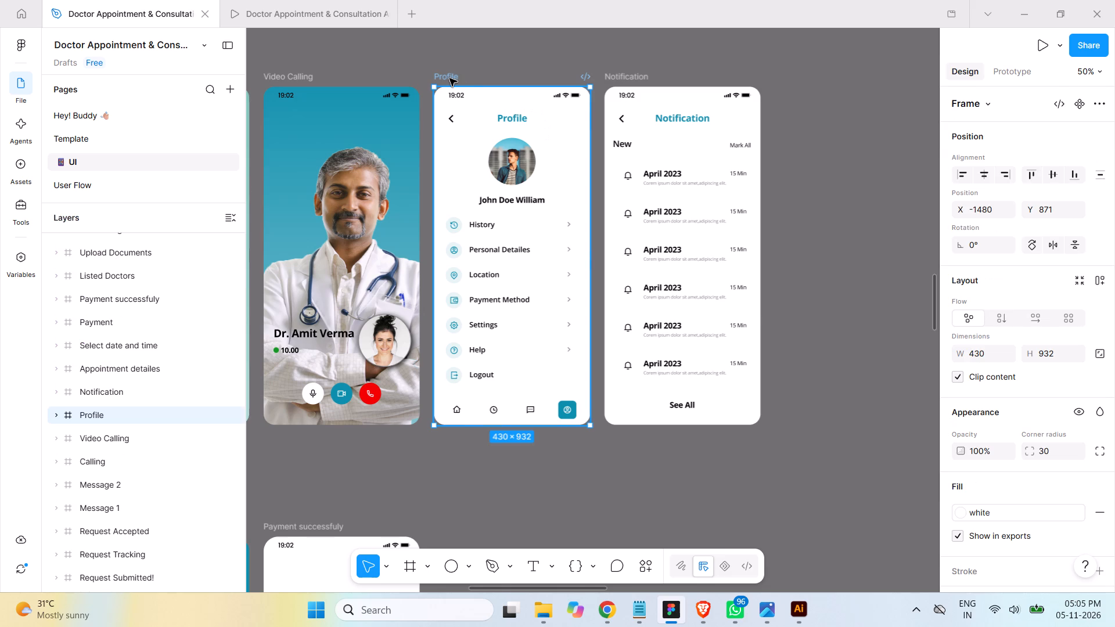
key("ctrl+minus")
key("ctrl+minus")
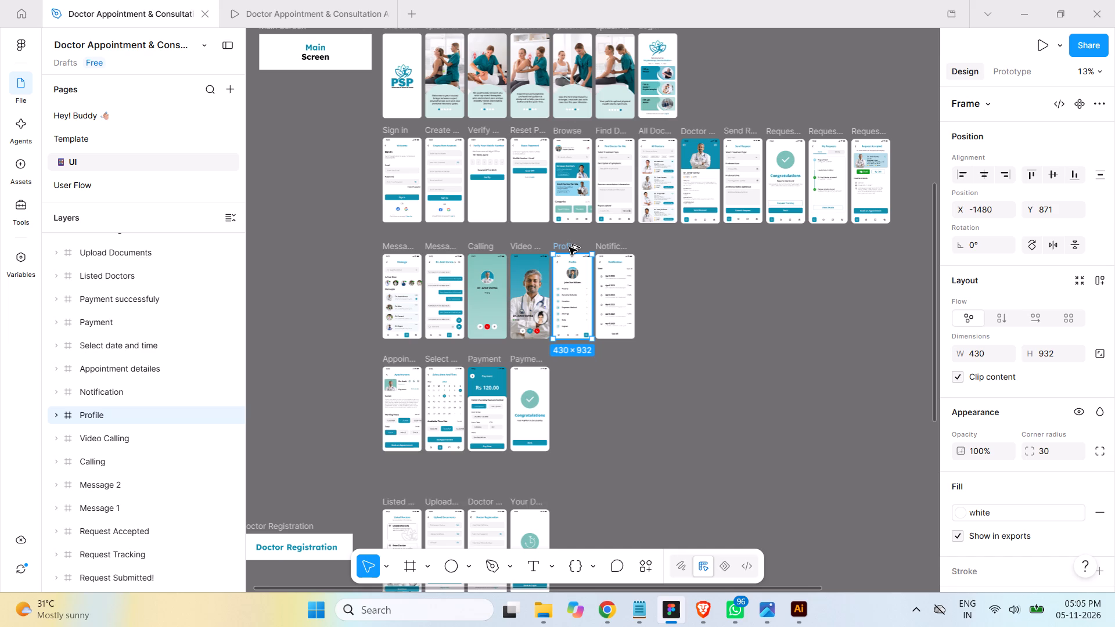
left_click_drag(569, 247, 569, 362, "alt")
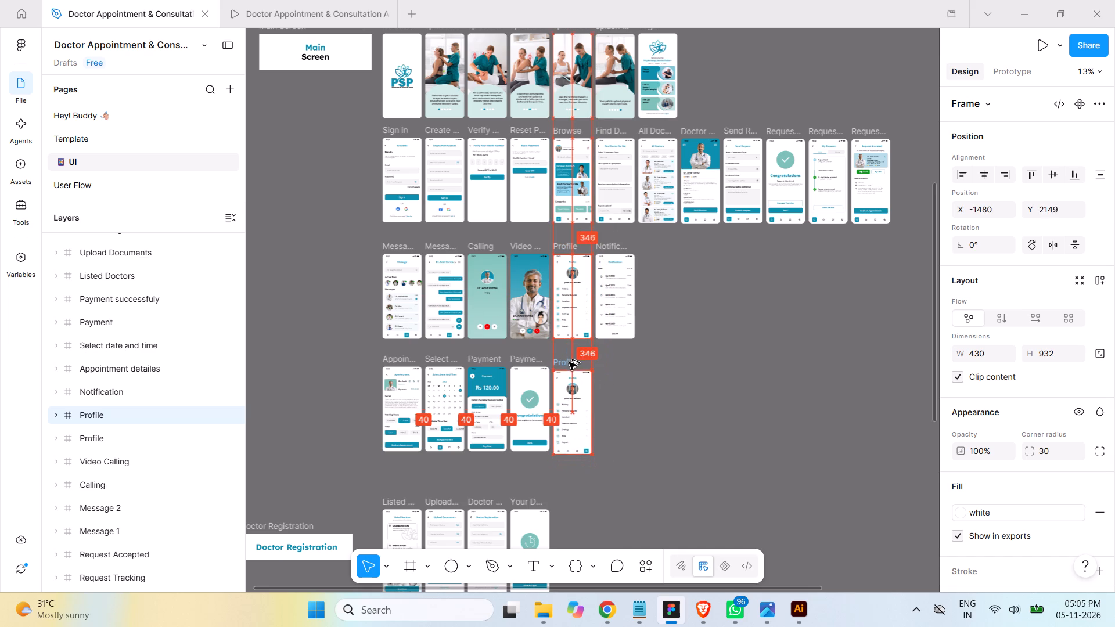
left_click_drag(569, 362, 570, 360, "alt")
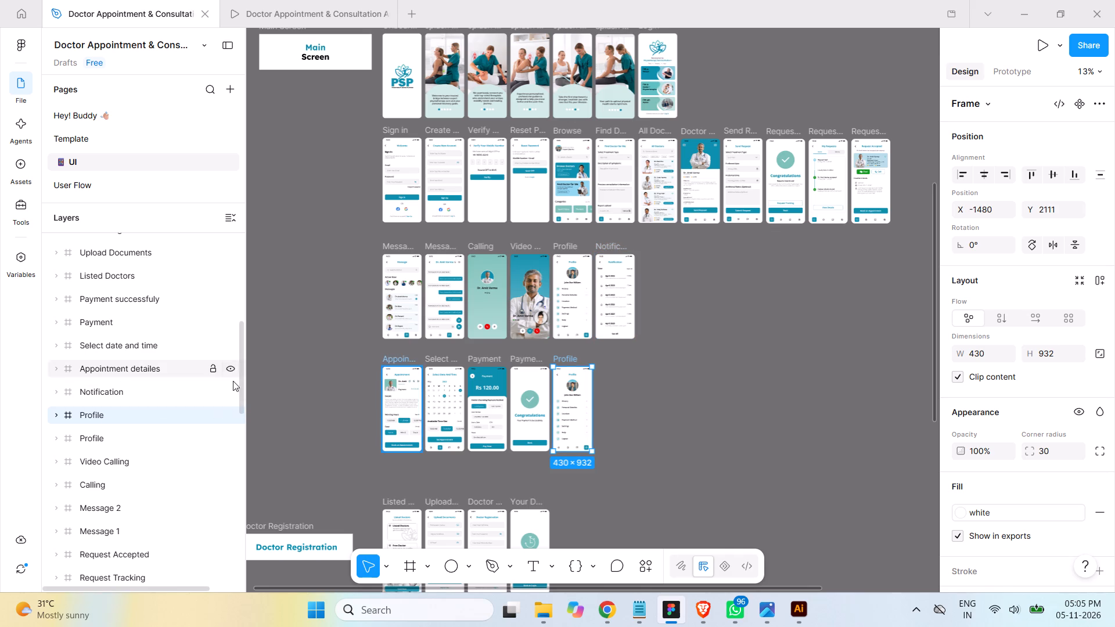
Move the duplicated Profile frame directly above Your Documents in the layer order, and check the Payment successfuly frame's place.
left_click_drag(241, 391, 240, 367)
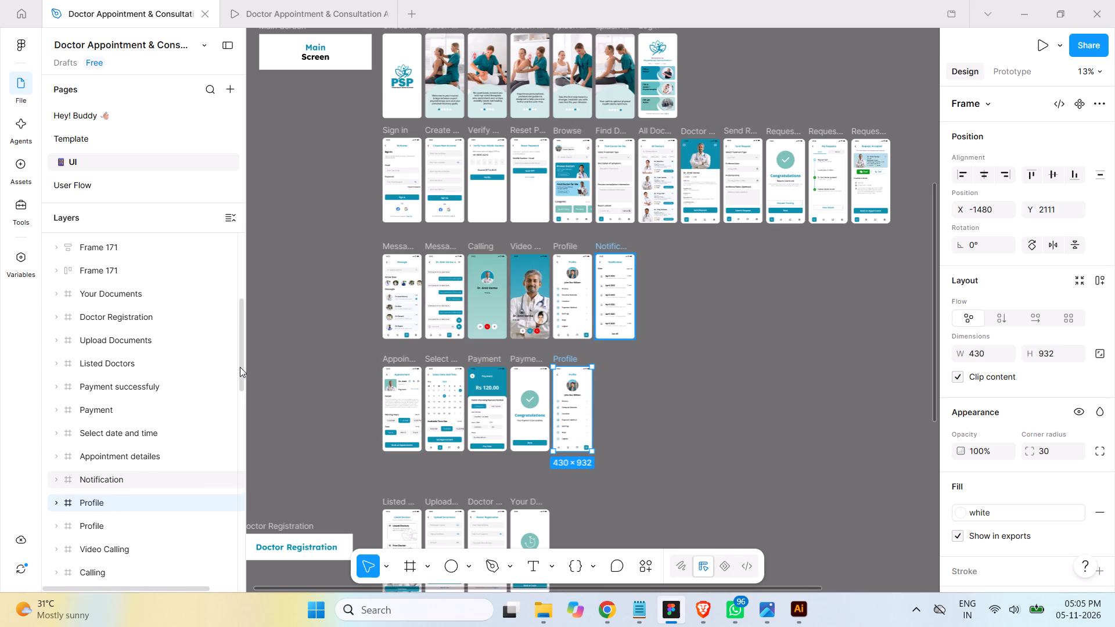
left_click_drag(240, 367, 240, 364)
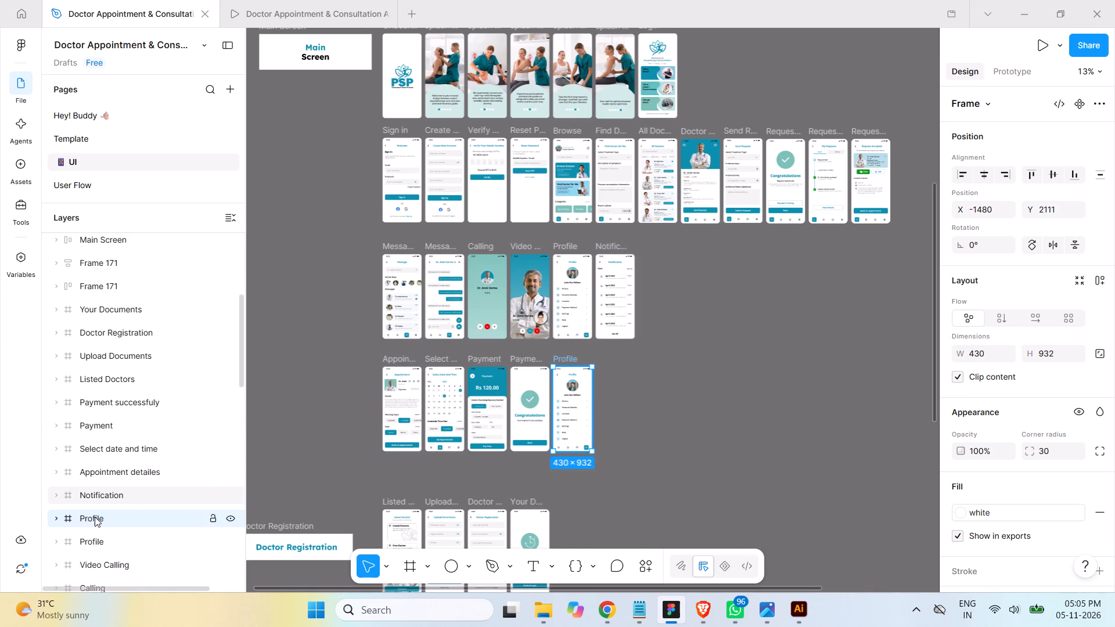
left_click_drag(94, 517, 95, 392)
left_click(520, 359)
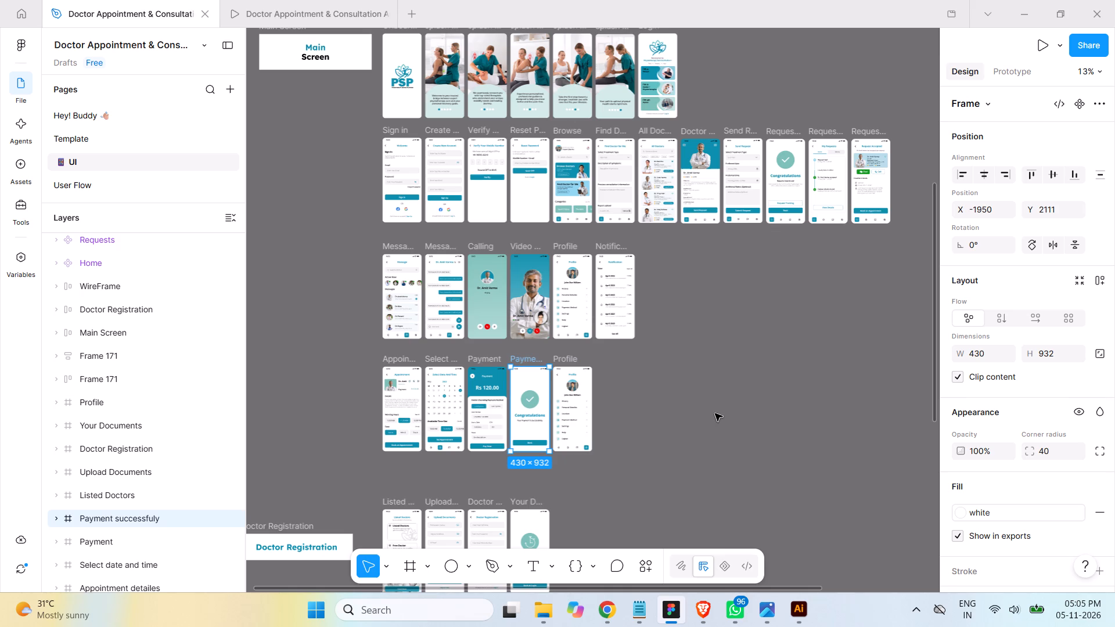
Move the Profile copy down into the doctor registration row, aligned beside the Your Documents screen at X -1480, Y 3684.
scroll(690, 346, "down", 1)
scroll(690, 346, "up", 3)
scroll(690, 346, "down", 1)
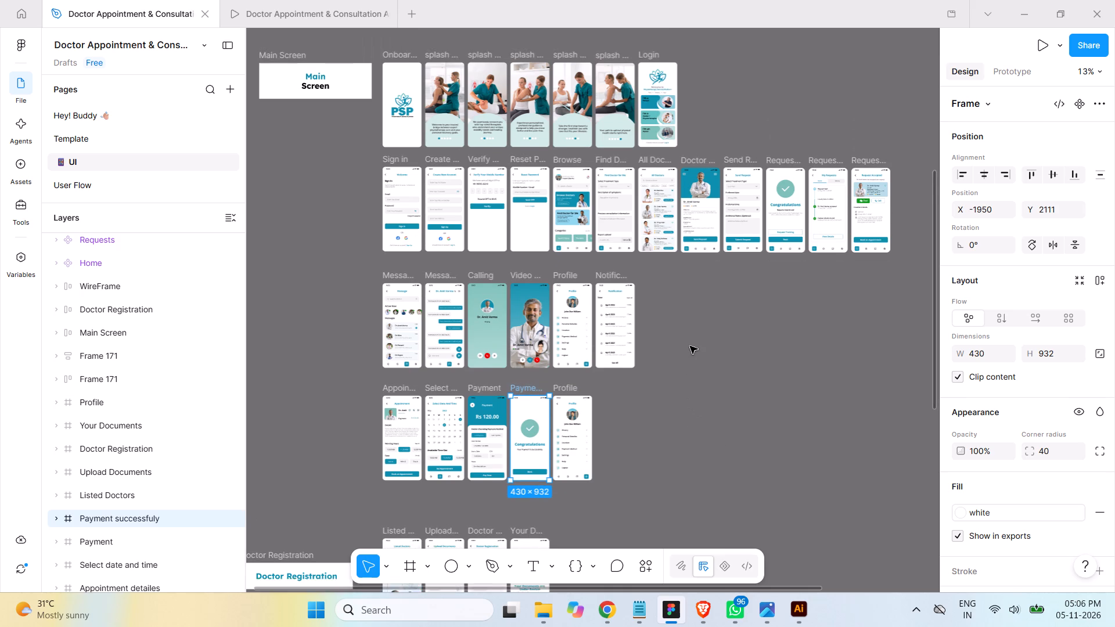
scroll(689, 345, "down", 6)
scroll(687, 348, "up", 1)
scroll(687, 348, "down", 2)
scroll(689, 343, "up", 8)
scroll(689, 344, "down", 1)
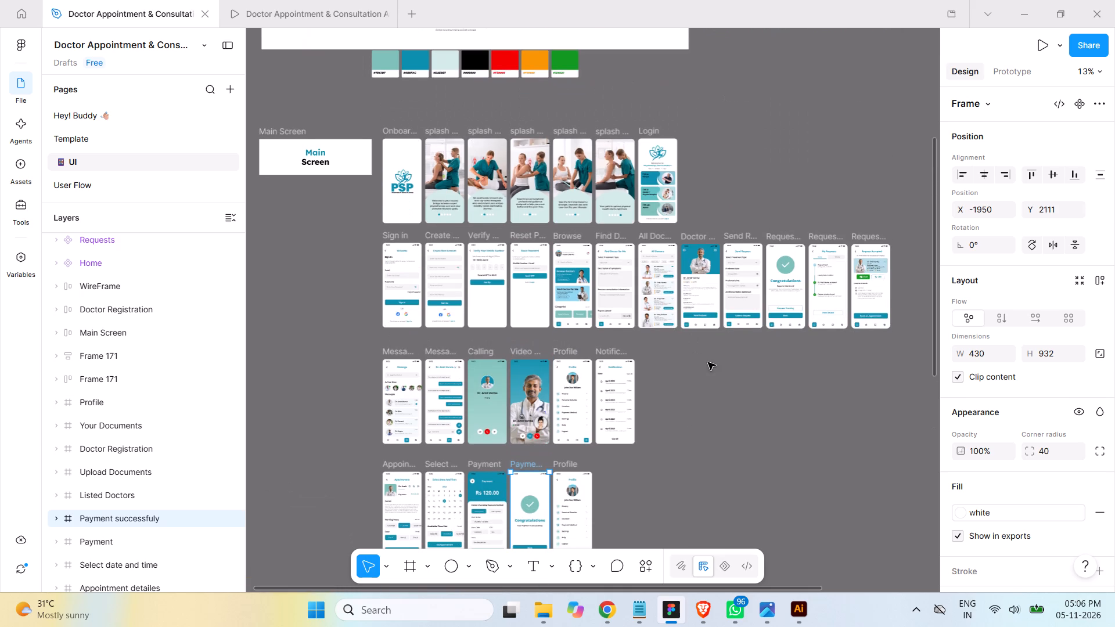
scroll(715, 369, "down", 2)
scroll(720, 363, "up", 3)
scroll(720, 363, "down", 8)
scroll(714, 366, "up", 1)
scroll(702, 371, "down", 1)
scroll(702, 370, "up", 2)
scroll(702, 370, "down", 1)
scroll(702, 370, "up", 1)
scroll(702, 370, "down", 4)
scroll(702, 369, "up", 1)
scroll(701, 369, "down", 4)
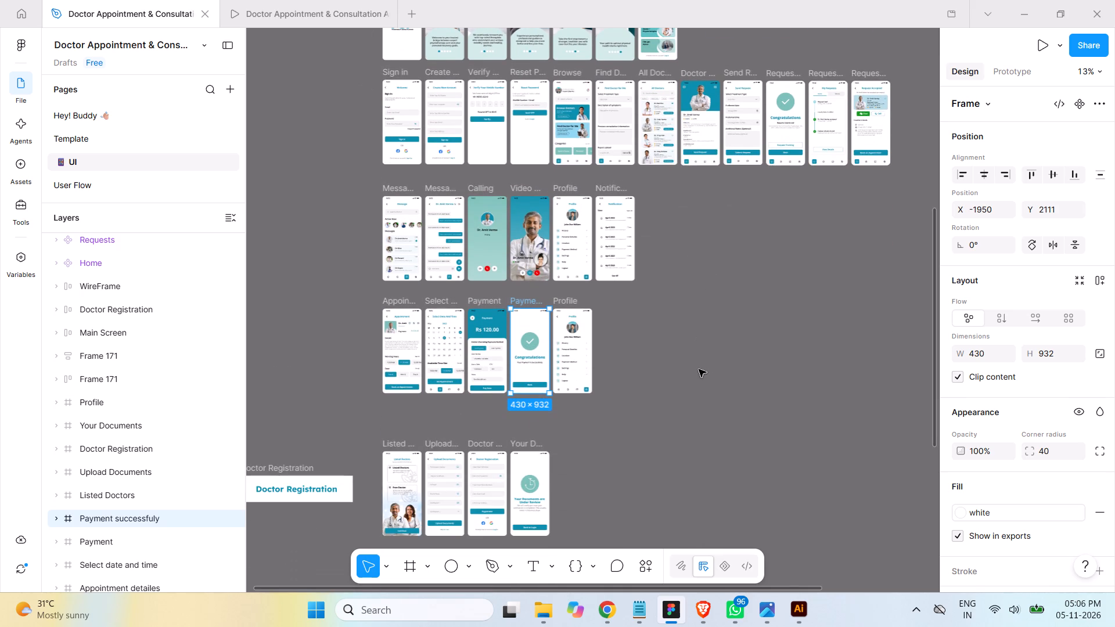
scroll(703, 367, "down", 5)
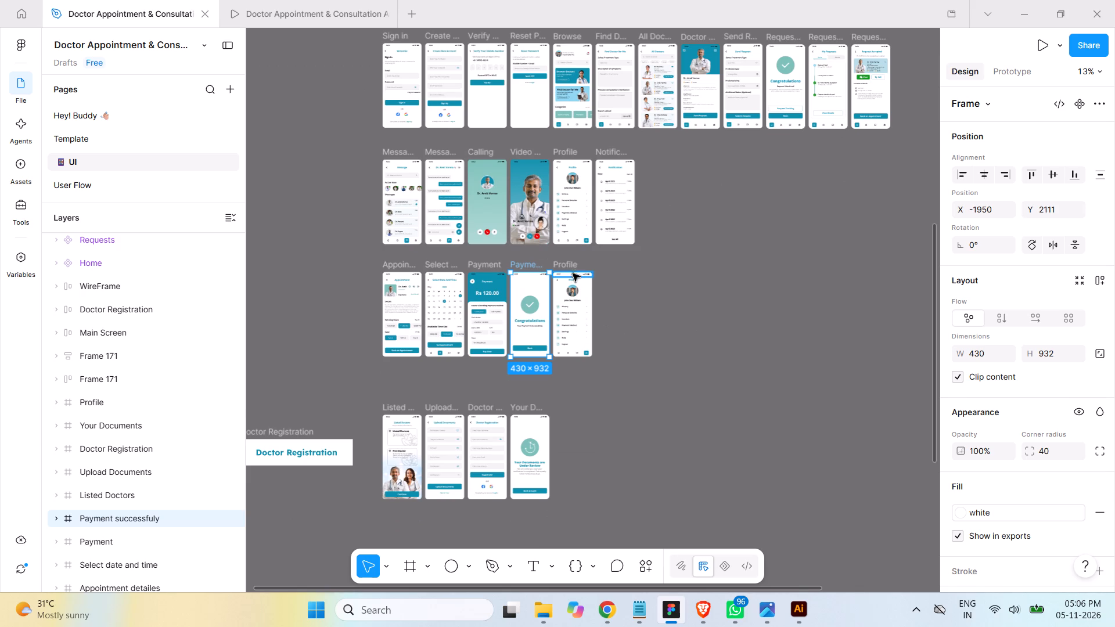
left_click(569, 267)
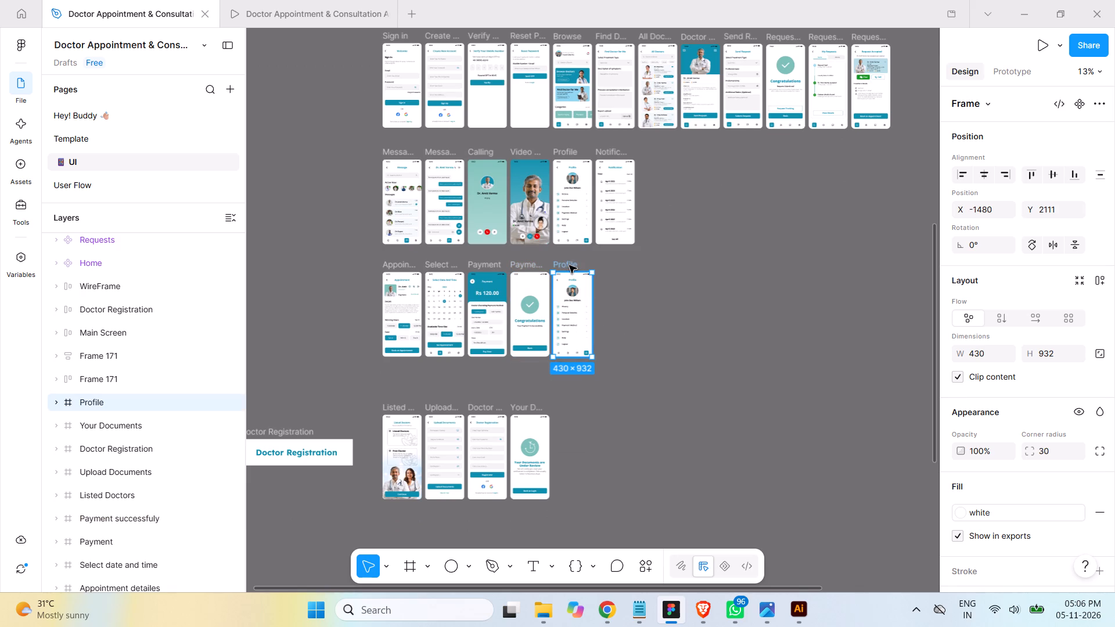
left_click_drag(569, 265, 570, 413)
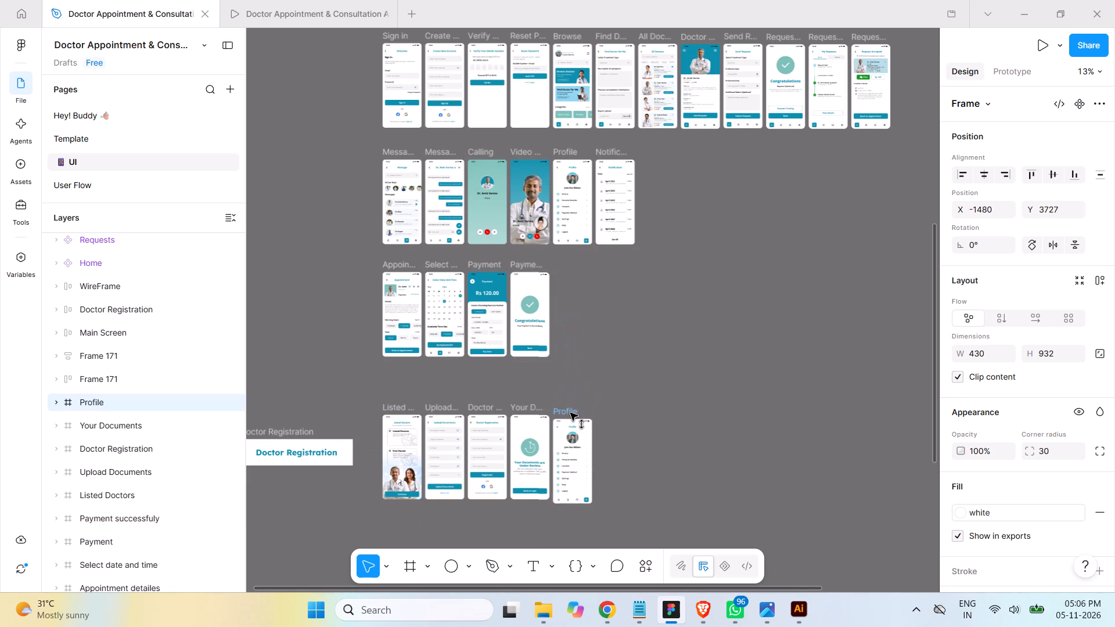
left_click_drag(570, 413, 575, 408)
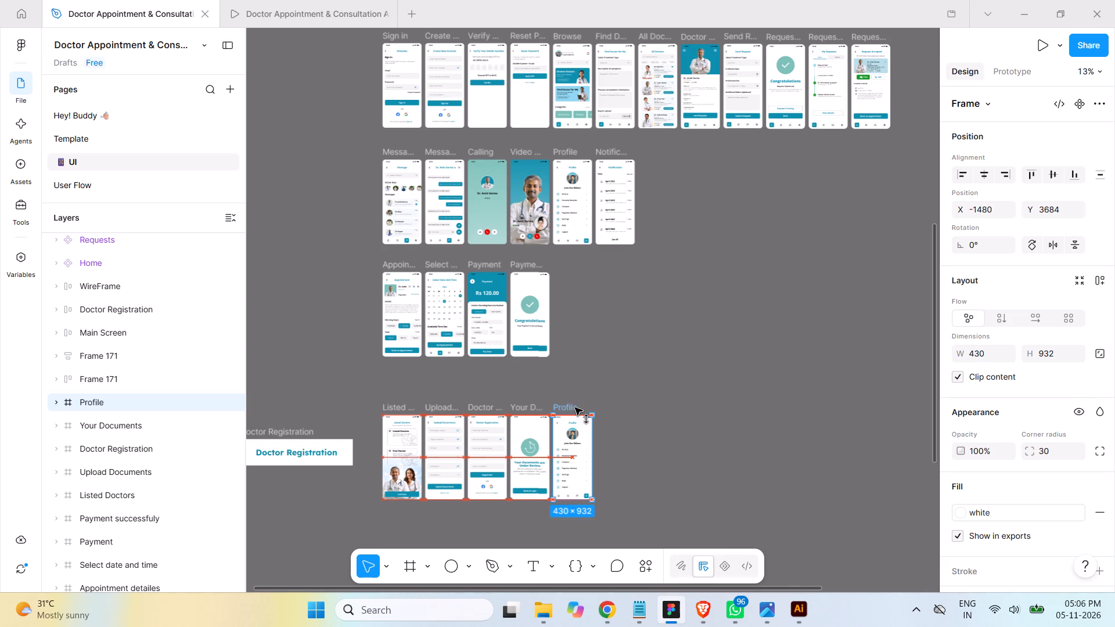
left_click_drag(575, 408, 591, 408)
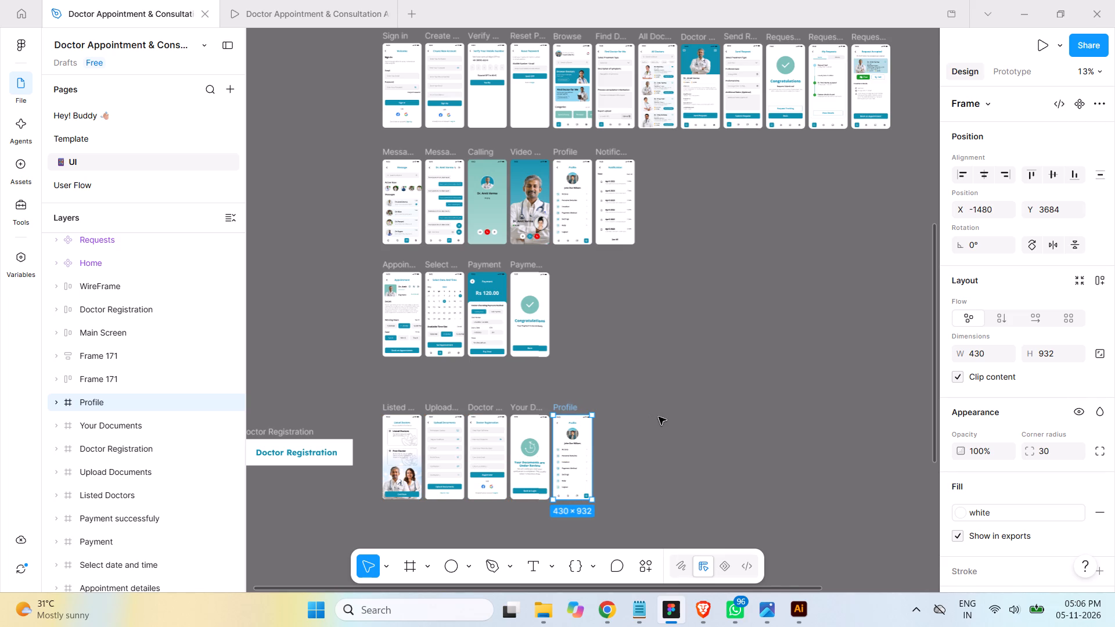
left_click(659, 417)
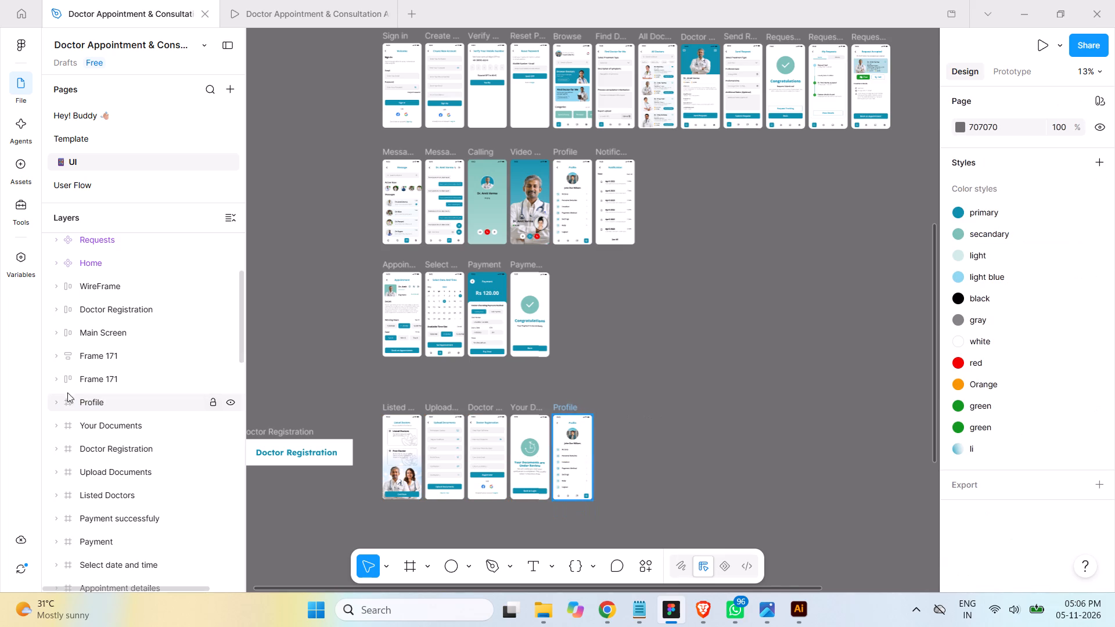
Check which screens the adjacent Profile and Your Documents layers correspond to.
left_click(94, 401)
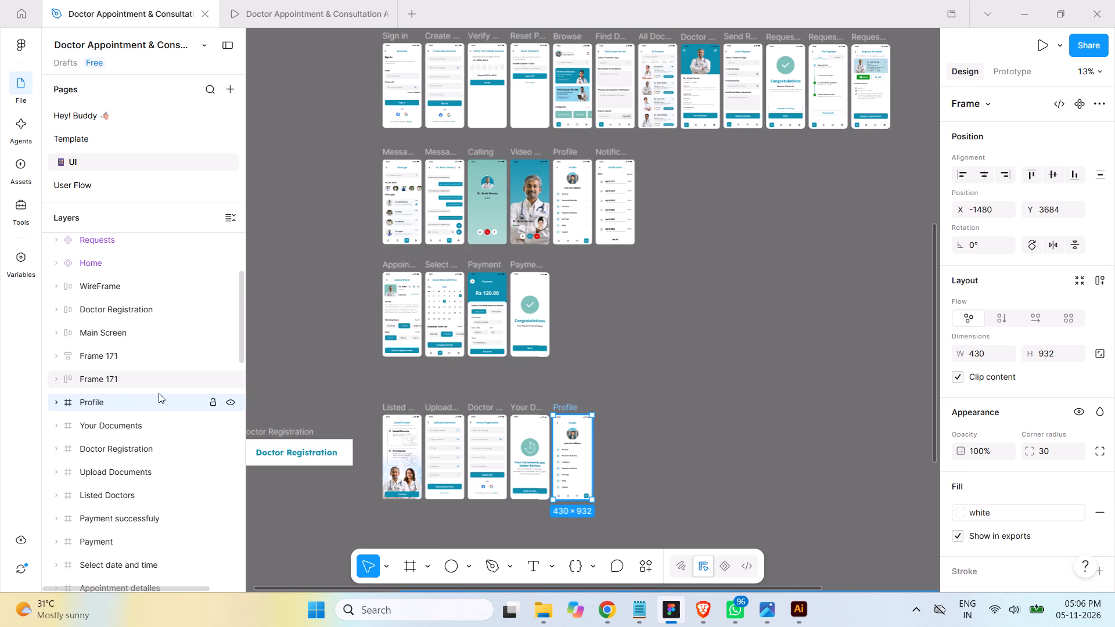
left_click(114, 425)
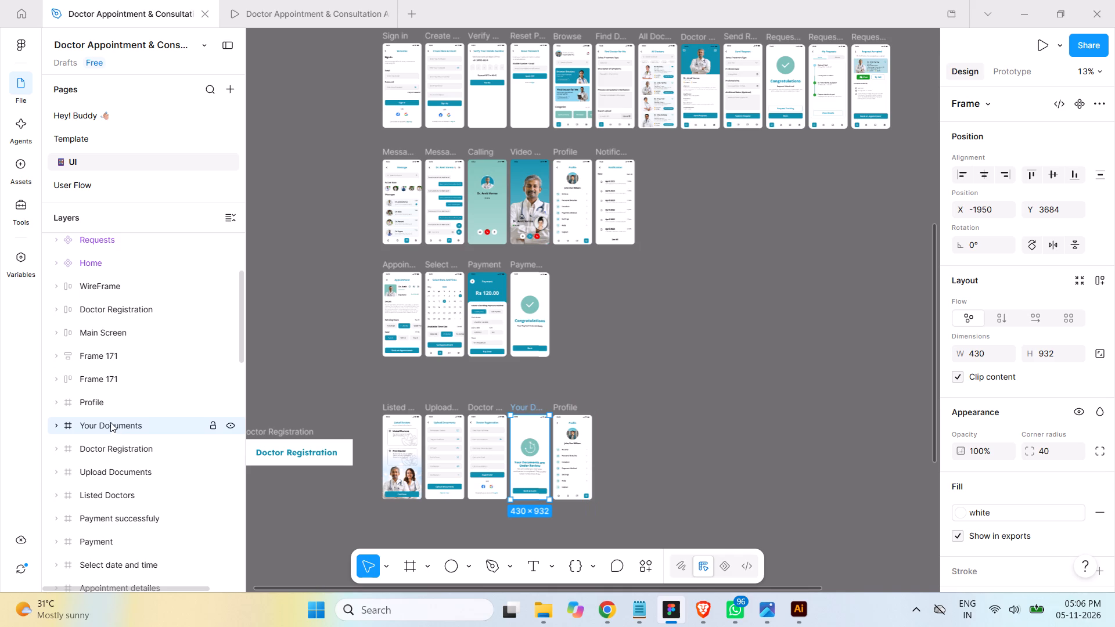
left_click(95, 402)
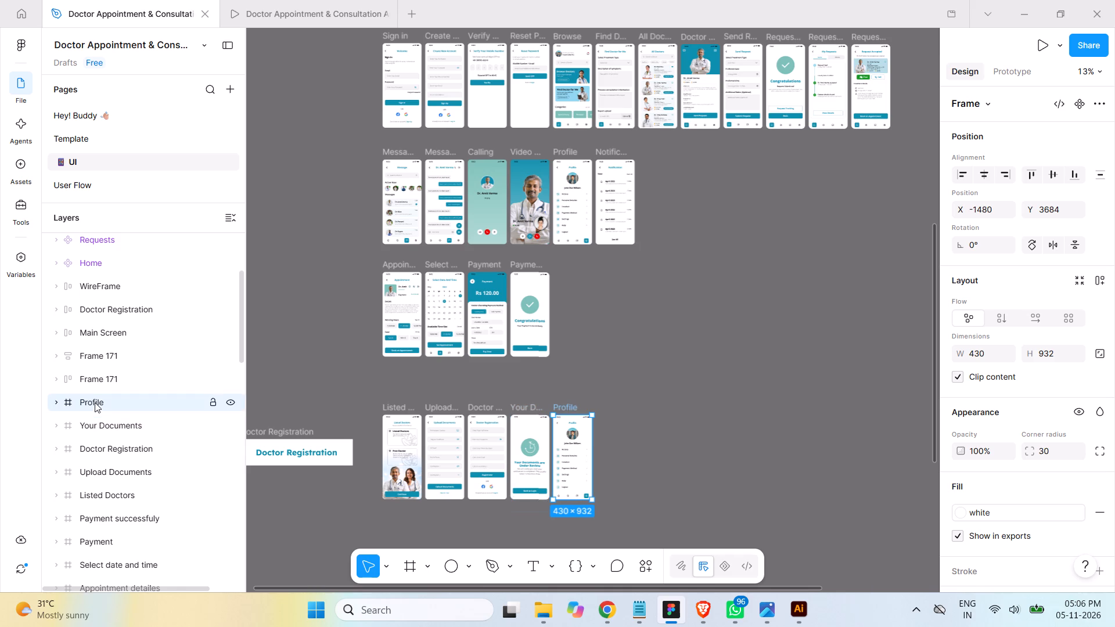
left_click(101, 428)
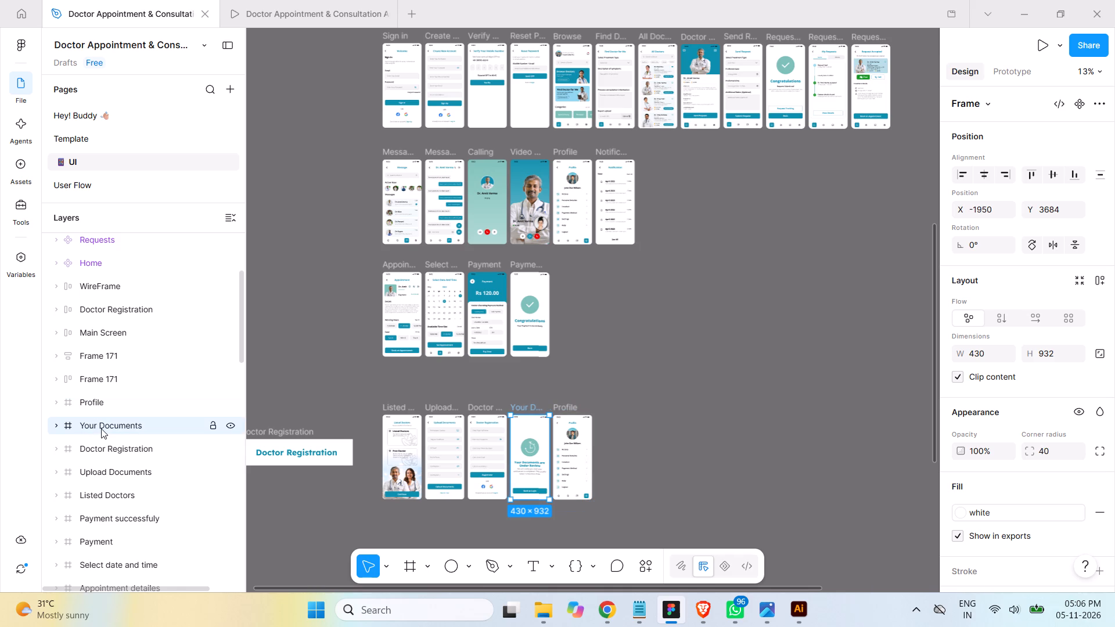
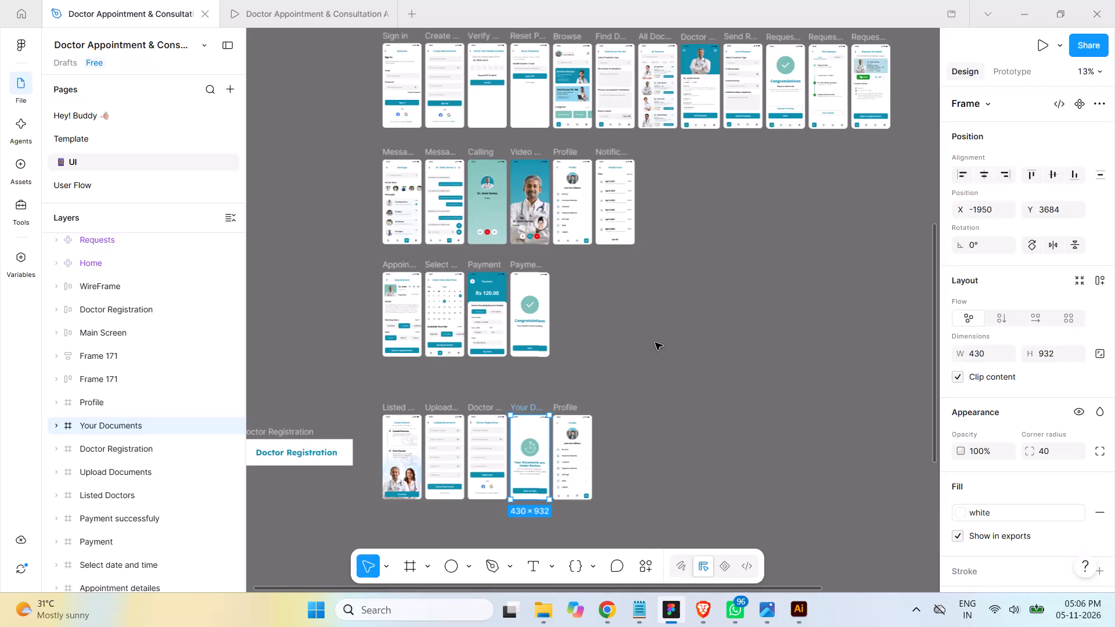
Check which screens in the doctor registration row the Your Documents, Doctor Registration and Profile layers correspond to.
key("ctrl+equal")
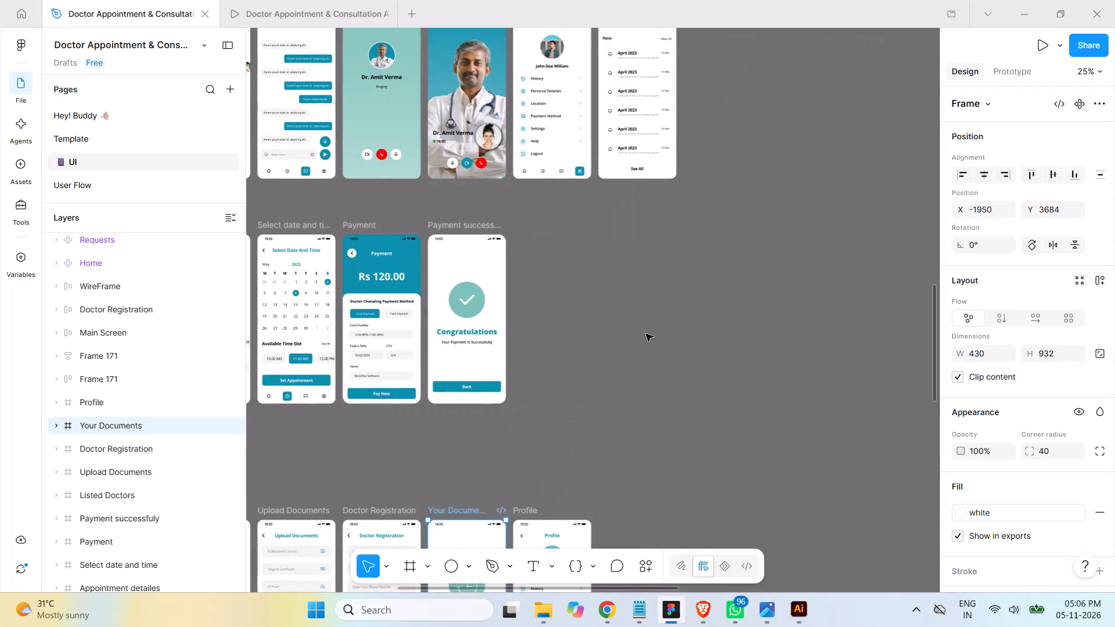
key("space")
key("space")
key("space")
key("space")
key("space")
key("space")
key("space")
key("space")
key("space")
key("space")
key("space")
key("space")
key("space")
key("space")
key("space")
key("space")
key("space")
key("space")
key("space")
key("space")
left_click_drag(448, 454, 696, 367)
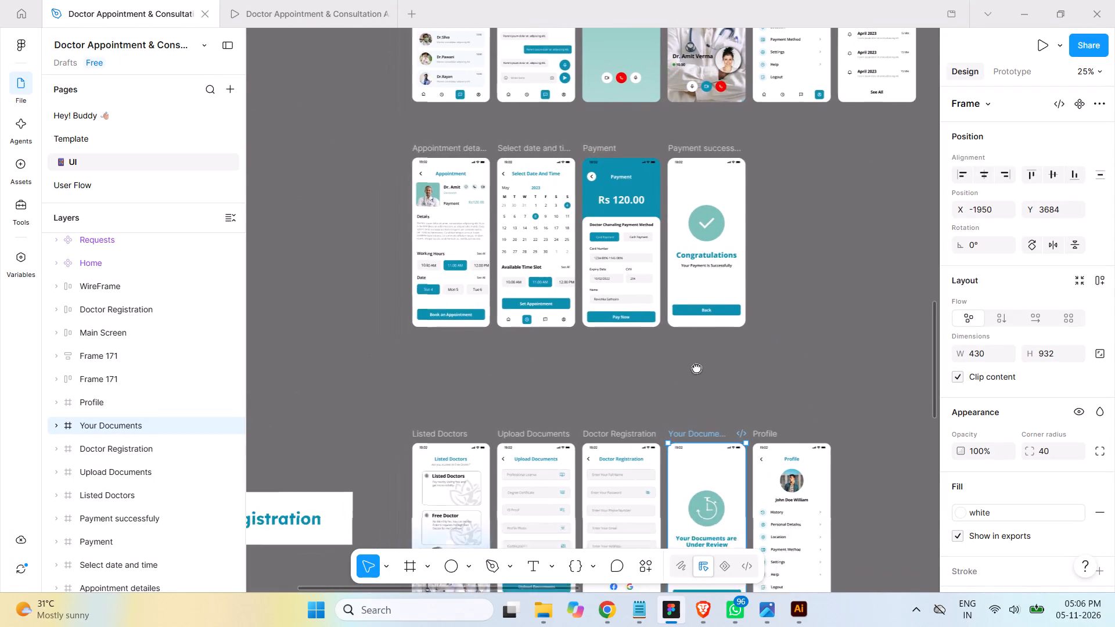
left_click_drag(696, 367, 628, 200)
left_click_drag(755, 226, 741, 190)
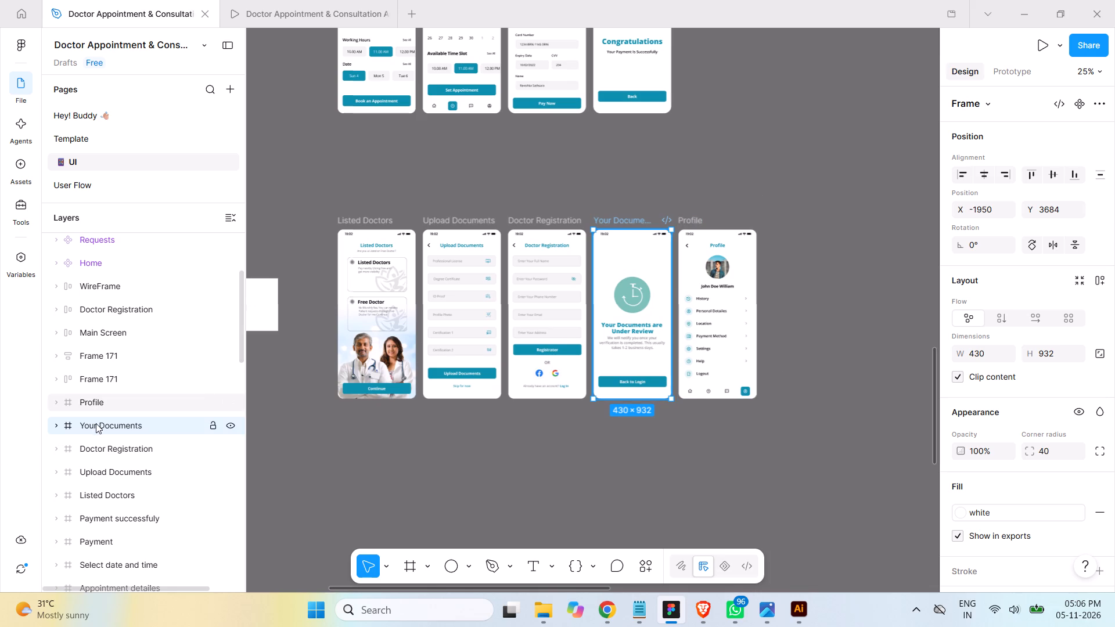
left_click(88, 425)
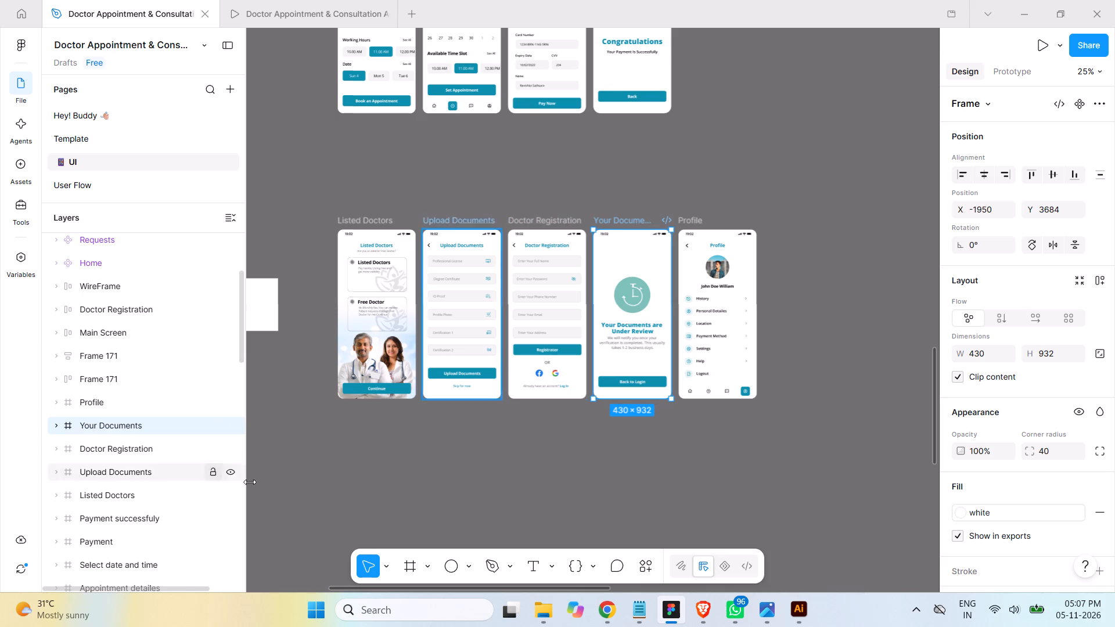
left_click(88, 451)
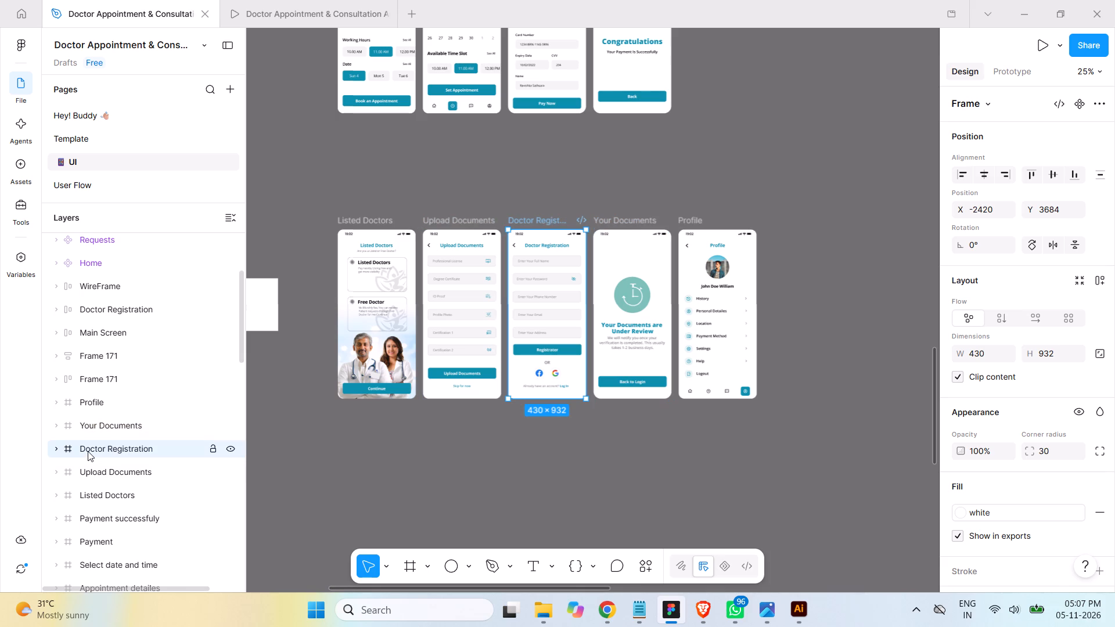
left_click(99, 424)
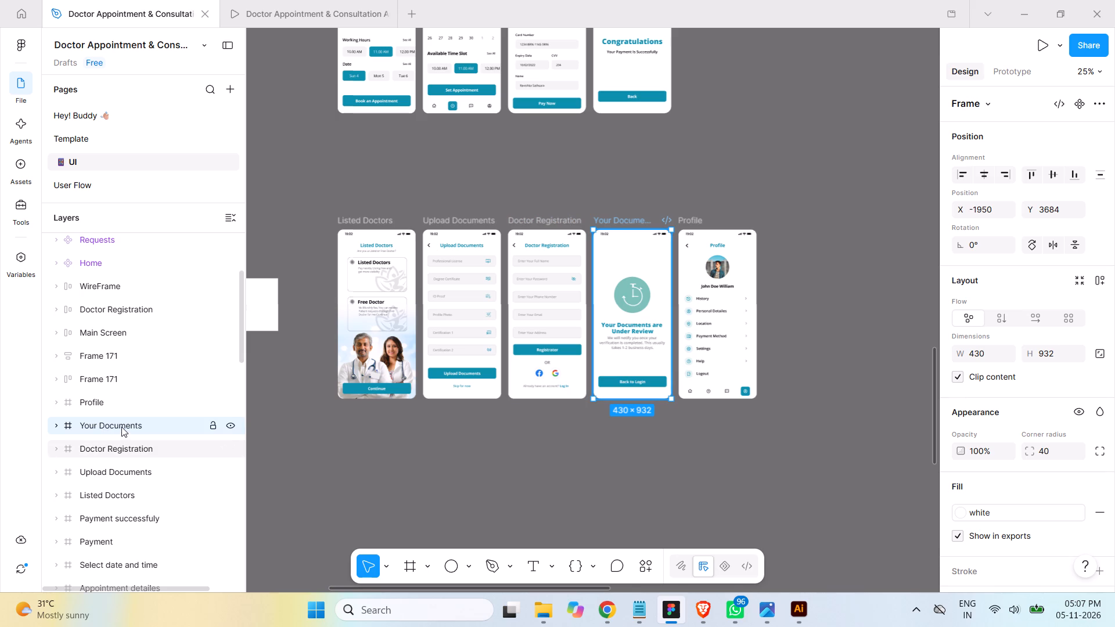
left_click(88, 405)
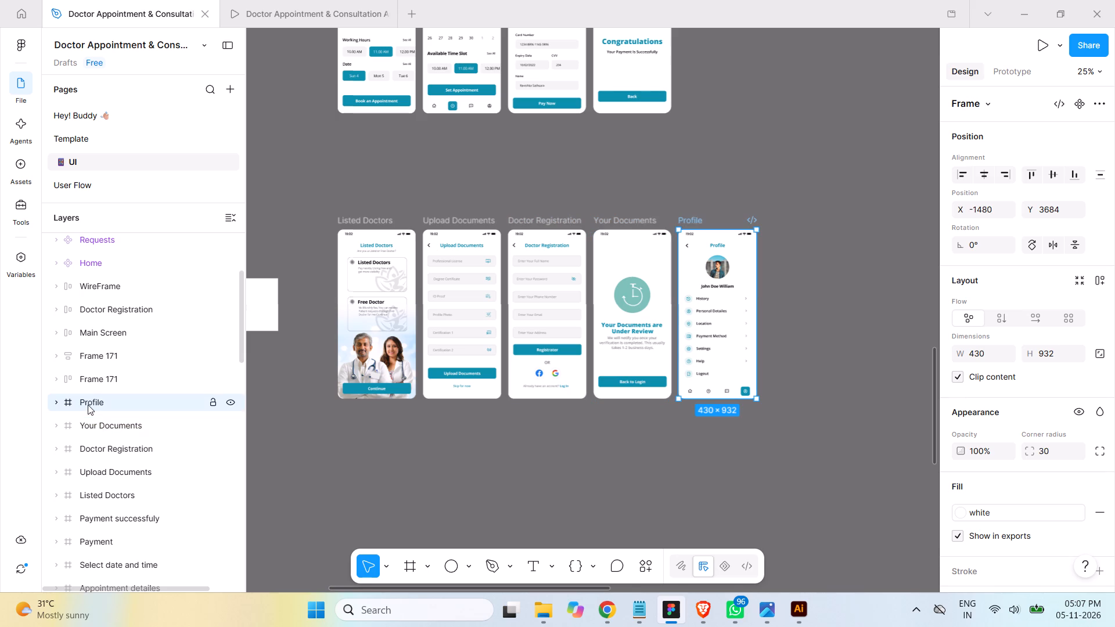
Consult the PhysioCare storyboard image and replace the document-review text in Notepad with the screen name "Doctor Dashboard".
left_click(767, 612)
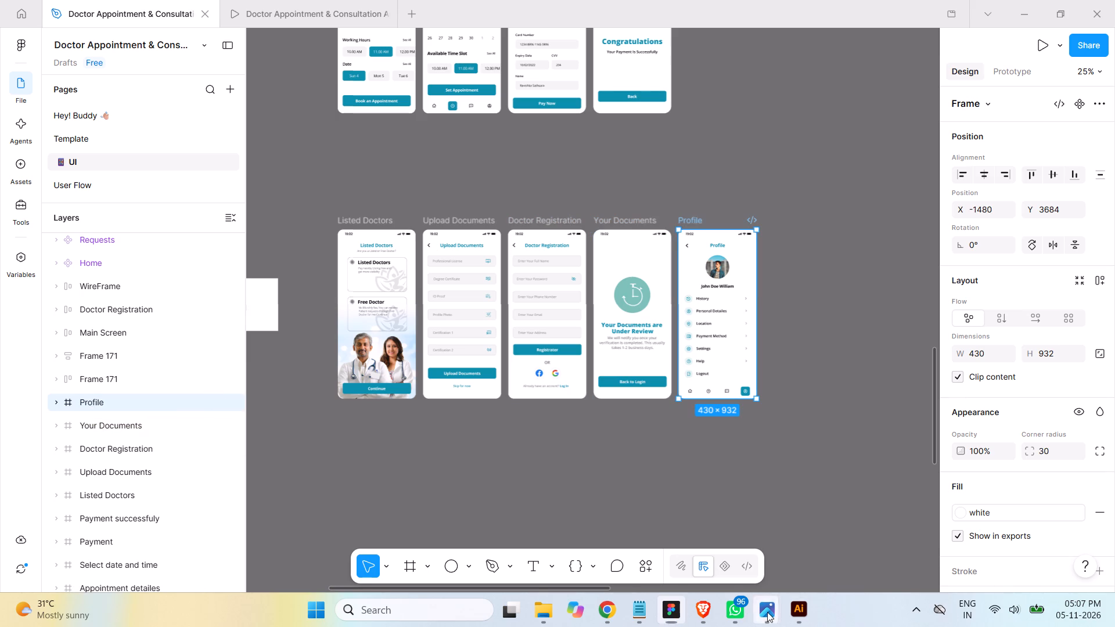
left_click(830, 536)
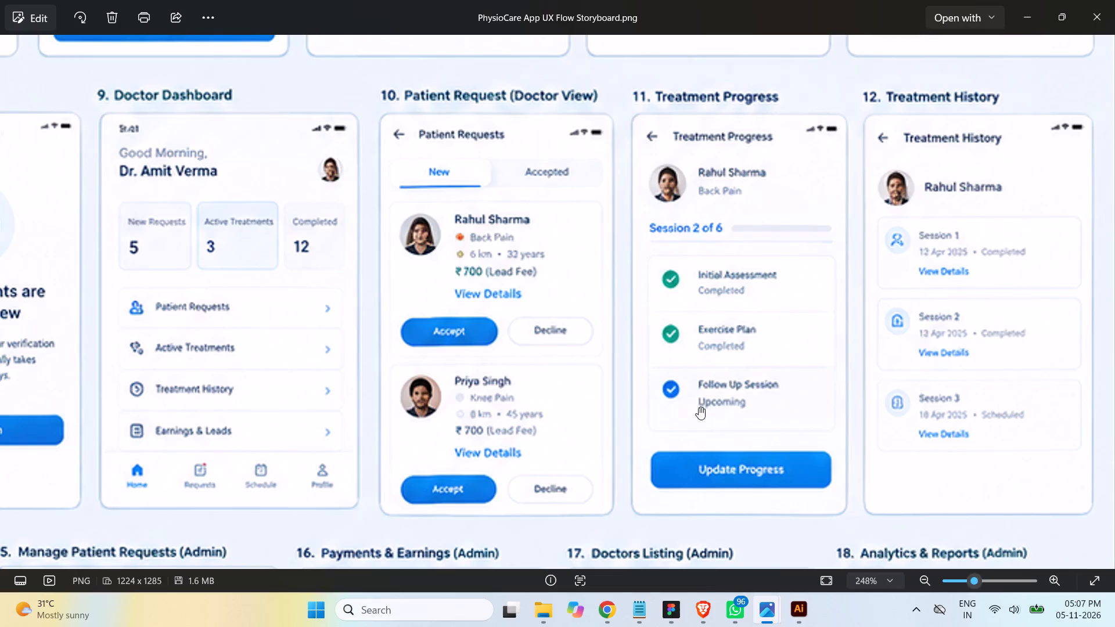
left_click(637, 614)
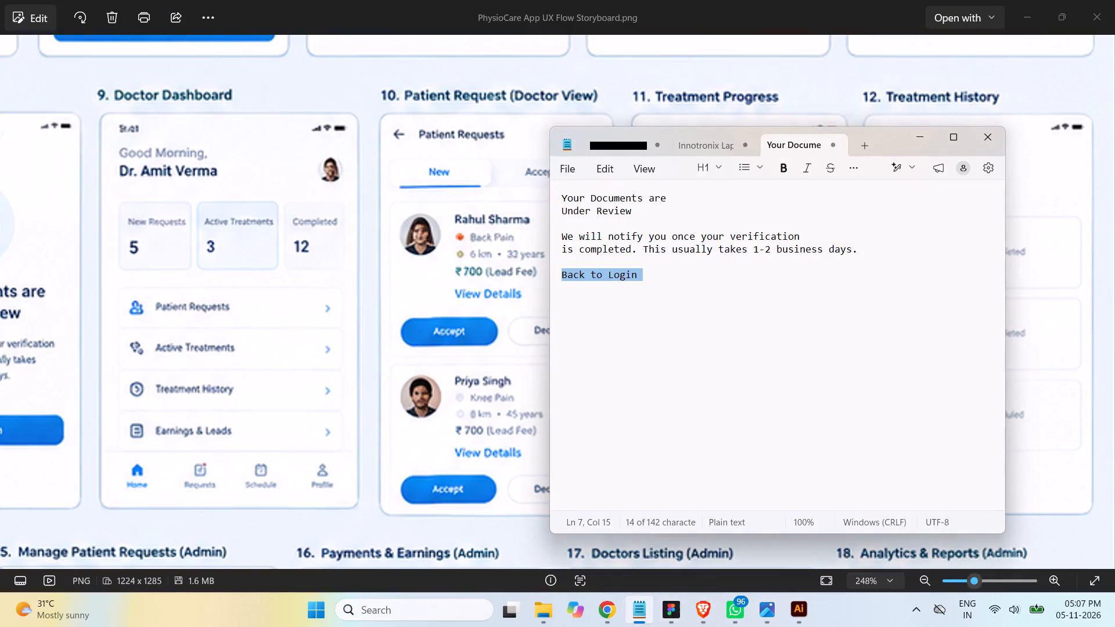
left_click(648, 280)
left_click_drag(647, 279, 535, 192)
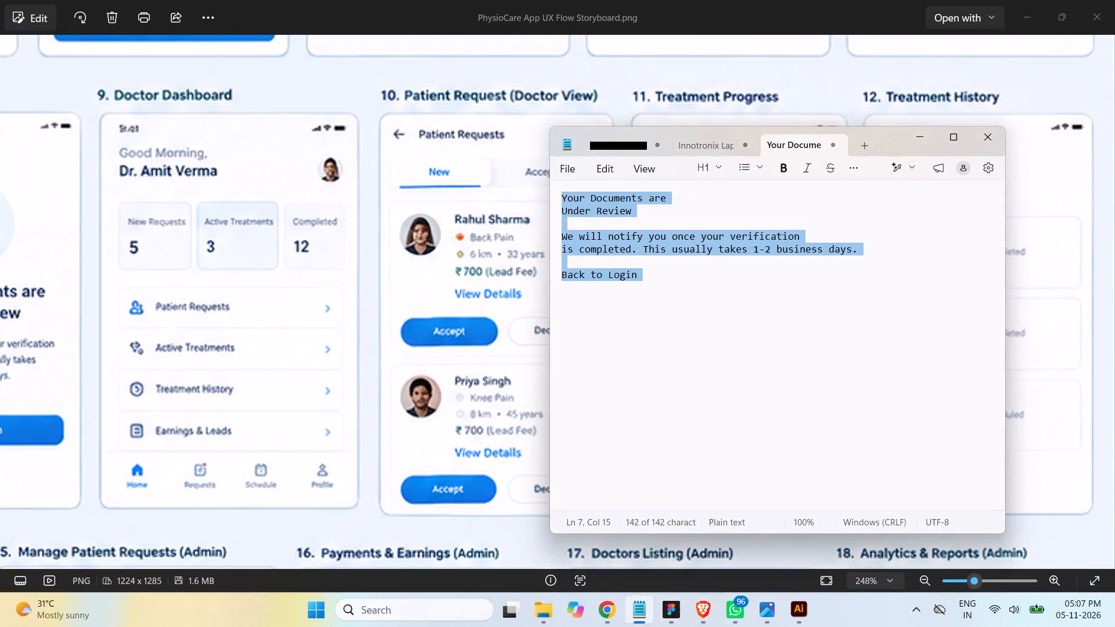
key("shift+d")
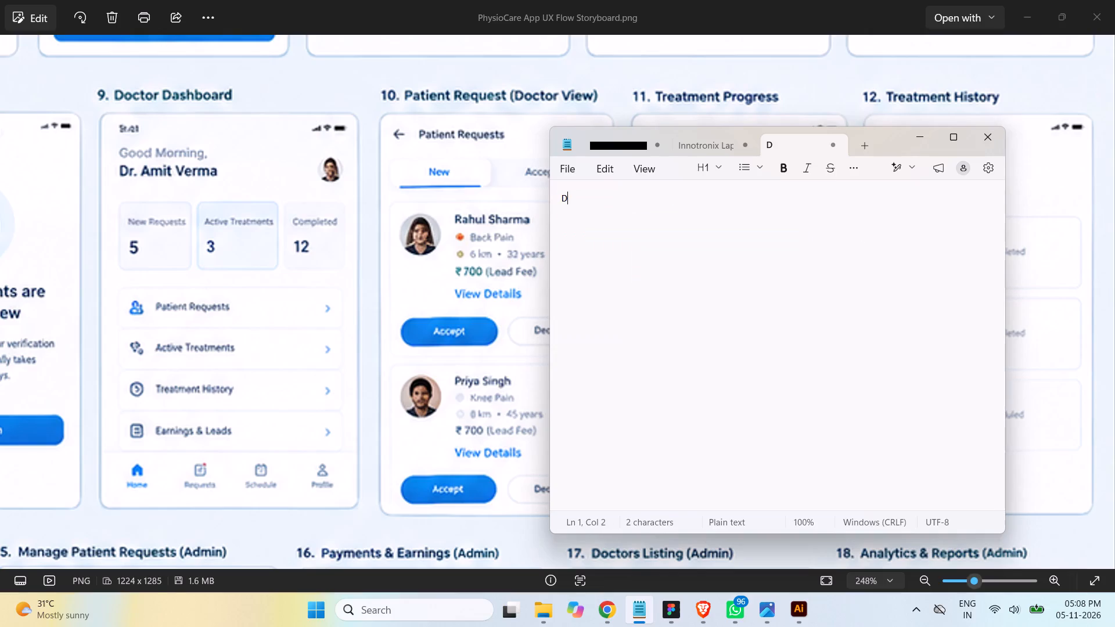
type("octor Dashboa")
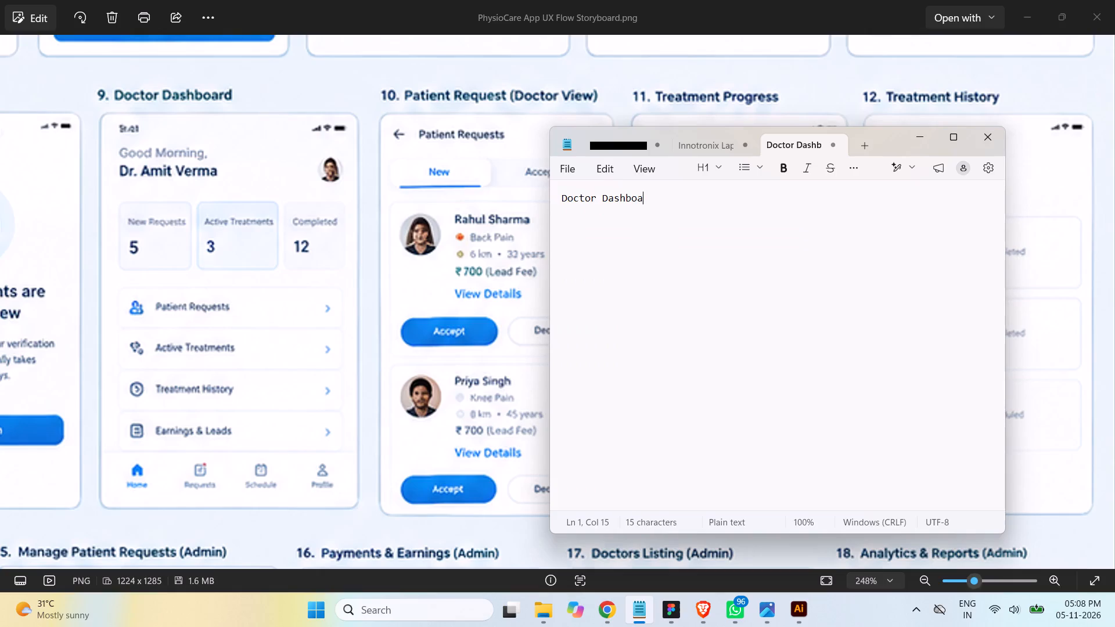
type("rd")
Below the Doctor Dashboard title in Notepad, add the greeting "Good Morning," followed by the doctor's name line from the storyboard.
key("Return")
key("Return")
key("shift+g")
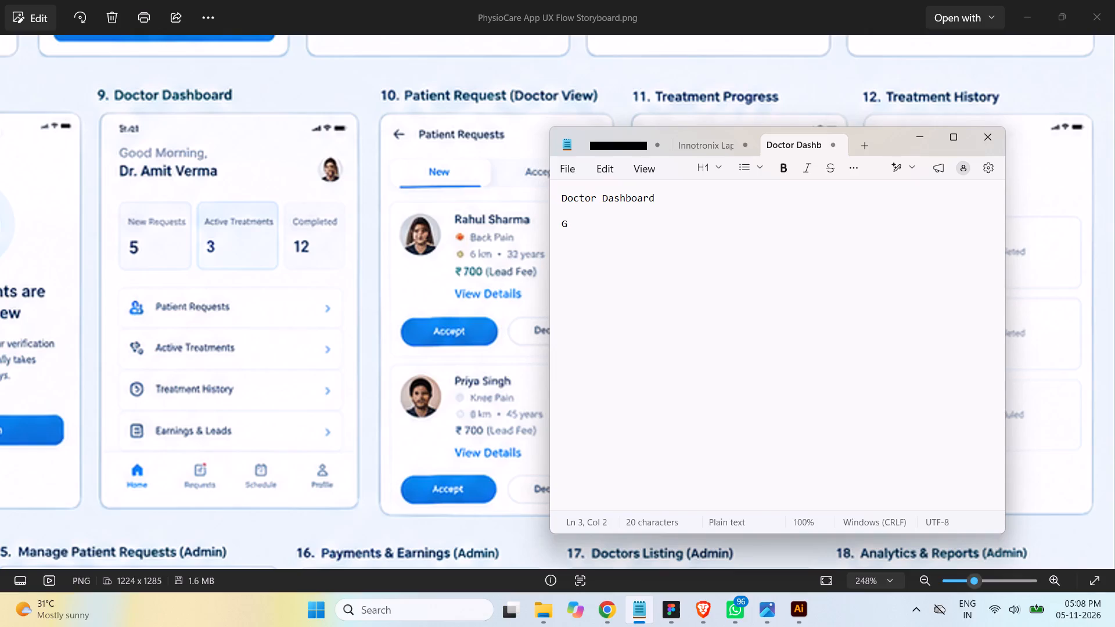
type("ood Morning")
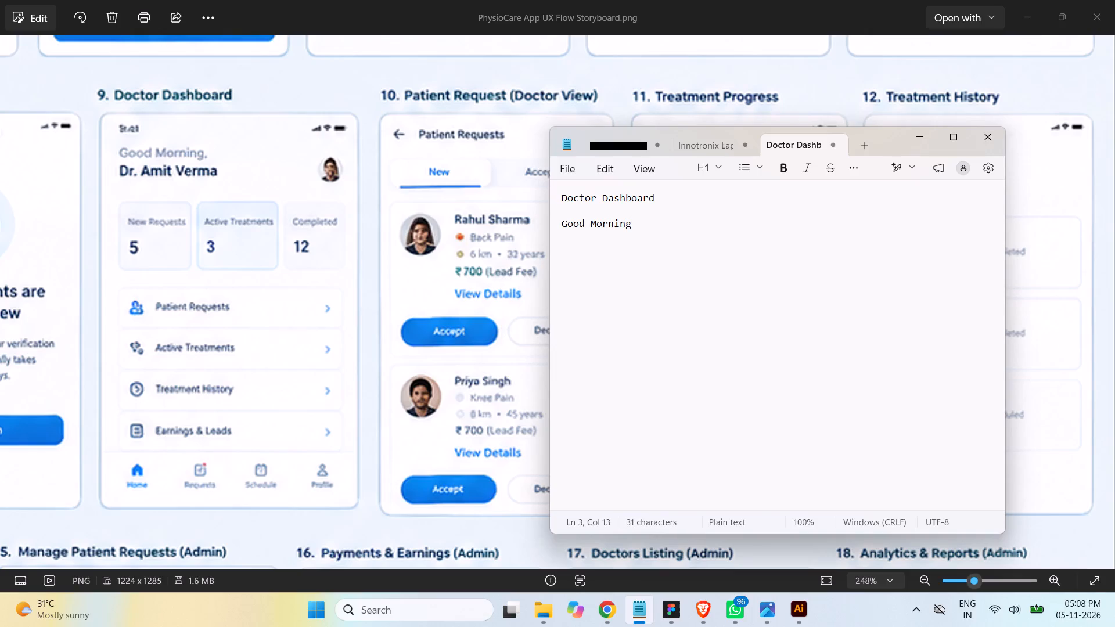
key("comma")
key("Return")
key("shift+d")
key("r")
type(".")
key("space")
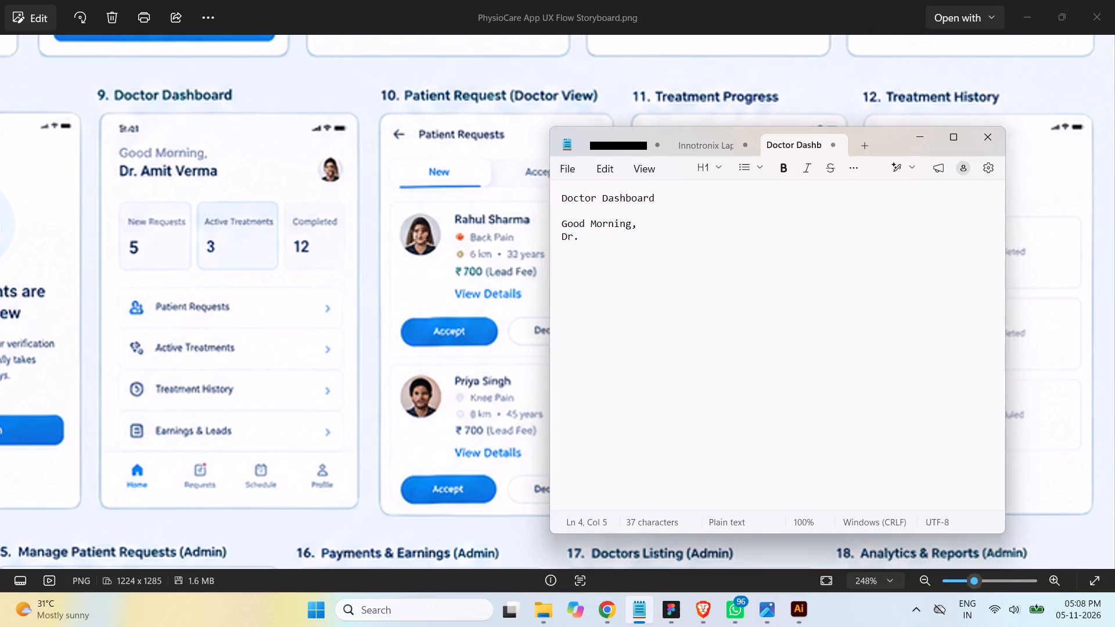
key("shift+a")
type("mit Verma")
Copy the "Doctor Dashboard" title from the Notepad text and switch to Illustrator.
left_click_drag(654, 197, 539, 198)
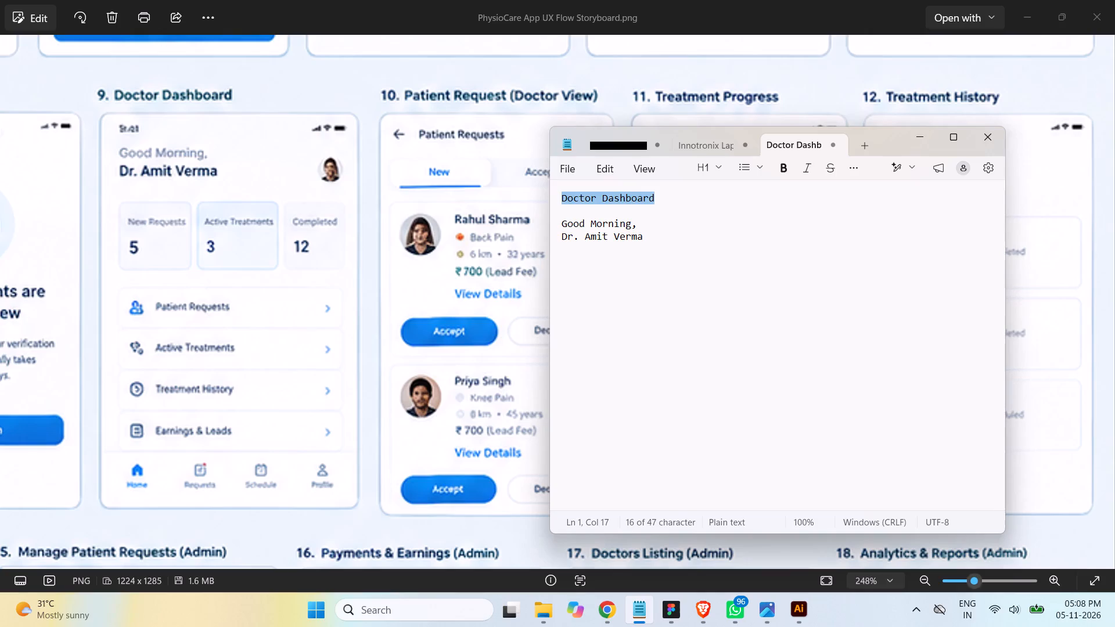
key("ctrl+c")
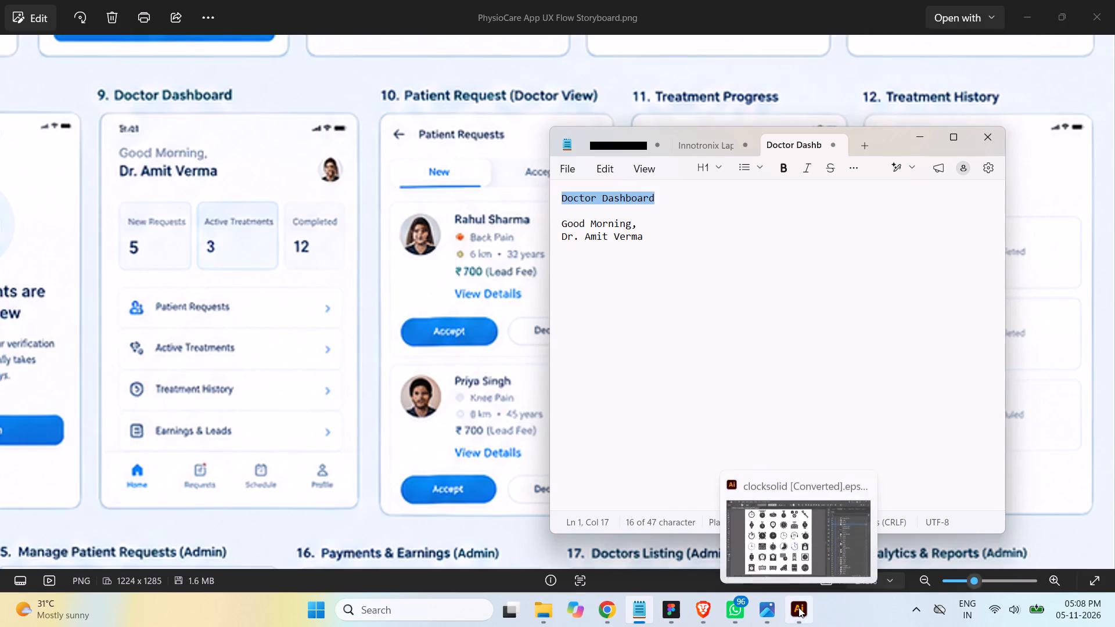
left_click(799, 607)
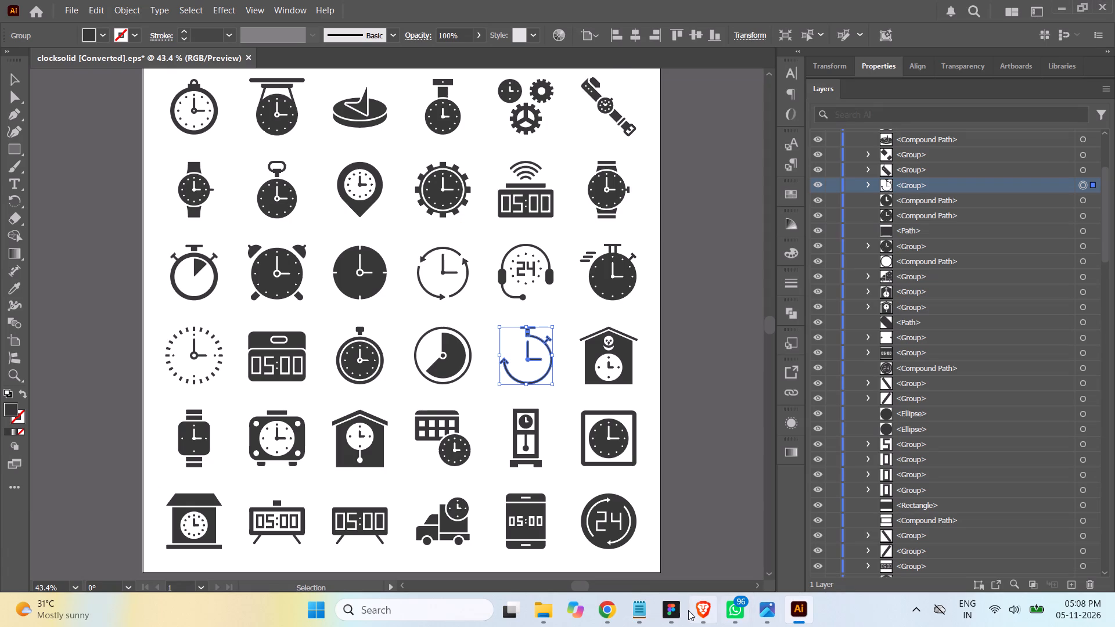
Switch to Figma and rename the Profile copy beside Your Documents as "Doctor Dashboard".
left_click(672, 610)
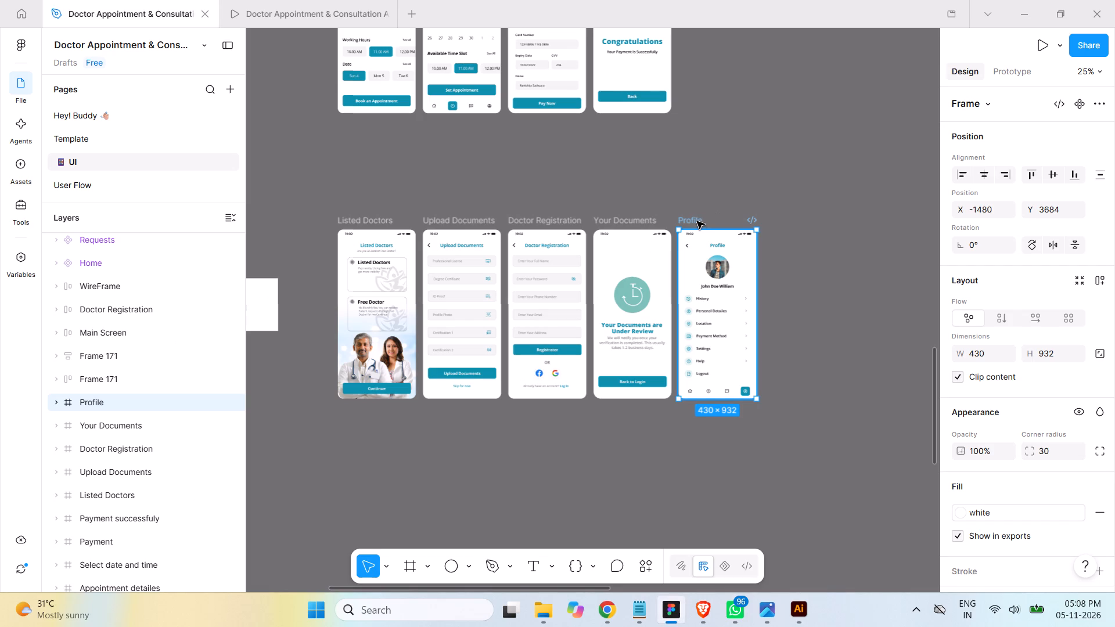
double_click(697, 221)
key("ctrl+v")
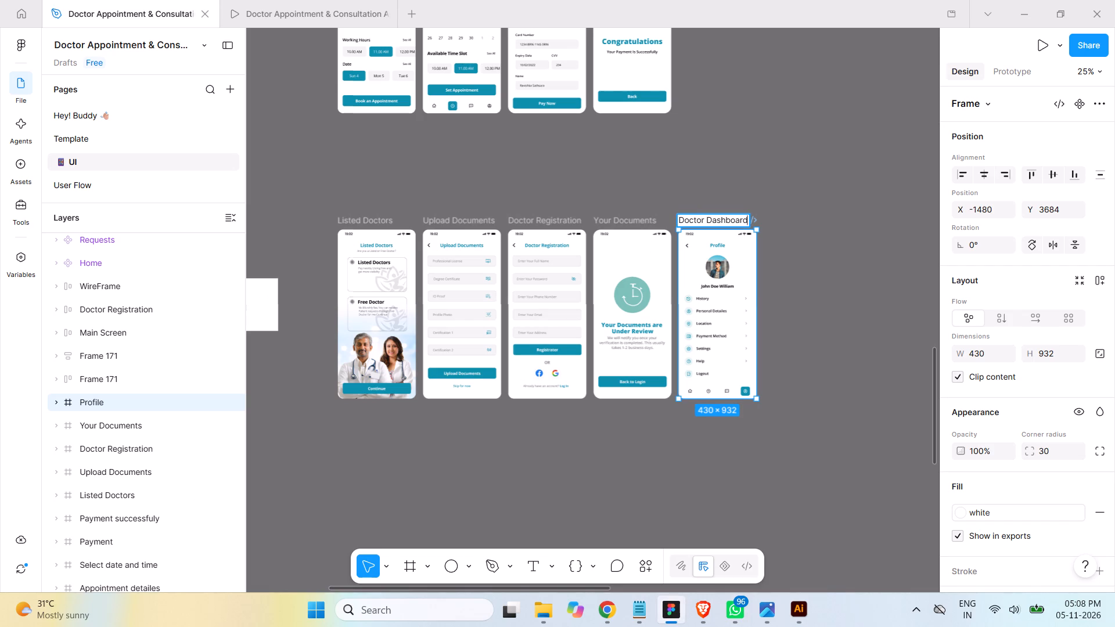
left_click(817, 252)
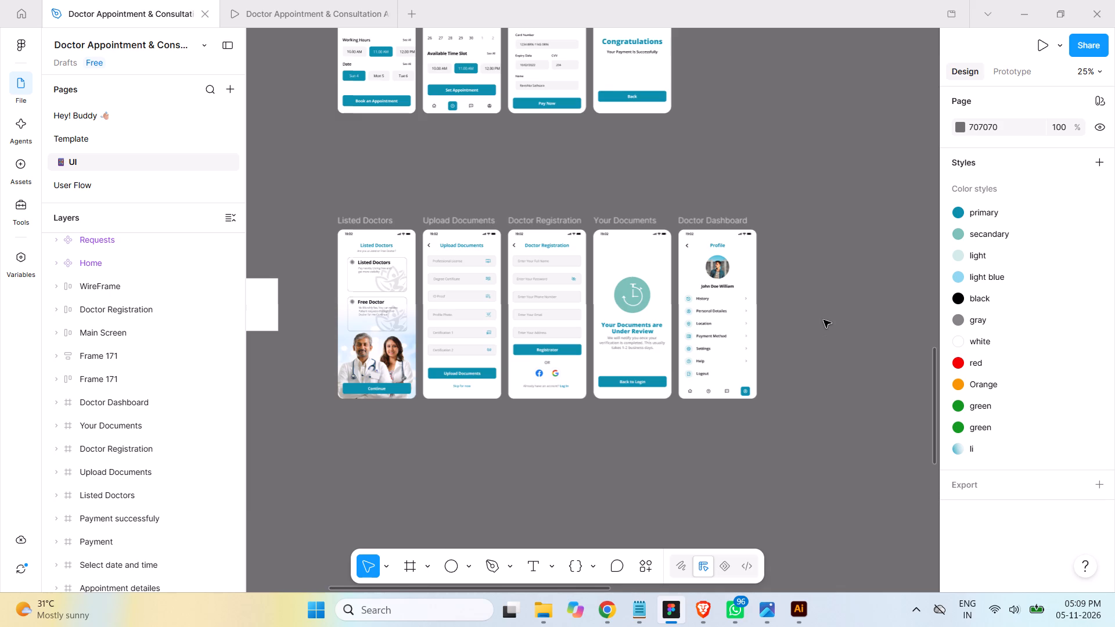
Examine the Doctor Dashboard frame up close and compare it with the dashboard designs in the PhysioCare storyboard and Physiotherapy flow atlas images.
key("ctrl+equal")
key("space")
key("space")
key("space")
key("space")
key("space")
key("space")
key("space")
key("space")
key("space")
key("space")
key("space")
key("space")
key("space")
key("space")
key("space")
key("space")
key("space")
key("space")
key("space")
key("space")
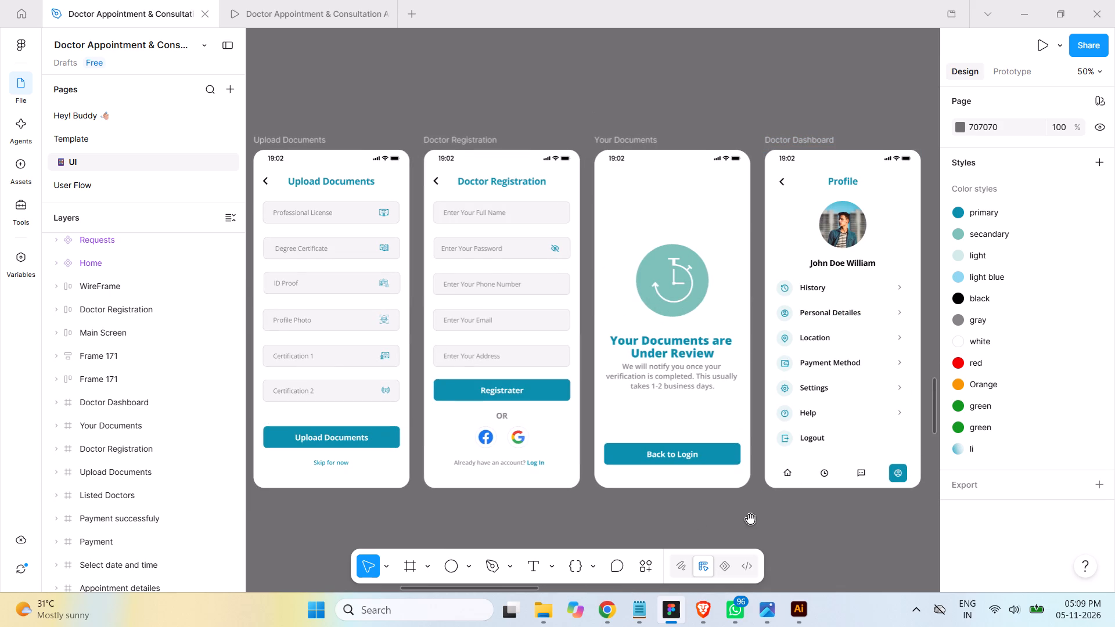
left_click_drag(802, 526, 555, 517)
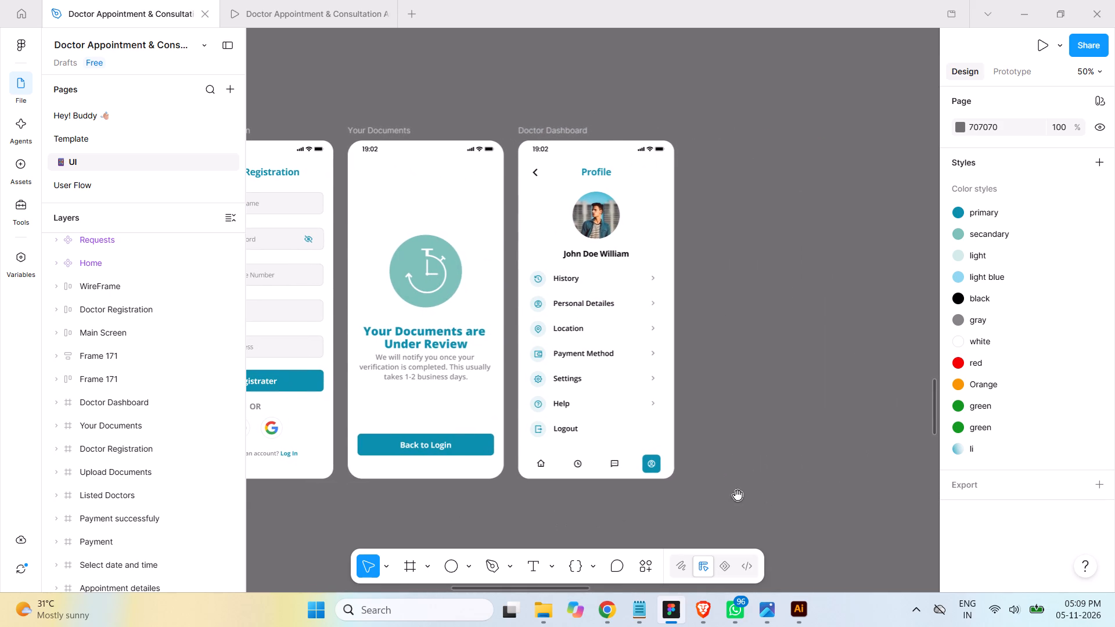
left_click_drag(763, 492, 735, 492)
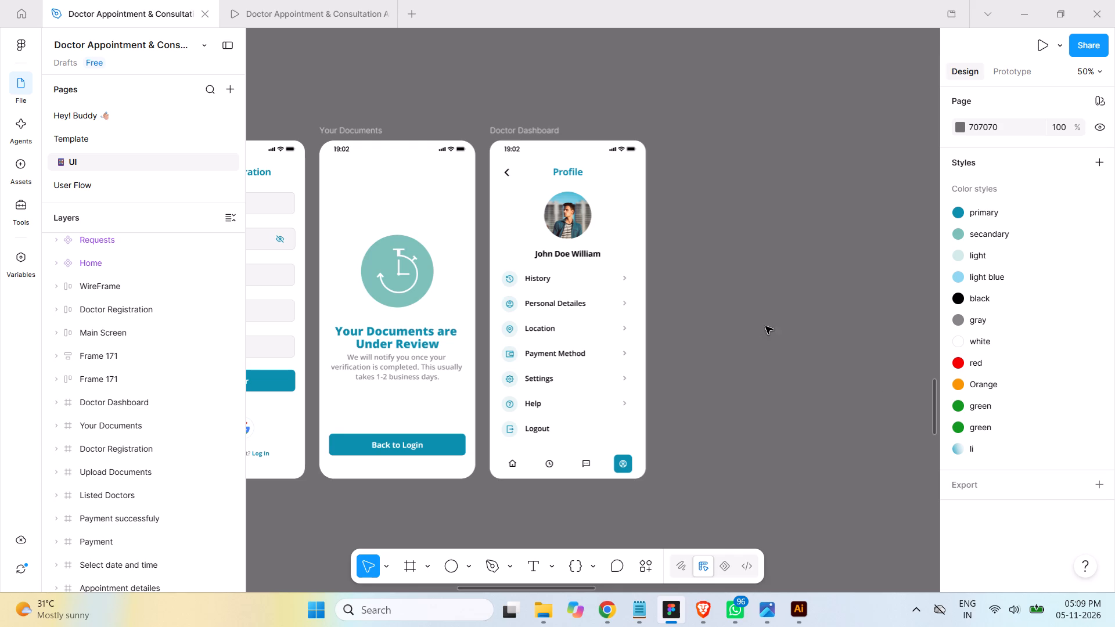
left_click(771, 615)
left_click(836, 552)
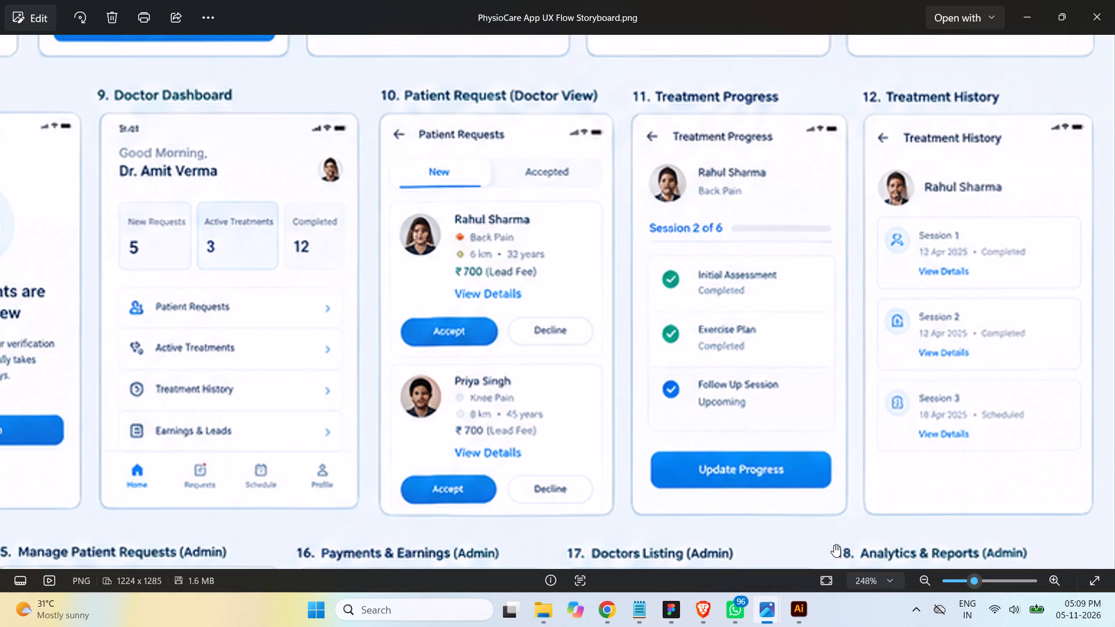
left_click(767, 612)
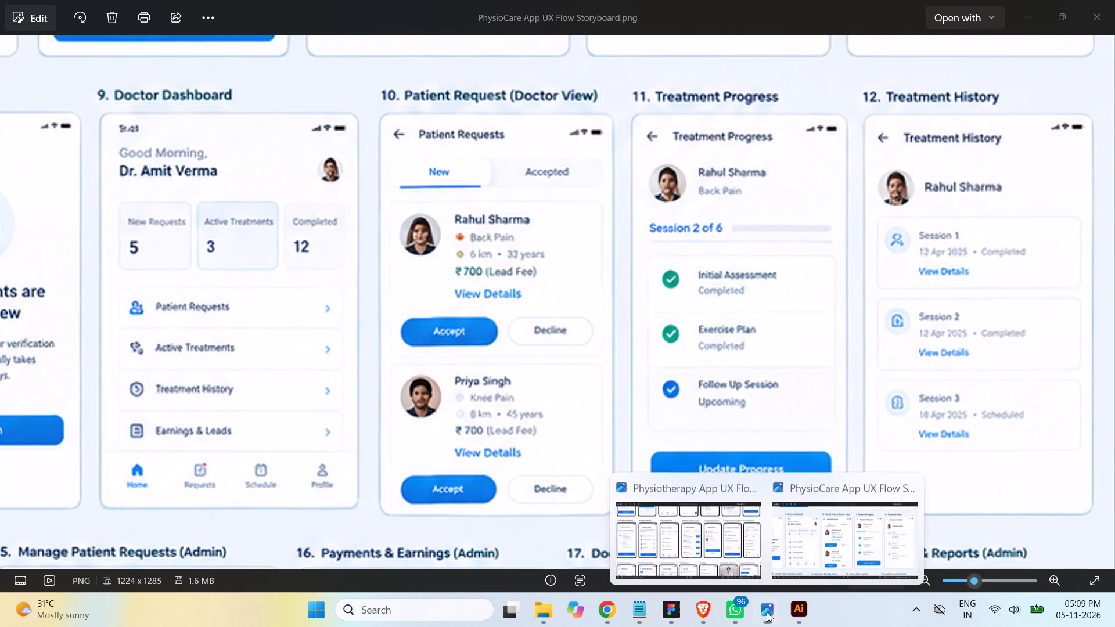
left_click(697, 518)
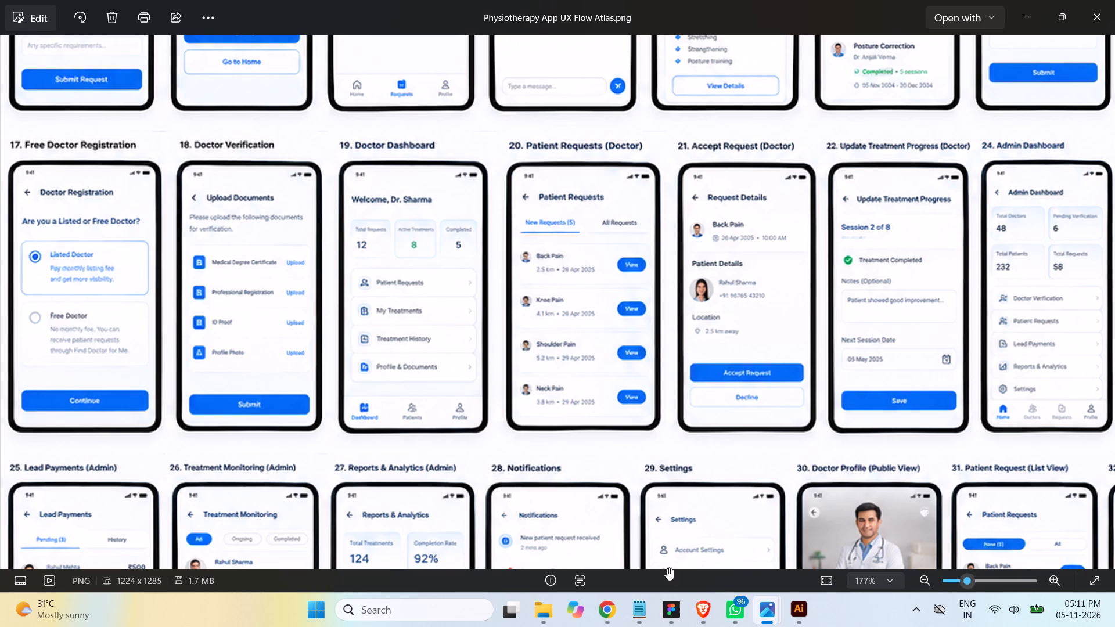
Open the Windows power options.
left_click(313, 612)
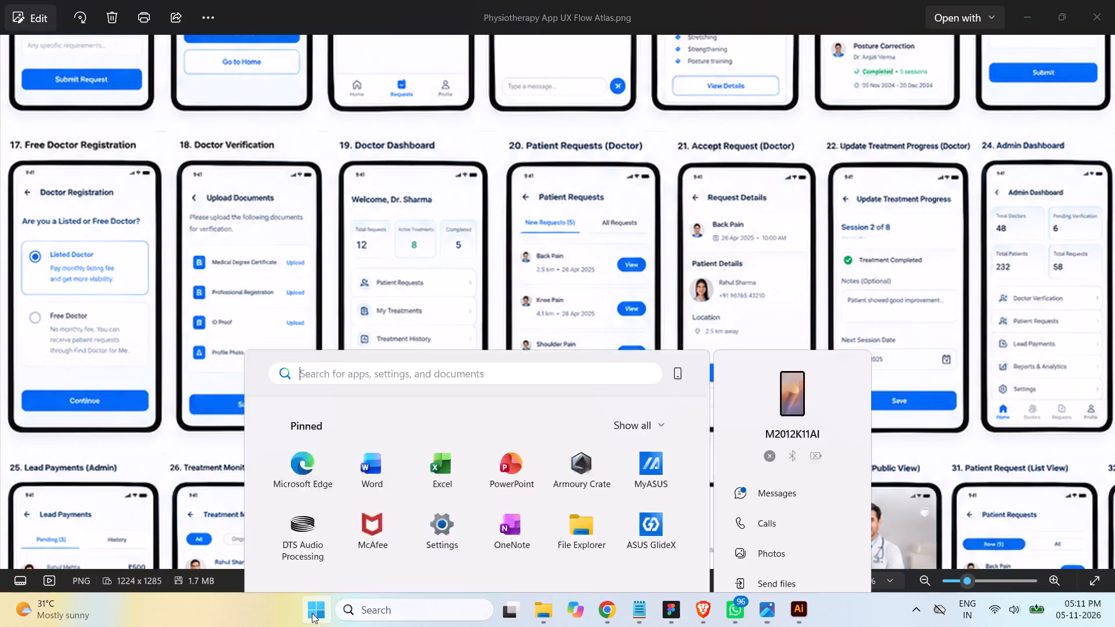
left_click(658, 564)
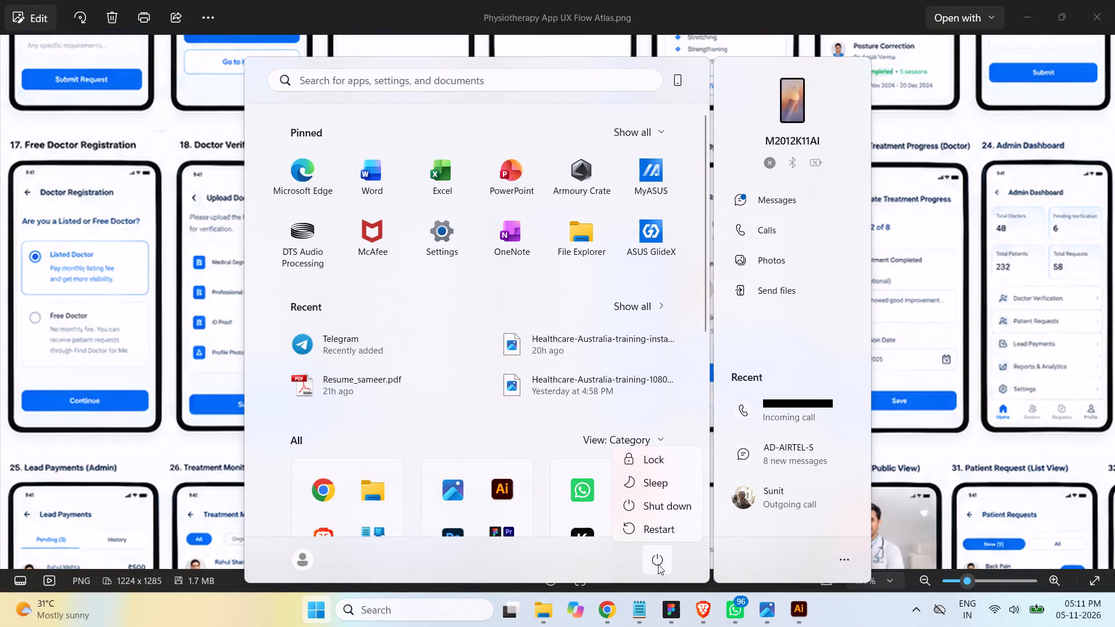